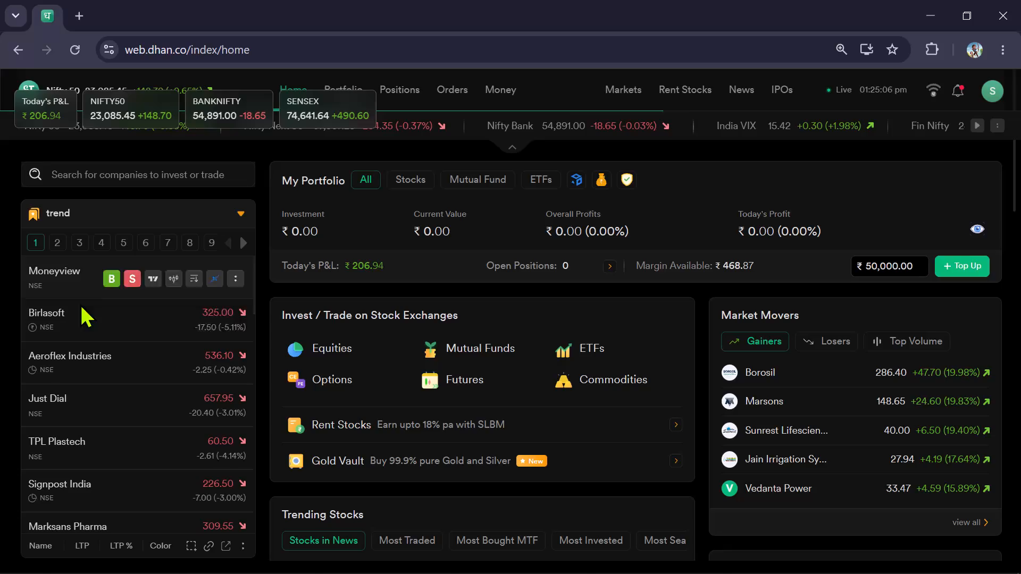
Open the TradingView chart for Moneyview from the trend watchlist.
click(150, 281)
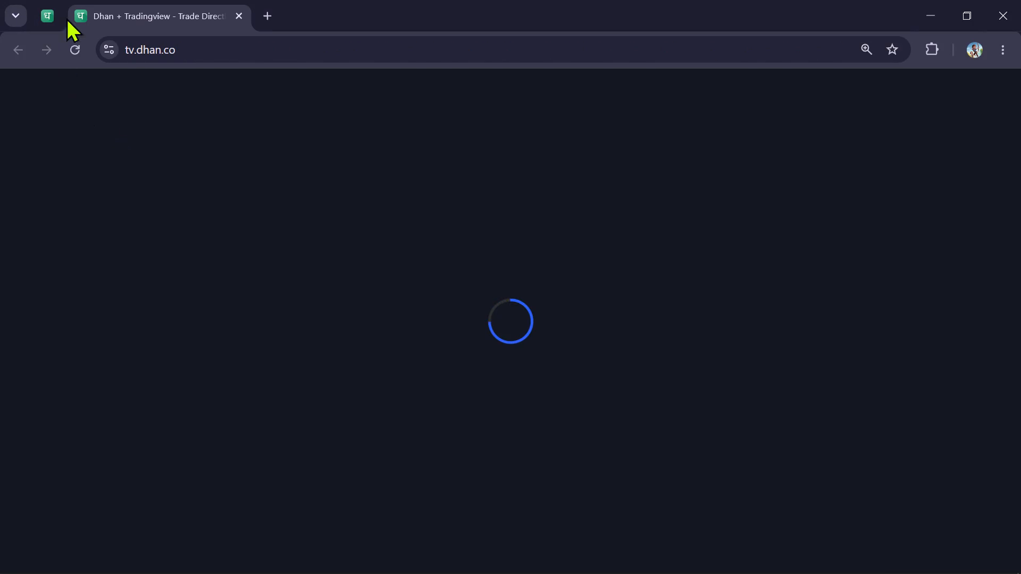
Open the Chartink MOMENTUM screener in a new browser tab and review its list of stocks.
click(268, 23)
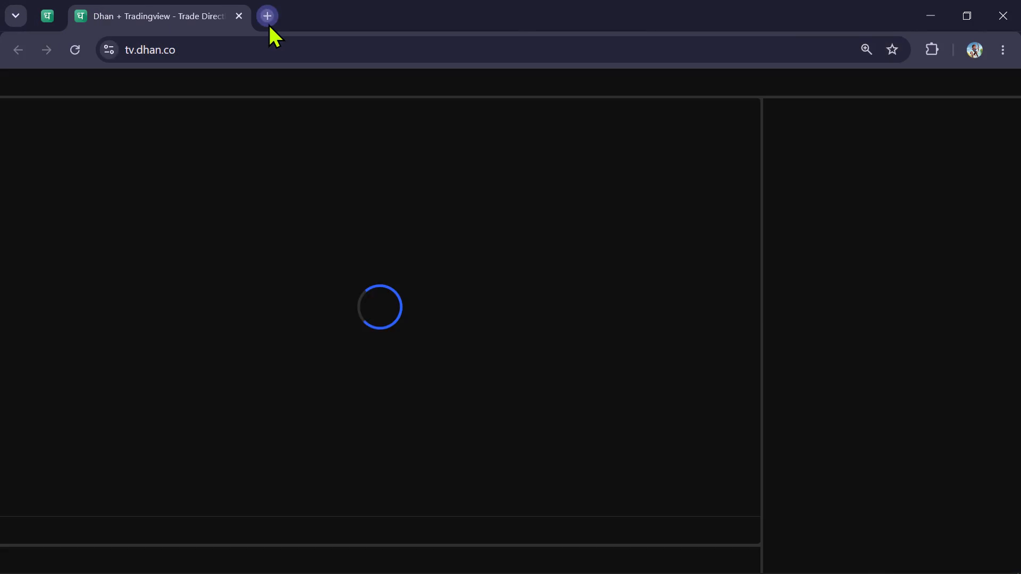
click(196, 362)
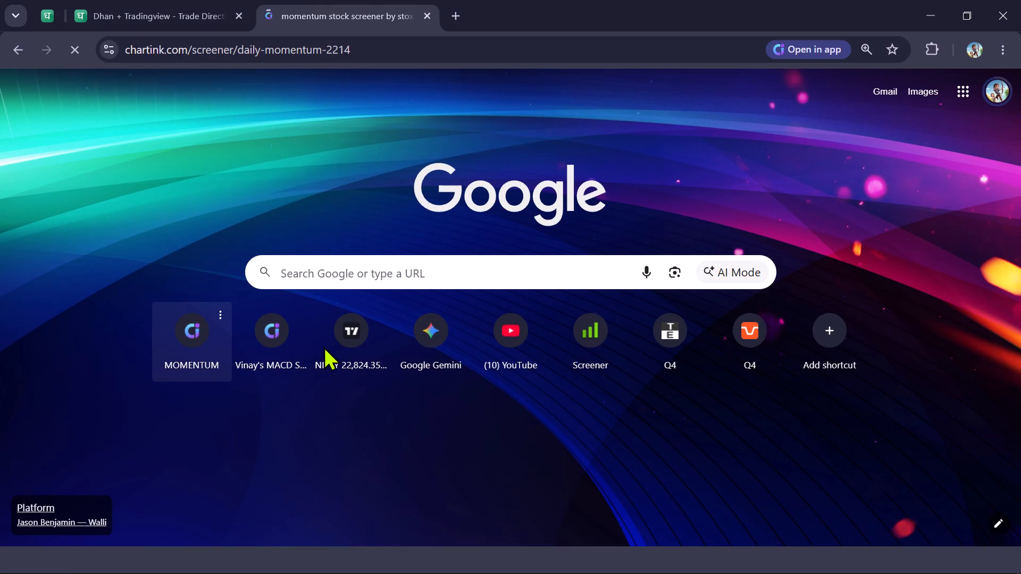
click(139, 6)
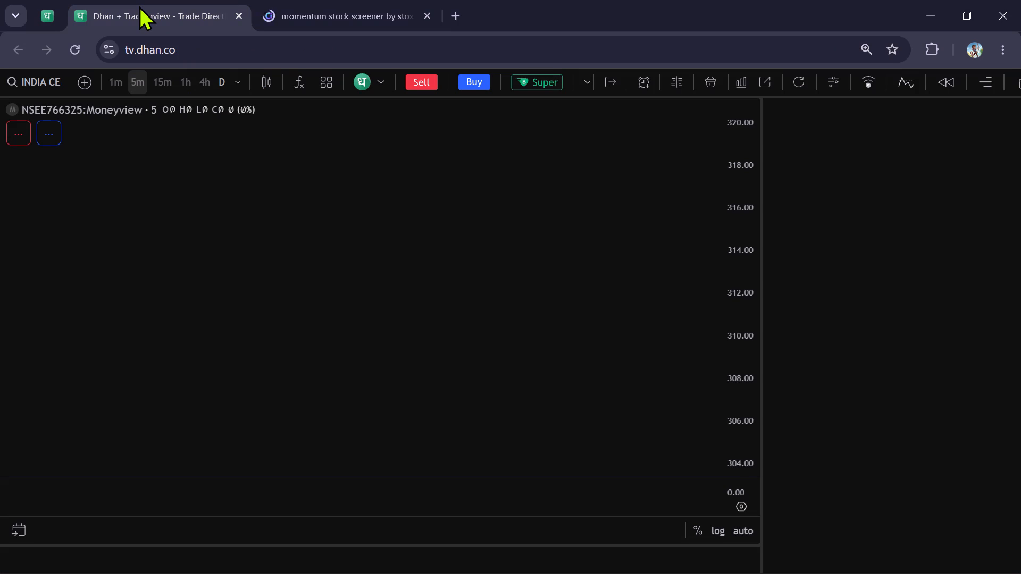
click(324, 0)
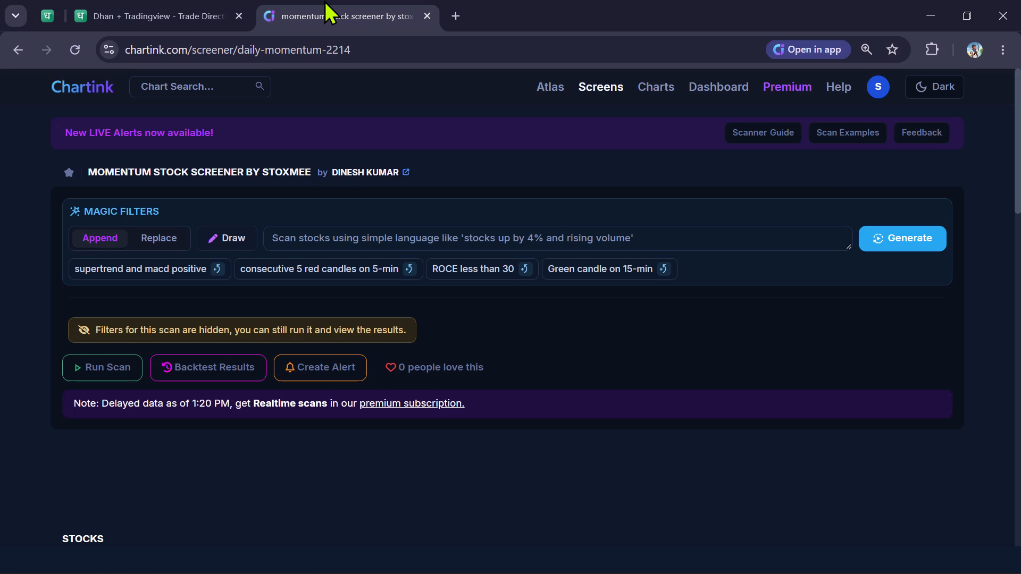
scroll(761, 235, down, 2)
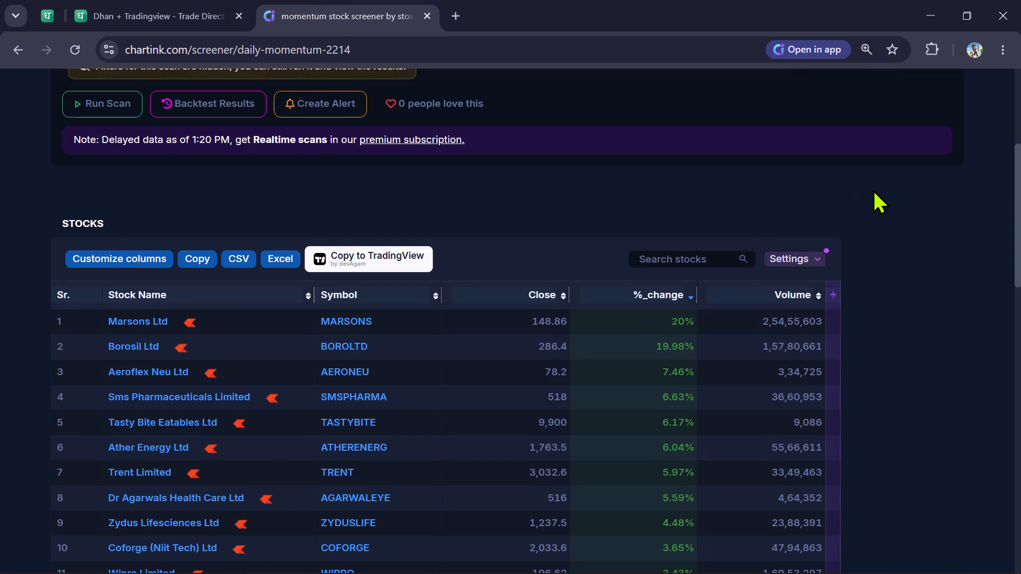
scroll(873, 189, down, 1)
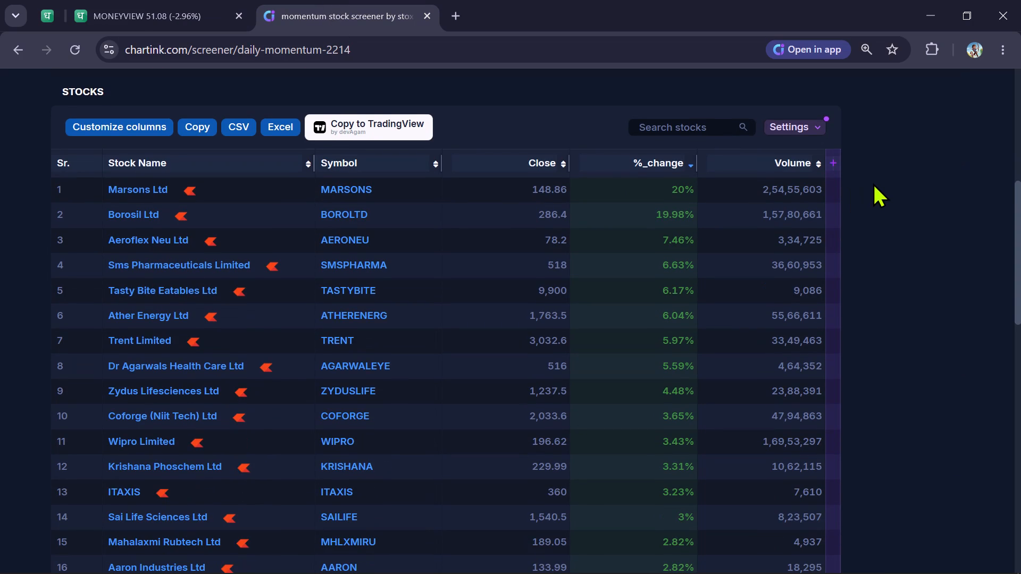
scroll(873, 182, up, 4)
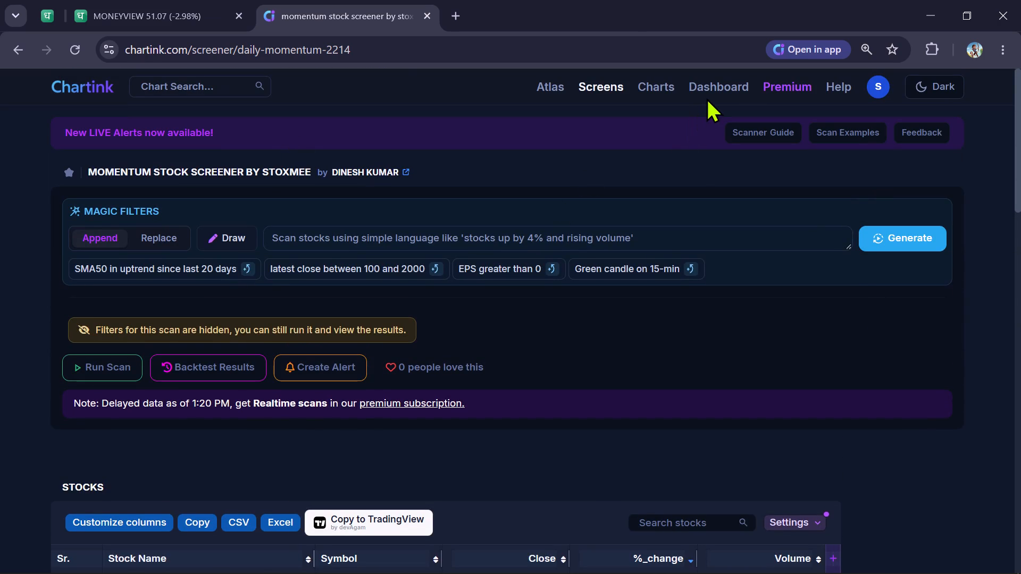
Open the Chartink scans dashboard.
click(709, 98)
click(710, 95)
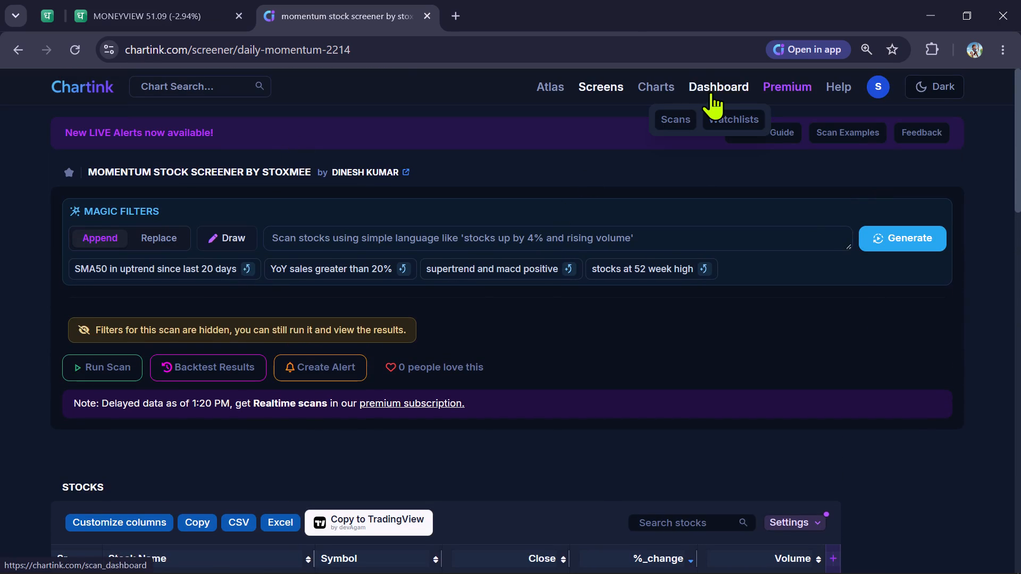
click(716, 83)
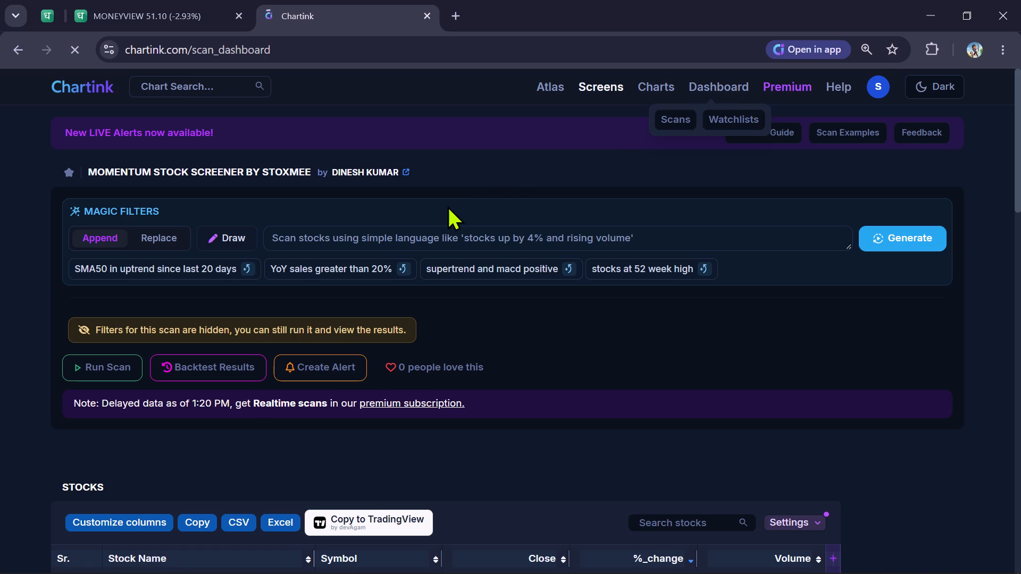
Return to the Moneyview chart and examine its 5-minute price action over a wider time range.
click(110, 13)
scroll(424, 309, down, 2)
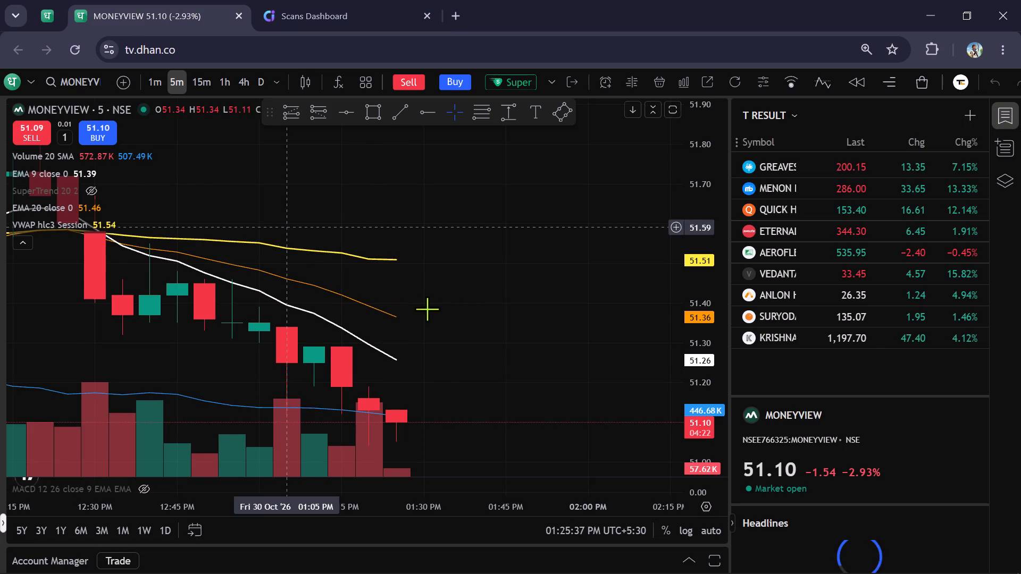
scroll(427, 309, down, 5)
scroll(833, 290, down, 1)
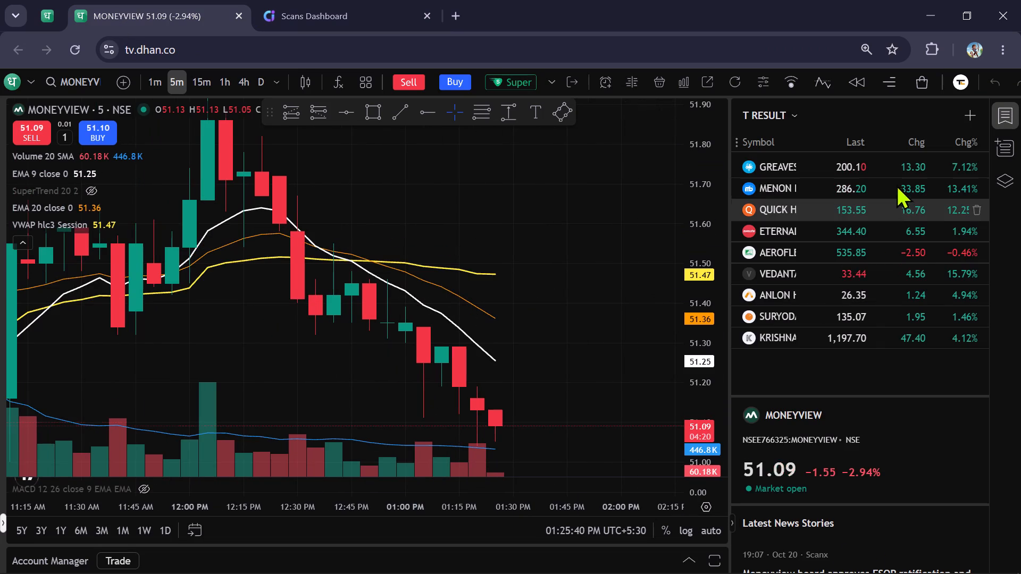
Open the Greaves Cotton chart from the T RESULT watchlist and examine its 5-minute candles and price levels.
click(891, 170)
scroll(638, 234, down, 1)
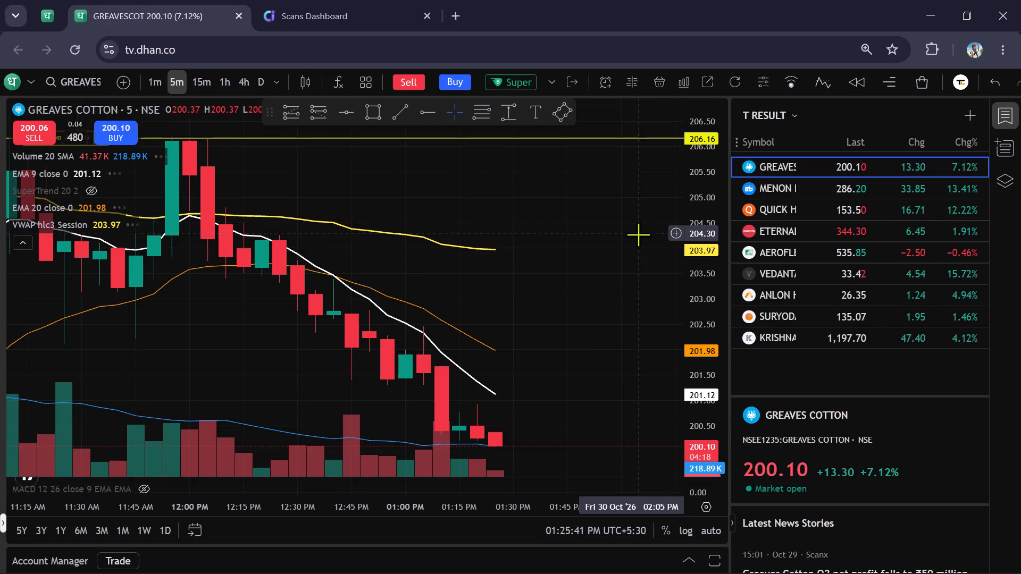
scroll(638, 234, down, 1)
scroll(715, 261, down, 9)
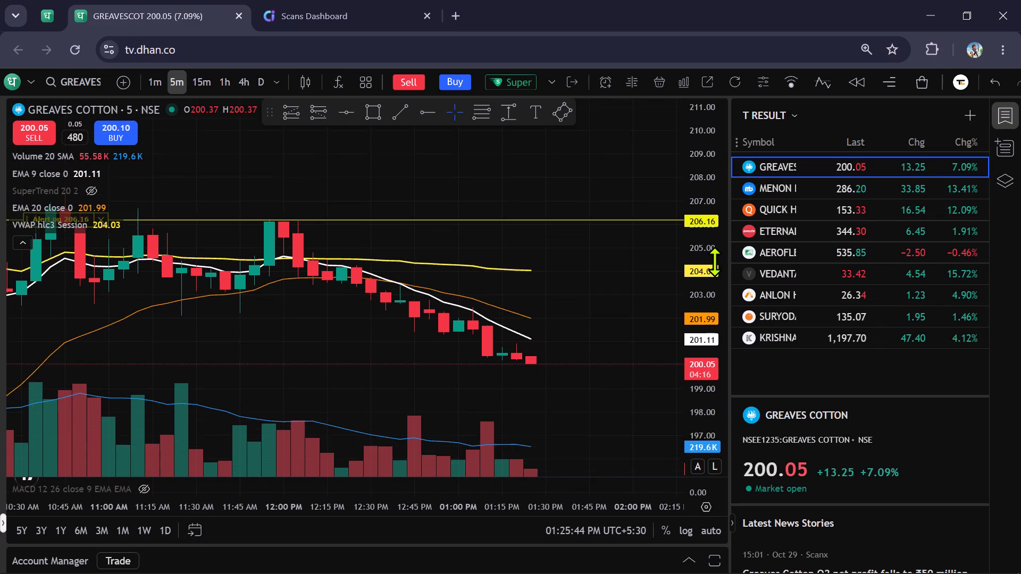
scroll(715, 261, down, 4)
Open the Menon Bearings chart from the T RESULT watchlist and examine its recent 5-minute trend.
click(813, 192)
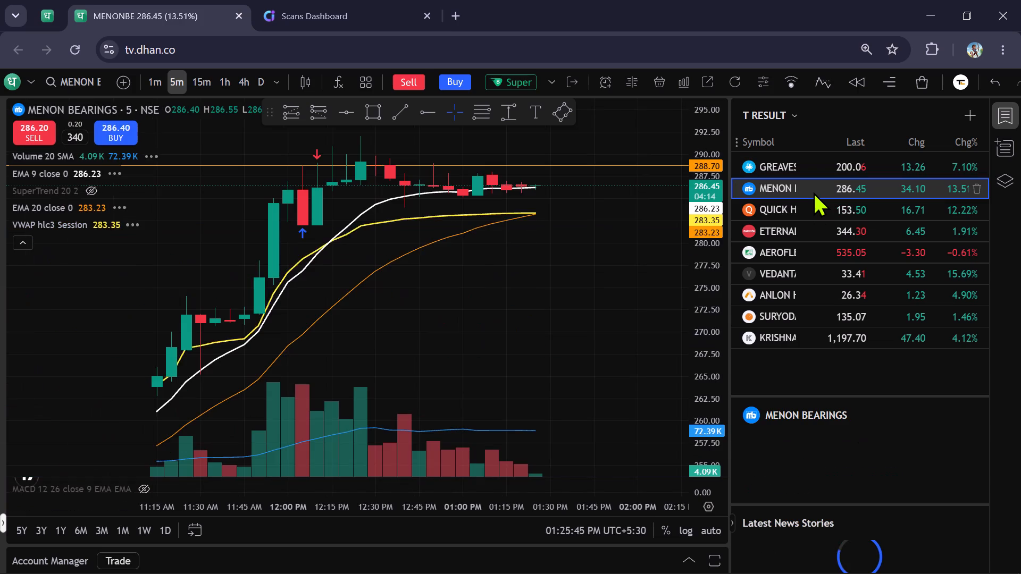
scroll(570, 277, down, 2)
drag(616, 227, 462, 290)
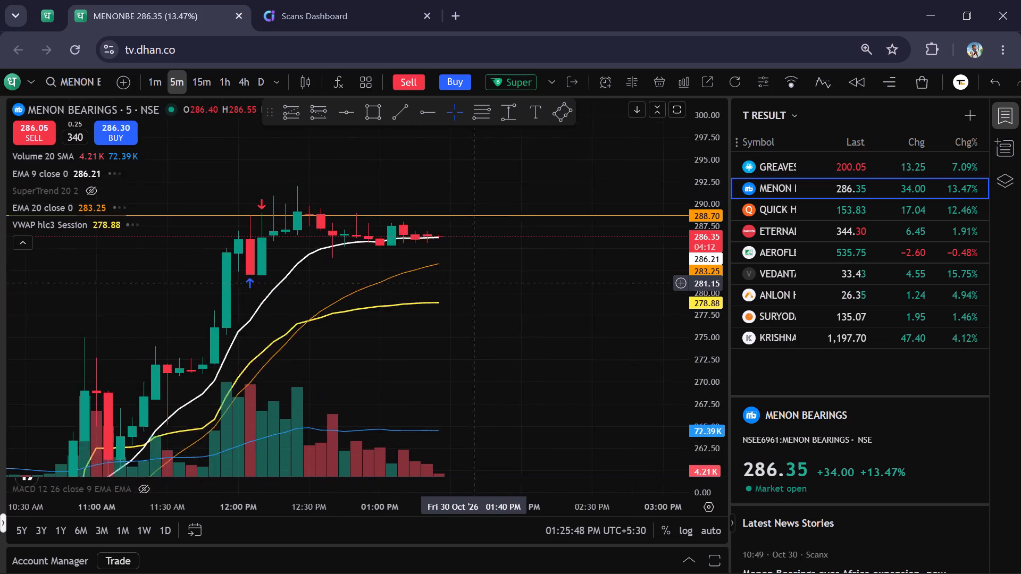
drag(462, 290, 444, 315)
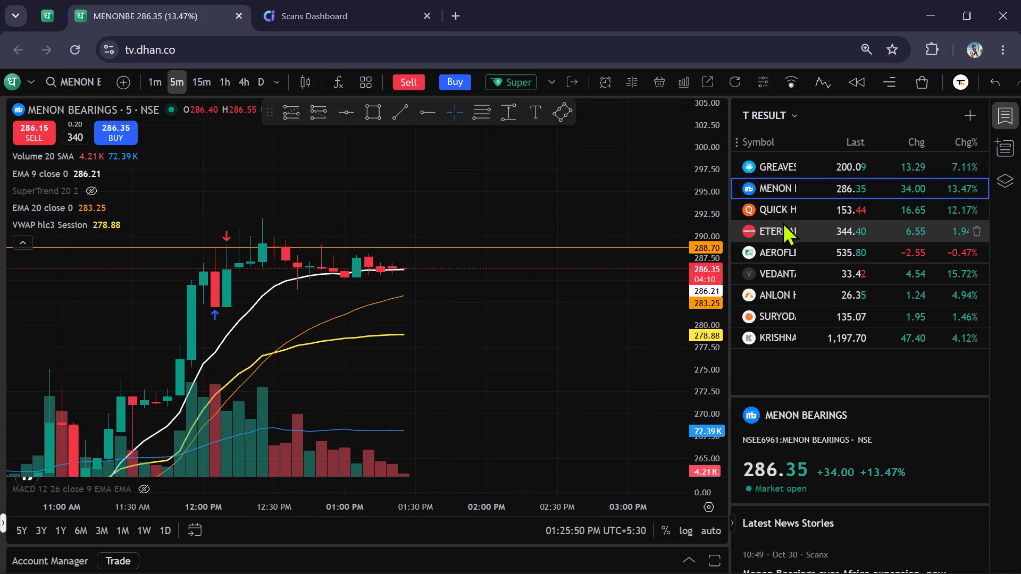
Open the Quick Heal Technologies chart from the T RESULT watchlist and examine its latest candles.
click(782, 217)
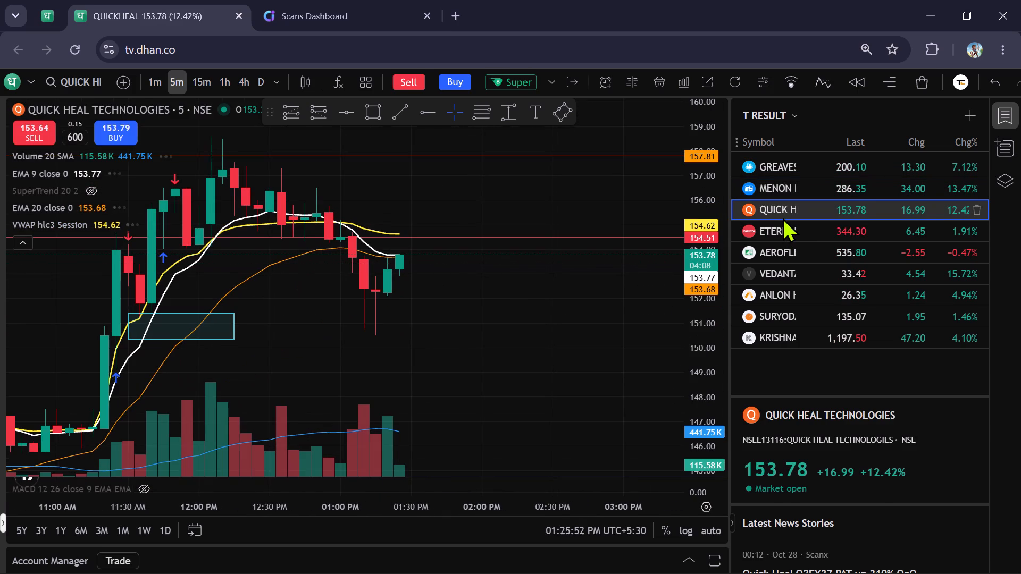
scroll(461, 322, up, 1)
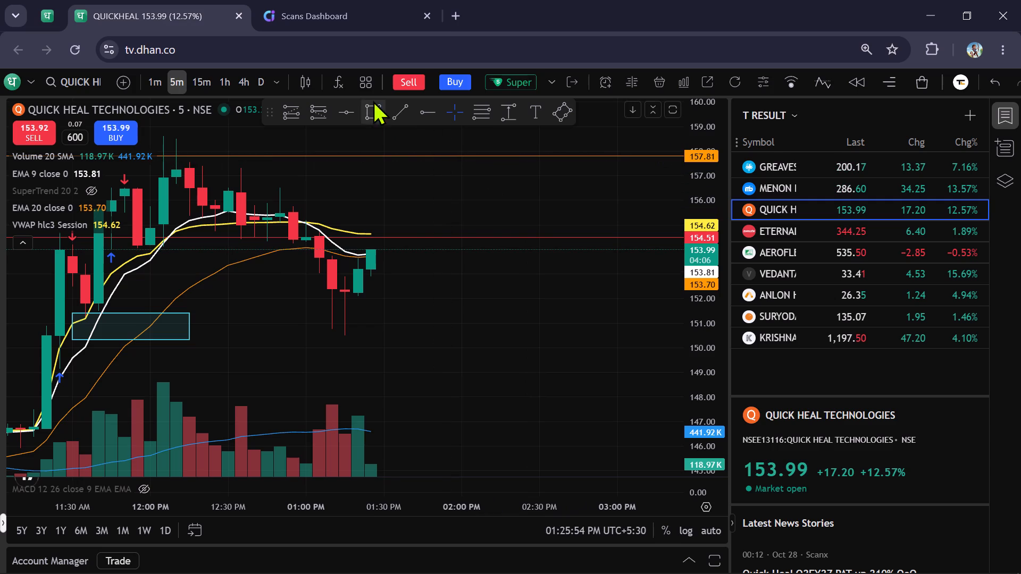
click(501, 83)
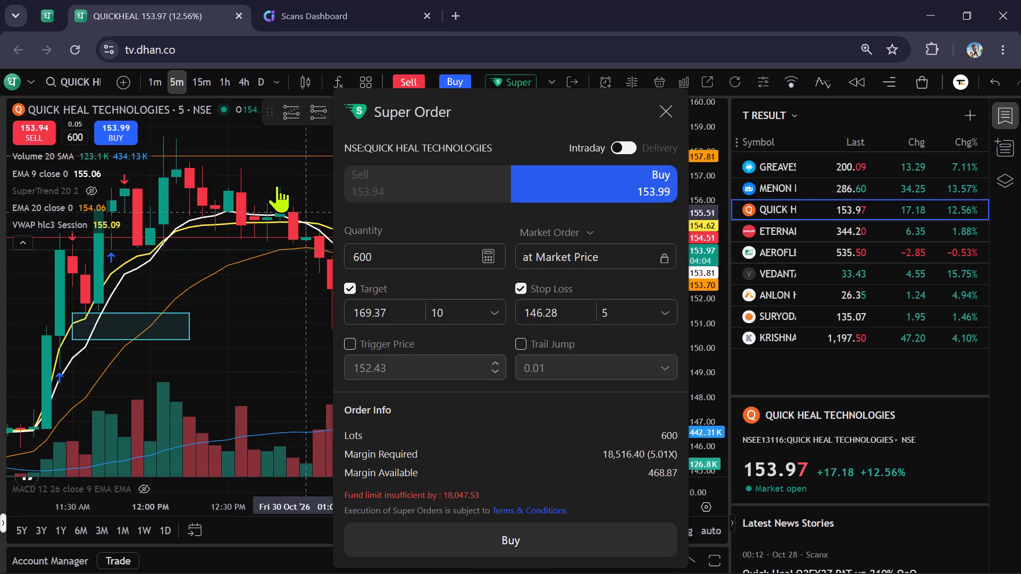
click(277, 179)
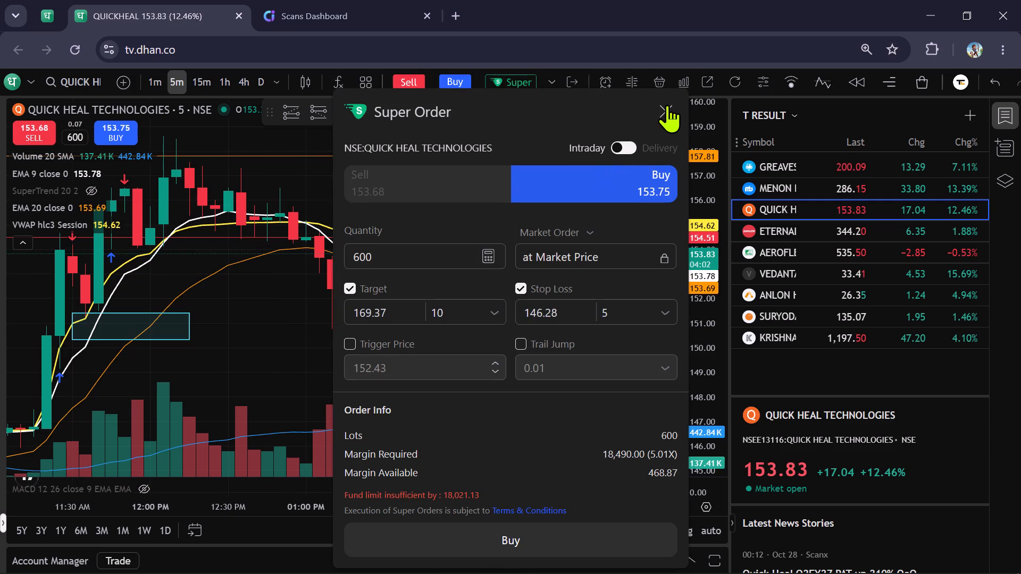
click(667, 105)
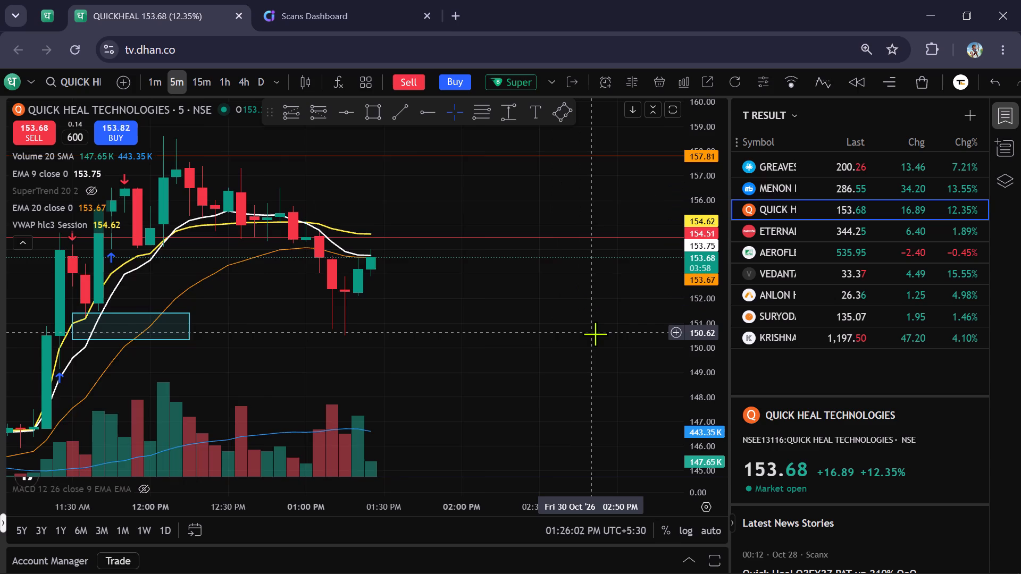
Extend the rectangle zone on the Quick Heal Technologies chart past the latest candle to about 01:50 PM.
scroll(595, 334, down, 1)
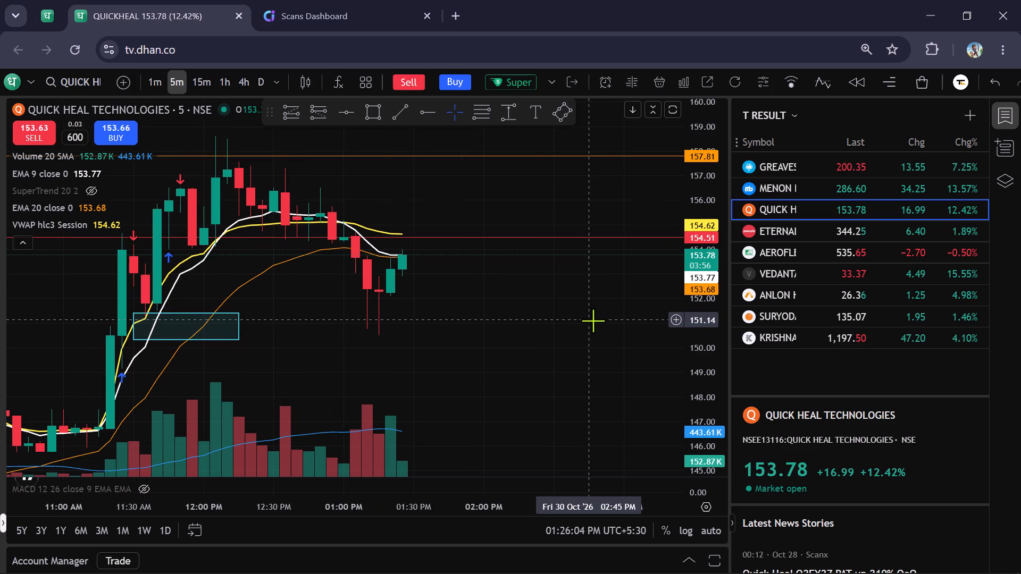
drag(240, 332, 417, 330)
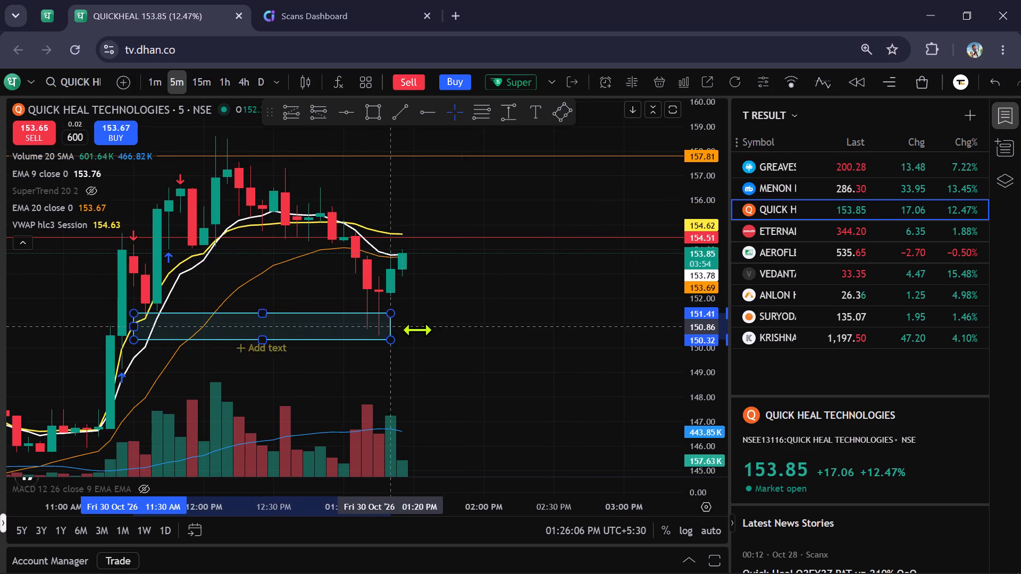
drag(417, 330, 456, 330)
click(542, 325)
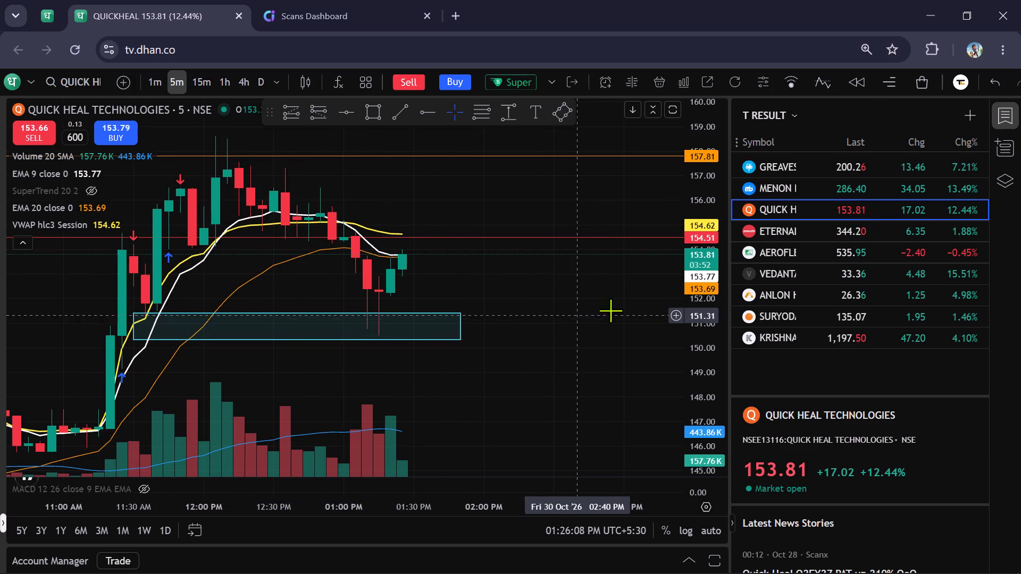
Check Quick Heal Technologies with a compressed price scale on the 15-minute timeframe, and return to the 5-minute timeframe.
scroll(694, 281, down, 8)
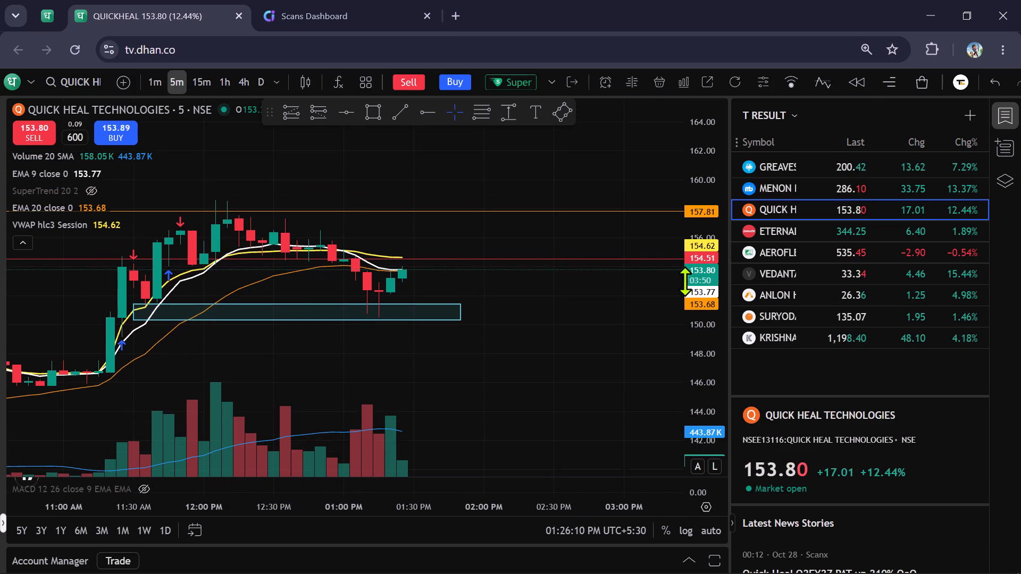
scroll(553, 275, down, 2)
click(197, 90)
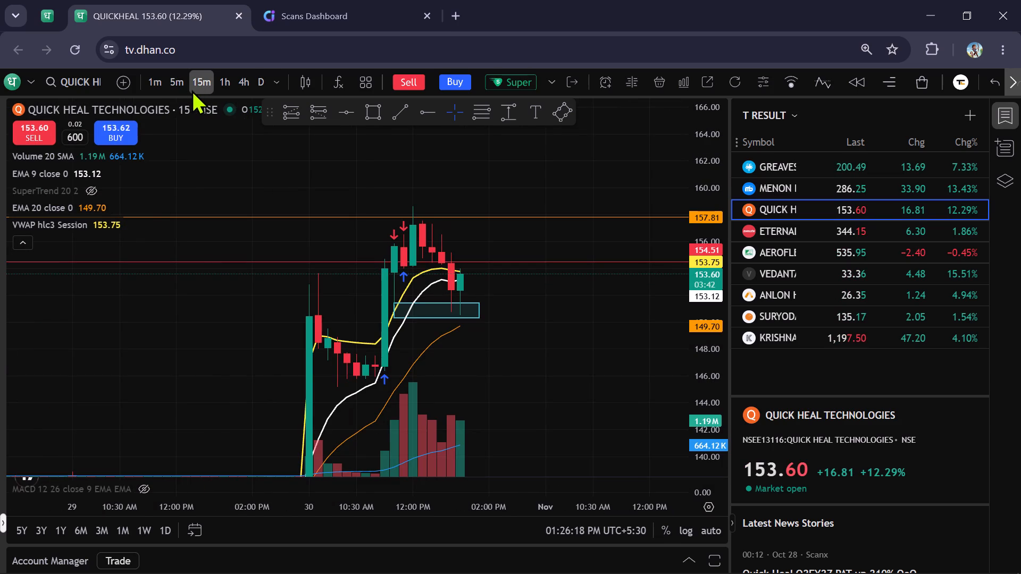
click(167, 89)
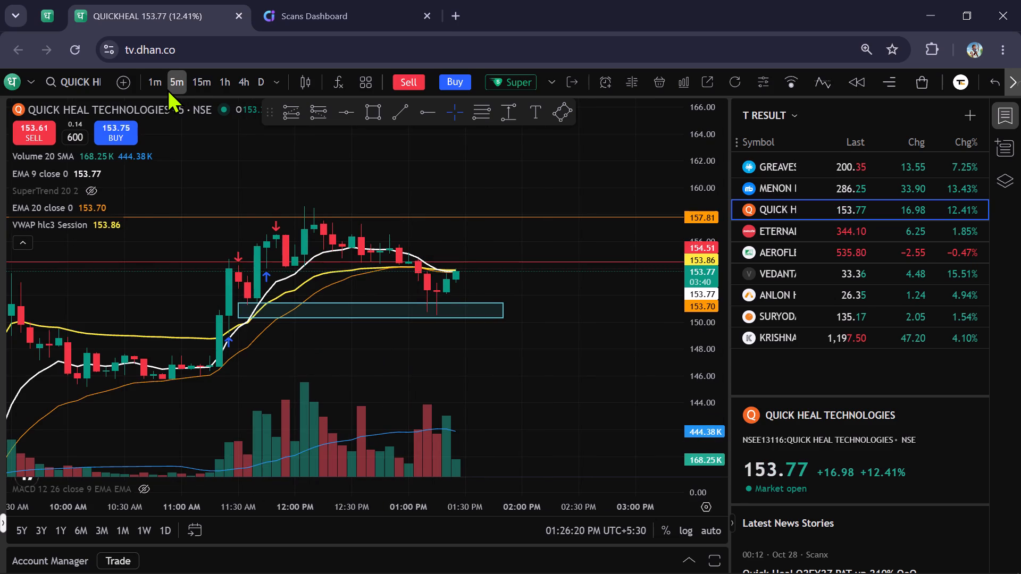
Monitor the latest Quick Heal Technologies 5-minute candles around the extended zone, briefly checking the Super Order form and the scans dashboard.
click(495, 85)
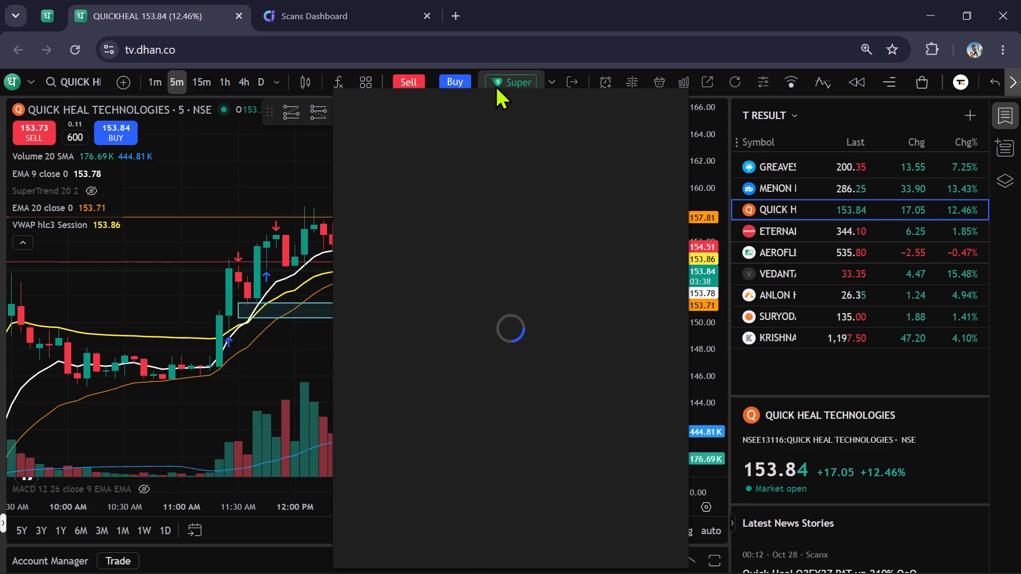
click(657, 112)
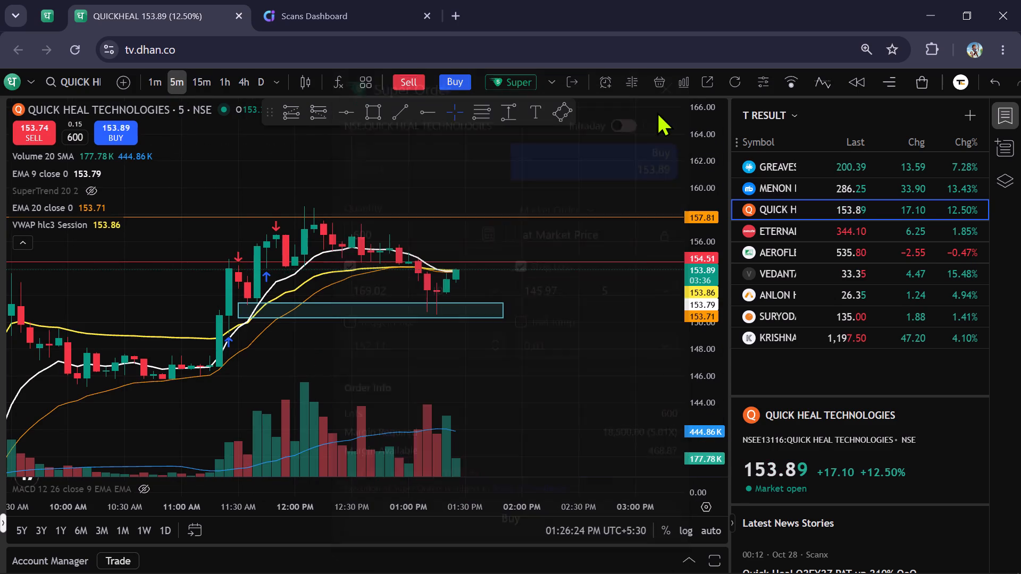
scroll(596, 227, up, 1)
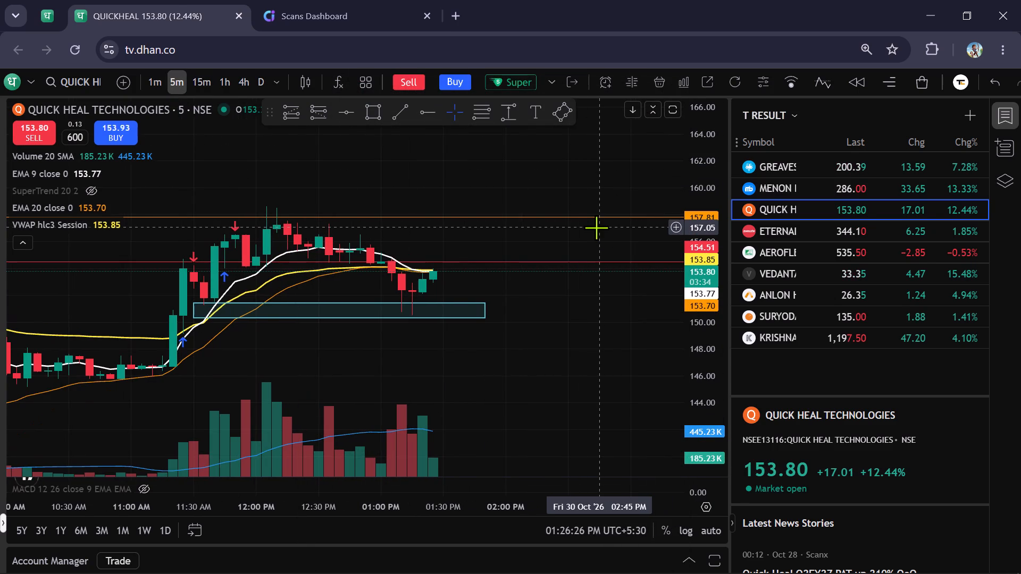
scroll(596, 227, up, 1)
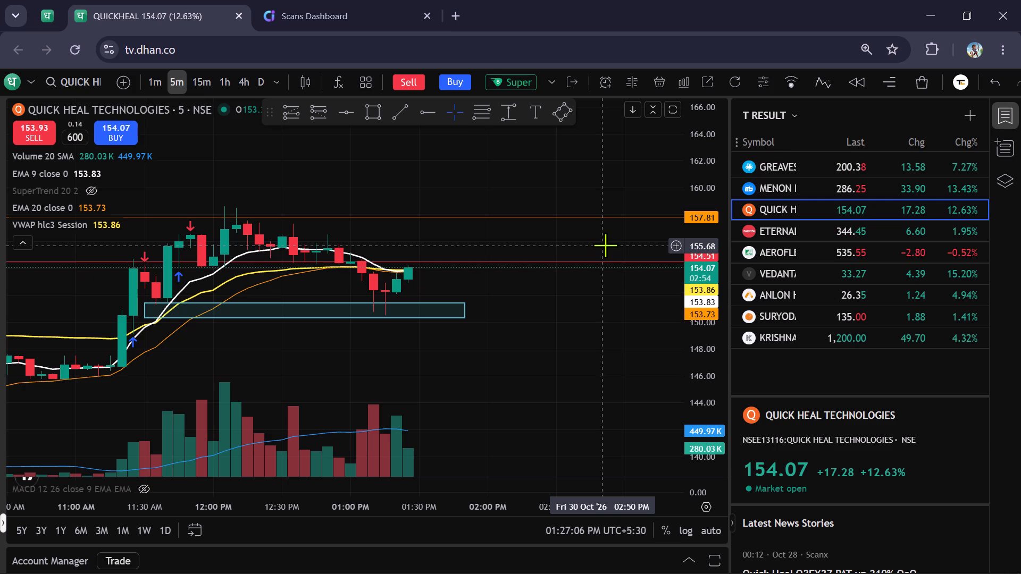
scroll(605, 243, up, 4)
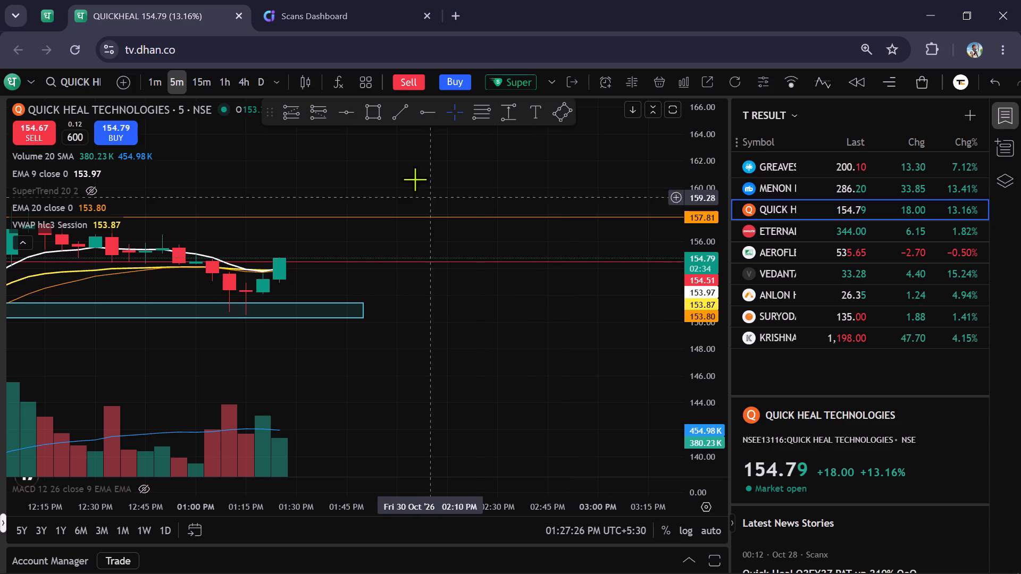
click(364, 12)
click(183, 6)
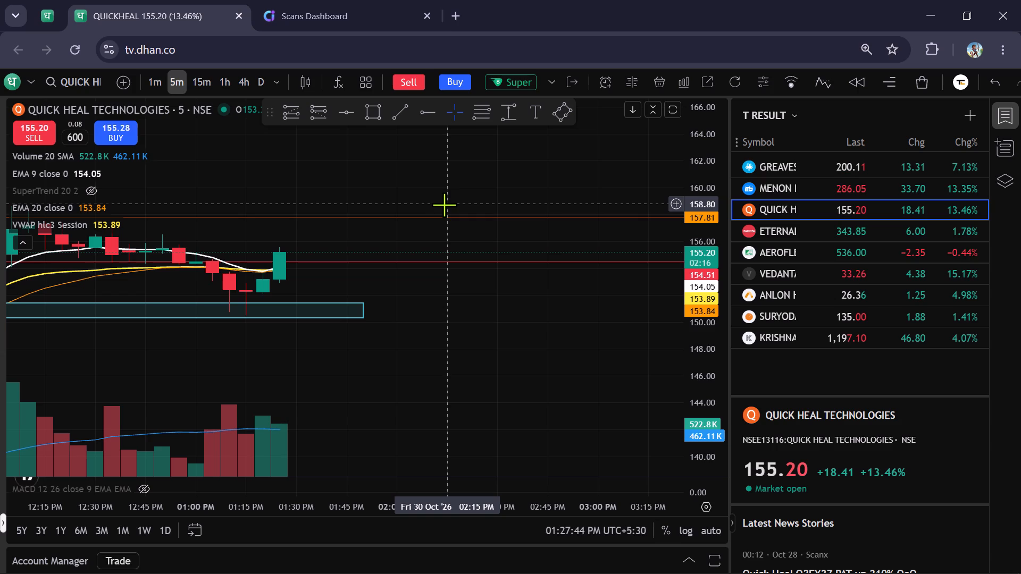
scroll(515, 356, up, 3)
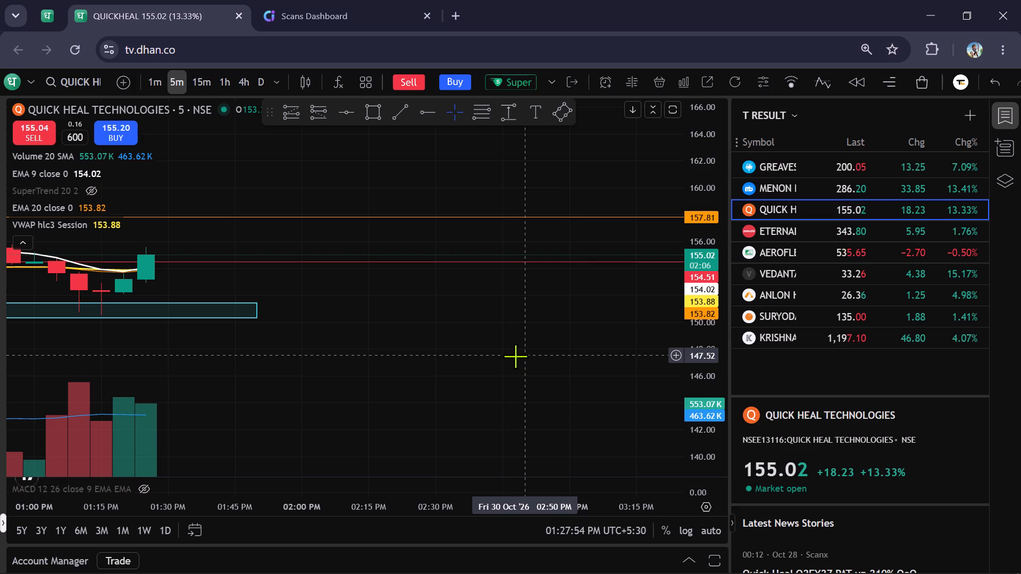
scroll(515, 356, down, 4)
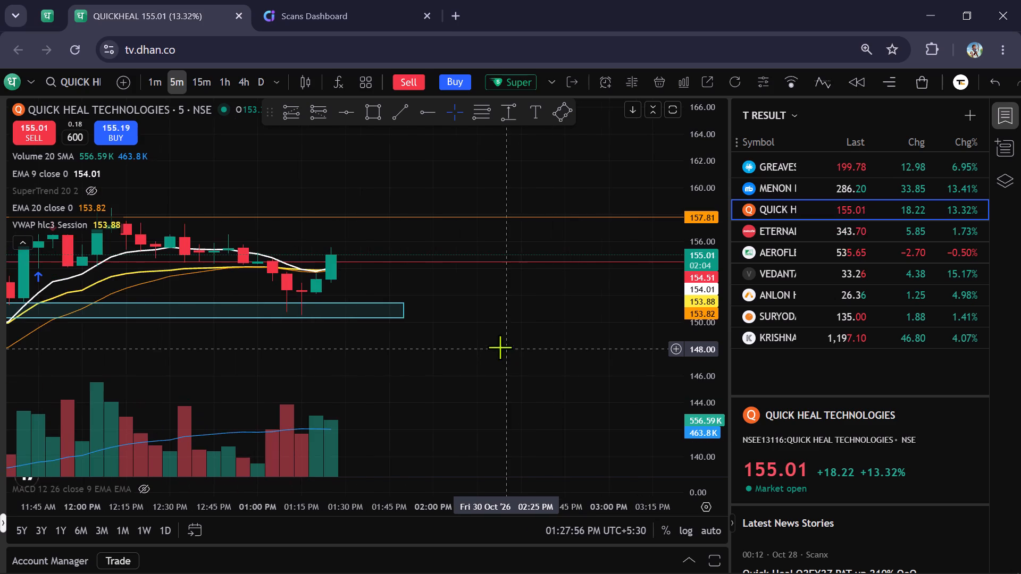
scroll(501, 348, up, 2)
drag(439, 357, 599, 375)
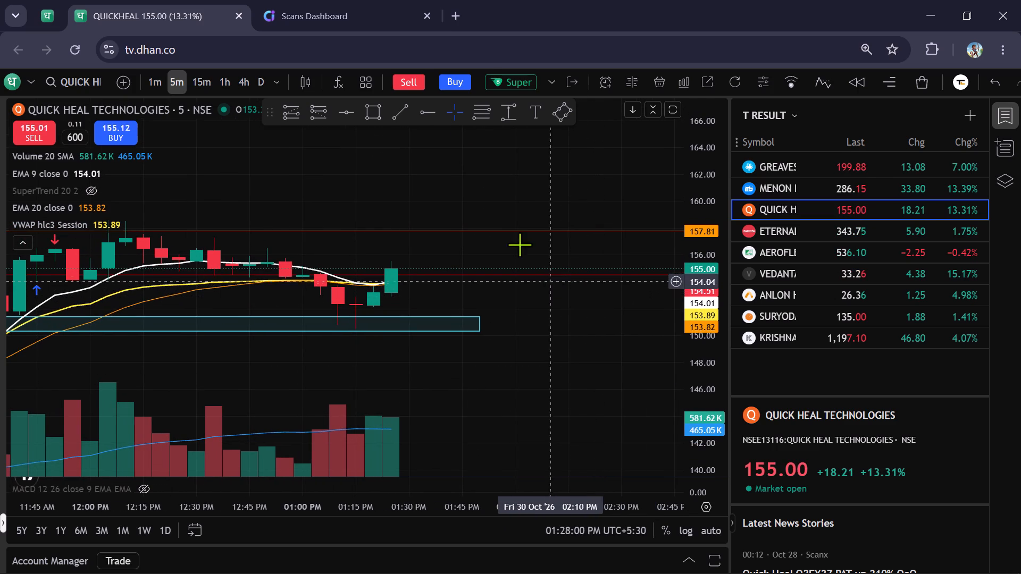
Switch to Chartink, open the saved scan "Copy - 9&15 Ema strategy intraday new" and review its list of matching stocks.
click(411, 23)
scroll(461, 207, down, 1)
scroll(320, 222, down, 1)
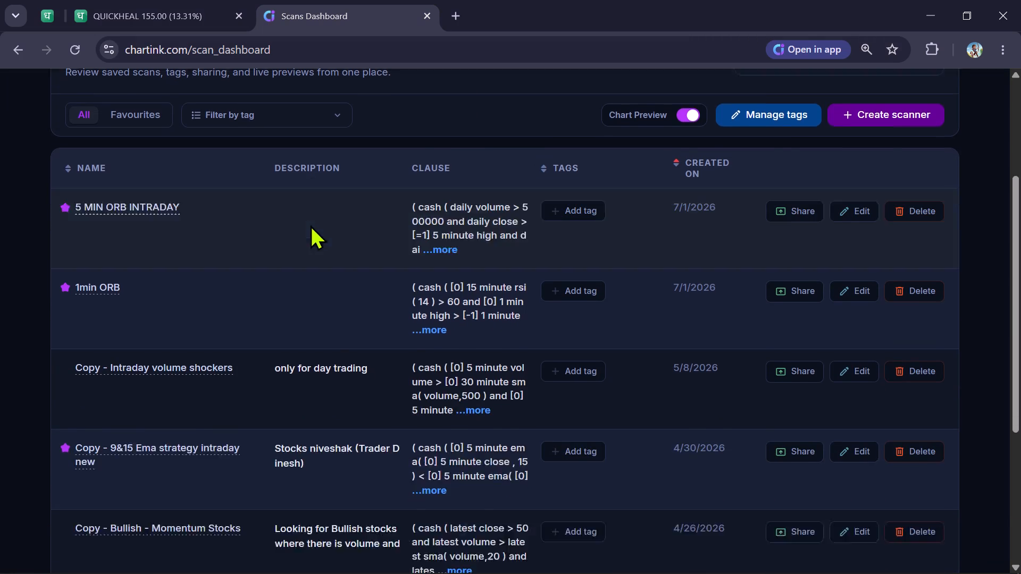
click(160, 369)
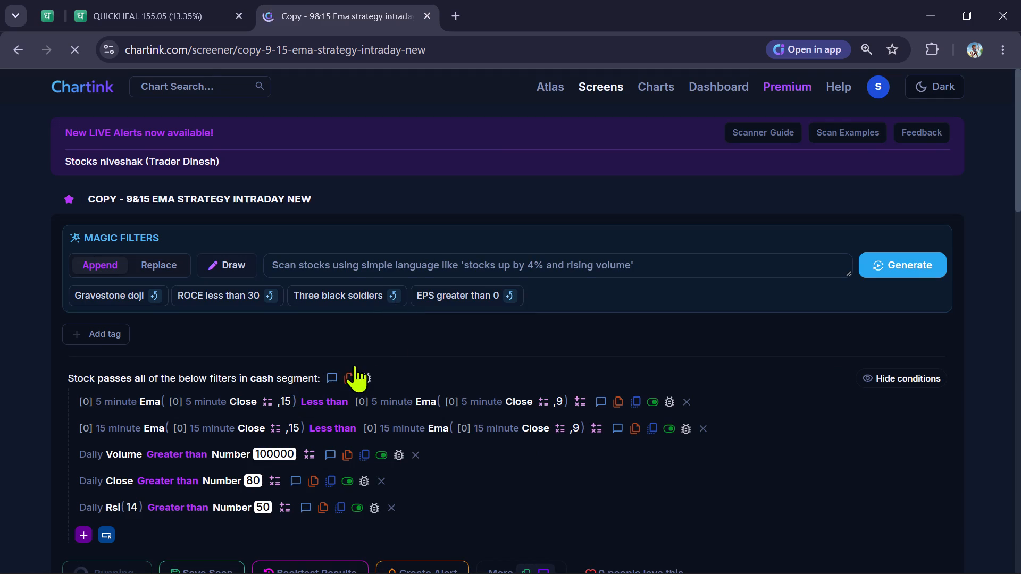
scroll(389, 354, down, 4)
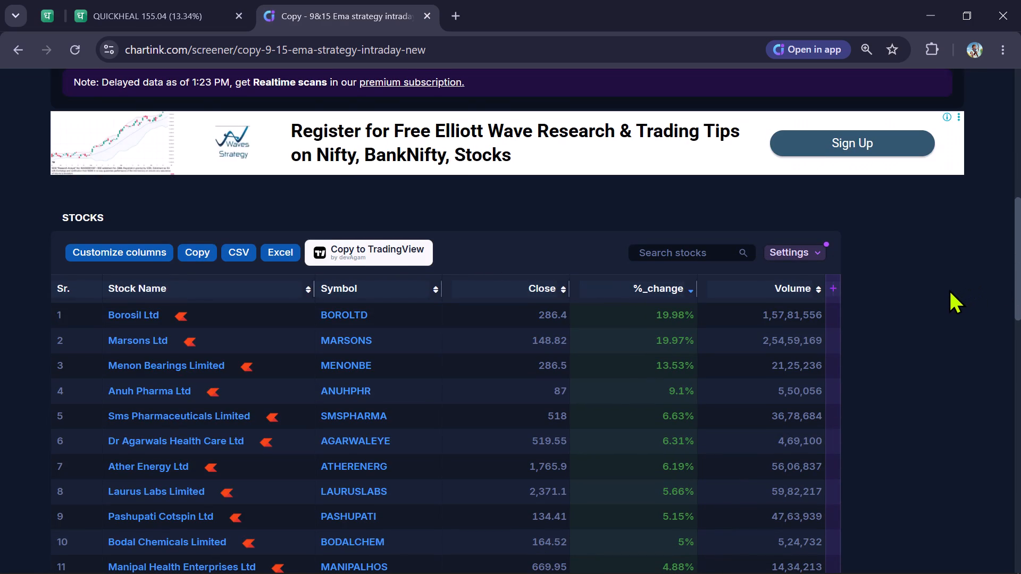
scroll(949, 289, down, 1)
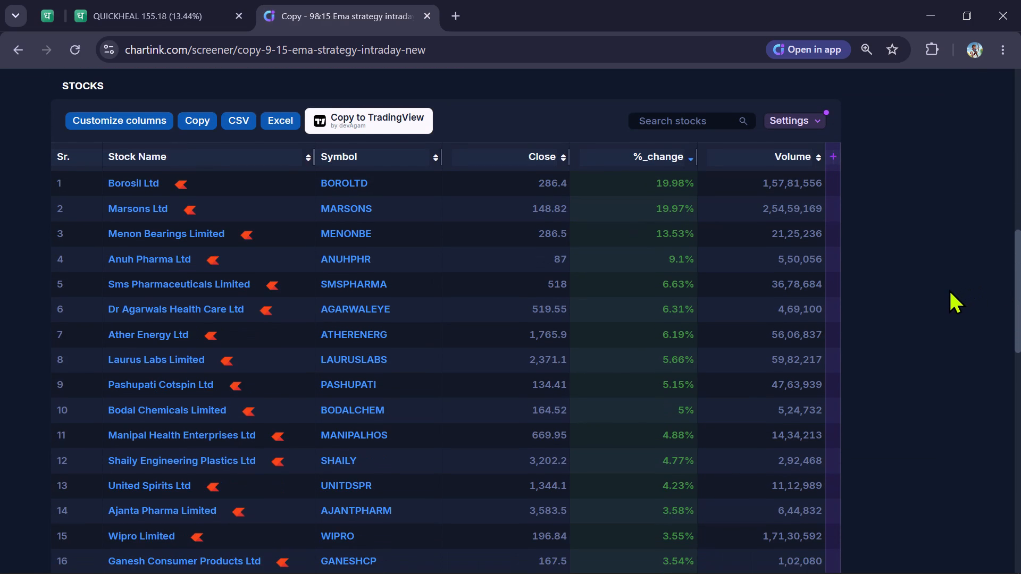
Go back to the Quick Heal Technologies chart, check it on the 1-minute timeframe, and return to the 5-minute timeframe.
click(206, 16)
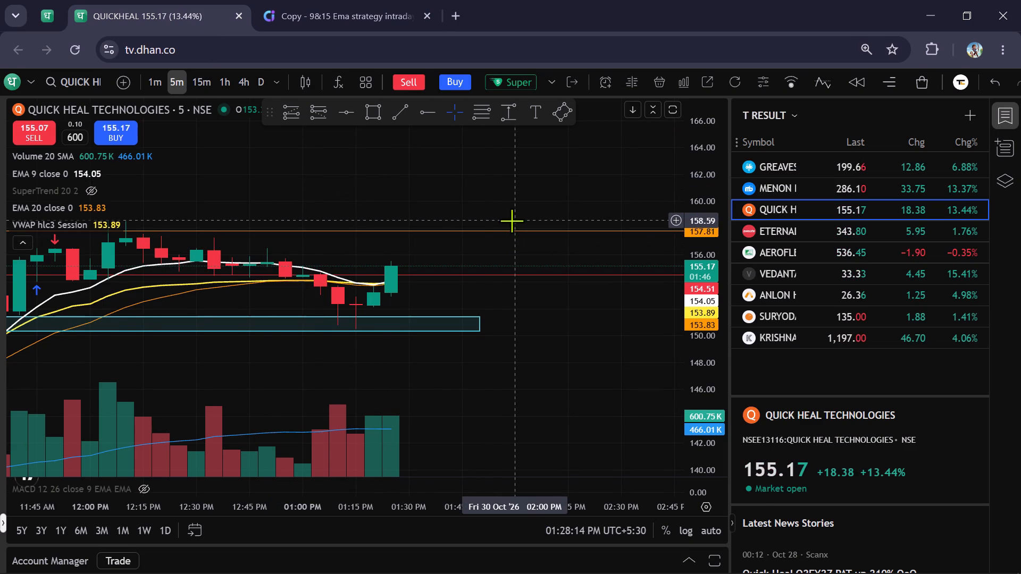
scroll(512, 221, down, 1)
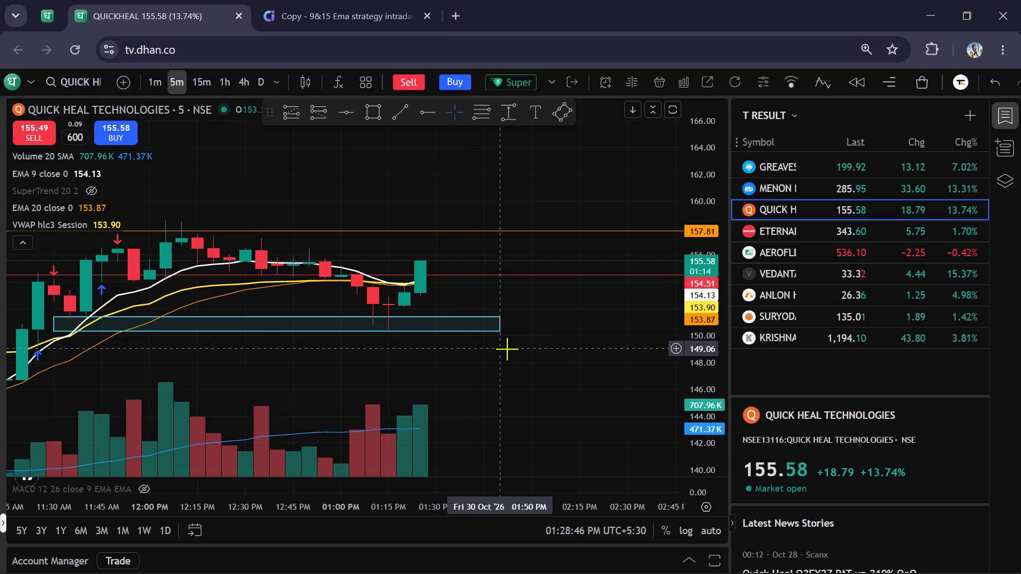
click(152, 81)
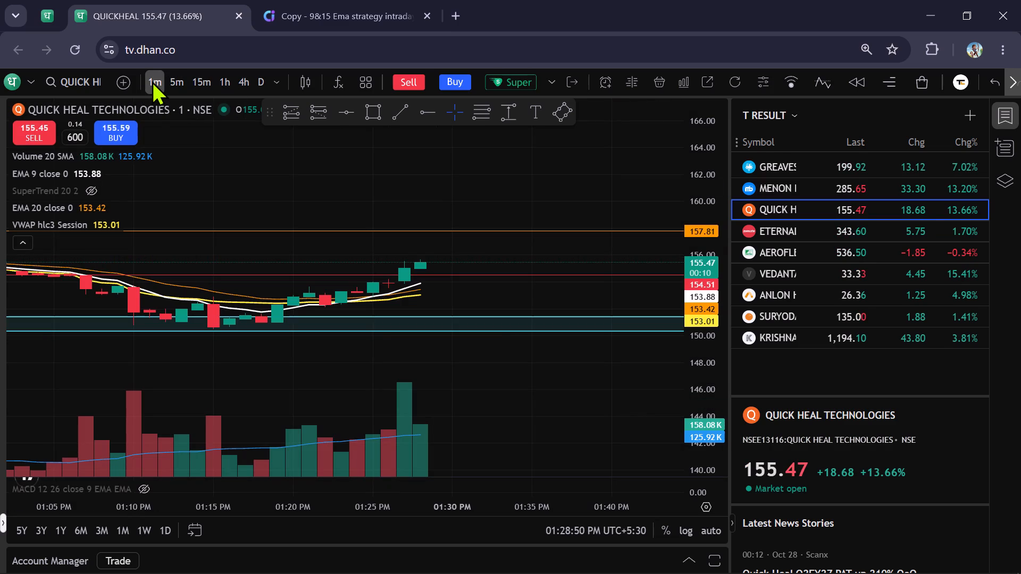
click(173, 83)
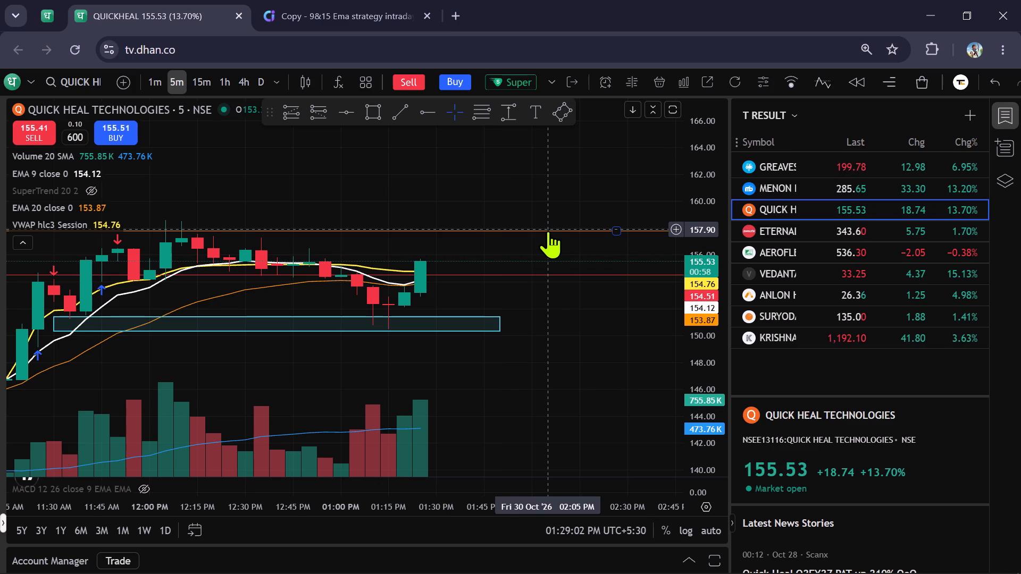
Look through the 9&15 EMA scan's stock results and filter conditions again, and return to the Quick Heal Technologies chart.
click(340, 22)
scroll(786, 192, down, 1)
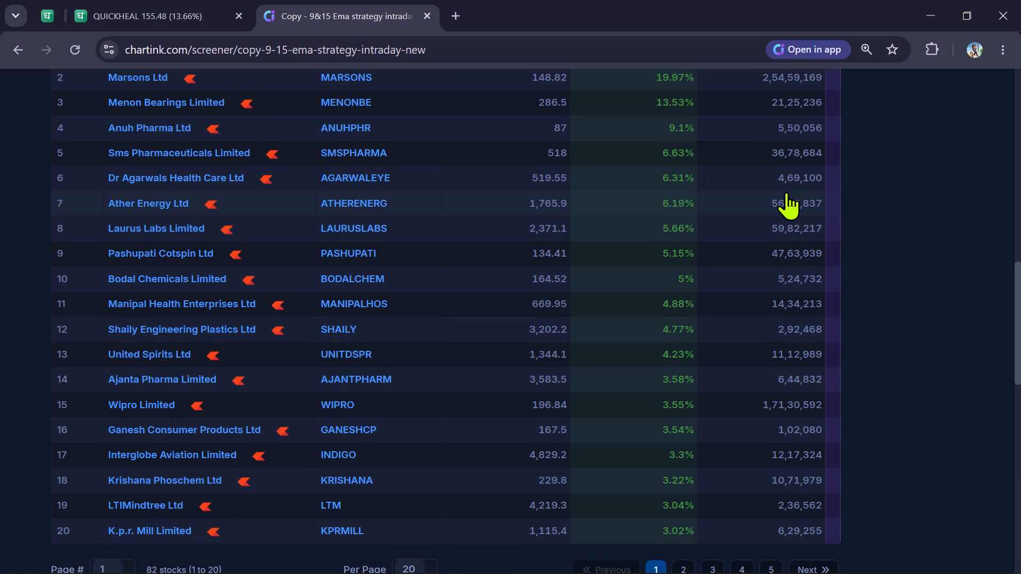
scroll(786, 192, up, 4)
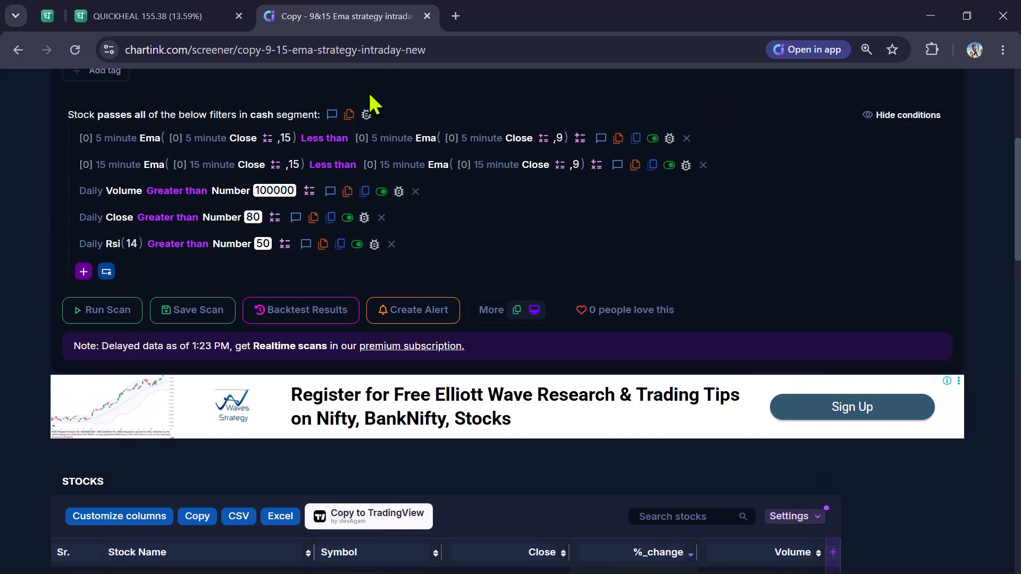
click(183, 12)
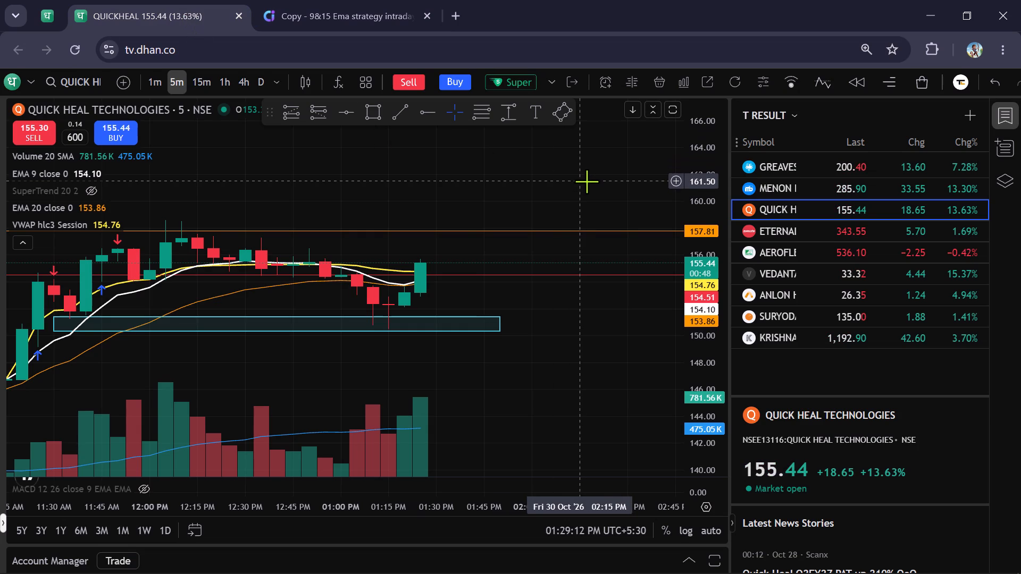
Check Quick Heal Technologies on the daily timeframe with a compressed price scale, and return to the 5-minute timeframe.
scroll(587, 181, up, 2)
scroll(587, 181, down, 5)
click(256, 83)
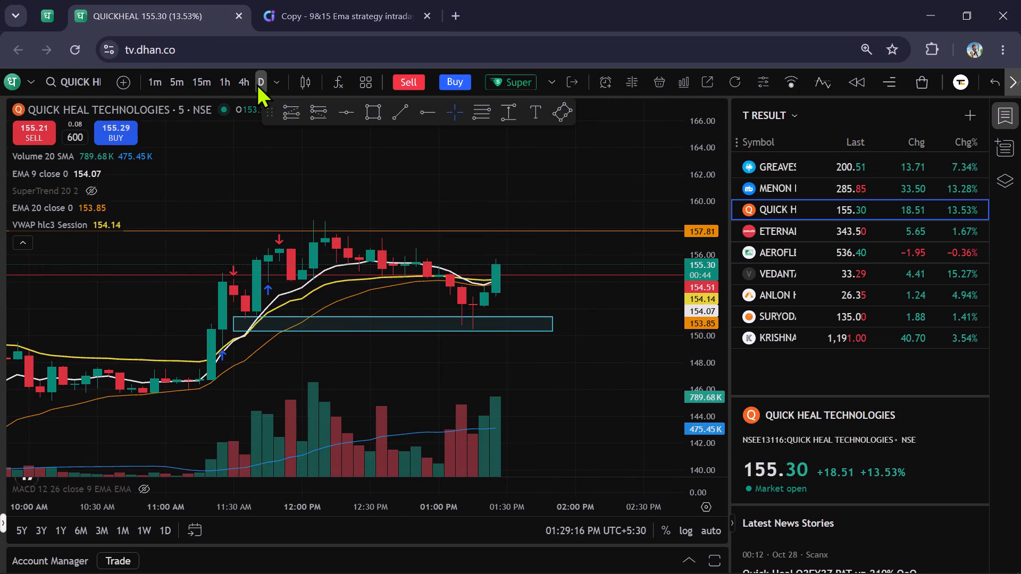
scroll(687, 226, down, 5)
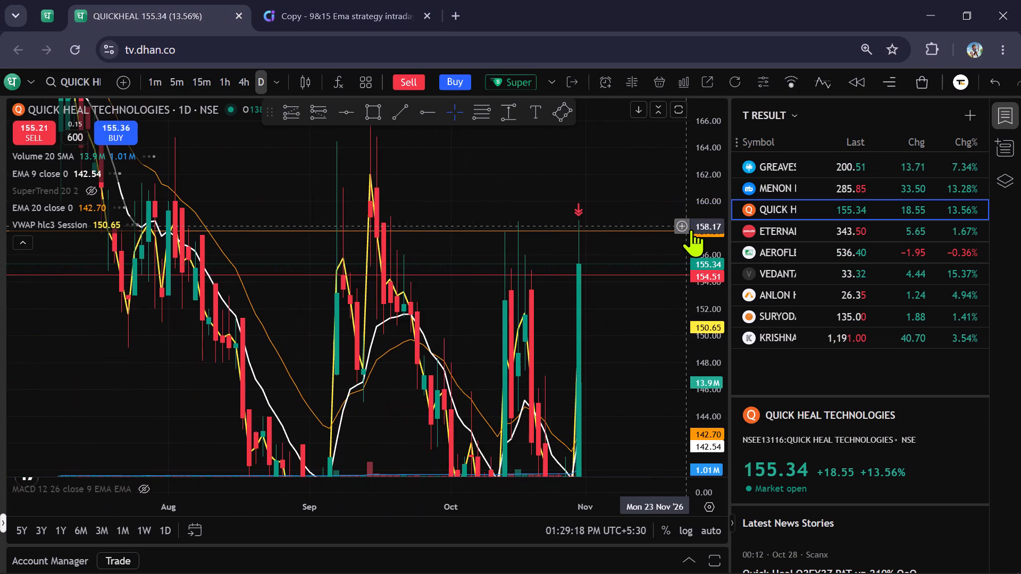
scroll(706, 251, down, 5)
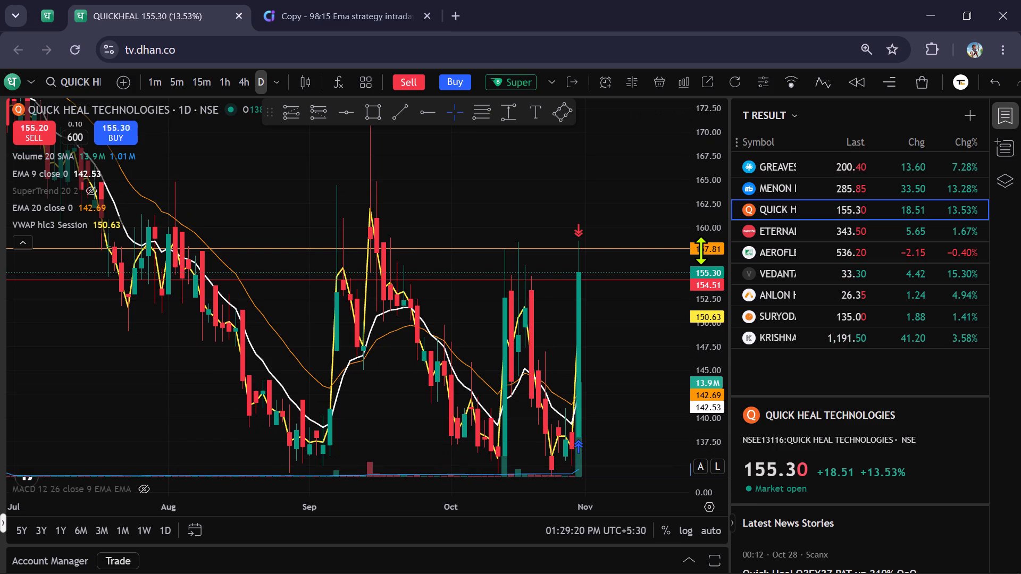
scroll(701, 250, down, 2)
scroll(631, 229, up, 5)
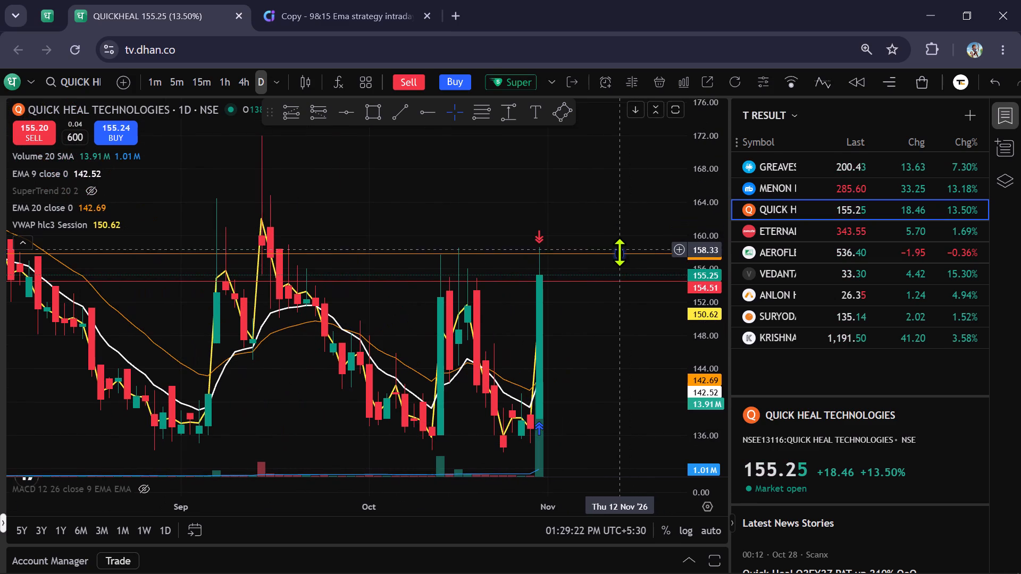
click(180, 86)
Monitor the latest Quick Heal Technologies candles above the zone on the 5-minute and 1-minute timeframes, ending on the 5-minute one.
scroll(414, 157, up, 8)
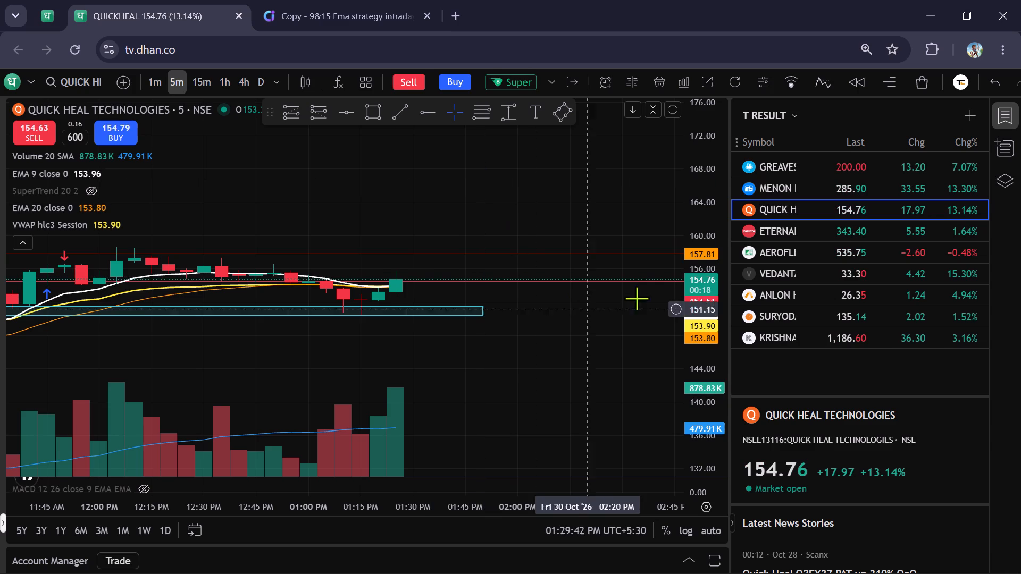
scroll(700, 282, up, 5)
scroll(595, 312, up, 2)
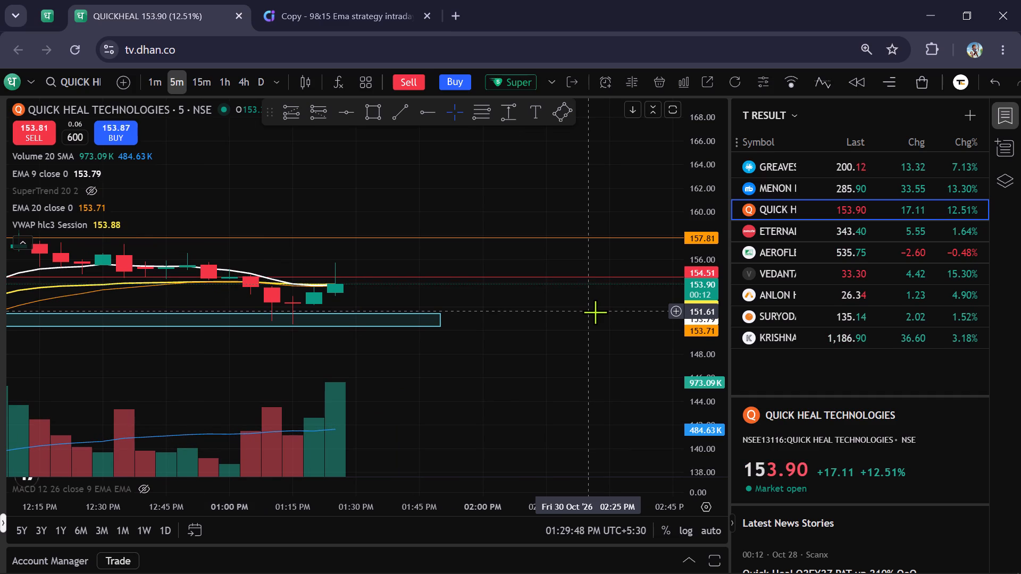
click(160, 84)
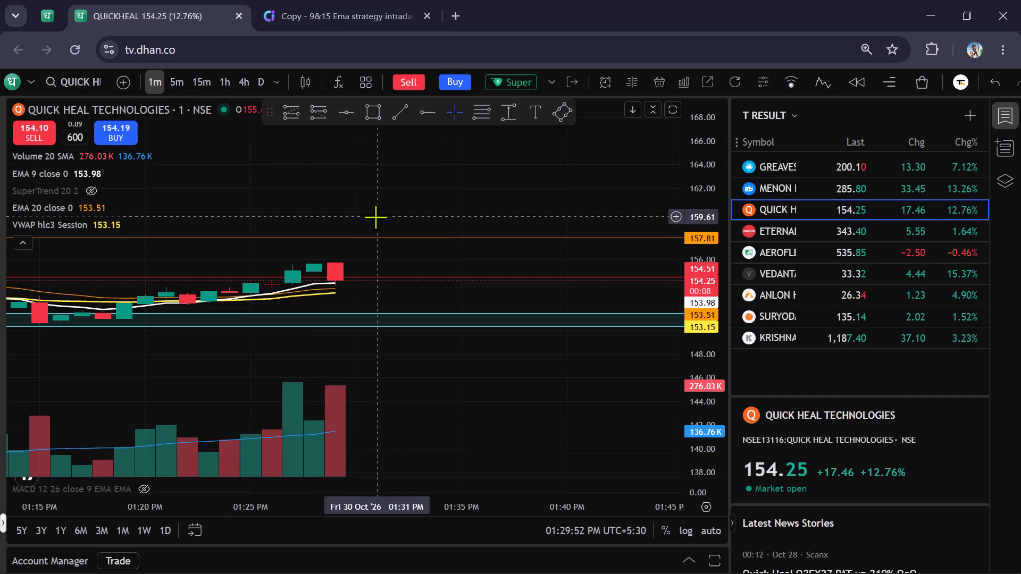
scroll(495, 394, down, 1)
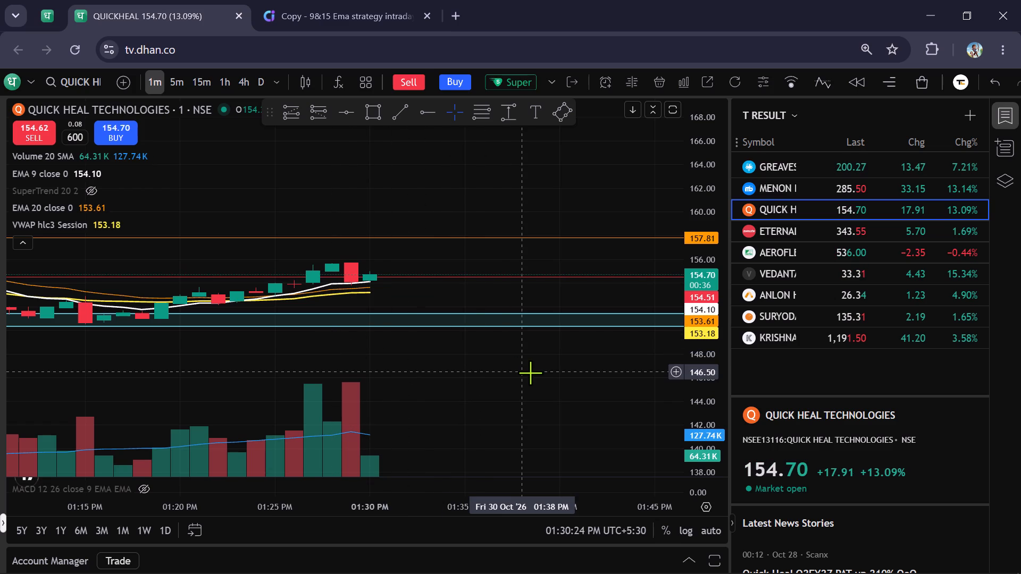
click(174, 81)
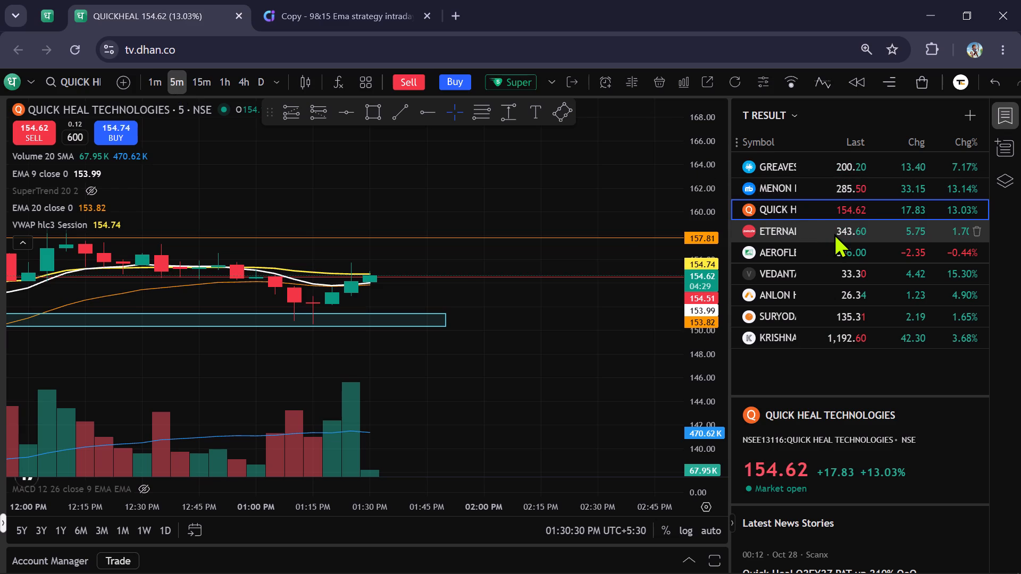
Compare the Quick Heal Technologies chart with the 9&15 EMA scan's top gainers, ending back on the chart.
scroll(833, 234, down, 4)
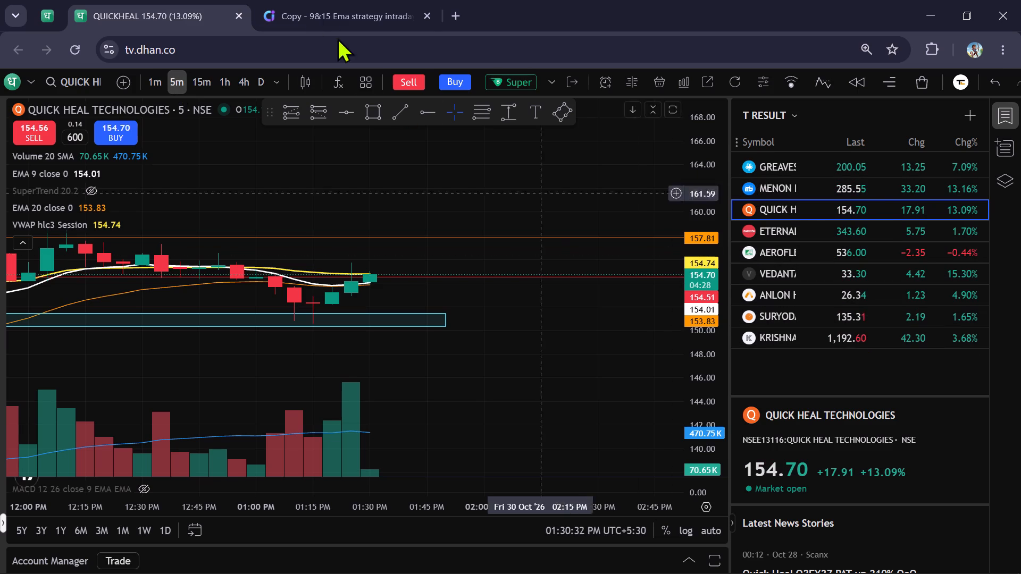
click(312, 0)
click(205, 6)
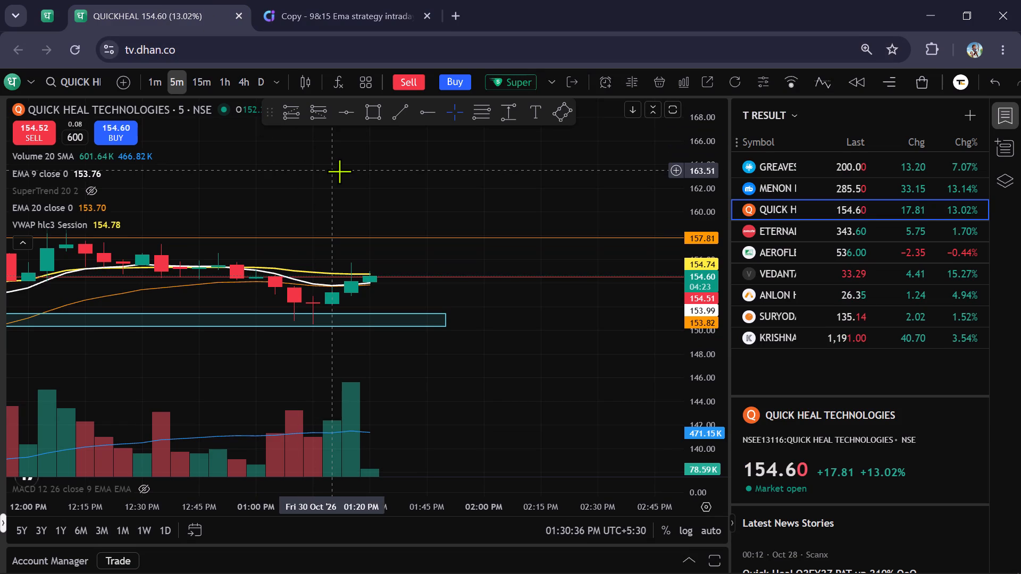
click(319, 0)
scroll(514, 226, down, 1)
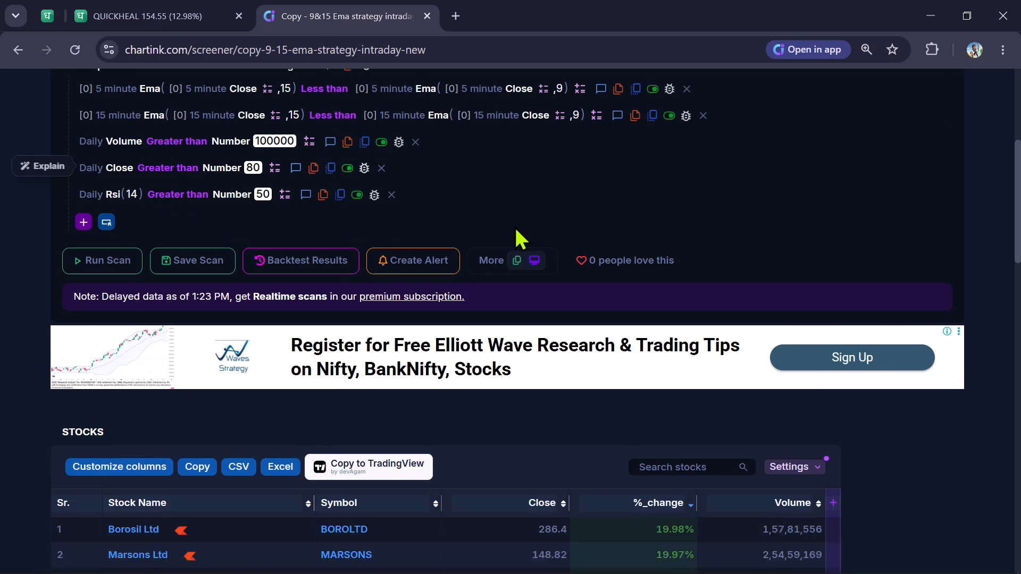
scroll(744, 205, down, 1)
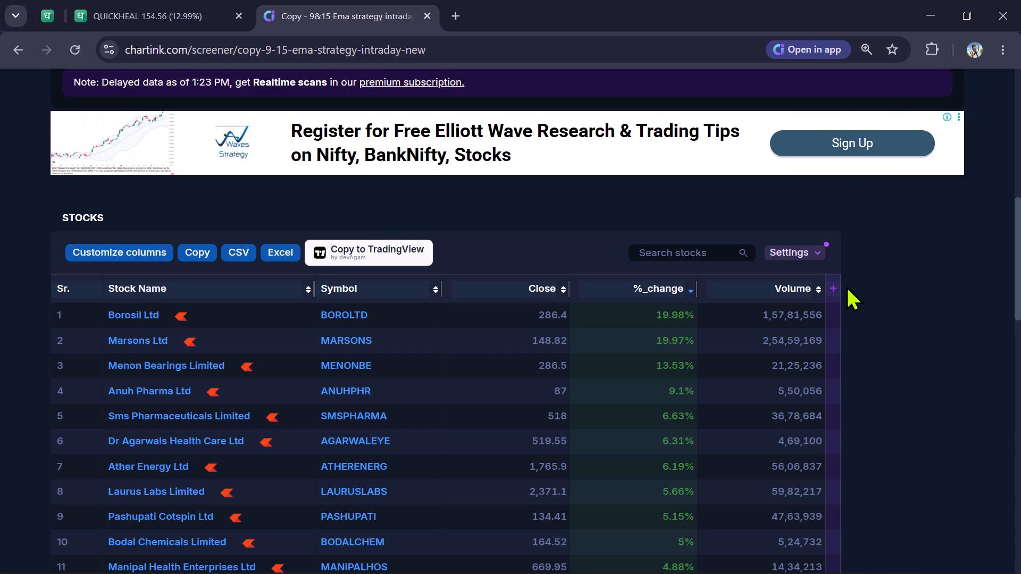
click(194, 15)
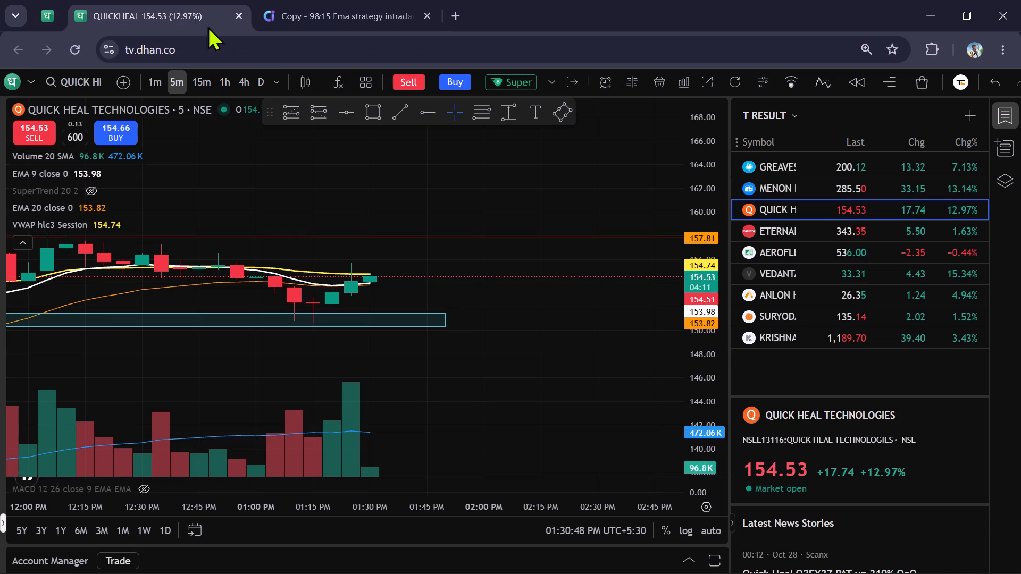
Duplicate the browser tab with the Quick Heal Technologies chart and switch to the copy.
click(199, 16)
right_click(199, 14)
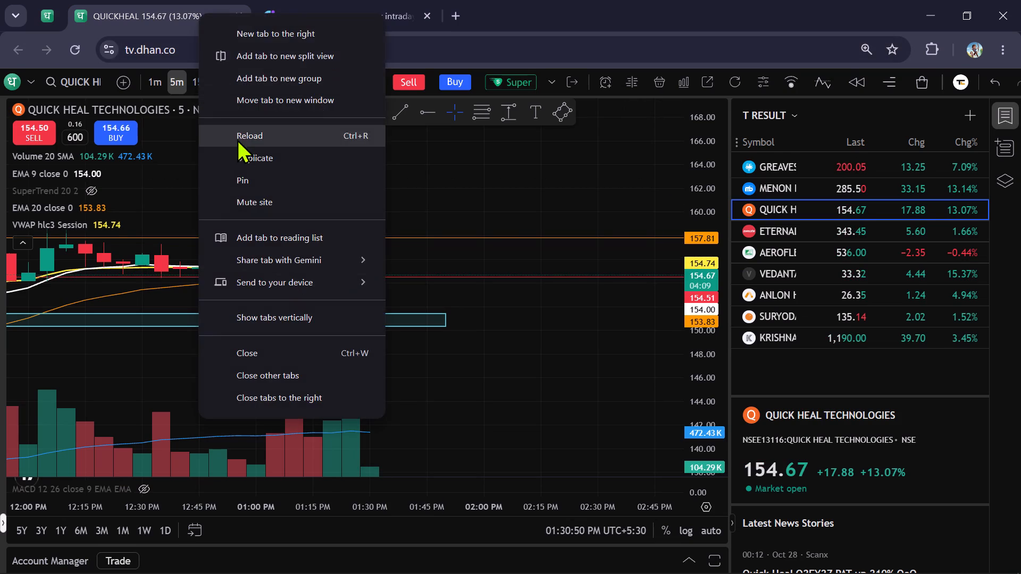
click(251, 159)
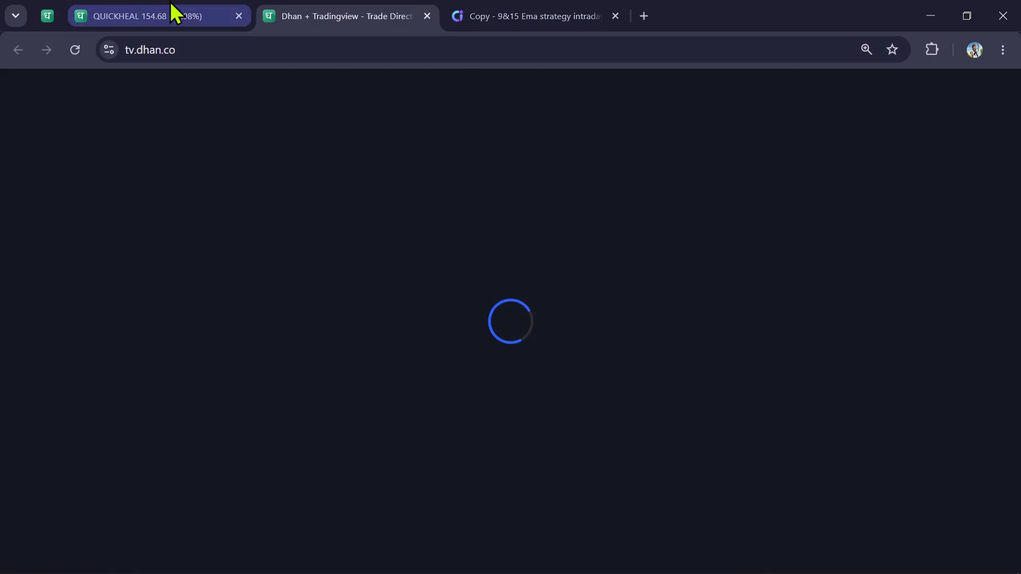
click(169, 0)
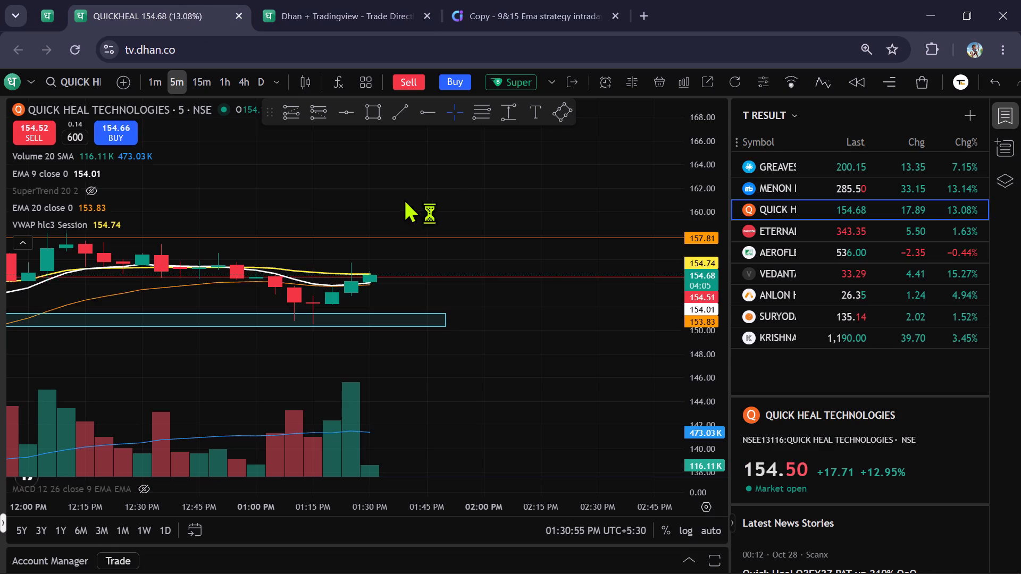
scroll(479, 157, down, 2)
click(375, 12)
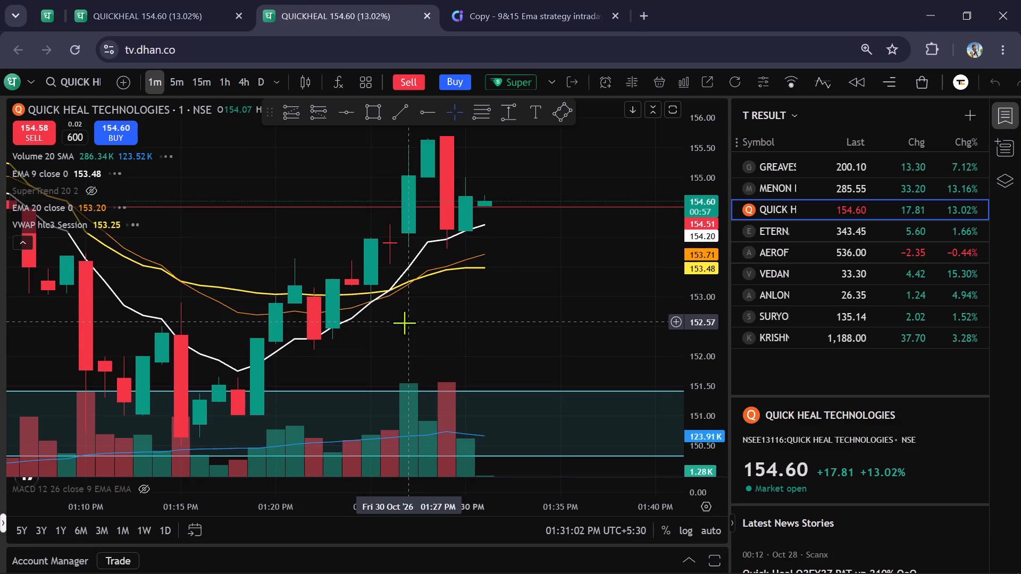
Open Menon Bearings from the T RESULT watchlist in the duplicated tab and examine it on the 5-minute timeframe with a compressed price scale.
scroll(703, 218, down, 6)
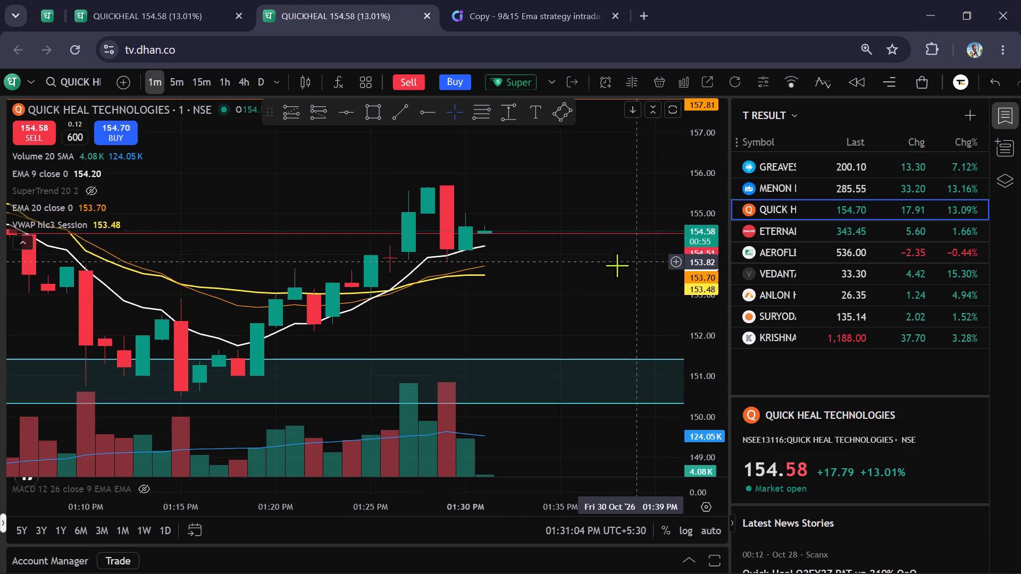
click(794, 195)
scroll(570, 259, down, 3)
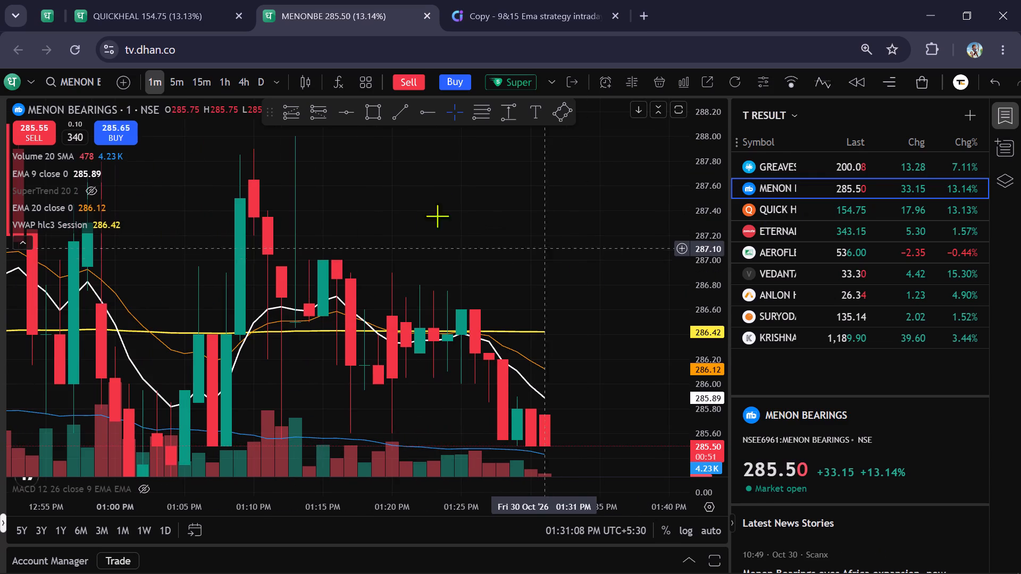
click(178, 74)
scroll(705, 234, down, 7)
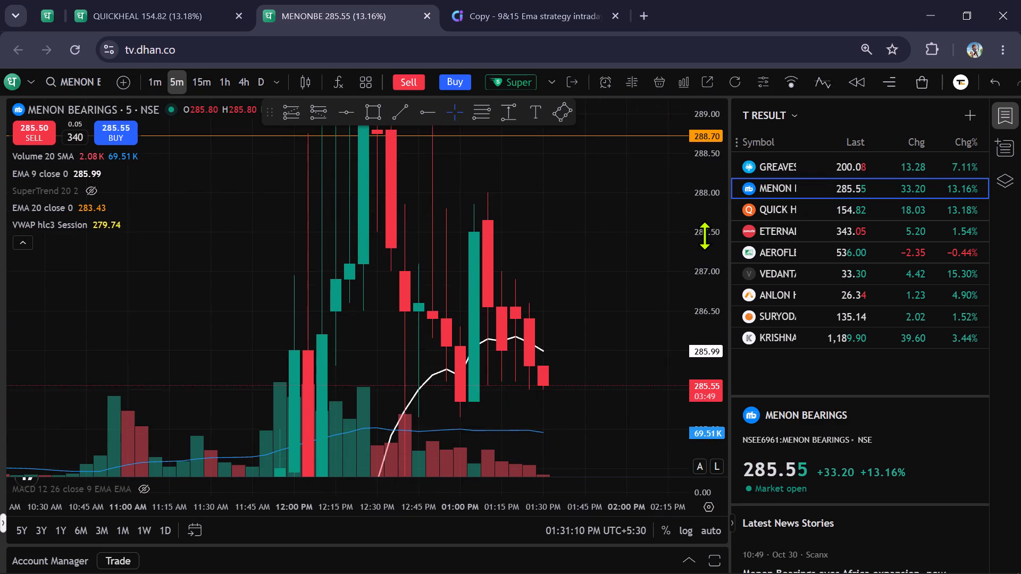
scroll(705, 235, down, 7)
scroll(704, 236, down, 19)
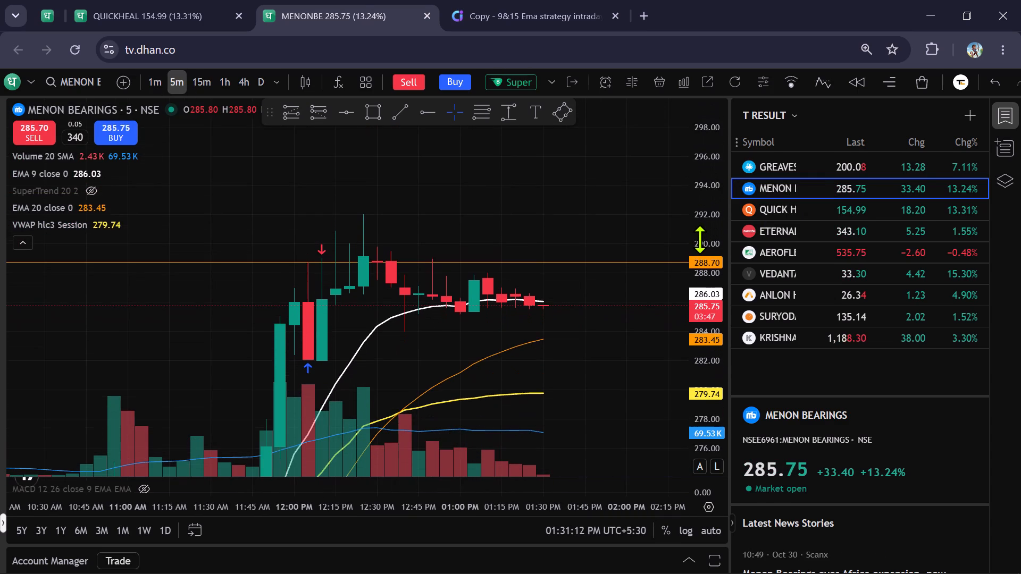
Compare the Menon Bearings 5-minute chart and the 9&15 EMA scan's top gainers with Quick Heal Technologies, ending on the Quick Heal chart.
scroll(700, 239, down, 3)
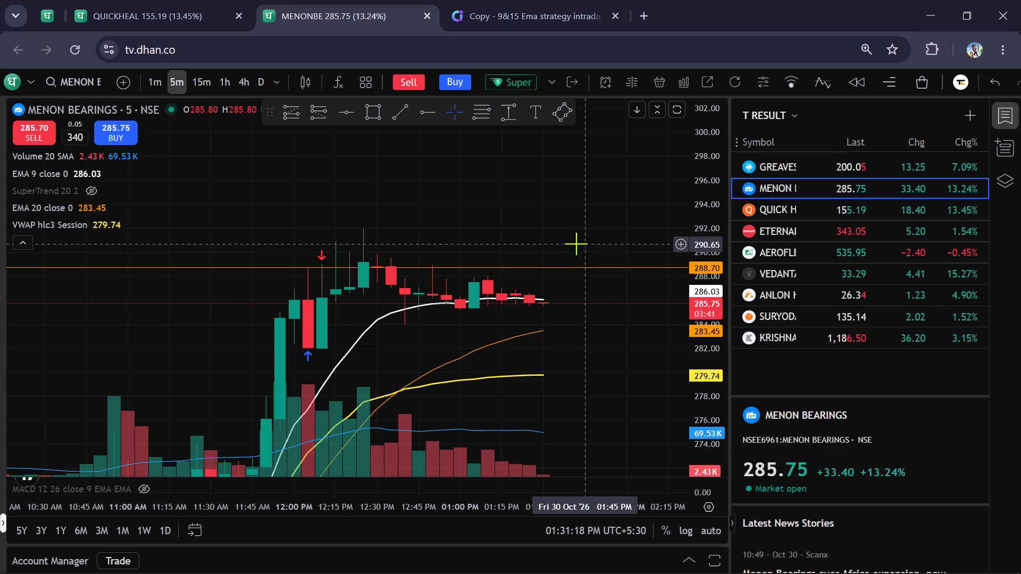
click(204, 13)
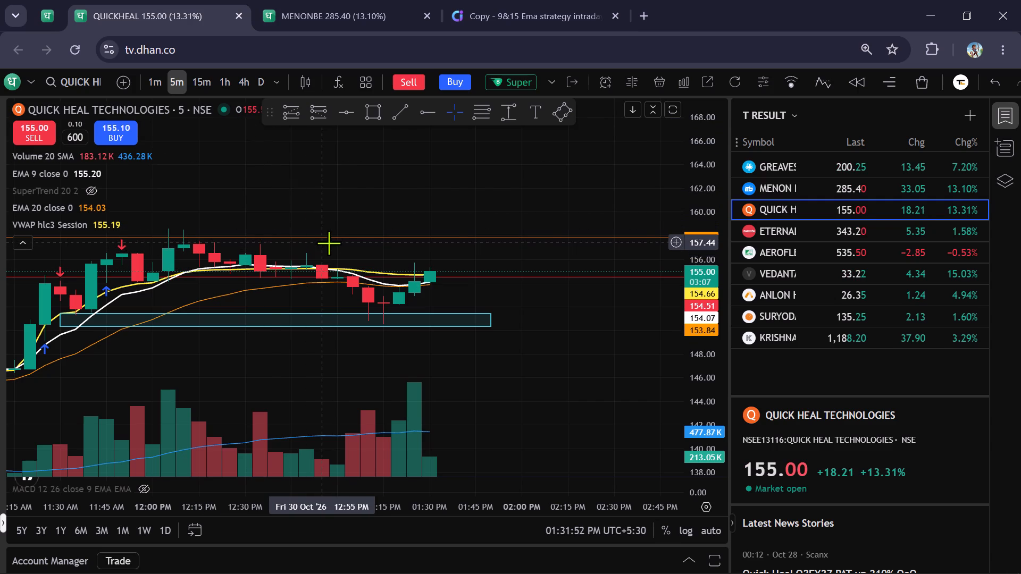
click(535, 0)
scroll(544, 178, down, 1)
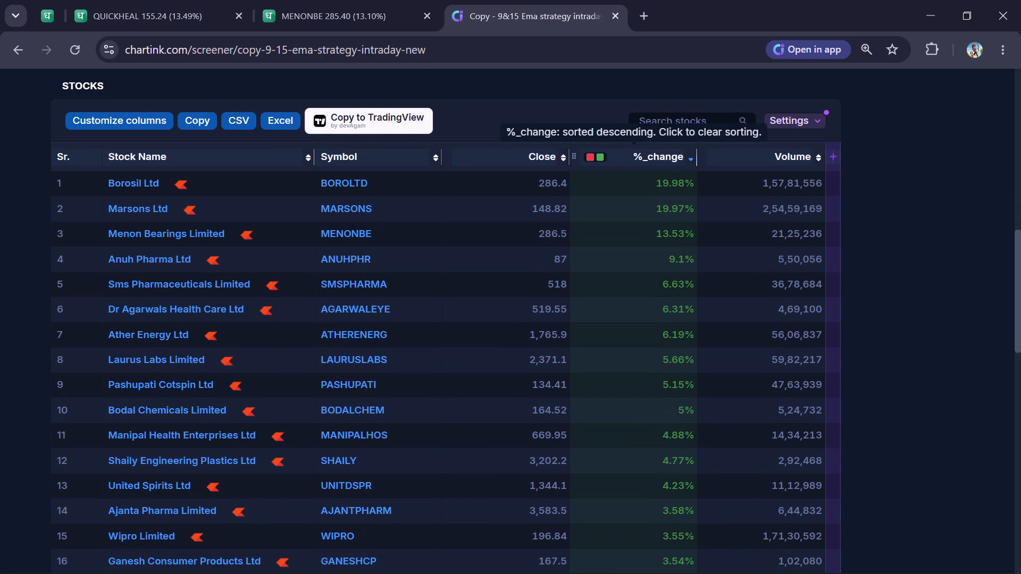
scroll(618, 146, up, 2)
click(353, 13)
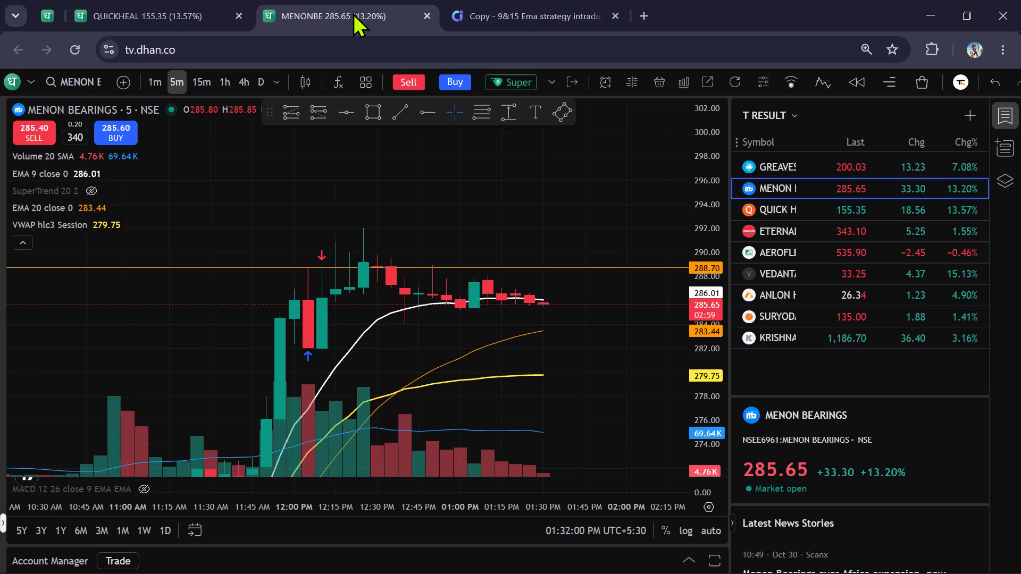
click(206, 7)
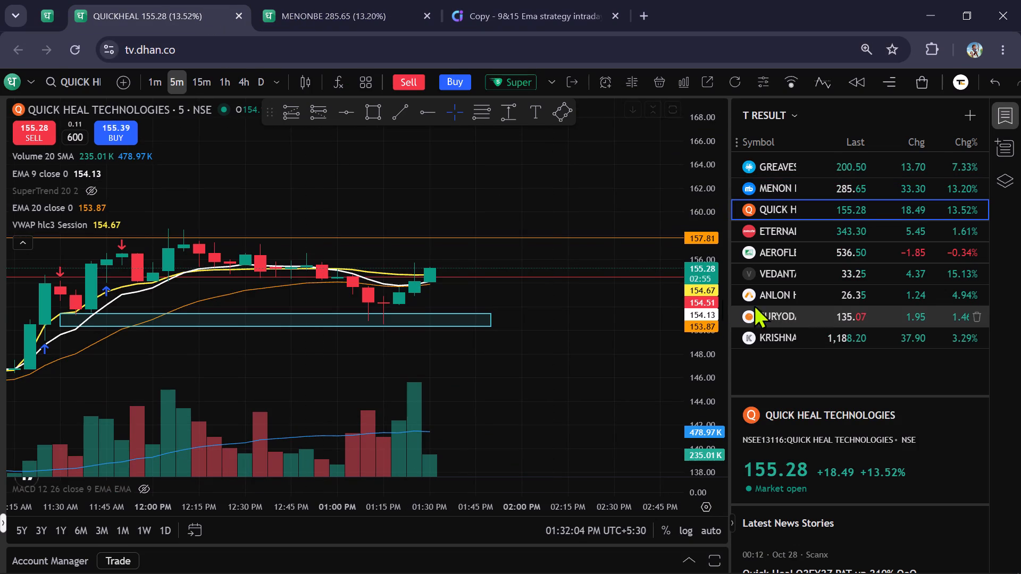
scroll(591, 279, up, 1)
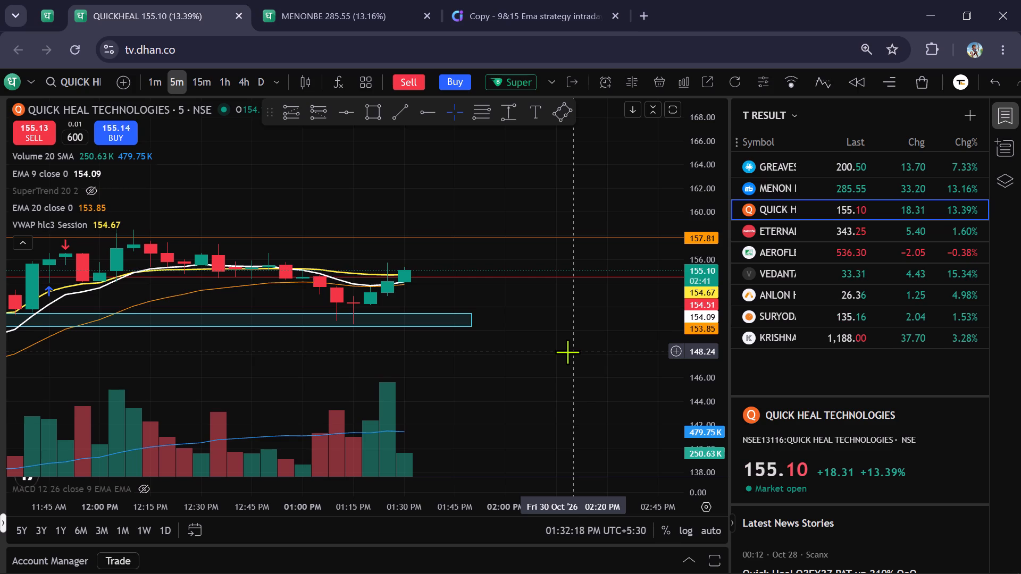
scroll(712, 285, down, 5)
scroll(793, 254, up, 4)
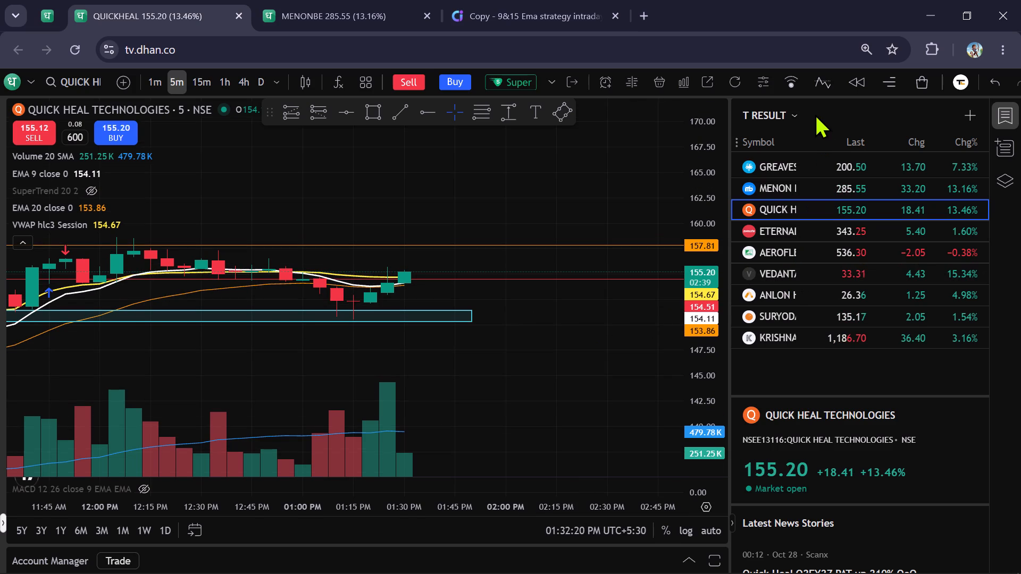
Look through the Top Gainers watchlist, then switch to the trend watchlist and review its stocks through to the end.
click(787, 113)
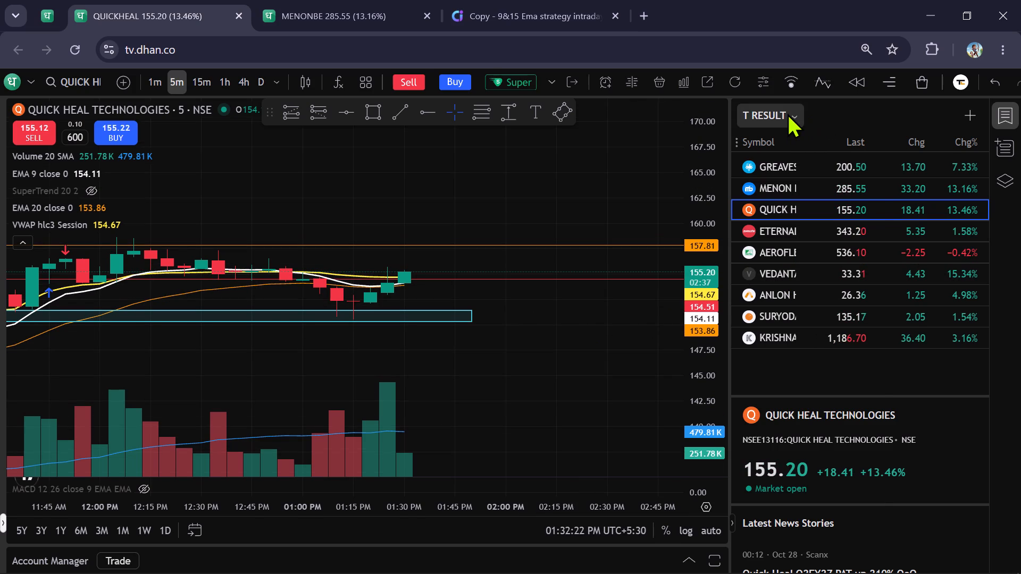
click(752, 518)
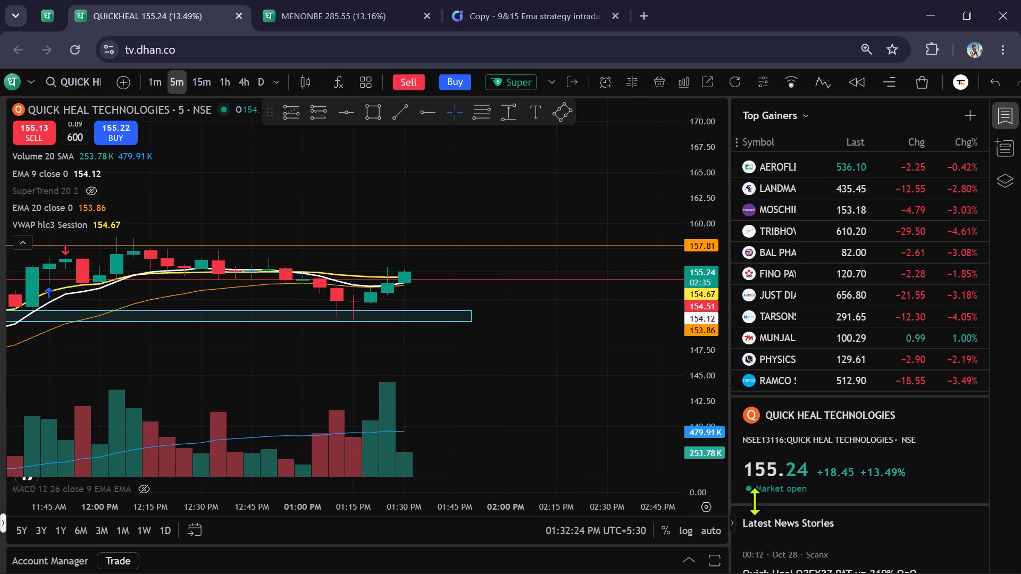
scroll(822, 326, down, 5)
click(785, 117)
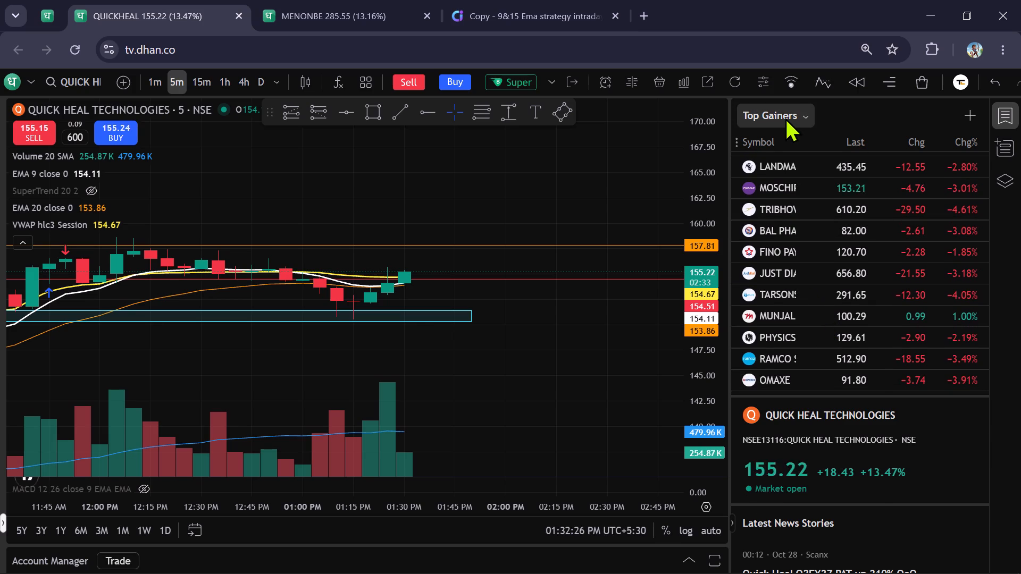
click(758, 541)
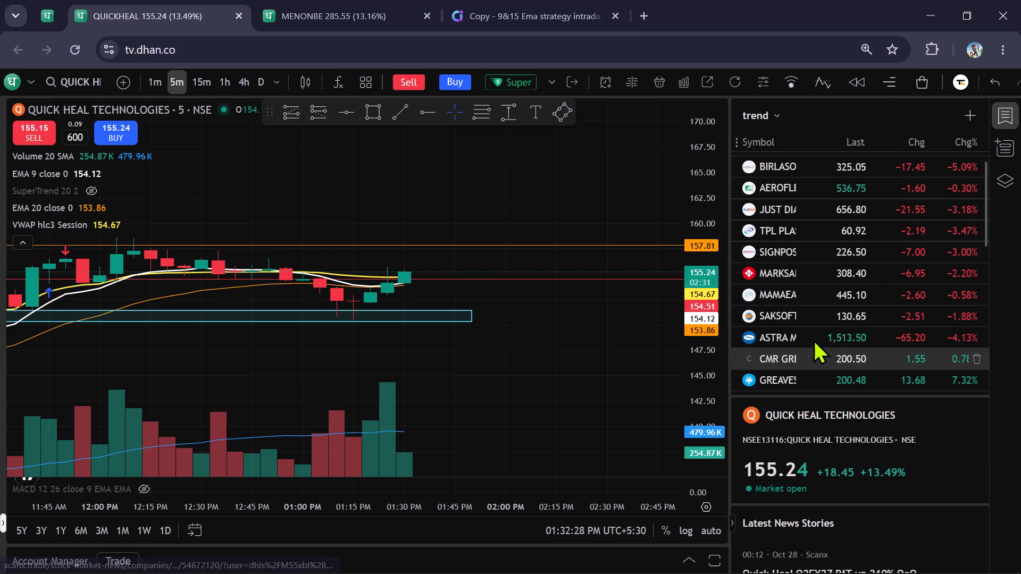
scroll(813, 339, down, 4)
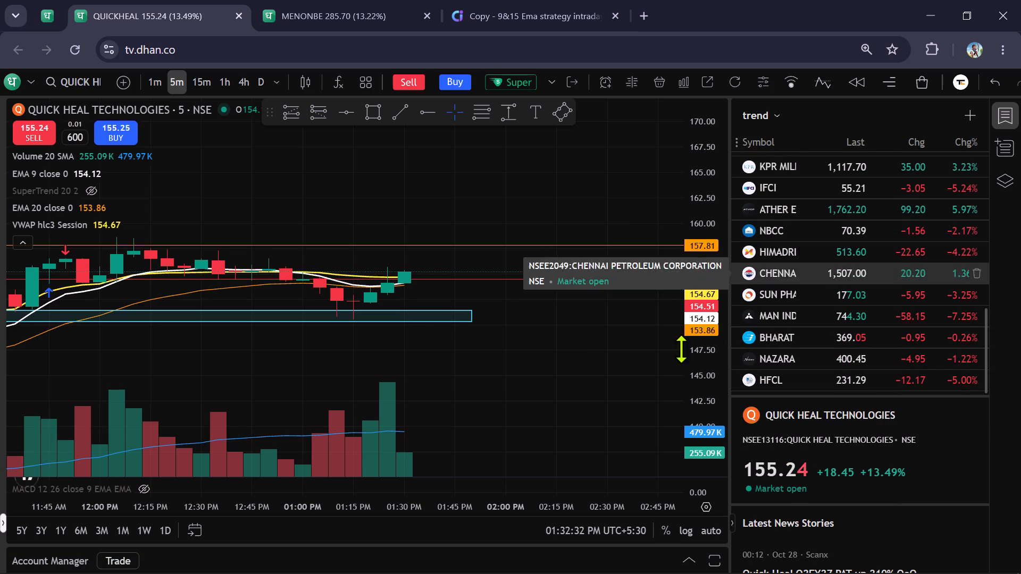
Recheck the latest Quick Heal Technologies 5-minute candles against the marked zone and the moving averages.
scroll(560, 417, down, 4)
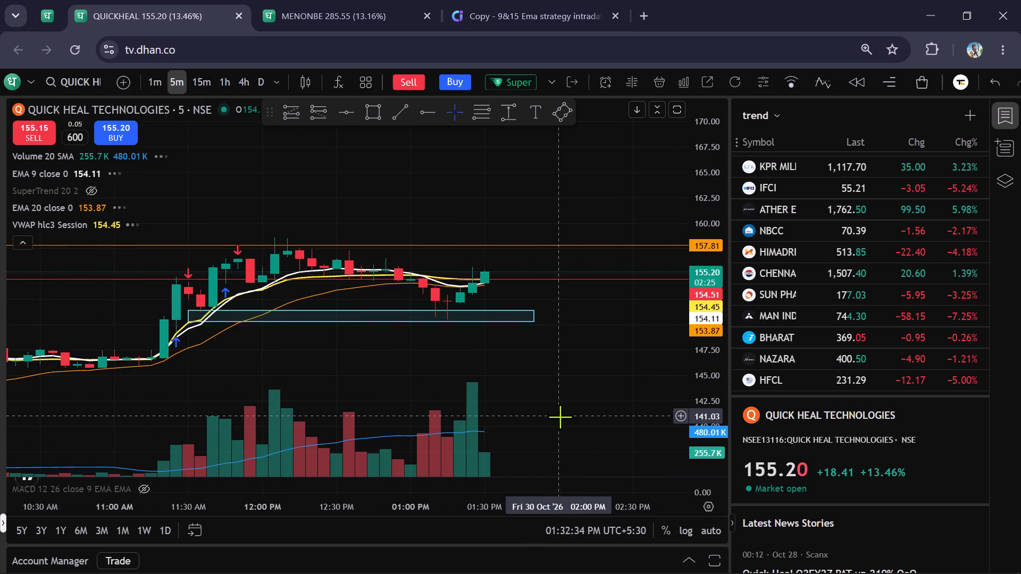
scroll(560, 415, up, 1)
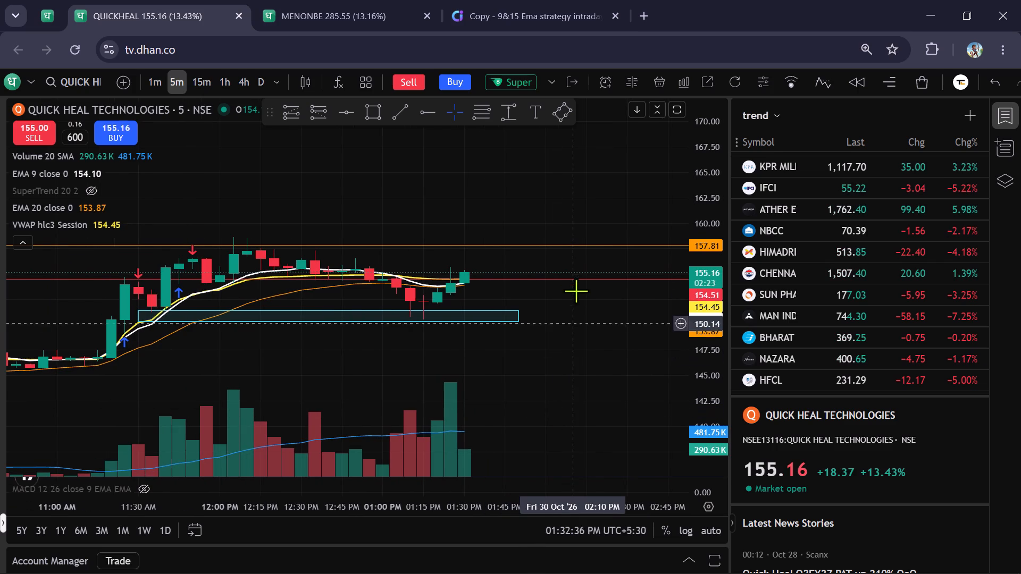
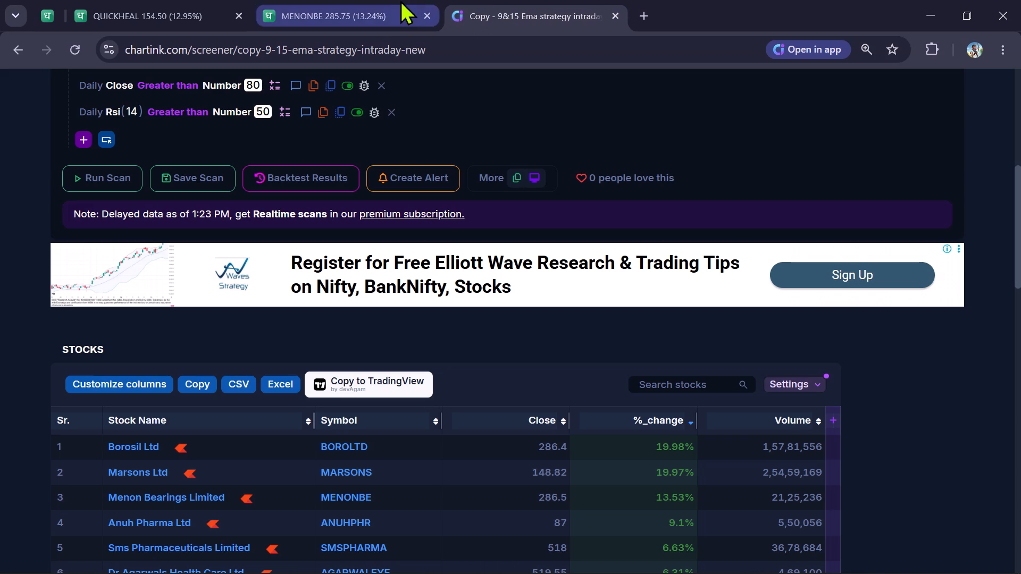
Return to the Menon Bearings 5-minute chart and examine its latest candles against the moving averages and the marked horizontal level.
click(396, 0)
scroll(473, 175, up, 1)
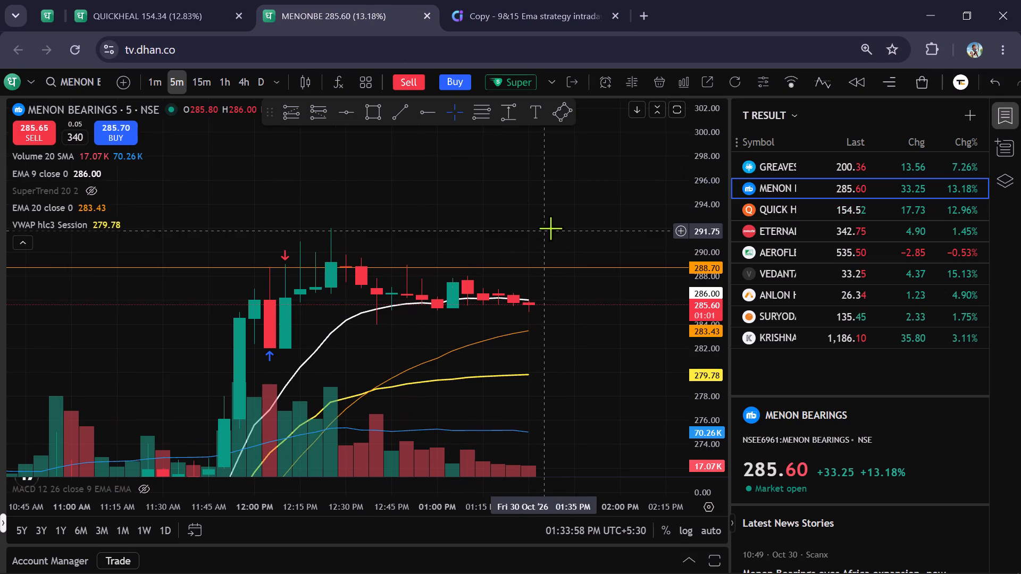
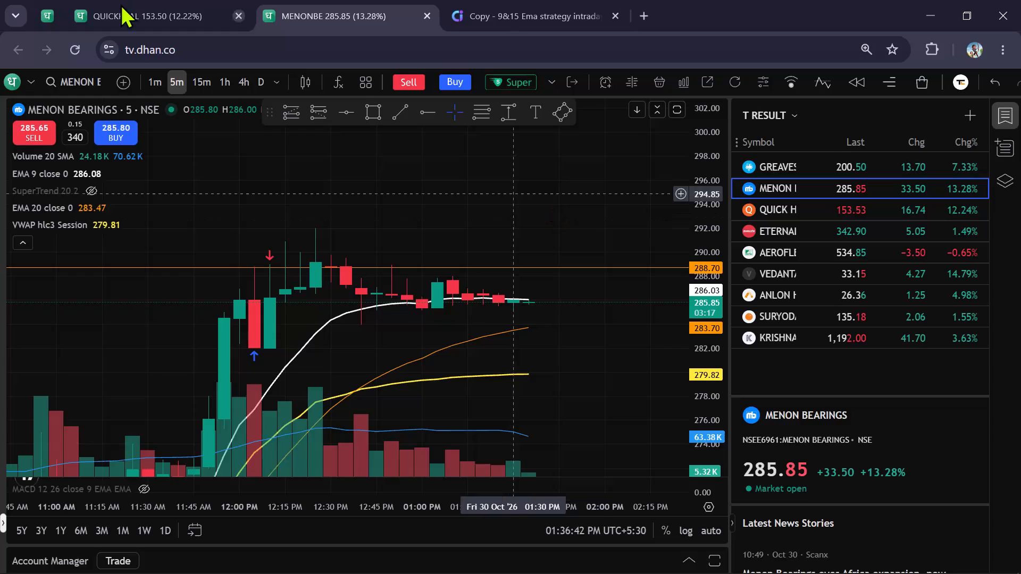
Switch back to the Quick Heal Technologies 5-minute chart to check its price against the marked support zone.
click(132, 17)
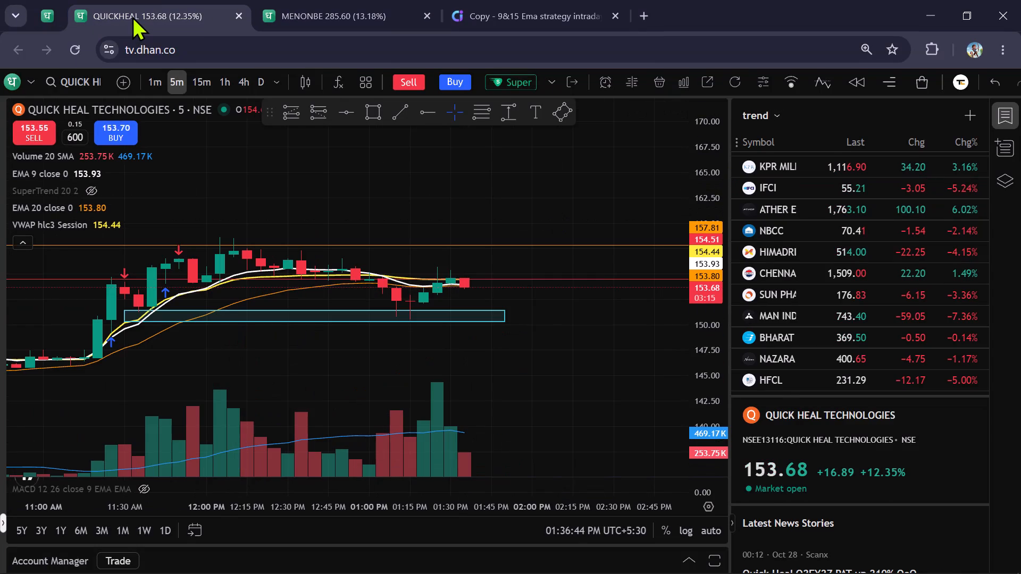
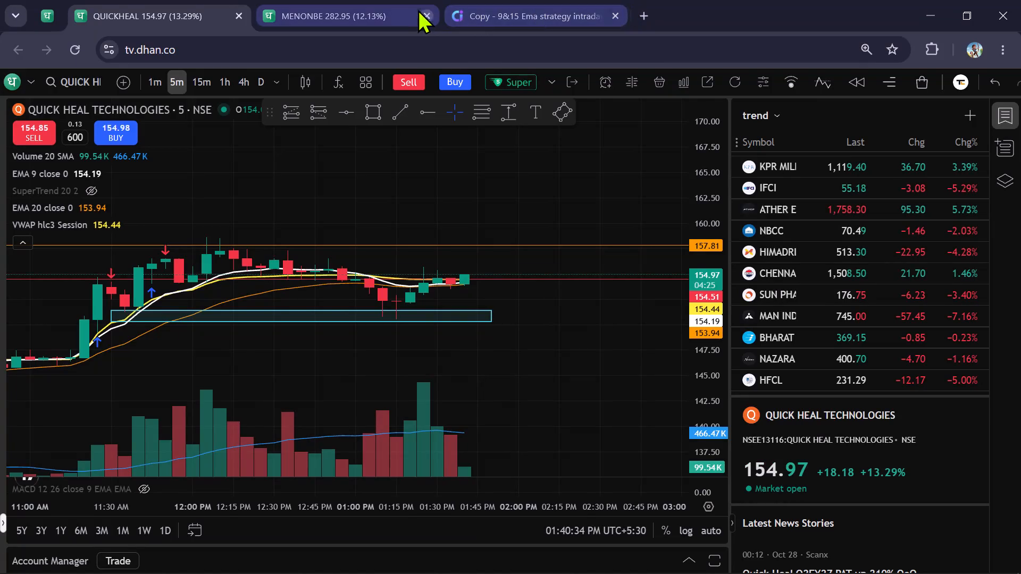
Check the Menon Bearings chart and read through the stock list of the 9&15 EMA intraday scan for other candidates.
click(372, 1)
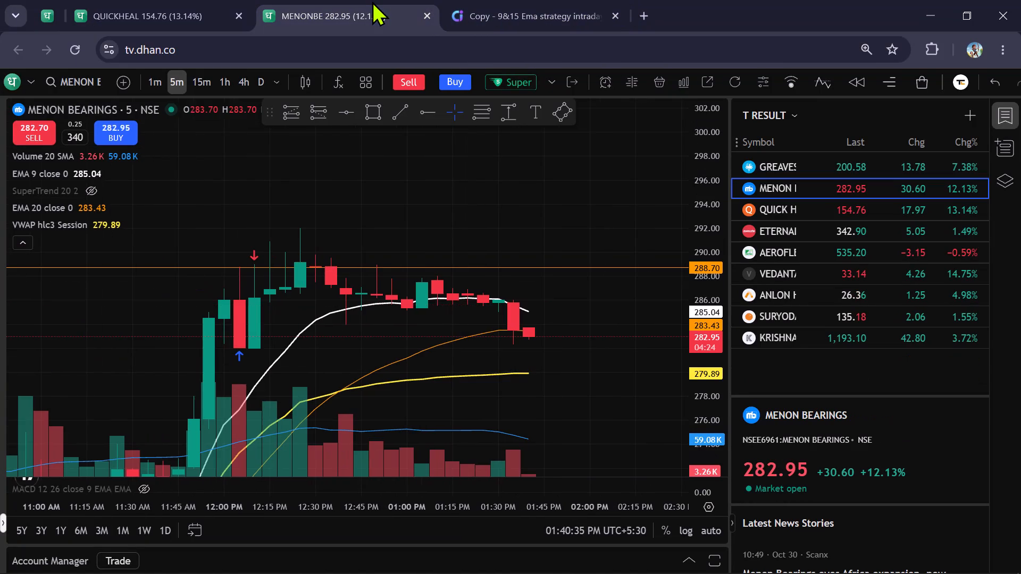
click(530, 1)
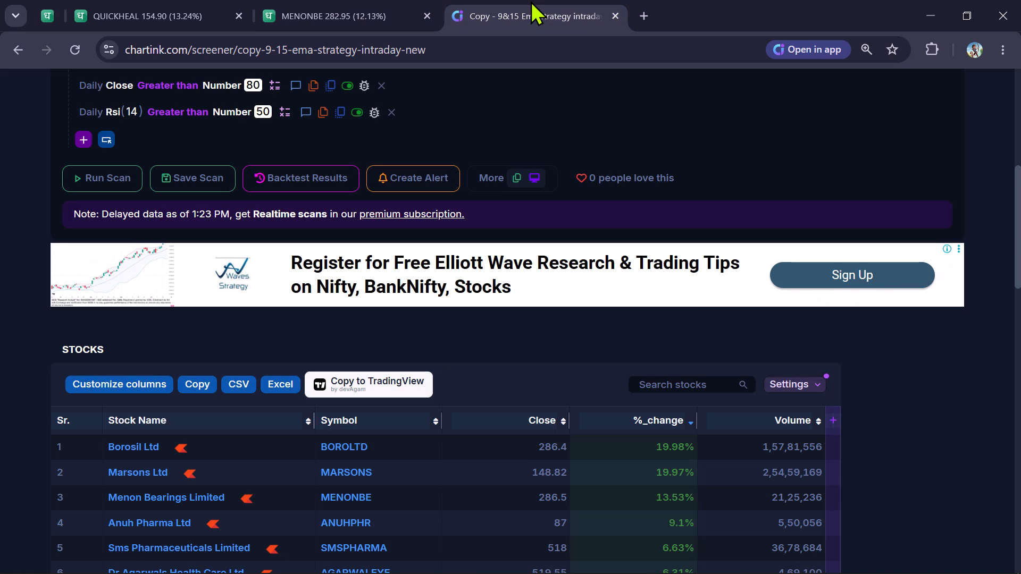
scroll(709, 301, down, 1)
scroll(828, 238, down, 1)
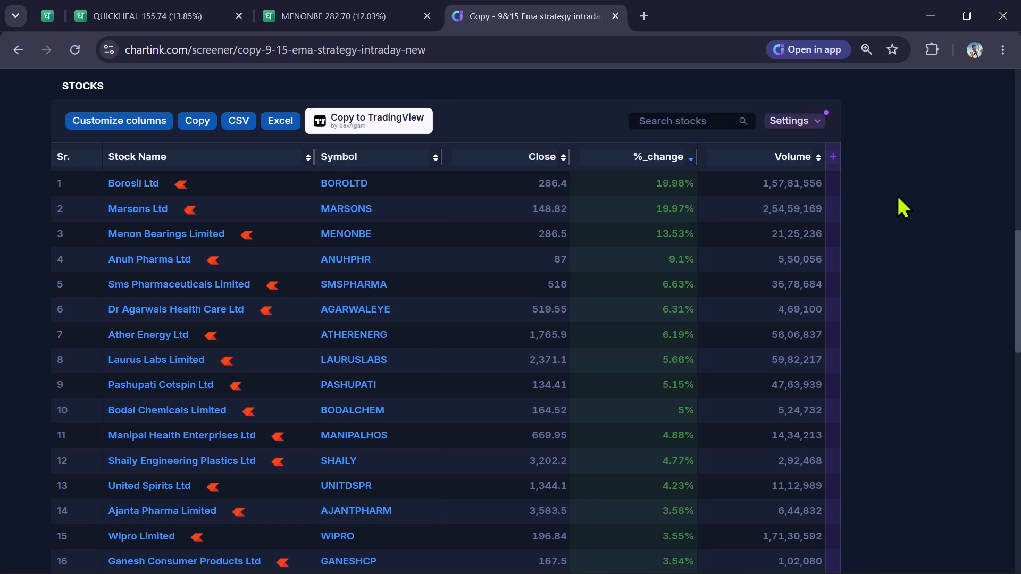
Replace Menon Bearings with the NSE listing of Dr. Agarwal's Health Care and examine its 5-minute candles against the moving averages.
click(377, 20)
drag(563, 205, 528, 253)
key(a)
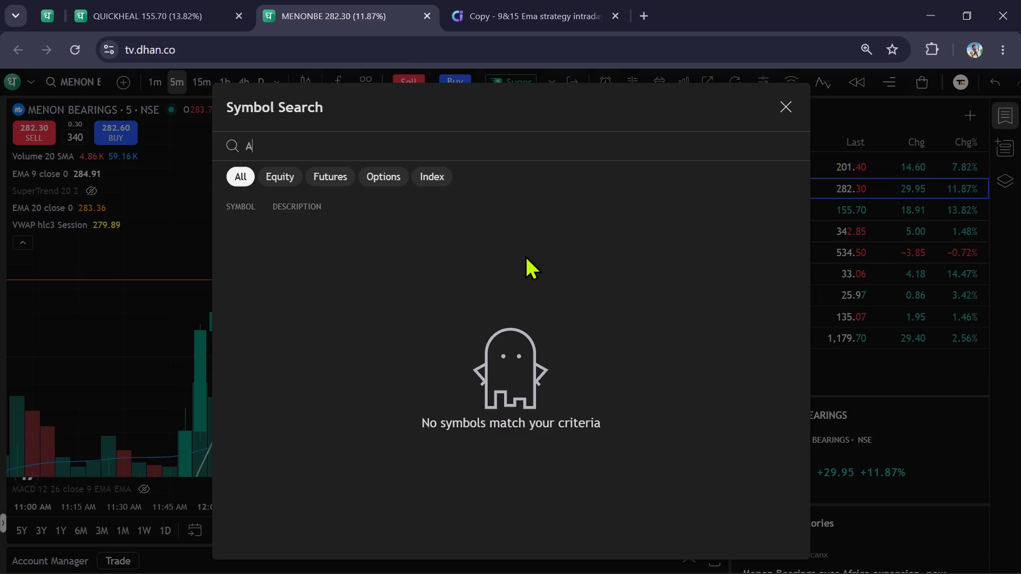
text(ga)
text(rw)
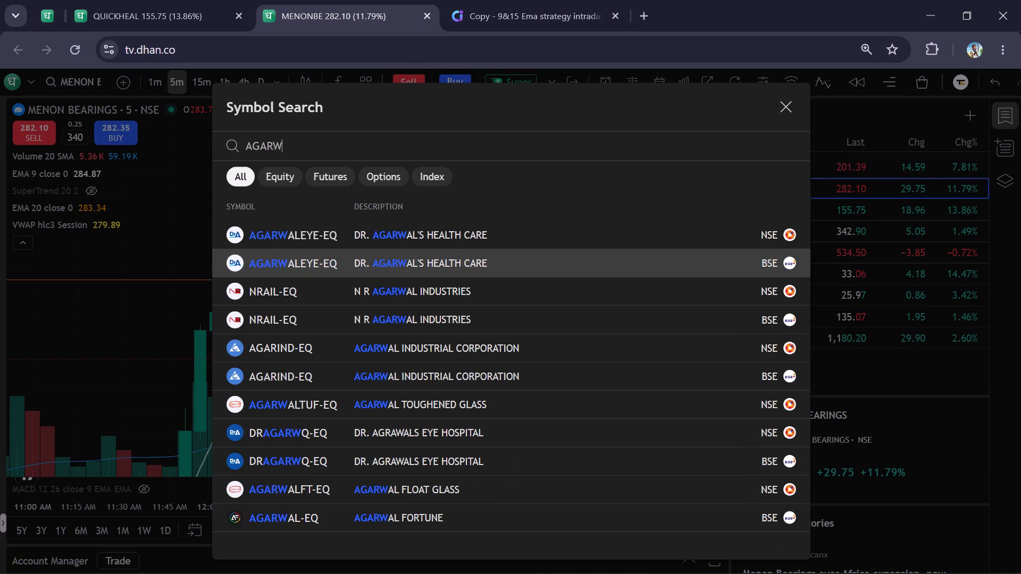
click(490, 233)
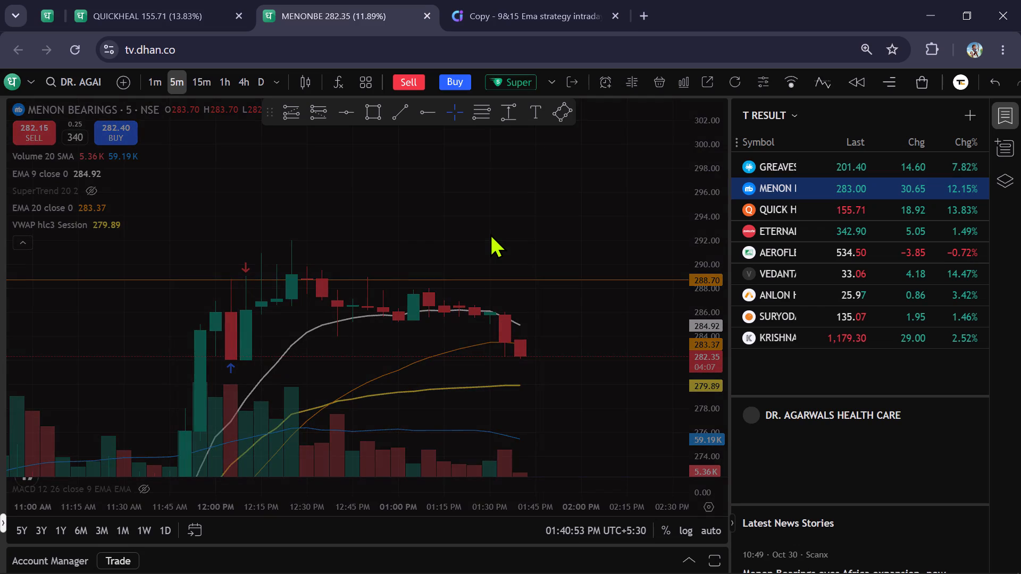
scroll(700, 211, down, 4)
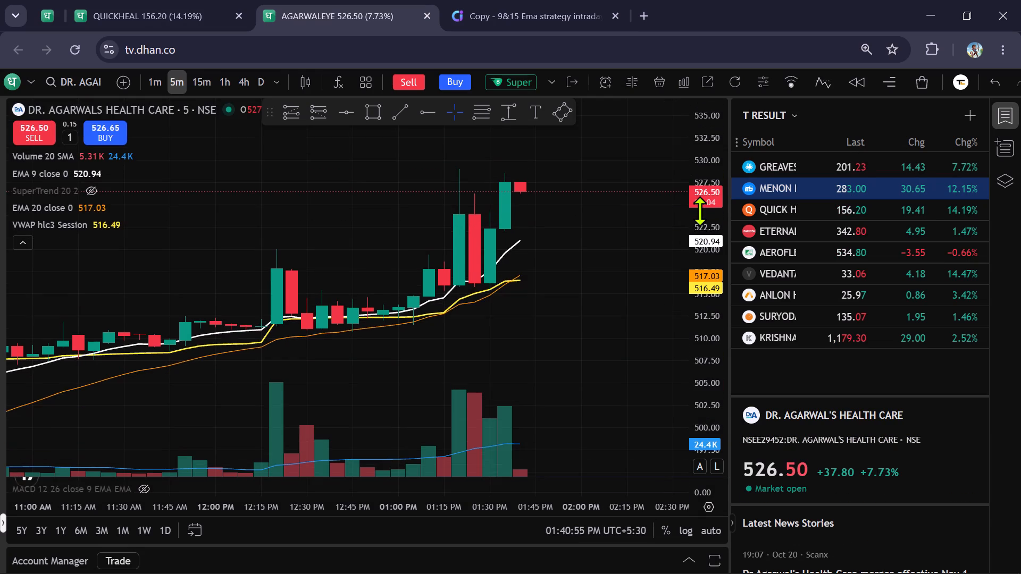
scroll(700, 211, down, 6)
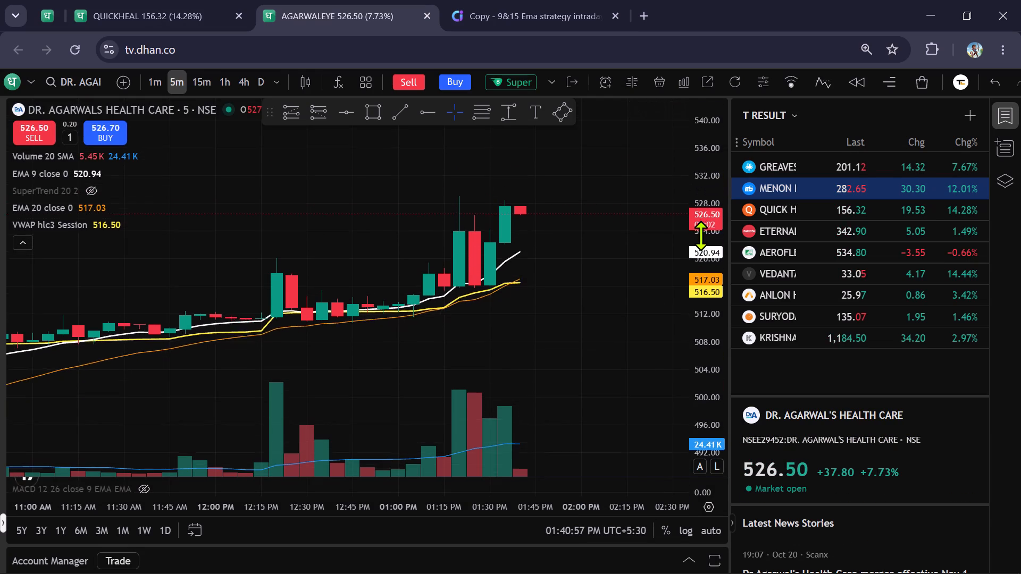
scroll(595, 307, up, 9)
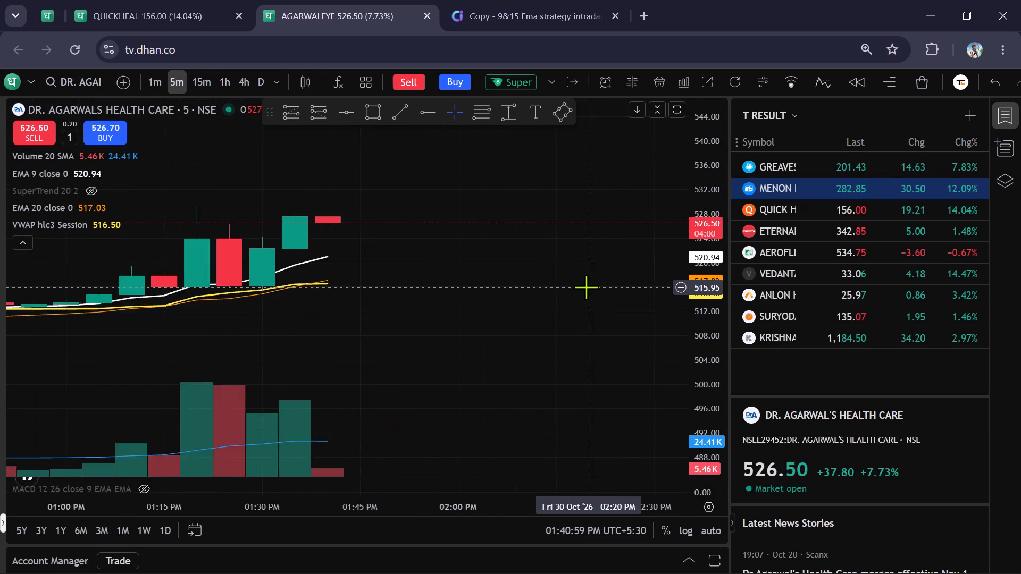
drag(465, 307, 602, 362)
scroll(585, 343, down, 8)
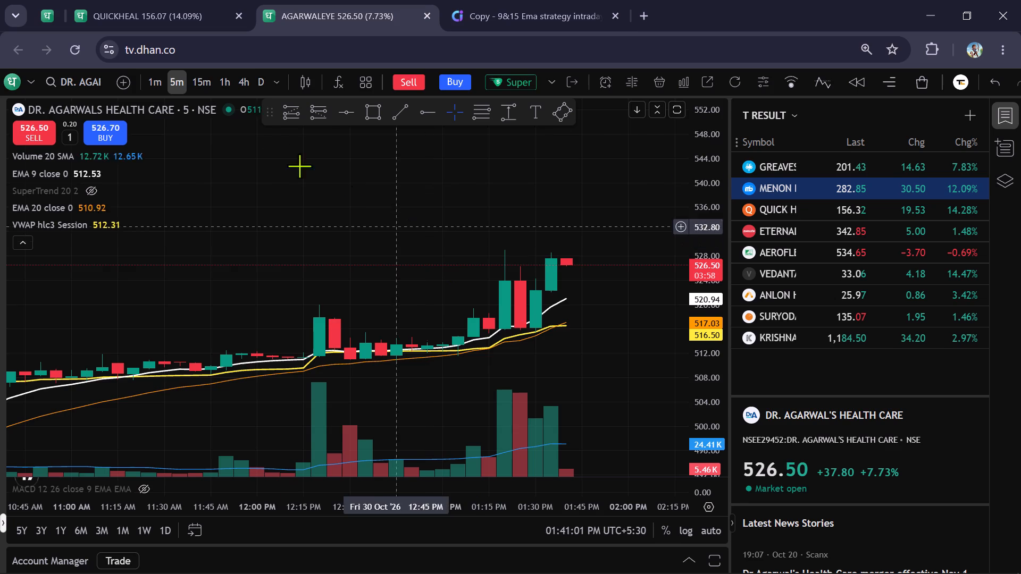
Draw a horizontal line at about 528.00 on Dr. Agarwal's daily chart, near the early-September high.
click(267, 81)
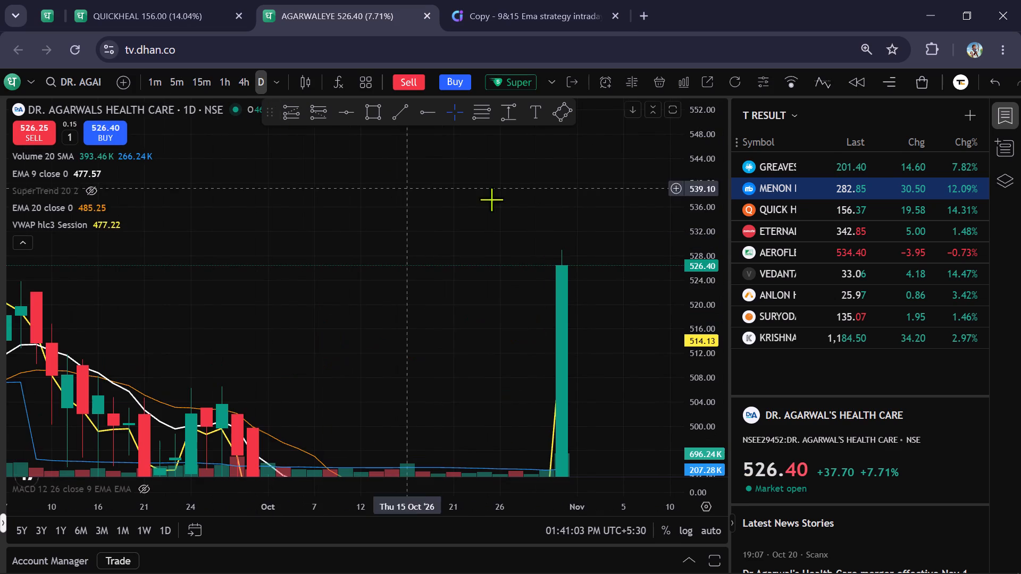
scroll(683, 262, down, 15)
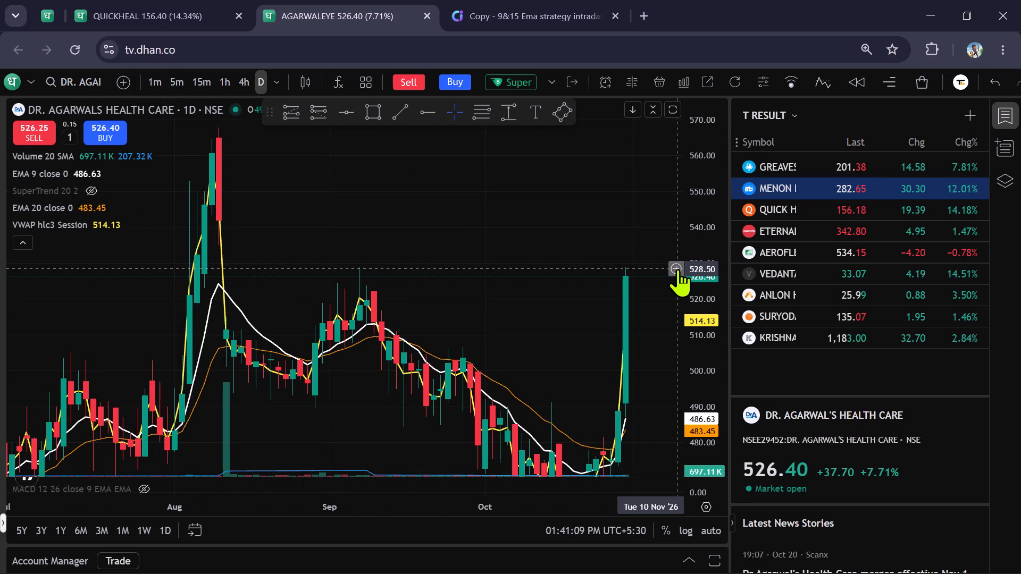
scroll(705, 260, down, 4)
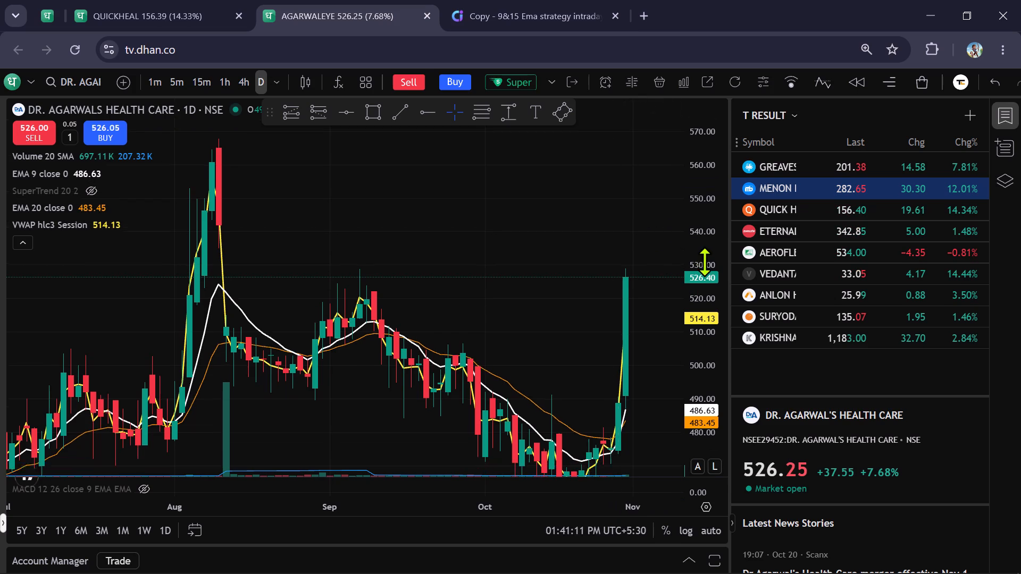
scroll(705, 261, down, 9)
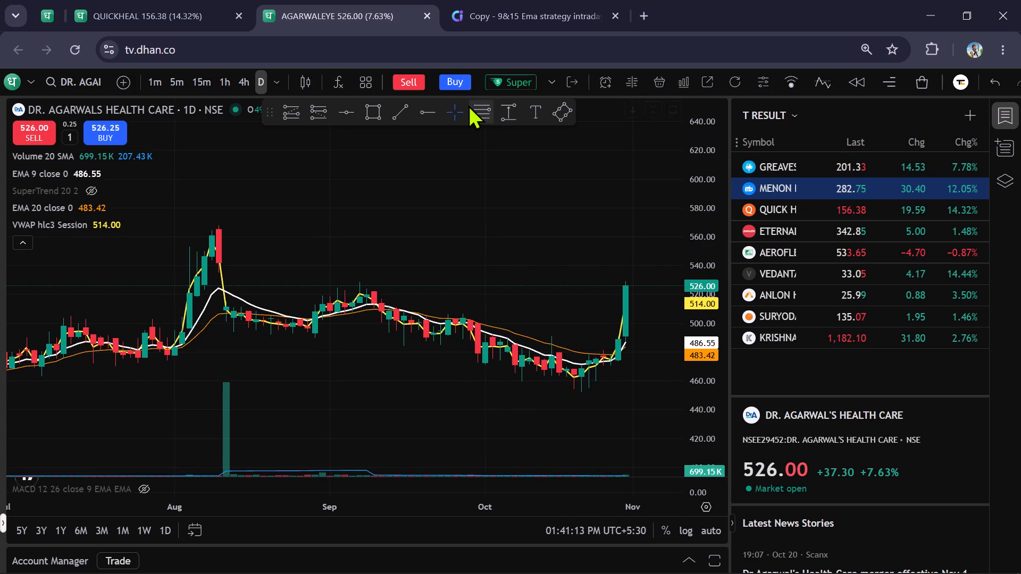
click(338, 105)
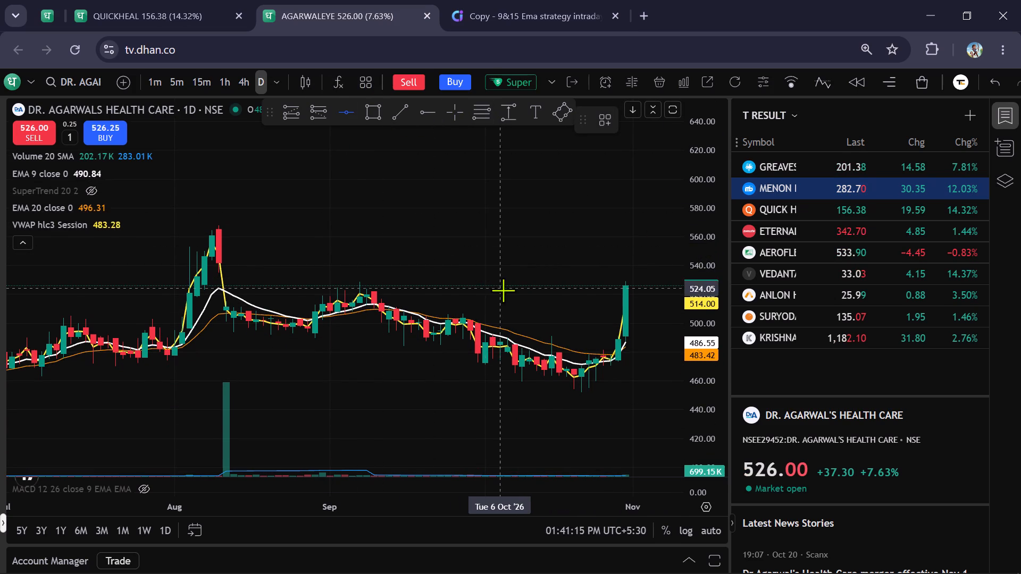
click(496, 283)
click(476, 244)
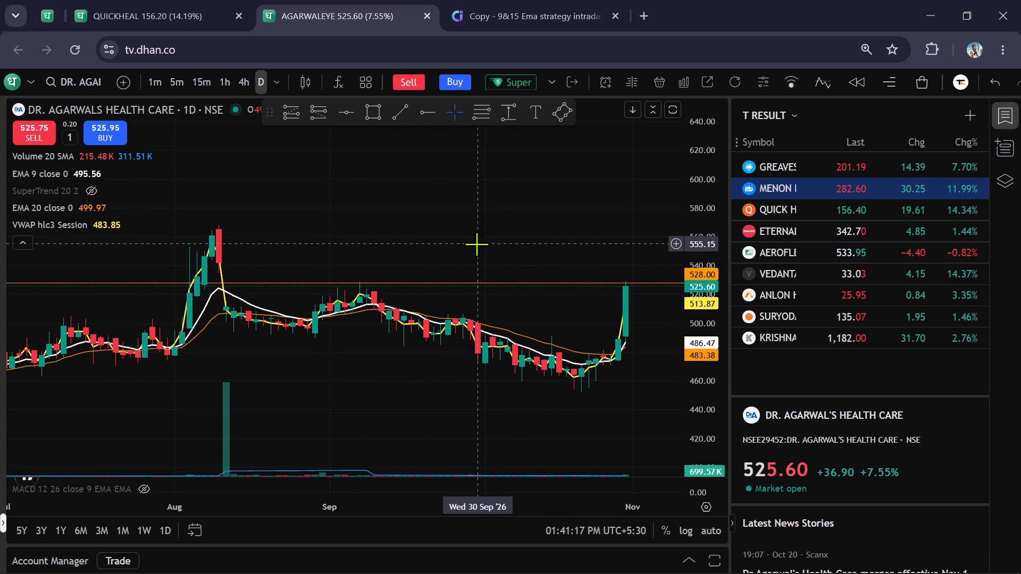
Move the horizontal line up to 528.90 so it sits on the early-September wick high.
scroll(703, 262, up, 9)
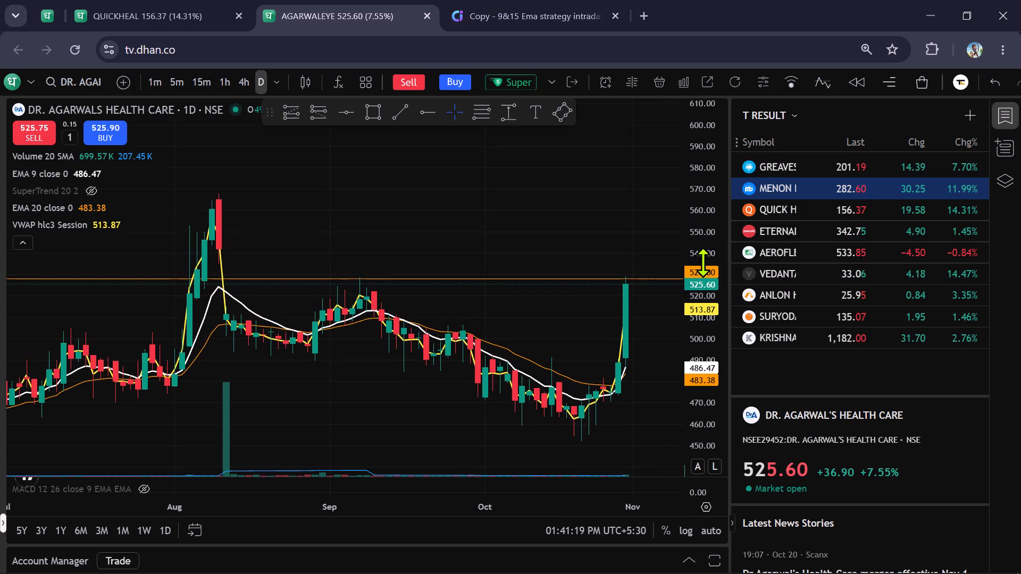
scroll(703, 262, up, 16)
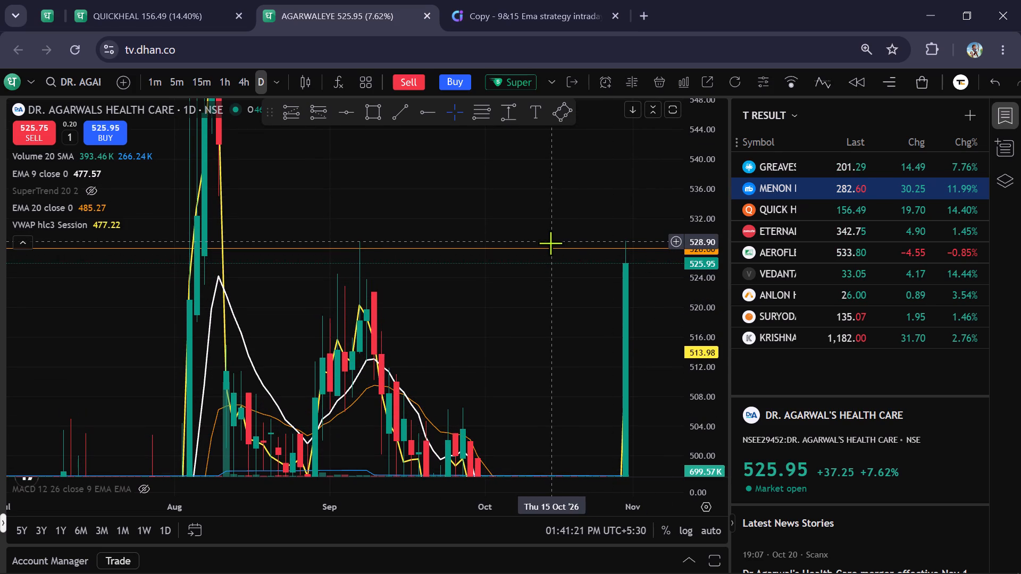
drag(555, 248, 553, 244)
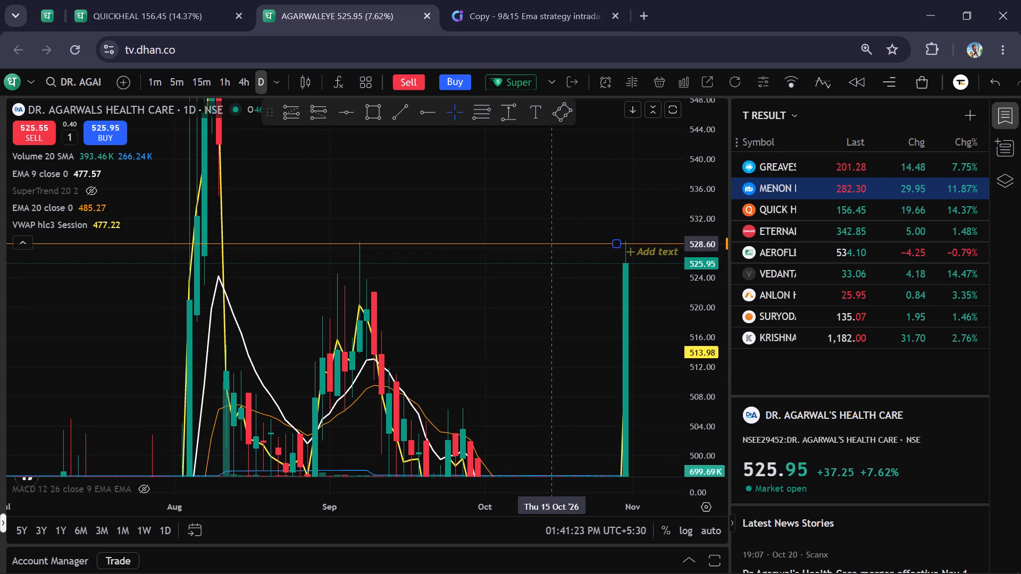
drag(553, 244, 550, 242)
click(573, 222)
Return Dr. Agarwal's Health Care to the 5-minute timeframe and examine the latest candles against the horizontal line.
scroll(560, 216, up, 3)
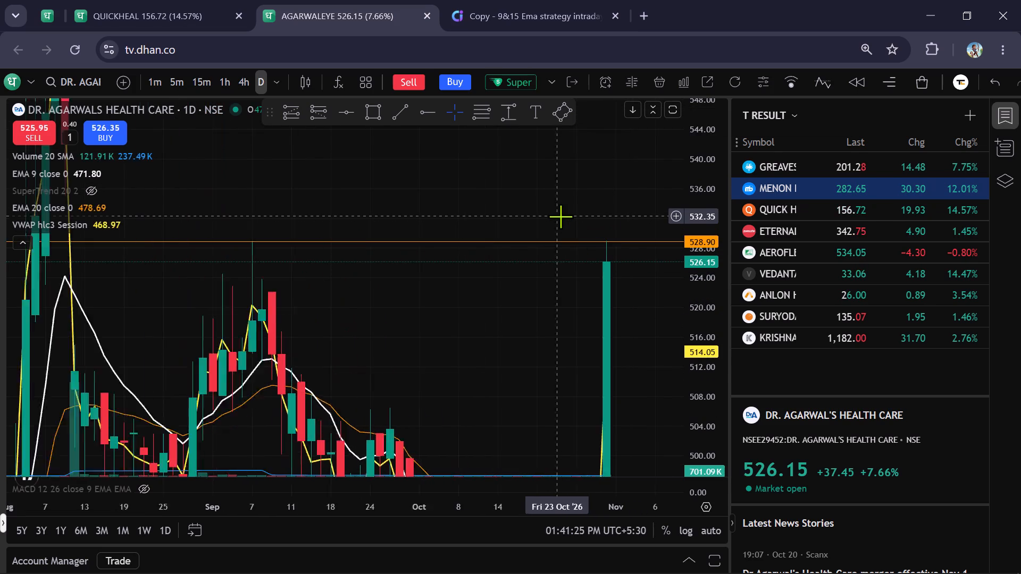
scroll(560, 216, up, 7)
click(168, 86)
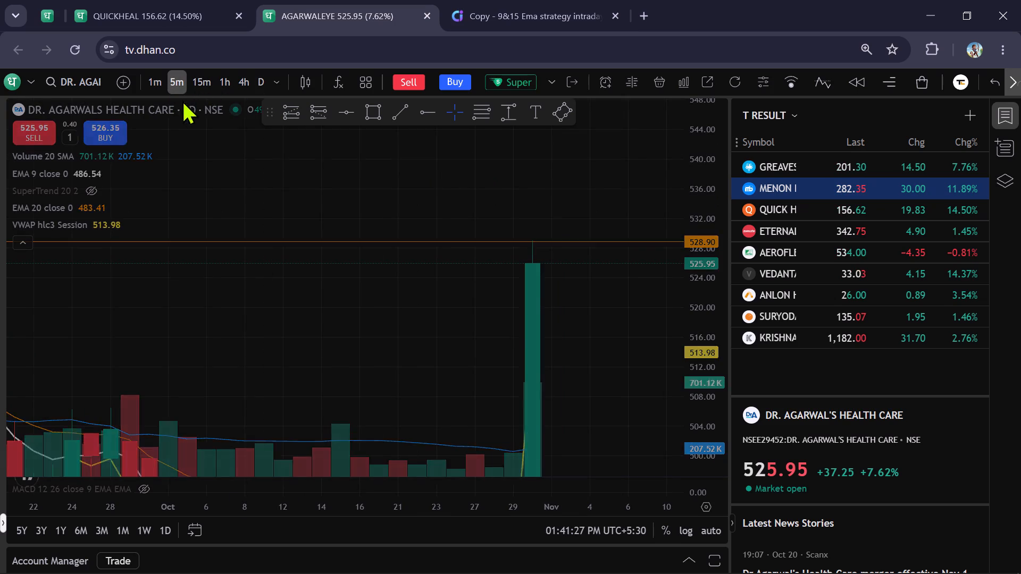
scroll(497, 153, down, 2)
scroll(524, 161, up, 5)
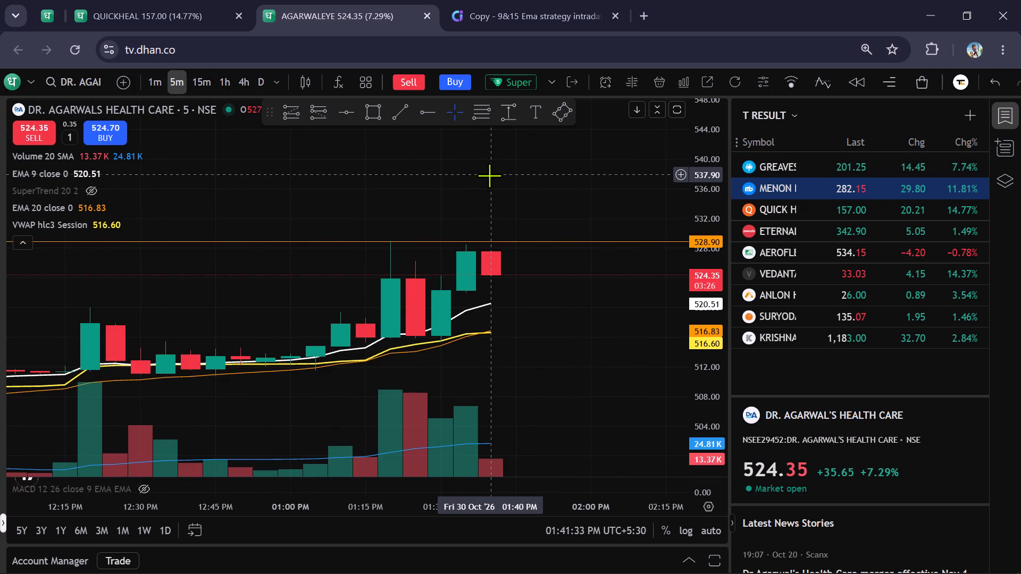
Examine Quick Heal Technologies on the 5-minute and daily timeframes against its 157.81 line, with a brief comparison to Dr. Agarwal's chart.
click(174, 4)
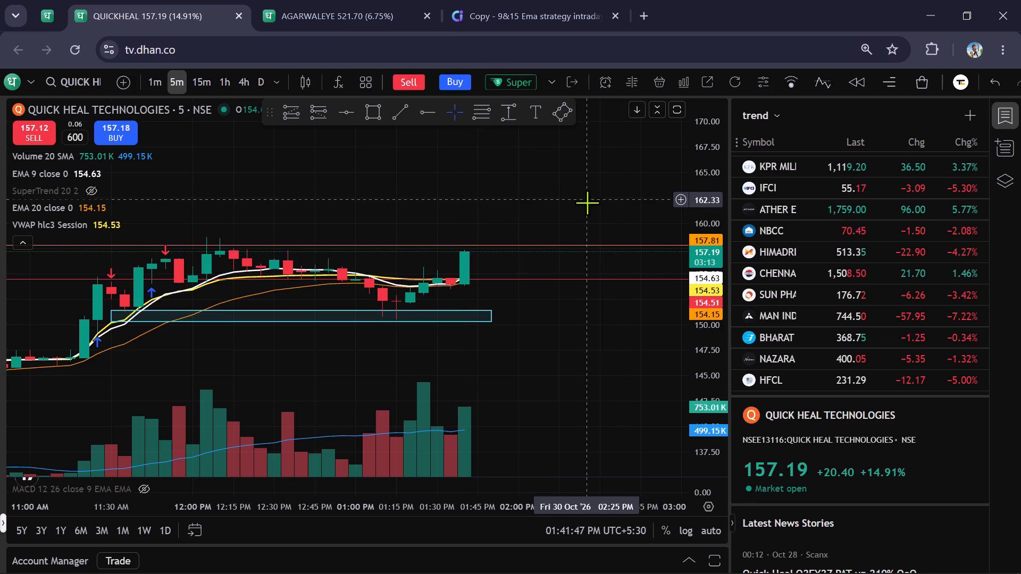
scroll(579, 207, up, 2)
drag(546, 196, 585, 218)
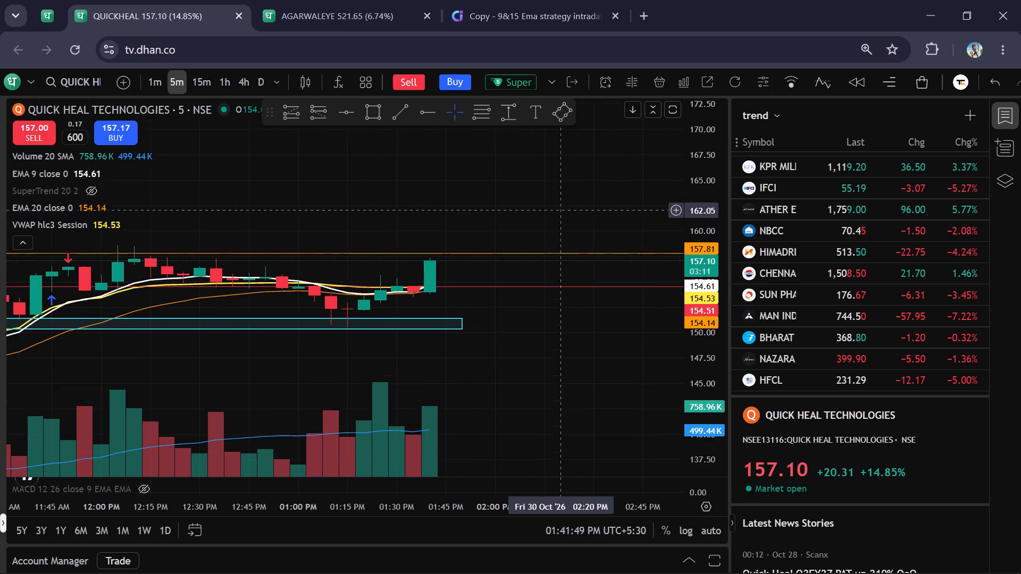
drag(585, 218, 617, 250)
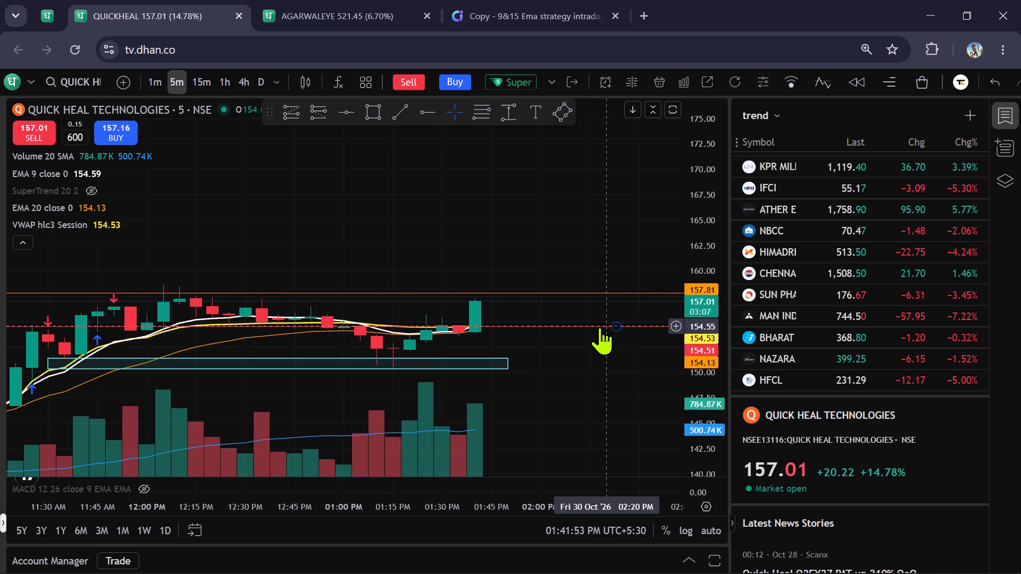
click(260, 84)
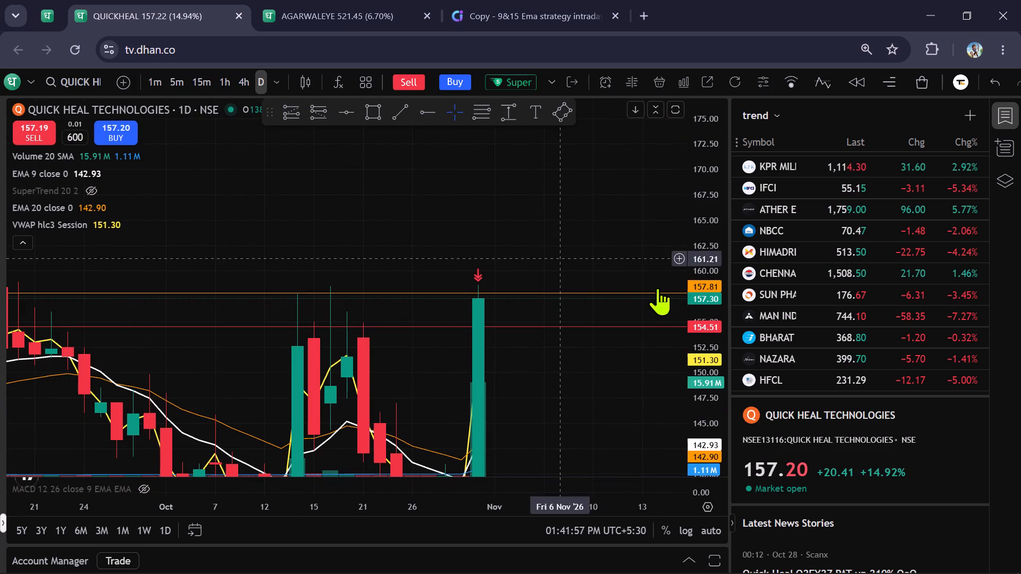
click(172, 76)
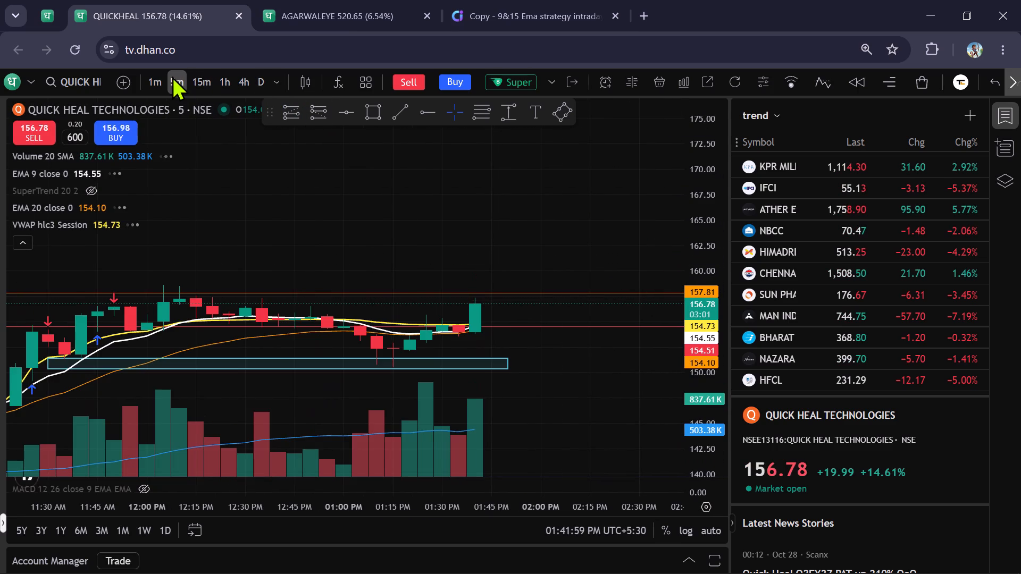
scroll(502, 190, up, 3)
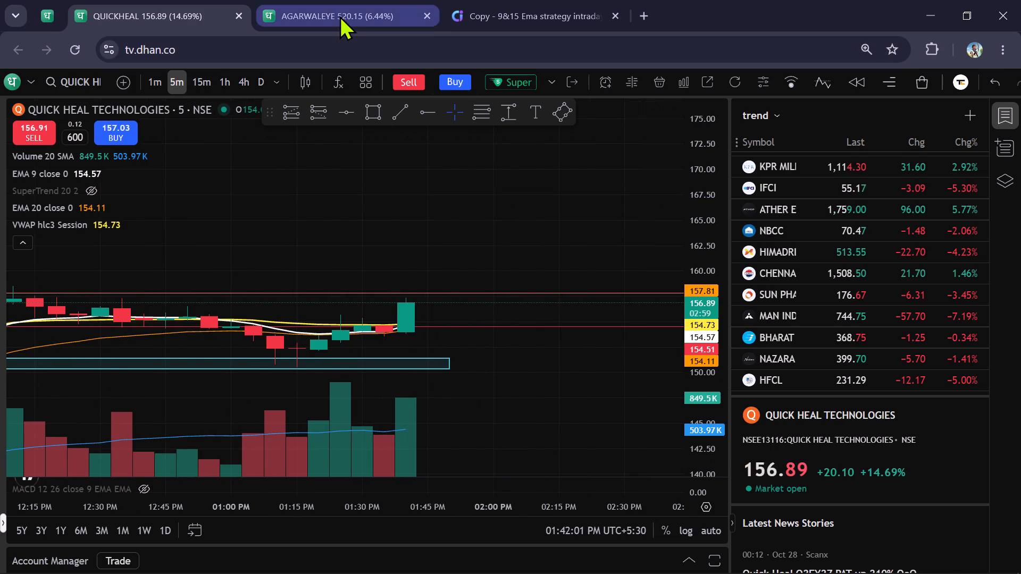
click(339, 15)
click(193, 13)
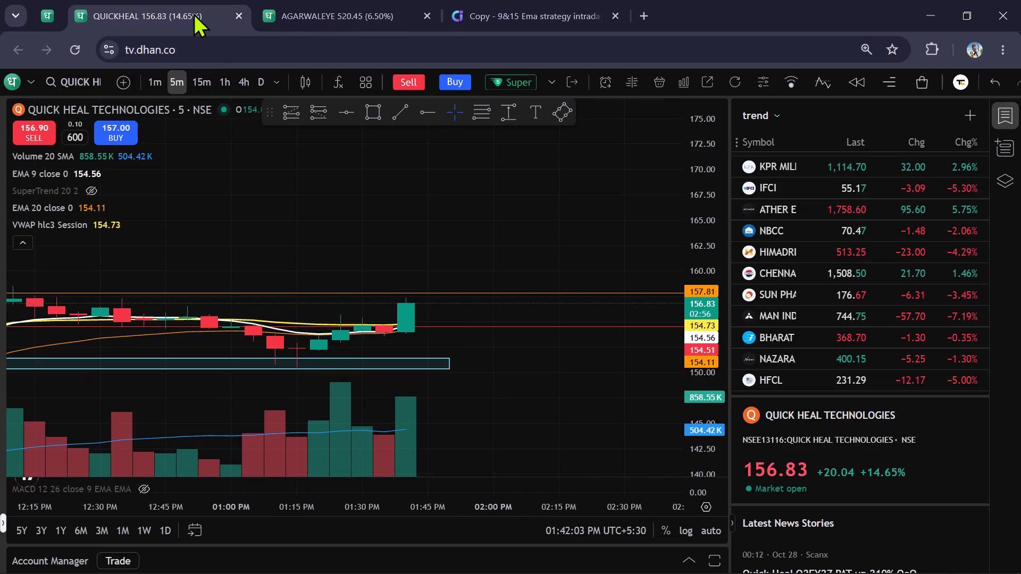
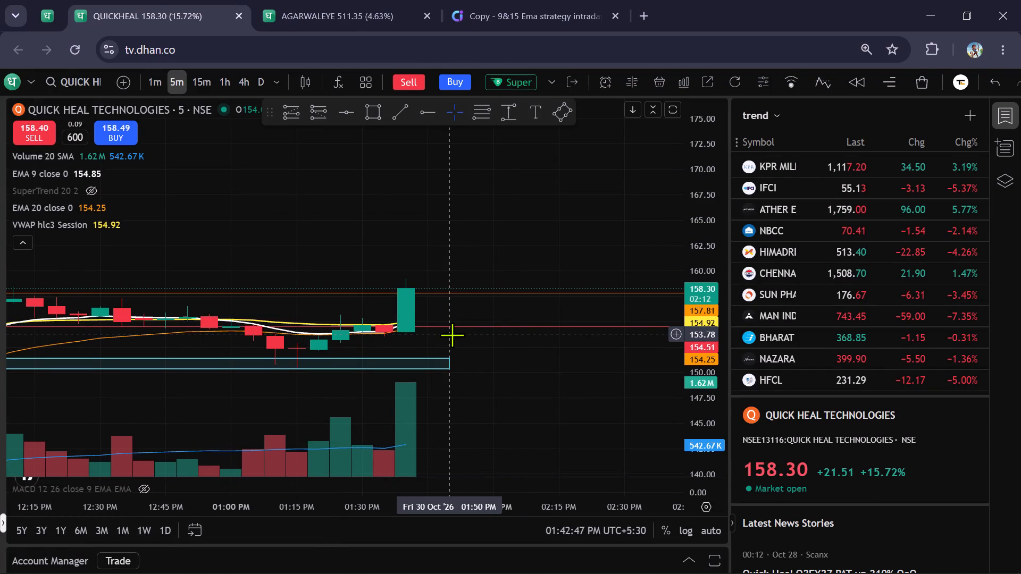
Examine Quick Heal Technologies' latest candles on the 5-minute and 1-minute timeframes against the 157.81 line.
scroll(480, 260, down, 5)
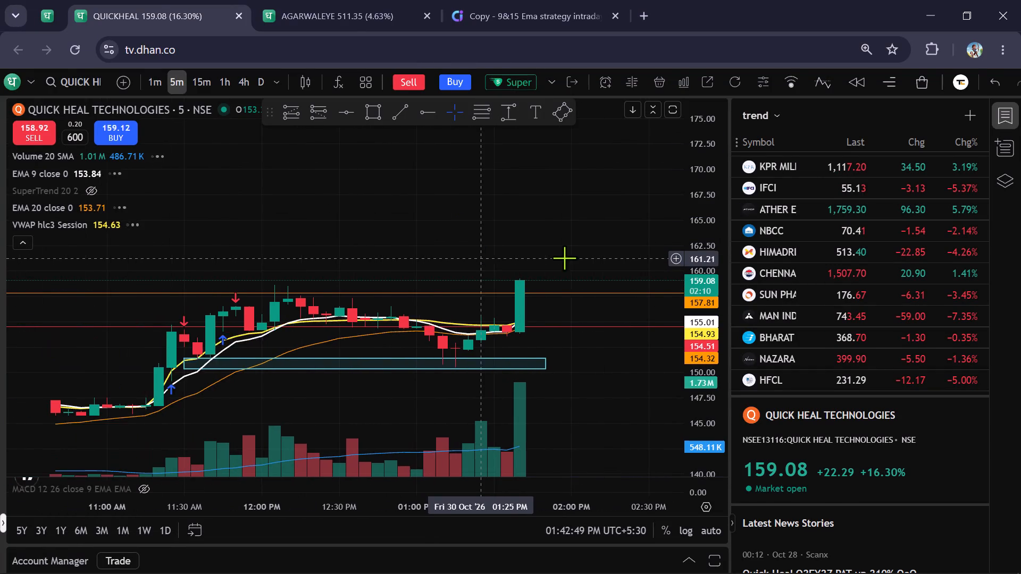
scroll(599, 261, up, 4)
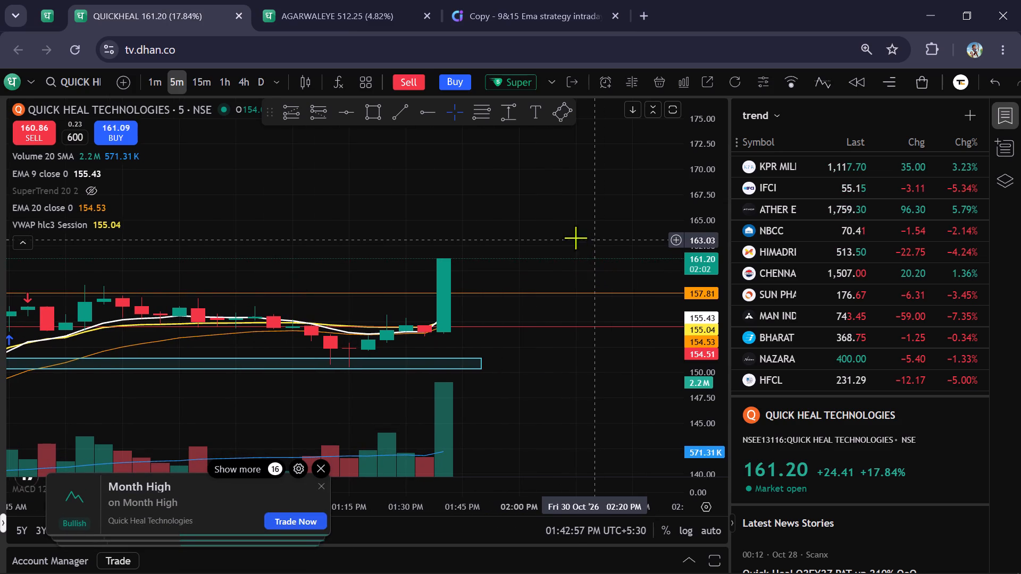
click(157, 78)
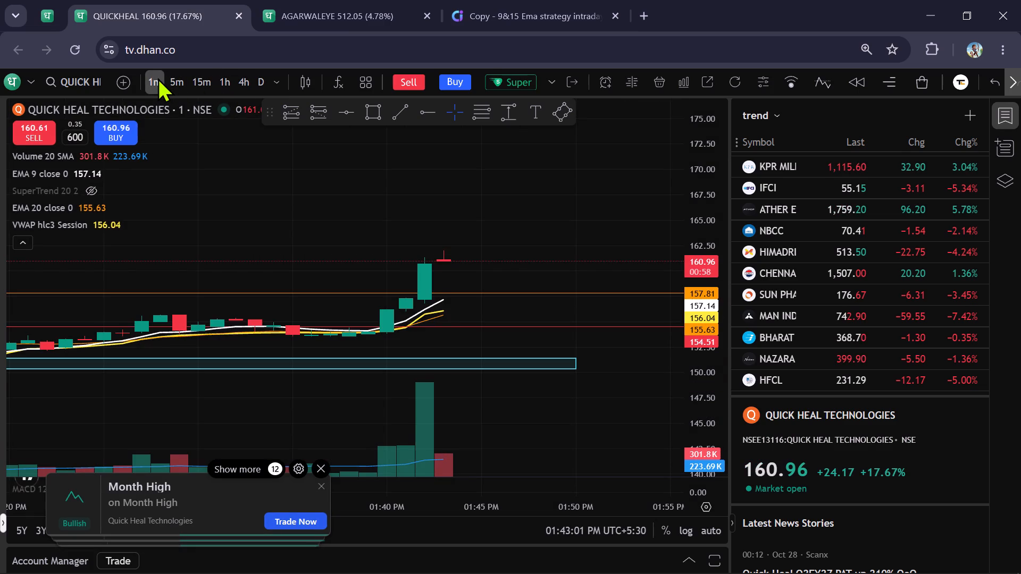
click(169, 82)
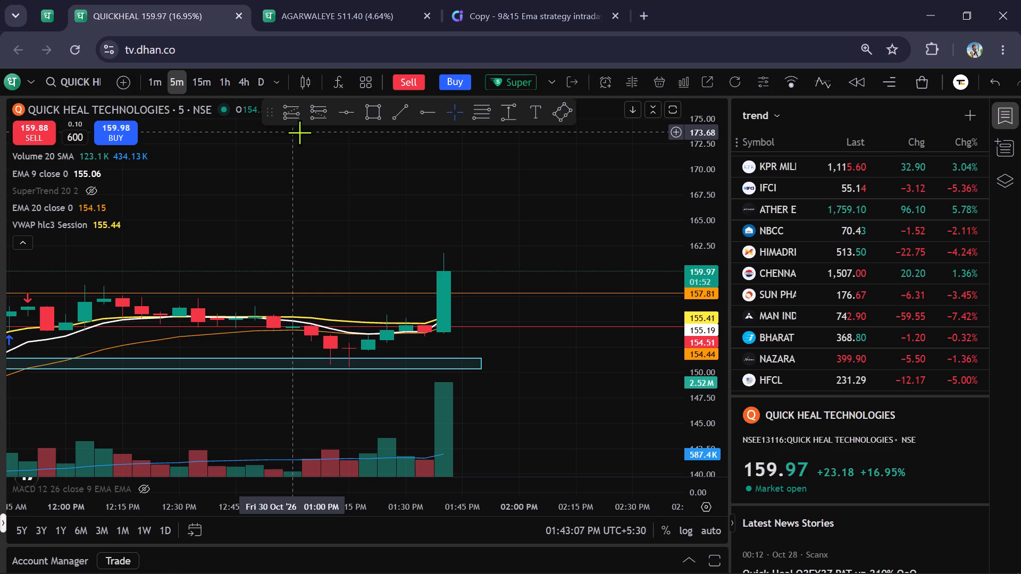
click(158, 79)
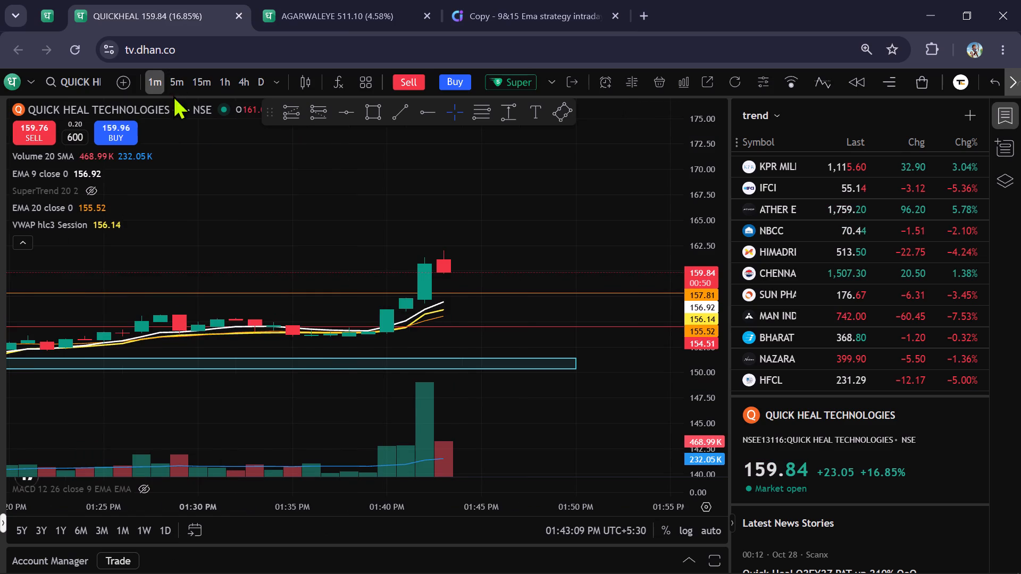
scroll(479, 213, up, 2)
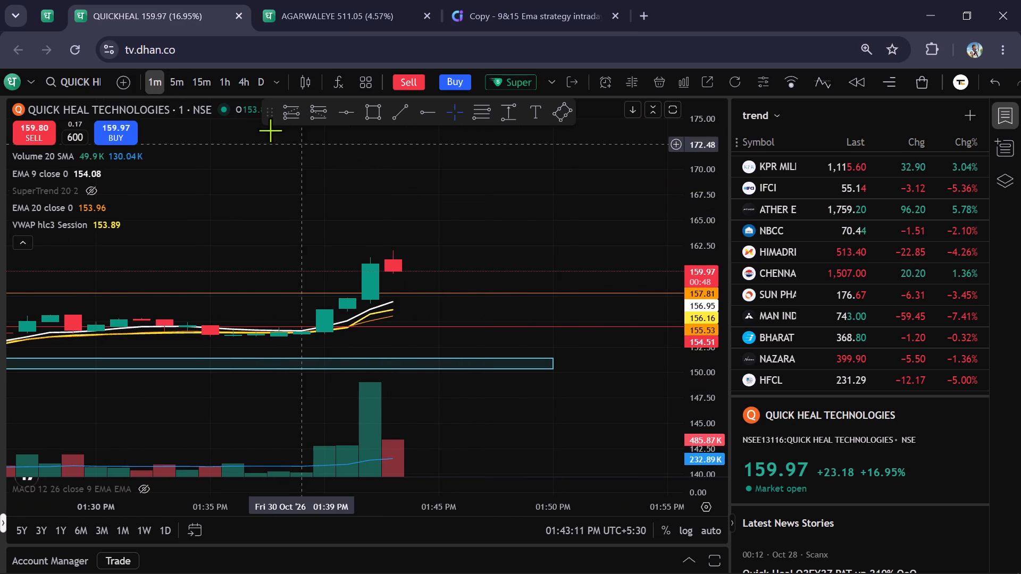
Draw a horizontal line at about 164.64 on Quick Heal's daily chart, near the September wick highs.
click(258, 81)
scroll(528, 223, down, 7)
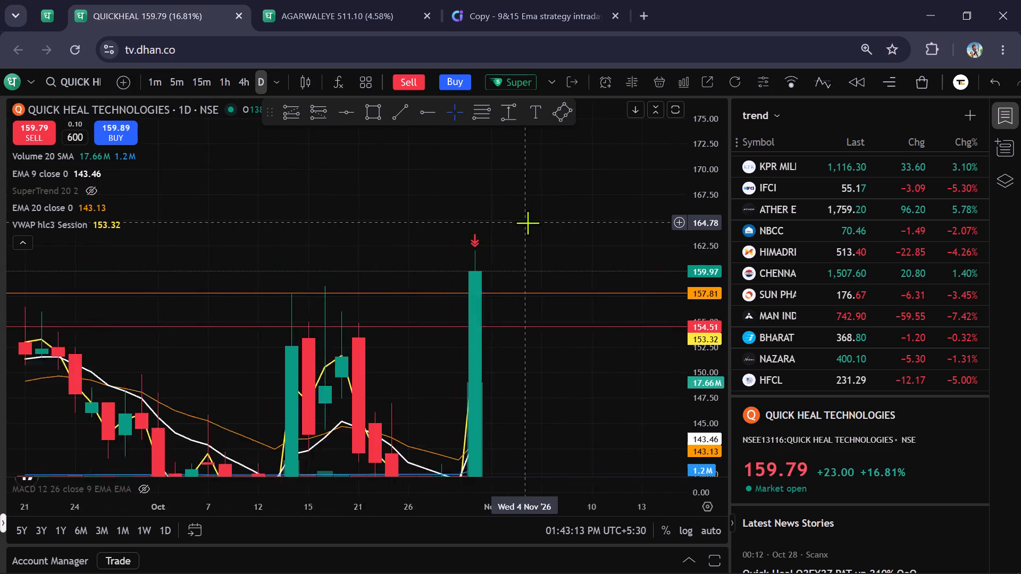
scroll(546, 223, down, 4)
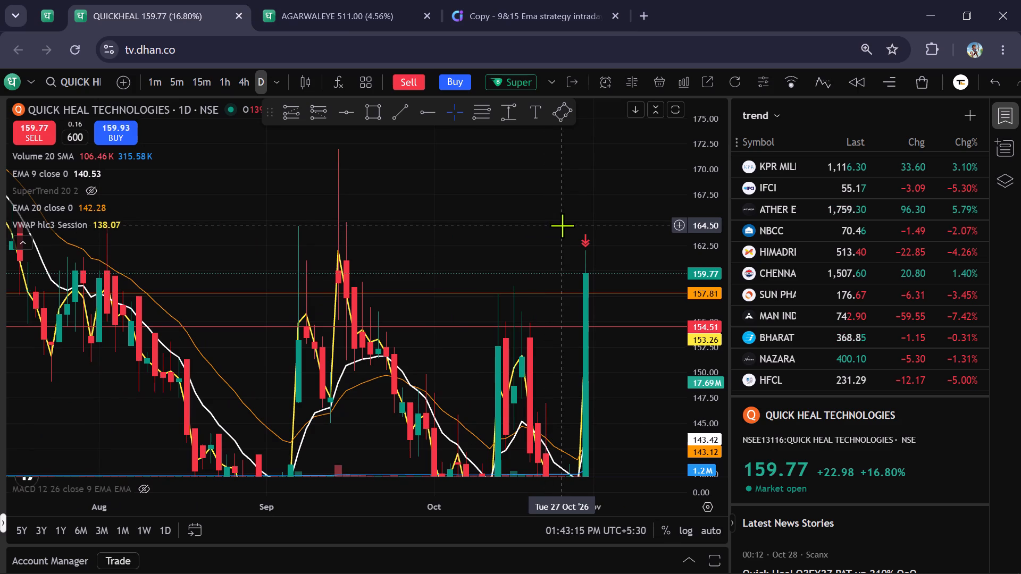
click(344, 113)
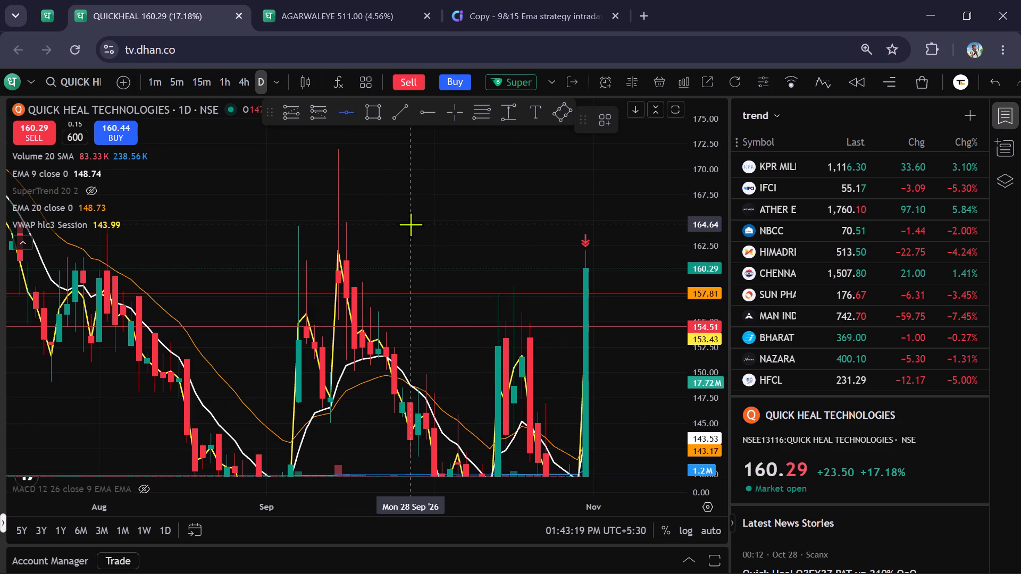
click(411, 224)
Return Quick Heal Technologies to the 1-minute timeframe and examine the latest candles against the 164.64 and 157.81 lines.
click(177, 88)
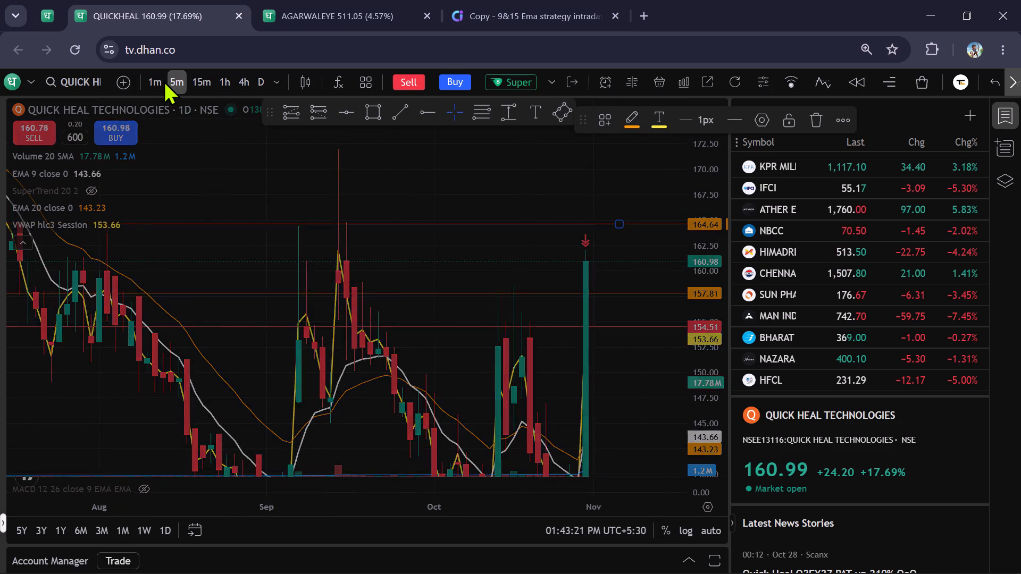
click(149, 82)
scroll(387, 189, up, 4)
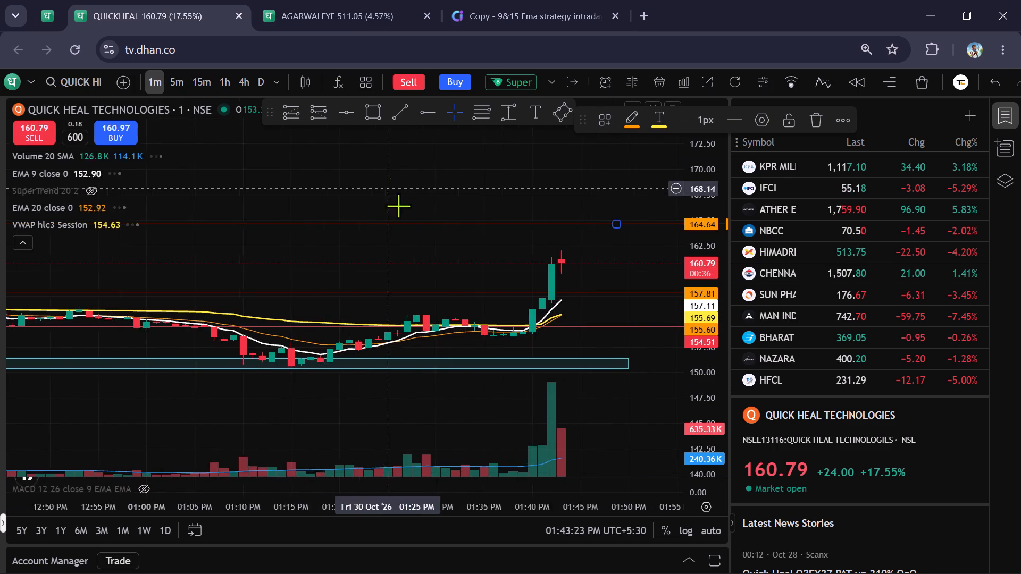
scroll(425, 225, up, 5)
scroll(525, 255, up, 2)
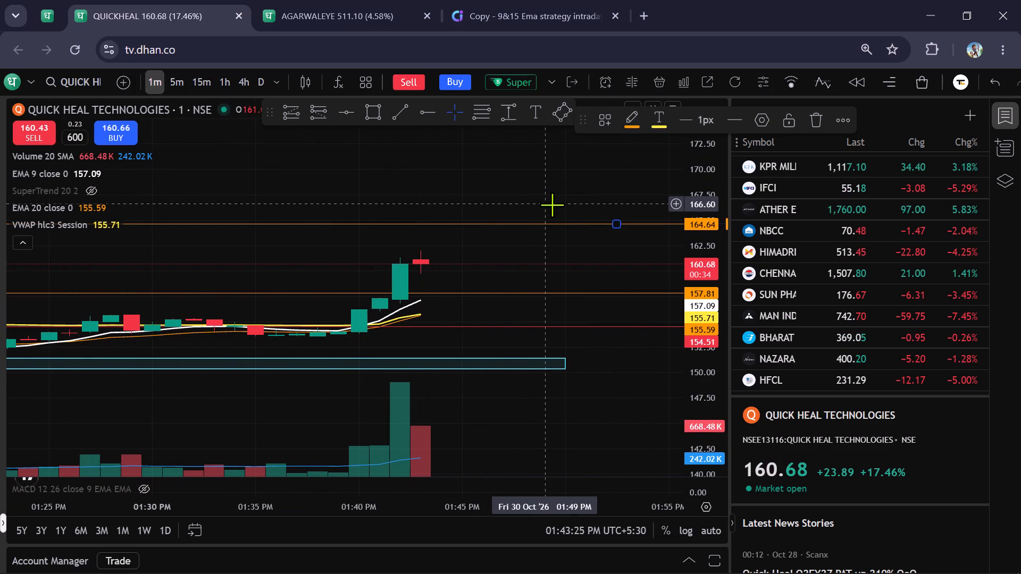
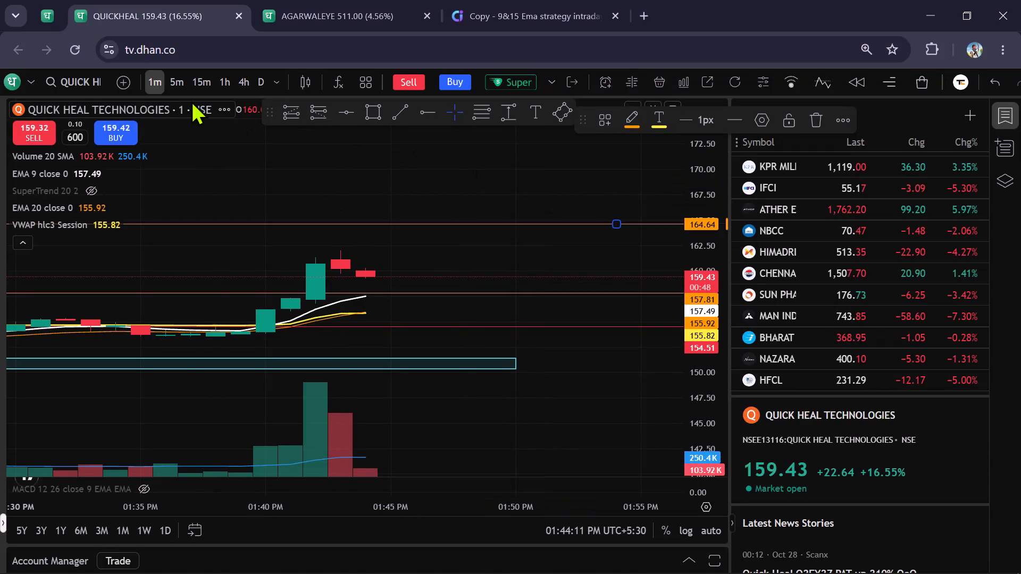
Check Quick Heal Technologies' latest candle on the 5-minute timeframe and return to the 1-minute timeframe.
click(173, 89)
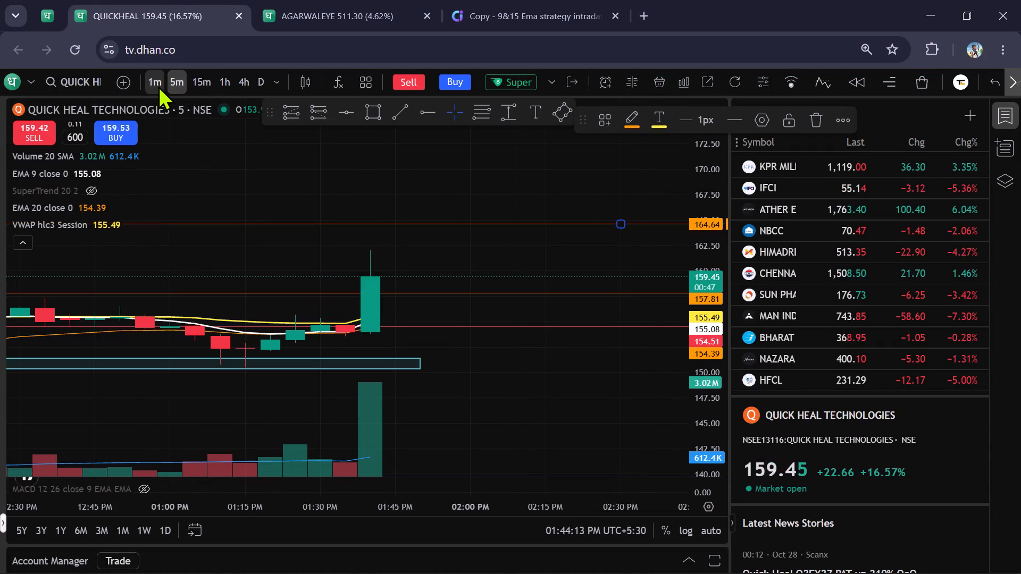
click(158, 86)
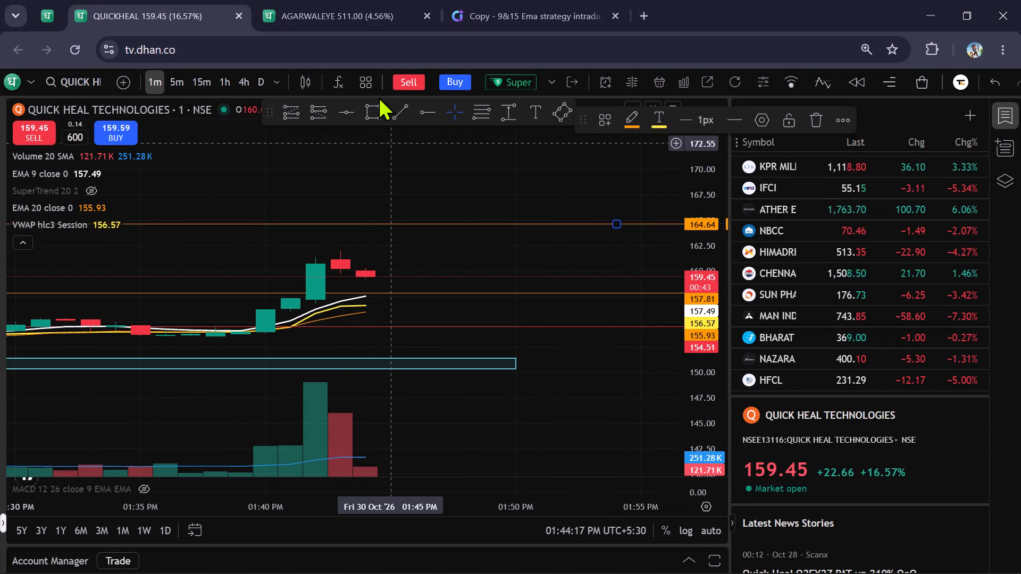
Start an intraday Super Order to buy Quick Heal Technologies, using a limit order priced at 145.
click(496, 83)
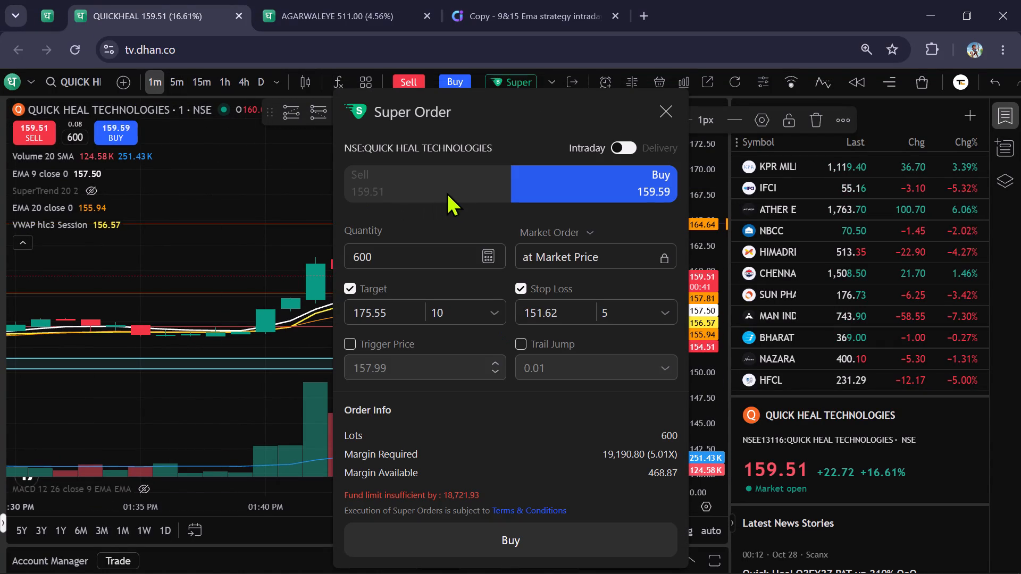
click(567, 235)
click(555, 292)
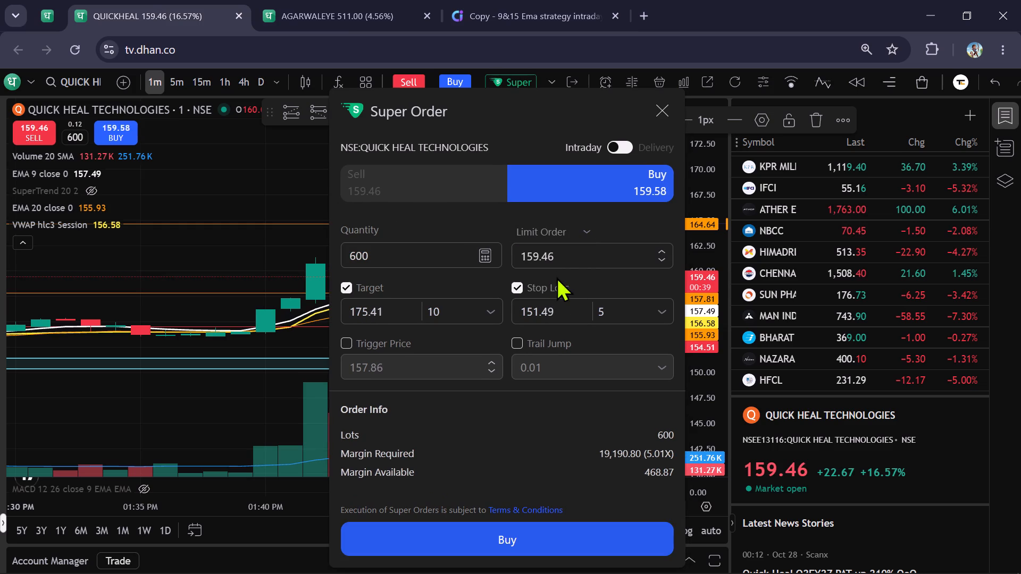
click(563, 258)
key(BackSpace)
key(BackSpace)
key(BackSpace)
key(BackSpace)
key(BackSpace)
key(BackSpace)
key(BackSpace)
key(BackSpace)
key(BackSpace)
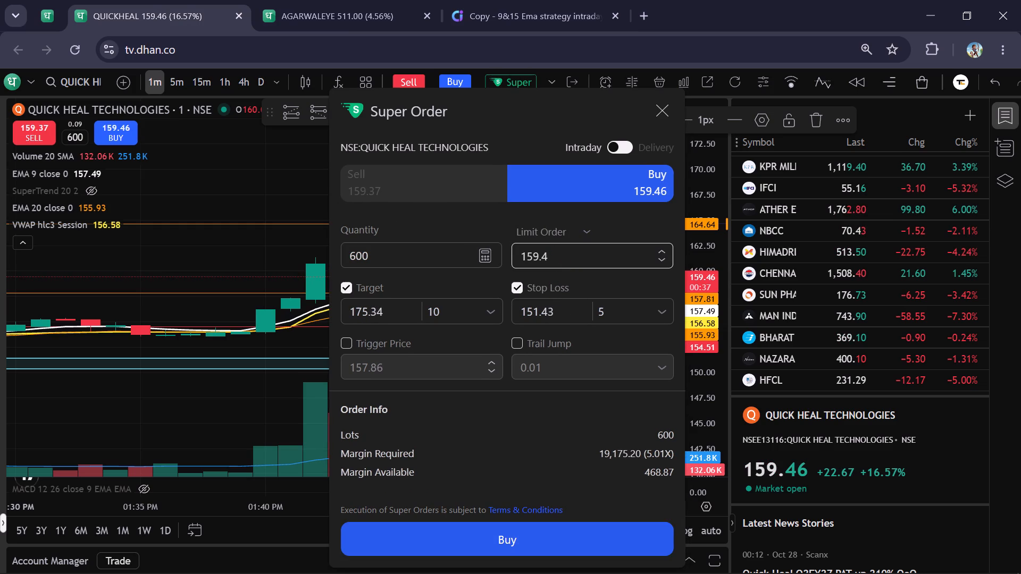
text(145)
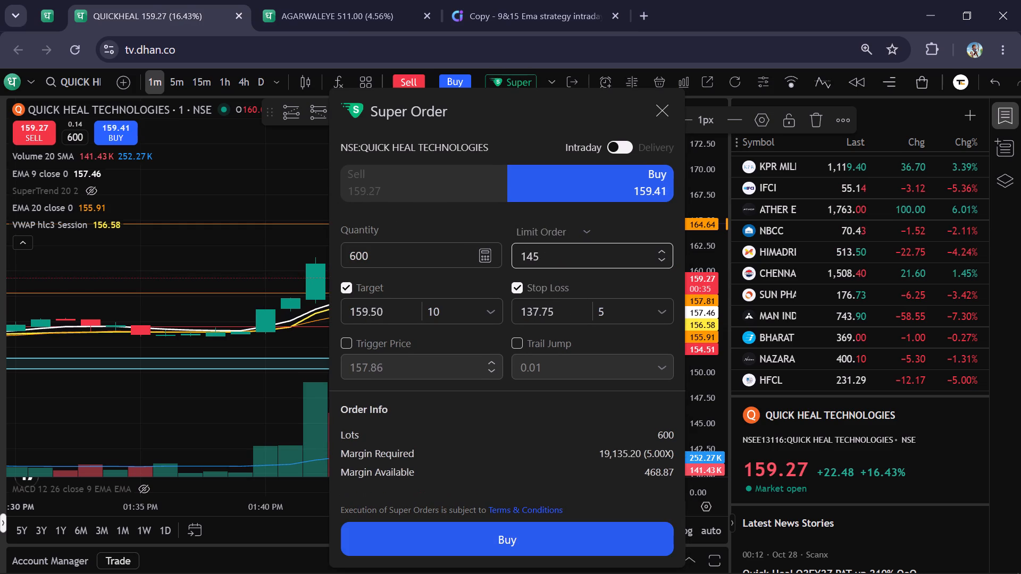
Set the Super Order's target price to 166.
click(405, 309)
key(BackSpace)
key(BackSpace)
key(BackSpace)
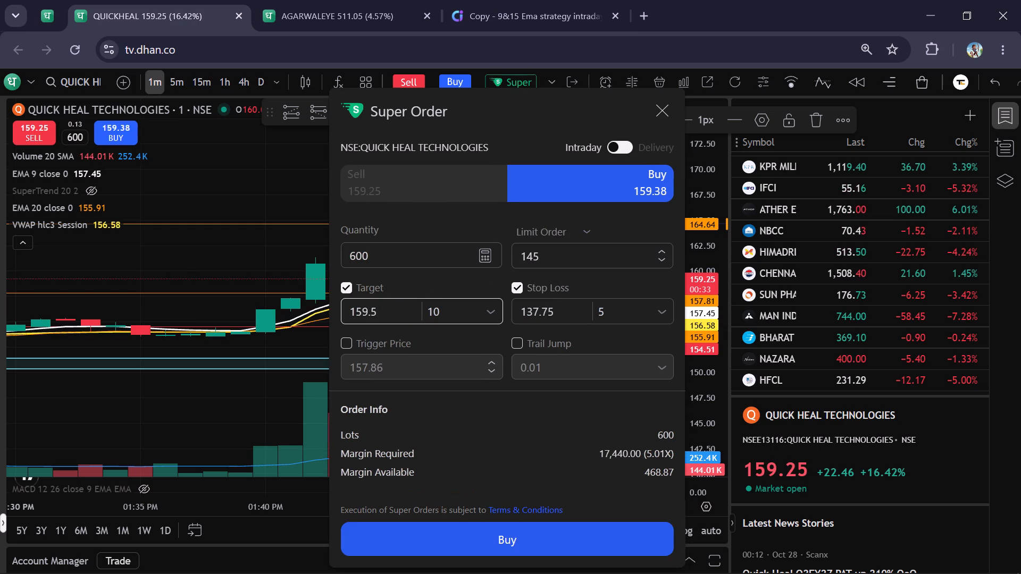
key(BackSpace)
key(BackSpace)
text(66)
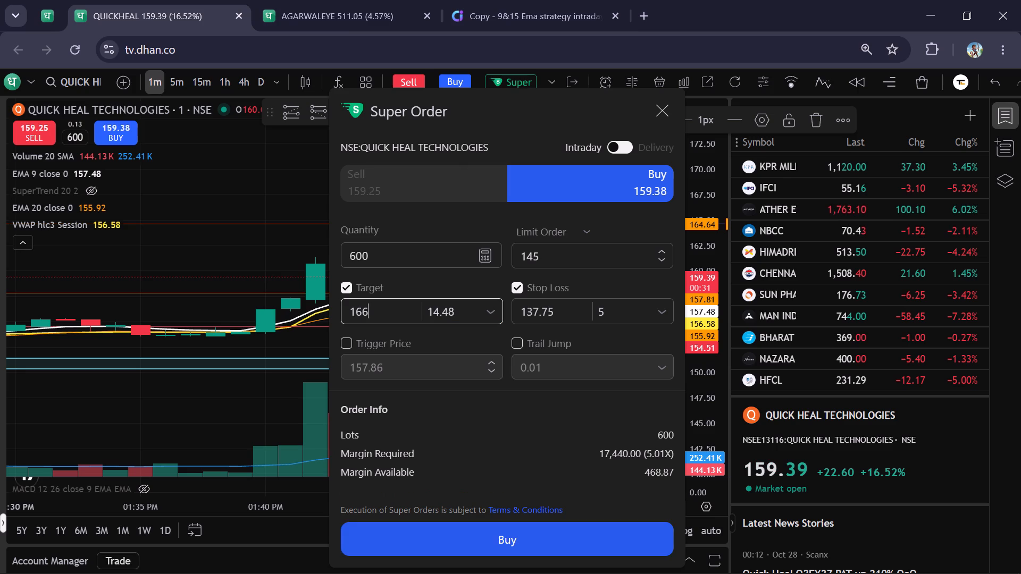
Move the Super Order window aside so it no longer covers Quick Heal's latest 1-minute candles.
drag(518, 133, 417, 139)
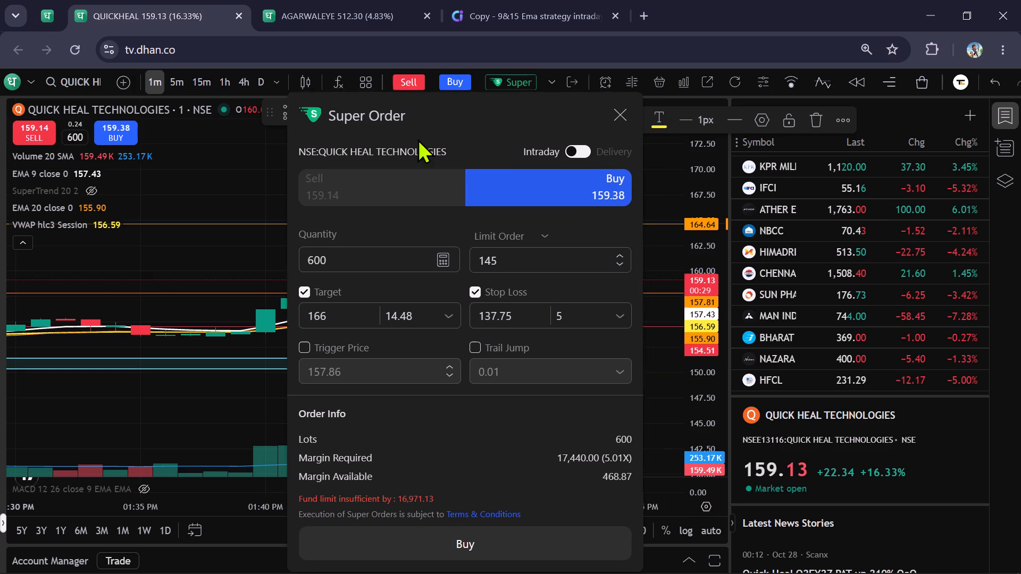
drag(417, 139, 178, 183)
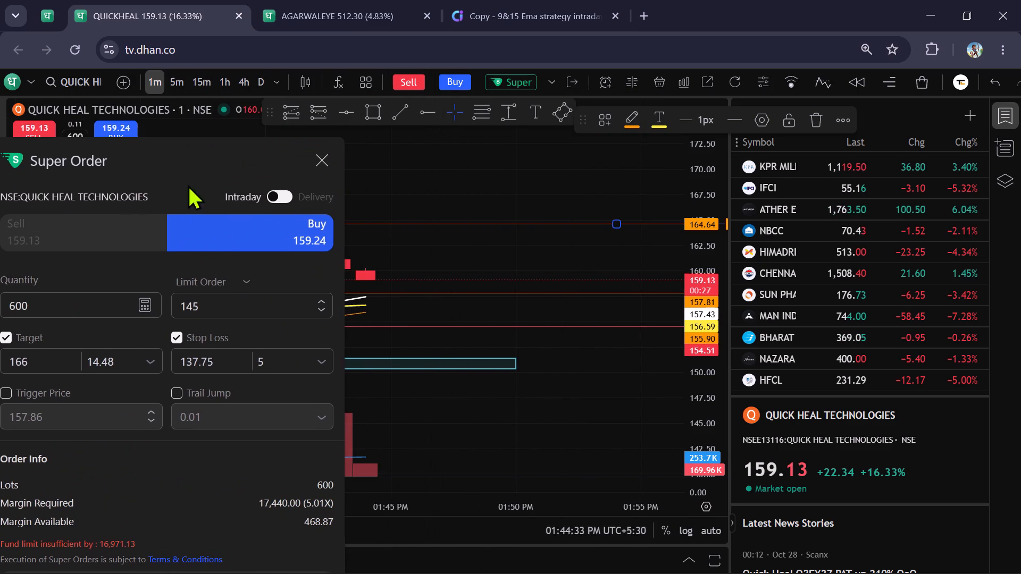
scroll(473, 226, down, 2)
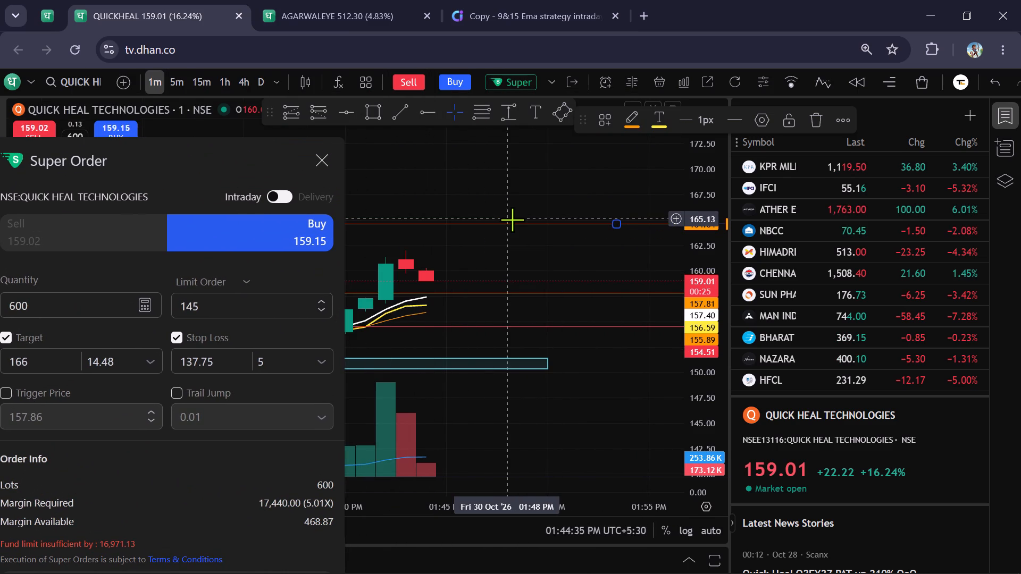
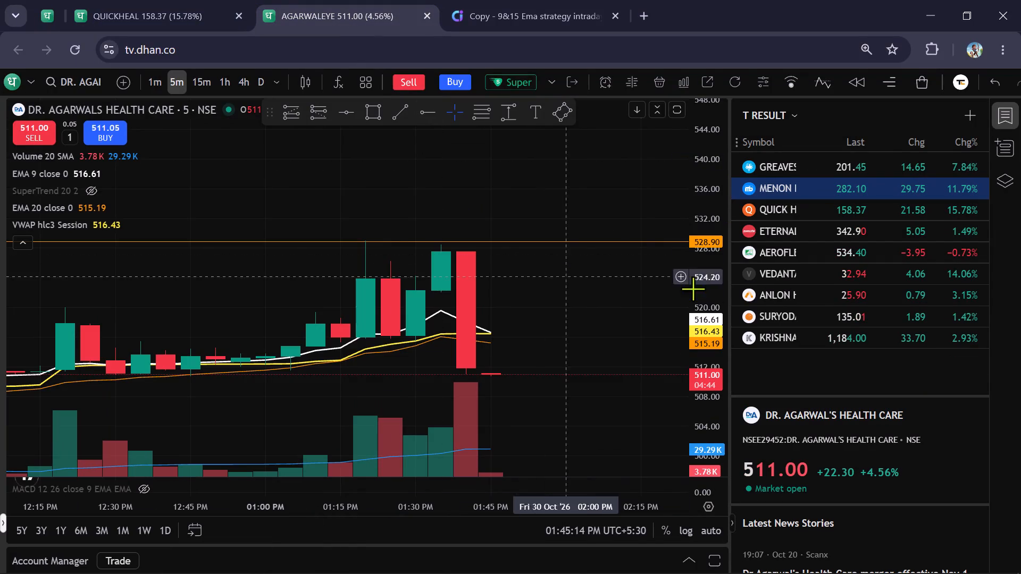
Return from Dr. Agarwal's chart to Quick Heal Technologies, compare its latest candles on the 5-minute timeframe and switch back to 1 minute.
scroll(699, 252, down, 8)
click(188, 0)
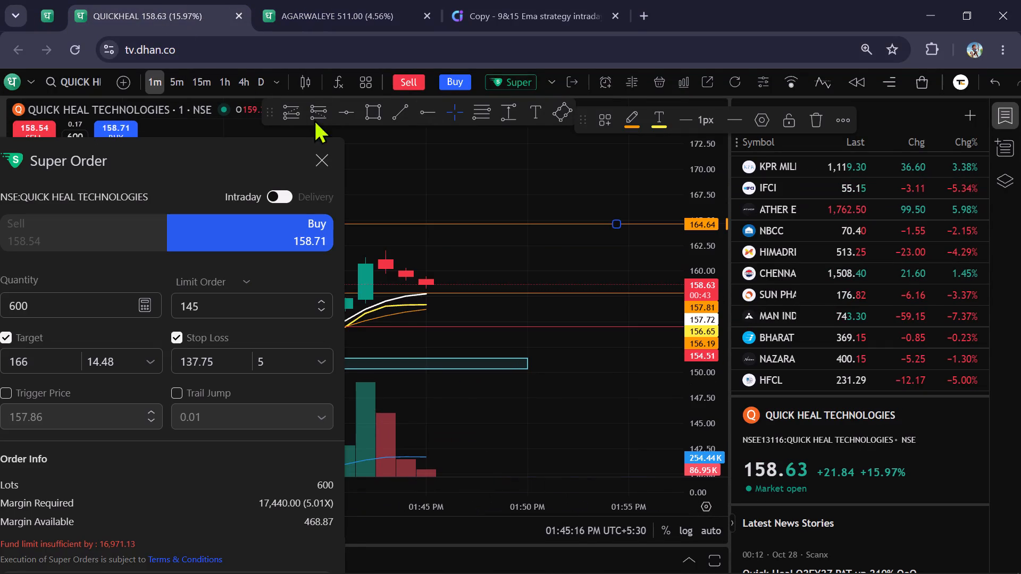
scroll(567, 150, down, 2)
click(177, 73)
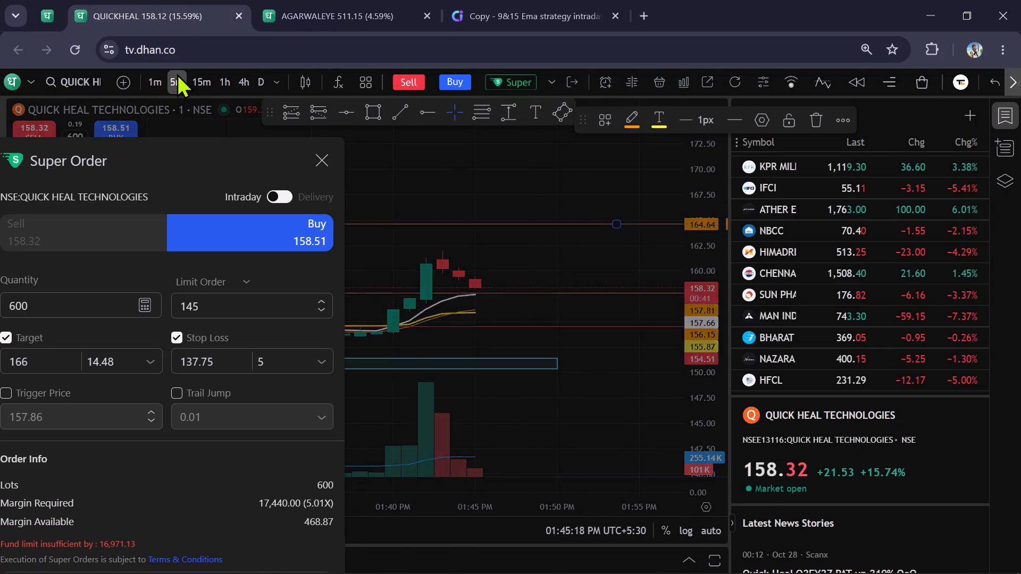
click(148, 87)
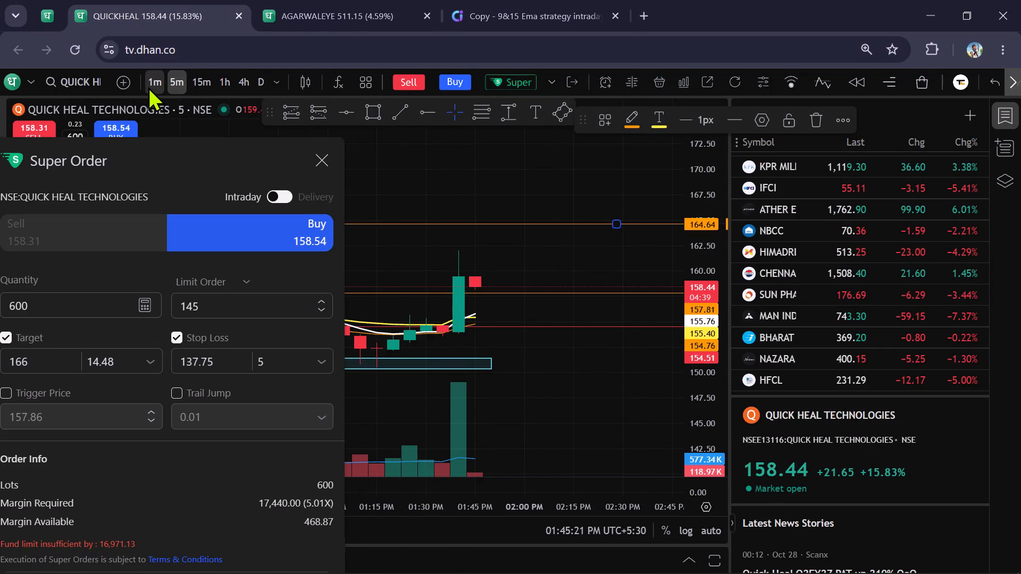
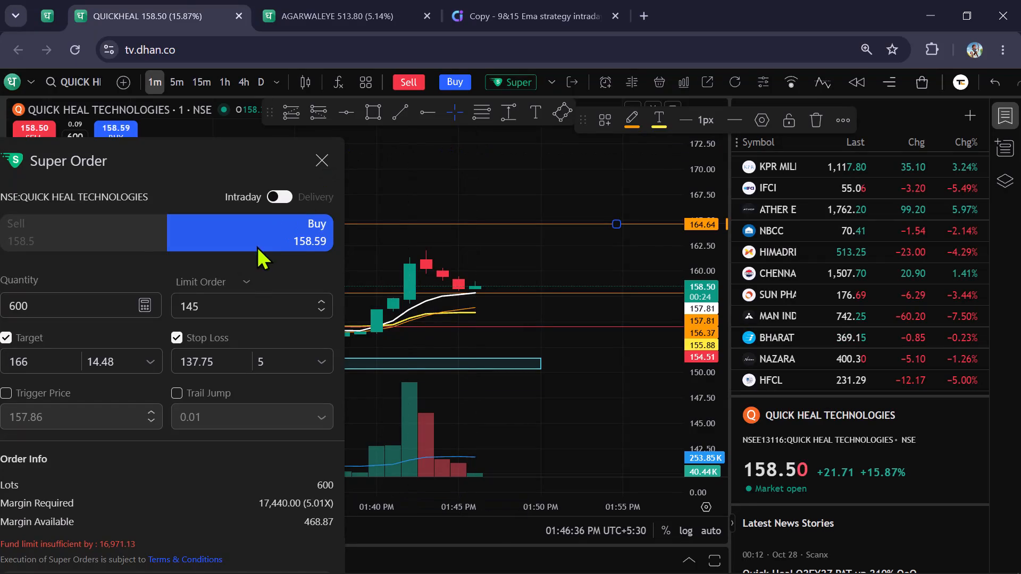
Place the intraday buy Super Order for 600 Quick Heal shares at limit 145, with target 166 and stop loss 137.75.
click(105, 305)
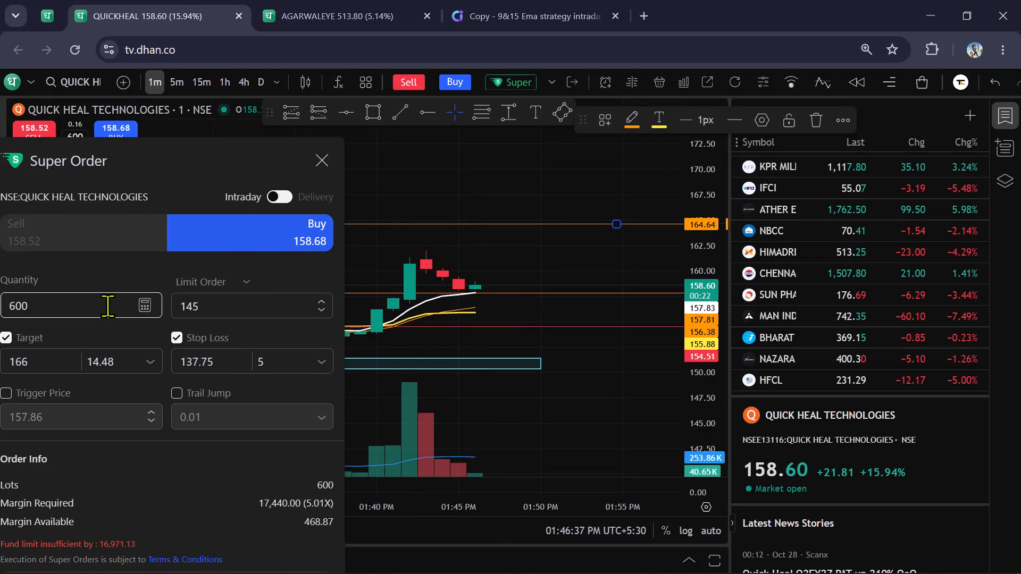
key(BackSpace)
key(0)
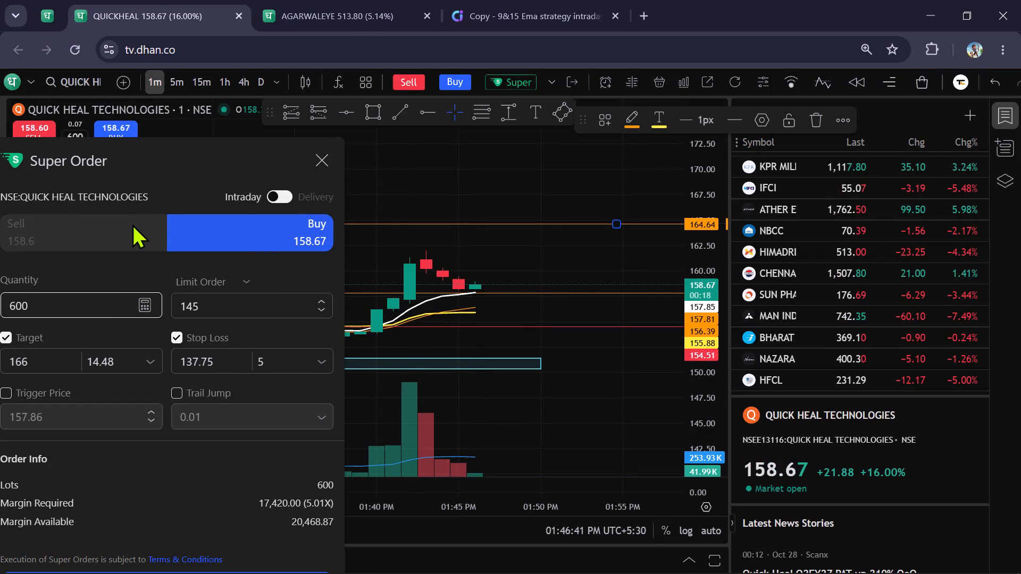
drag(138, 188, 190, 187)
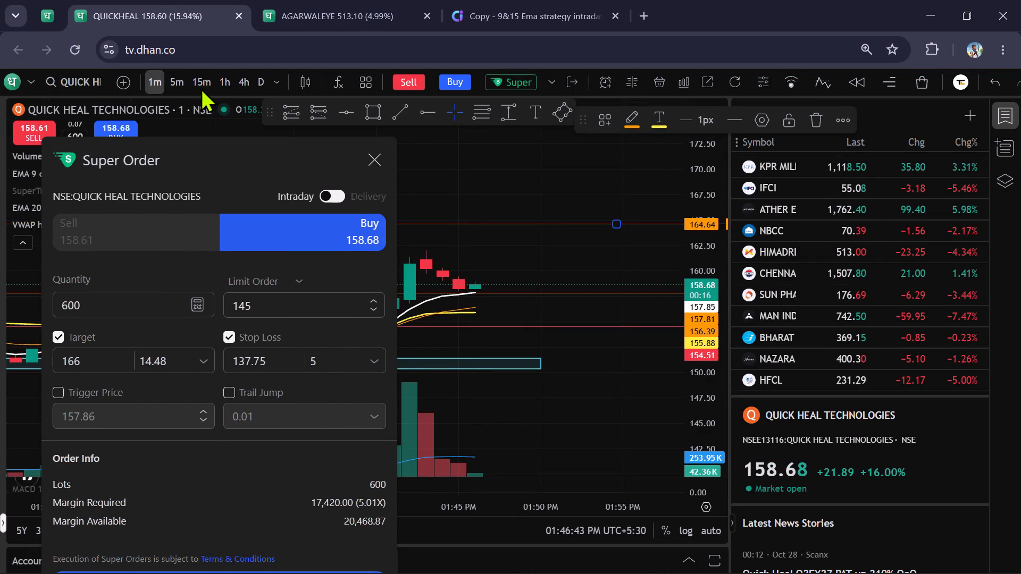
click(182, 80)
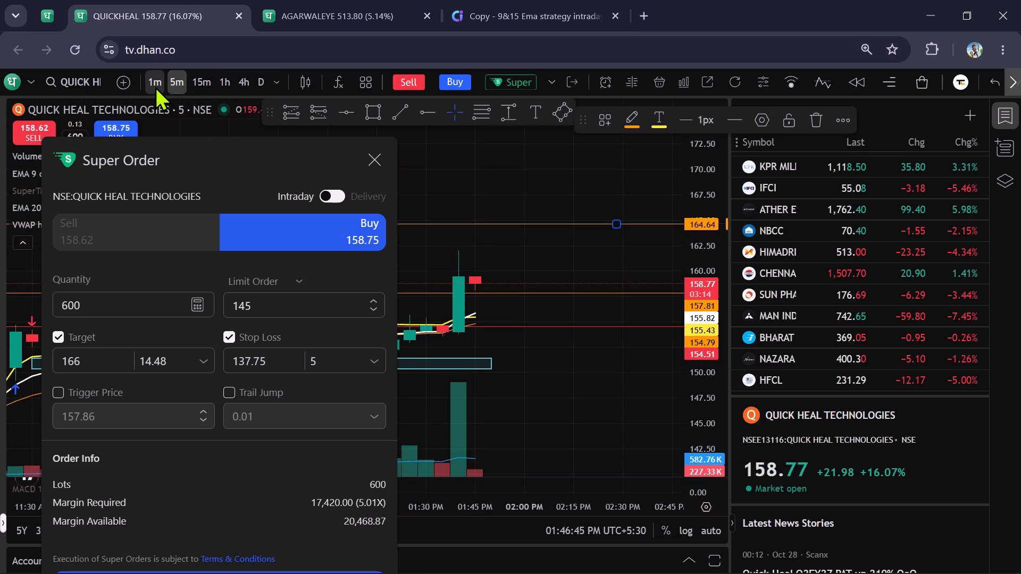
click(155, 86)
drag(241, 195, 228, 139)
drag(275, 437, 279, 395)
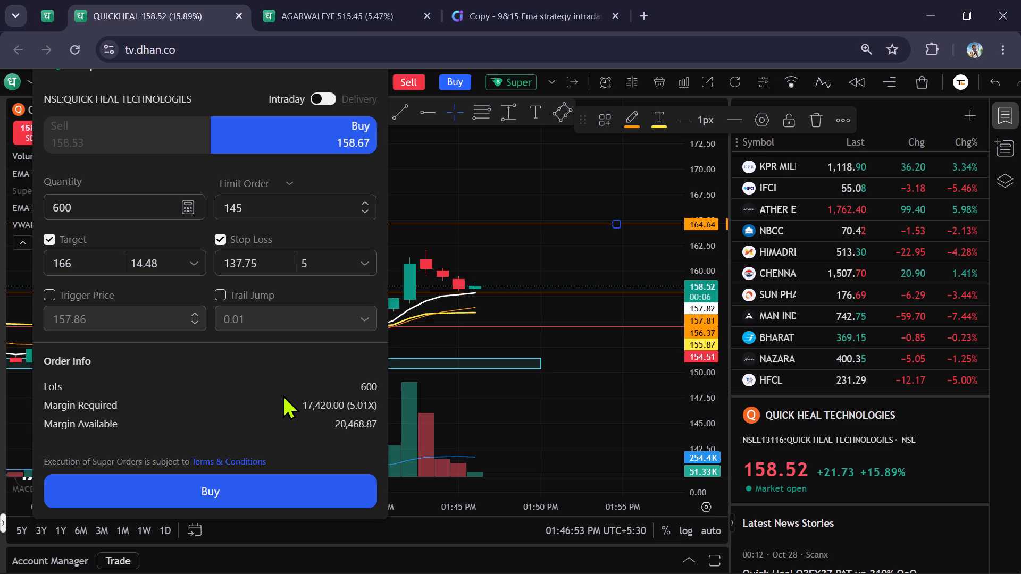
drag(290, 404, 296, 388)
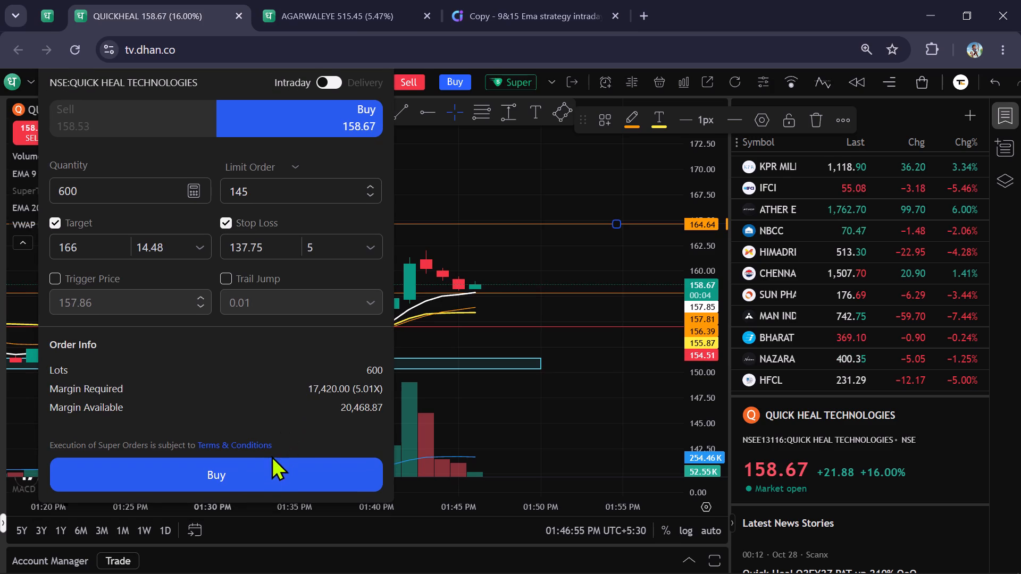
click(247, 468)
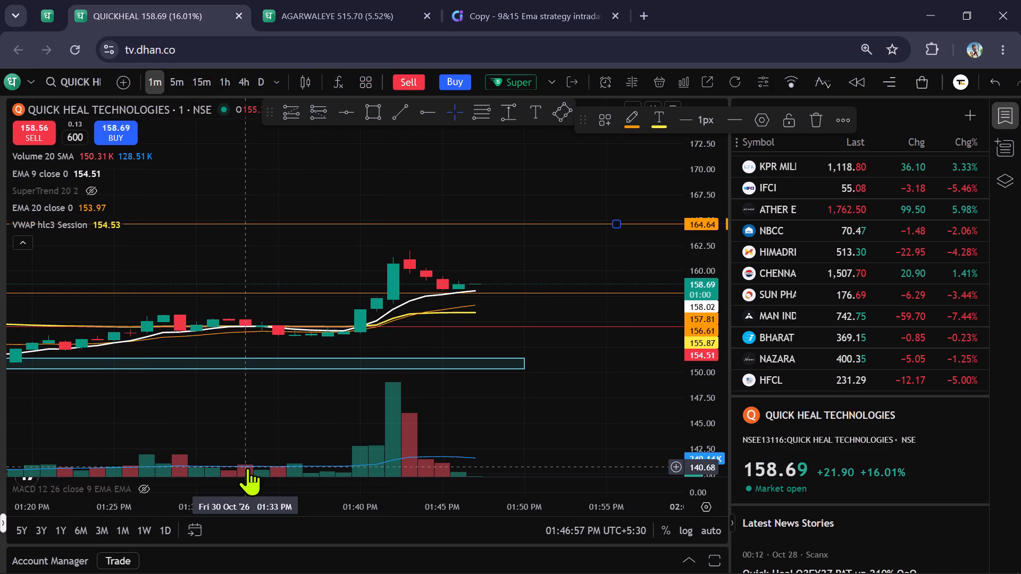
Glance at Dr. Agarwal's chart and return to Quick Heal to examine the order's entry, target and stop loss lines.
scroll(491, 402, up, 2)
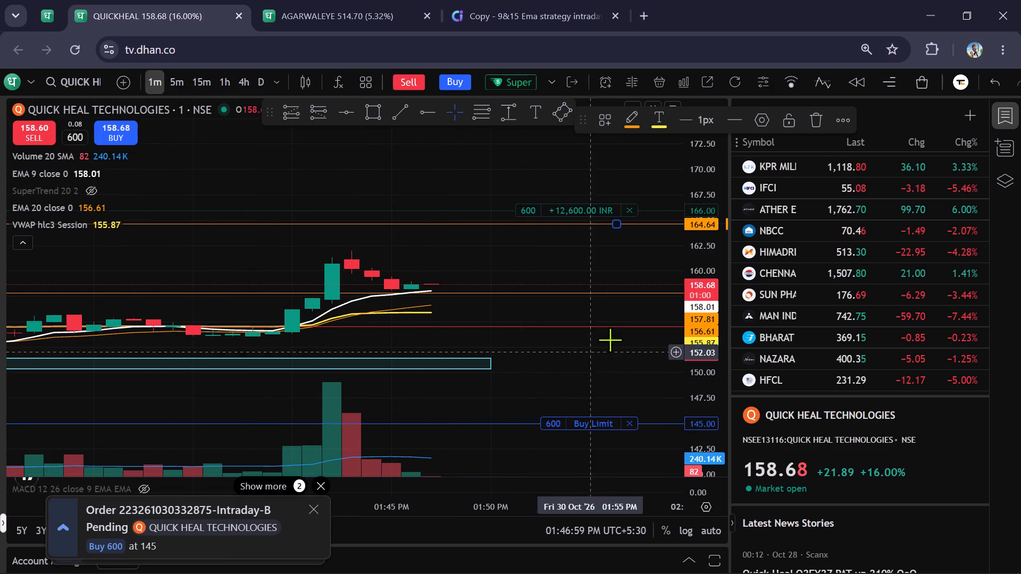
click(312, 0)
click(178, 10)
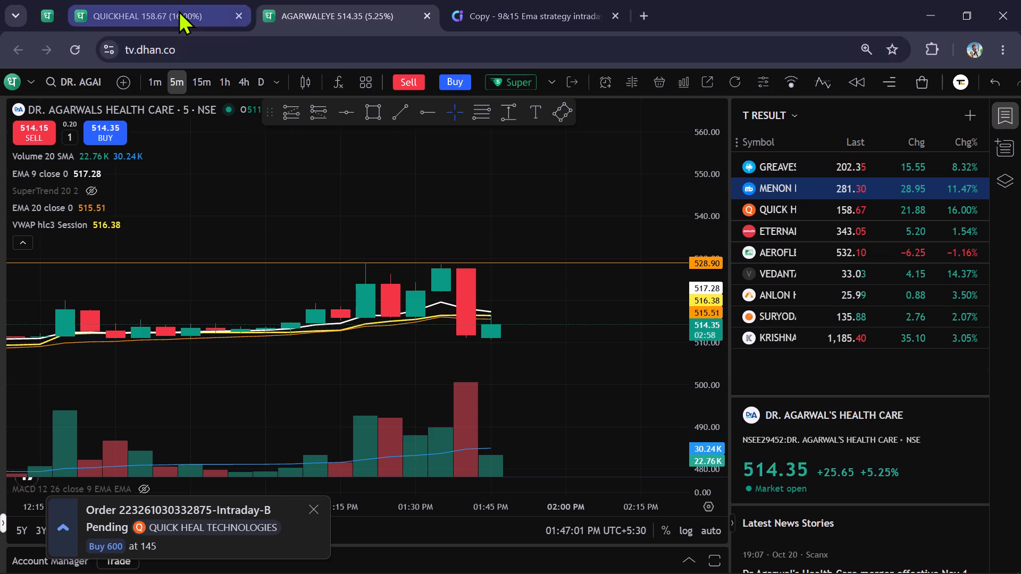
drag(572, 352, 597, 311)
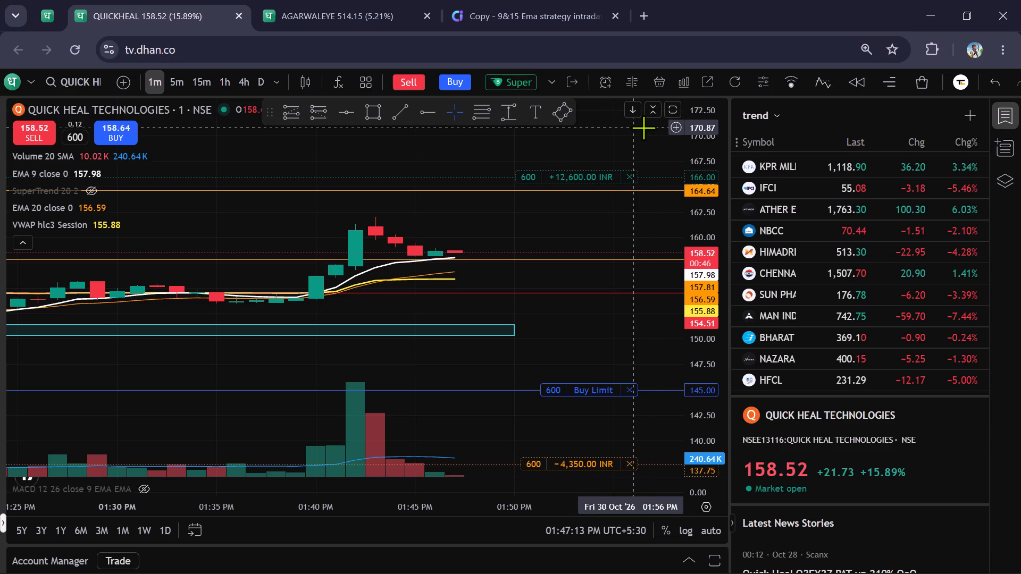
Rerun the 9&15 EMA intraday scan in the Chartink screener and return to the Quick Heal chart.
click(470, 0)
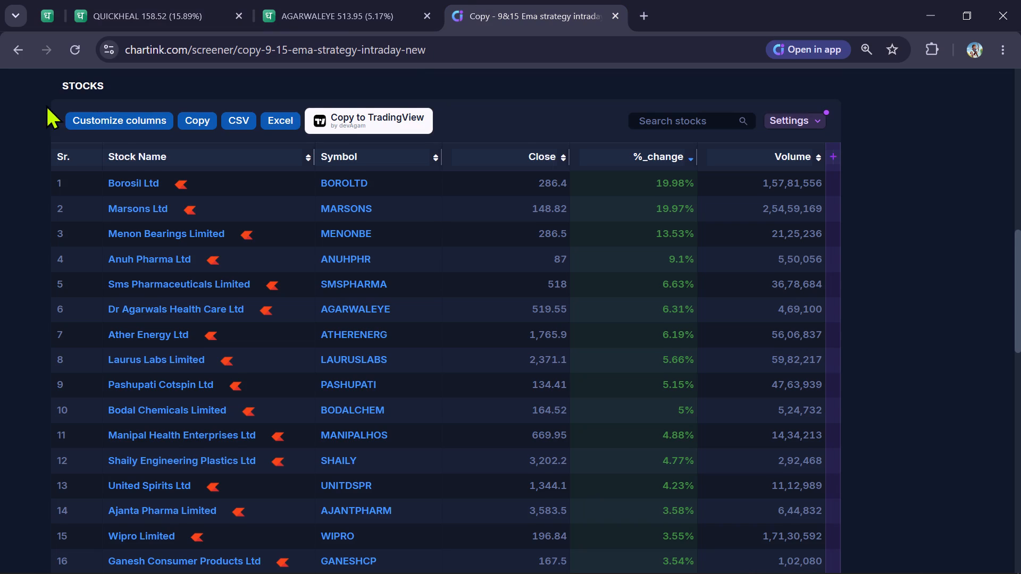
scroll(46, 105, up, 1)
scroll(111, 121, up, 1)
click(95, 174)
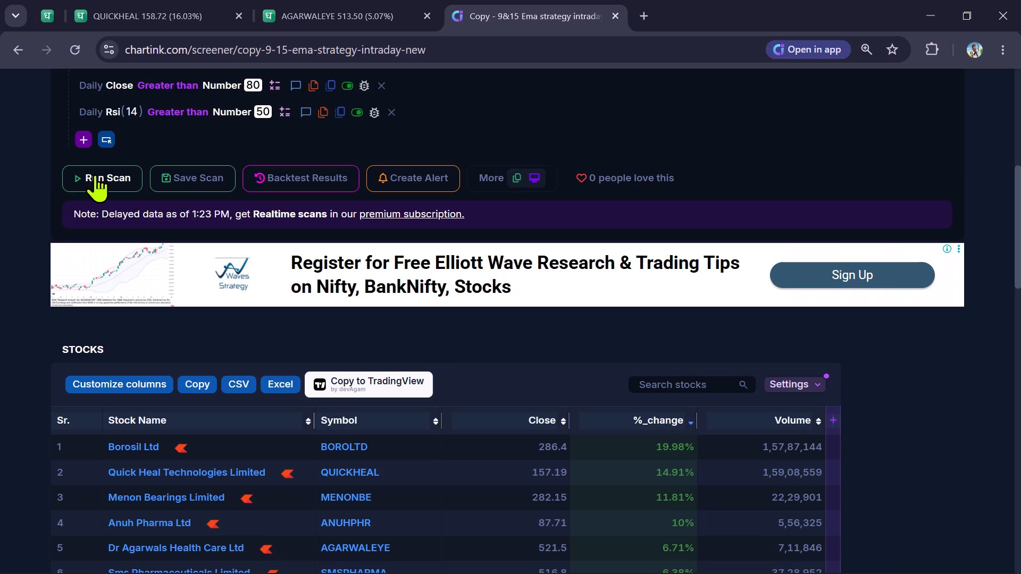
click(129, 0)
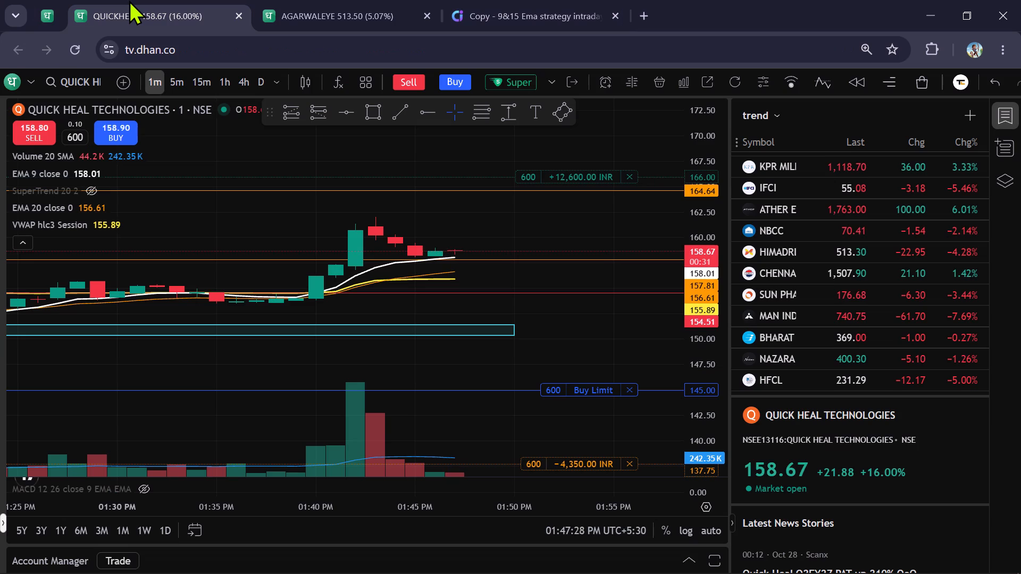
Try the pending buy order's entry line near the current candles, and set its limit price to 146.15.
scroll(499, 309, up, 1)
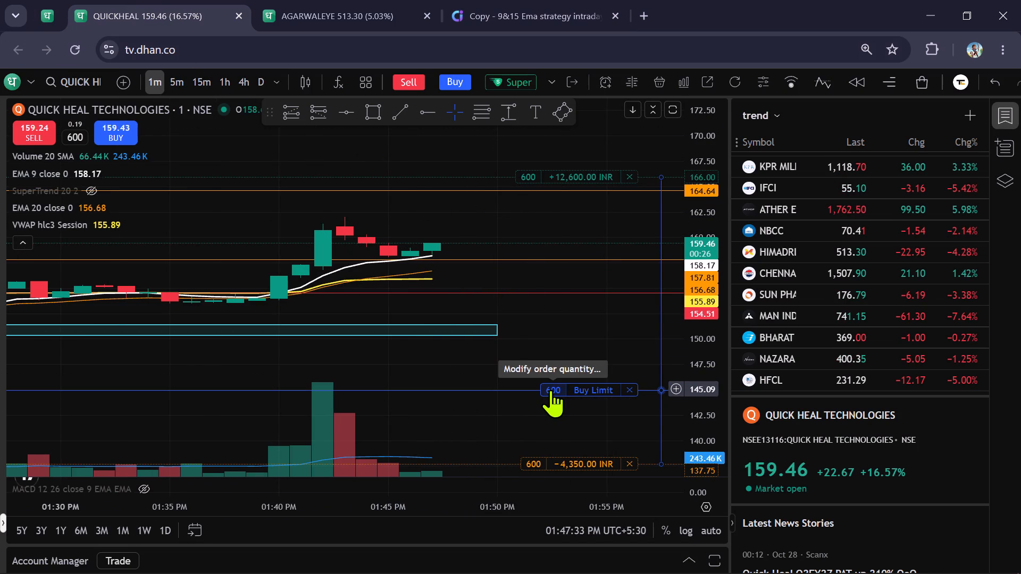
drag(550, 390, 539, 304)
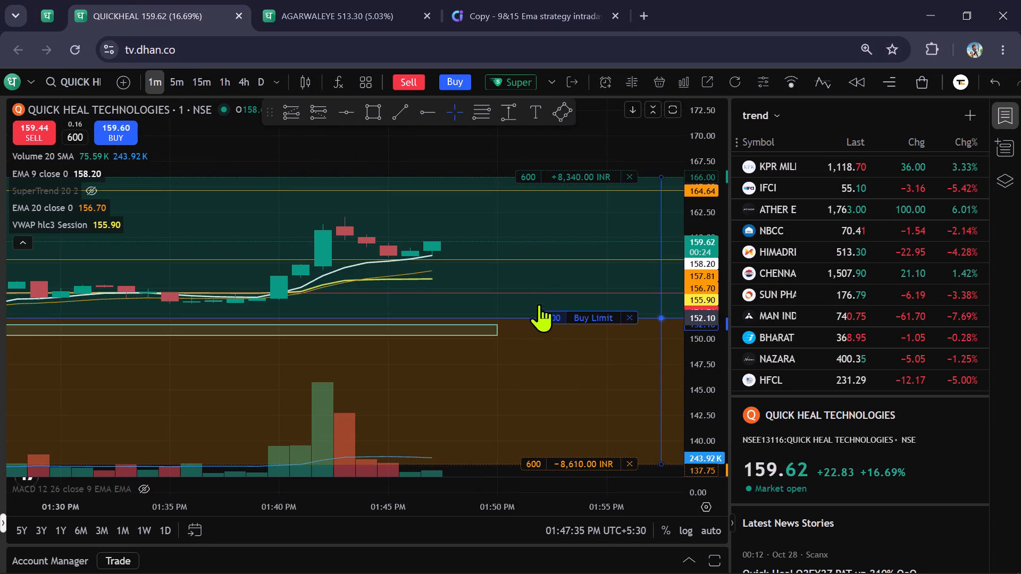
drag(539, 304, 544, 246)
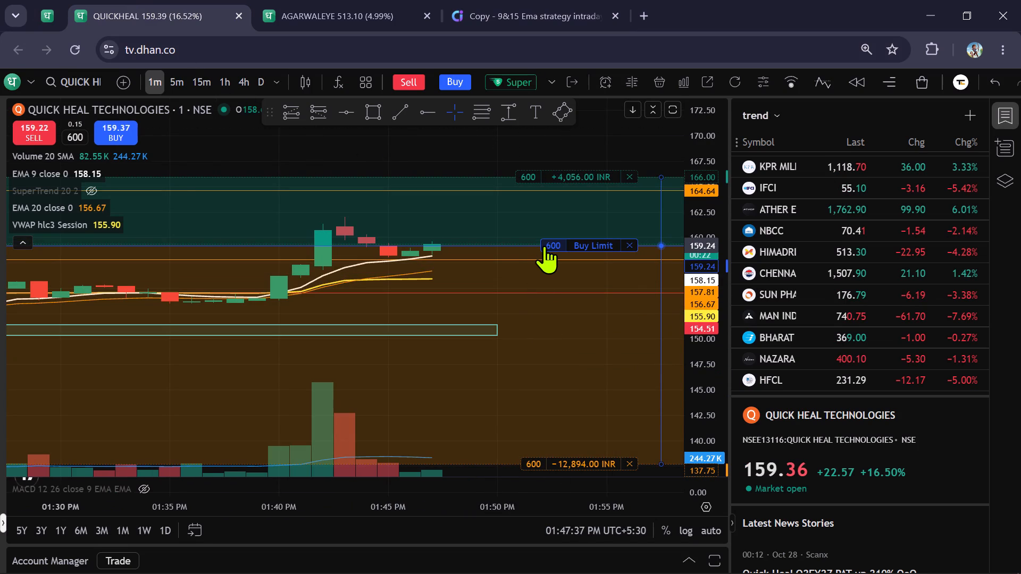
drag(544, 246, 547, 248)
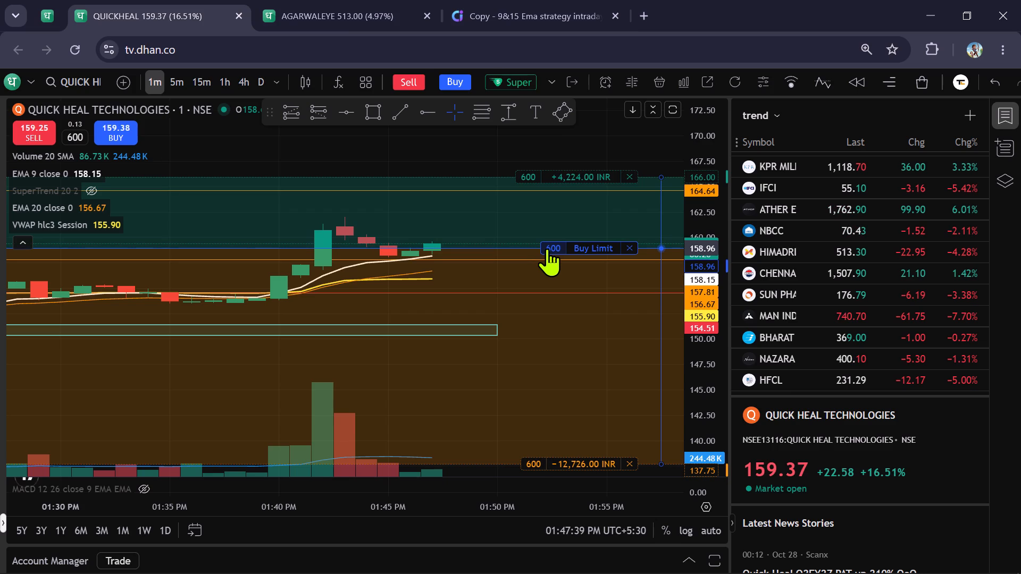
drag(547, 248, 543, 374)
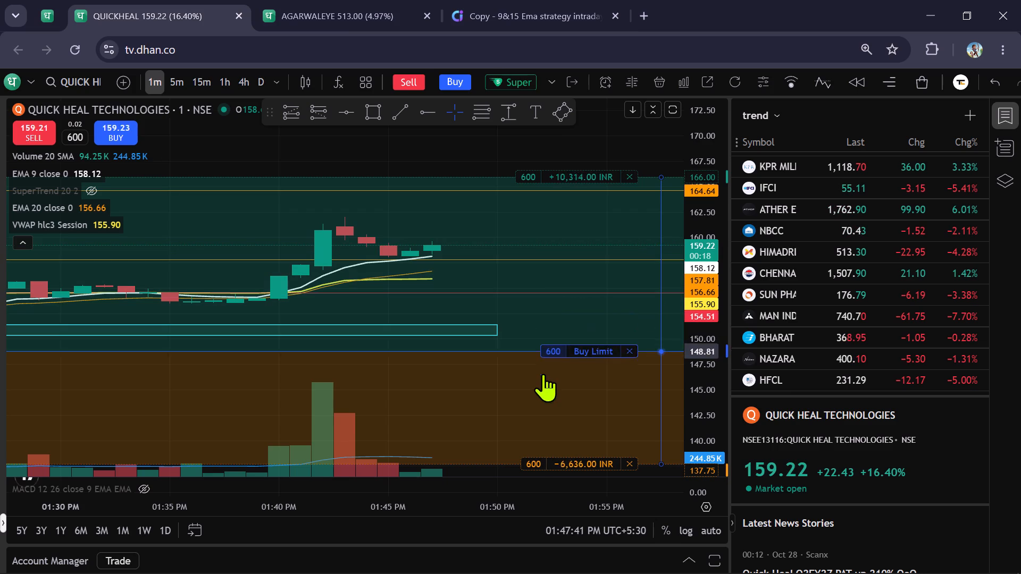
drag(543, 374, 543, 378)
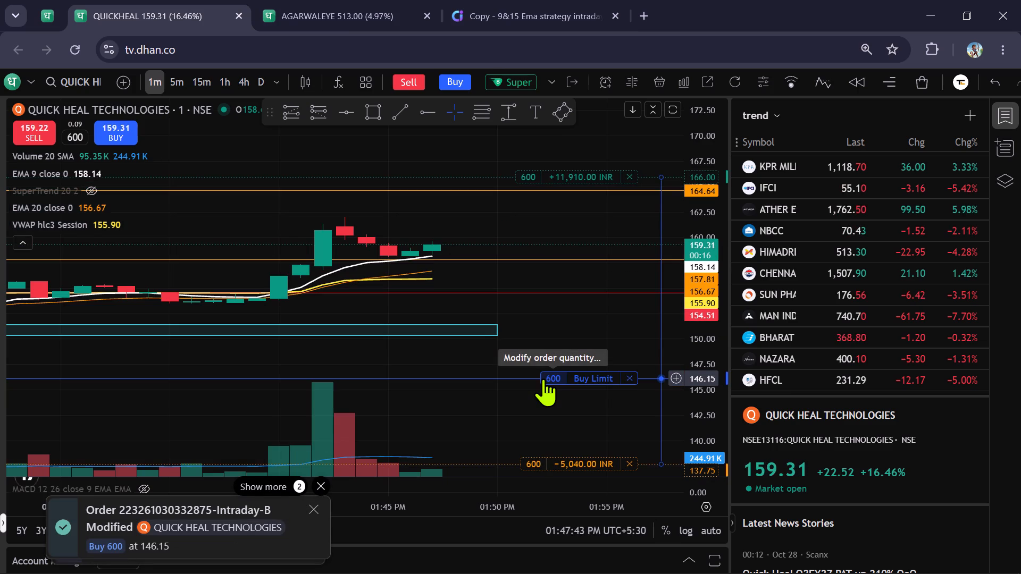
Check Dr. Agarwal's 5-minute chart and return to the Quick Heal chart.
click(339, 16)
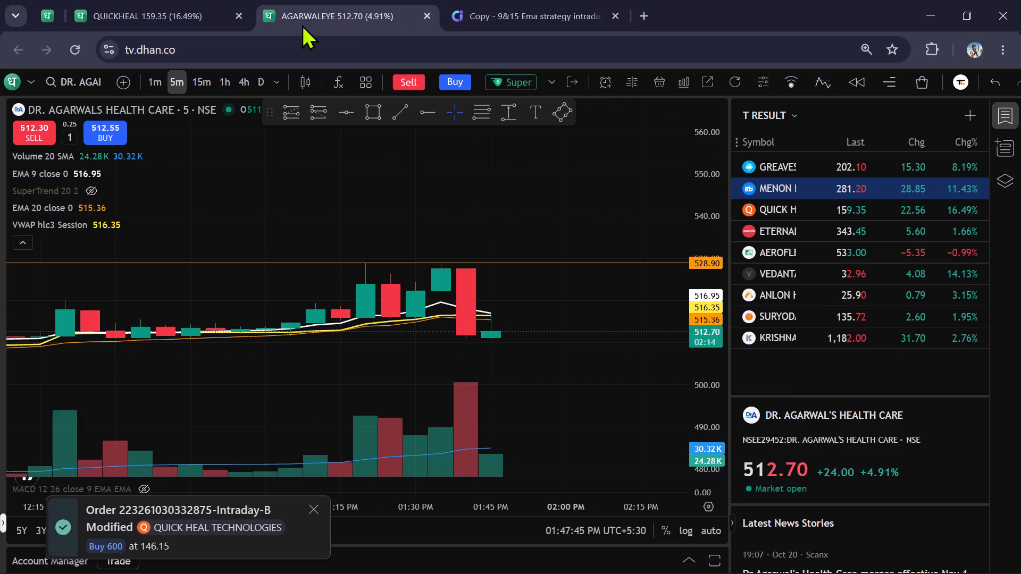
click(189, 5)
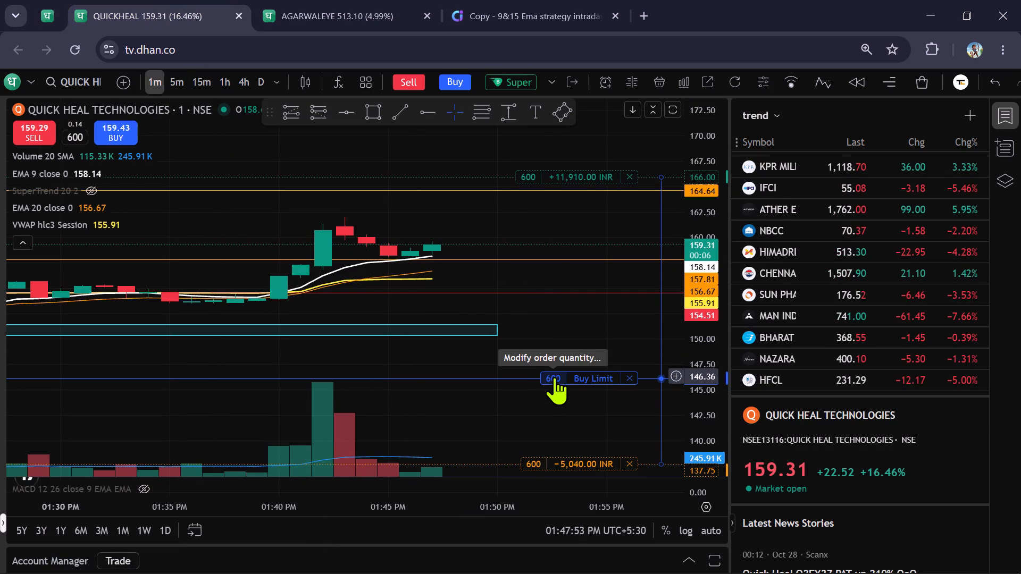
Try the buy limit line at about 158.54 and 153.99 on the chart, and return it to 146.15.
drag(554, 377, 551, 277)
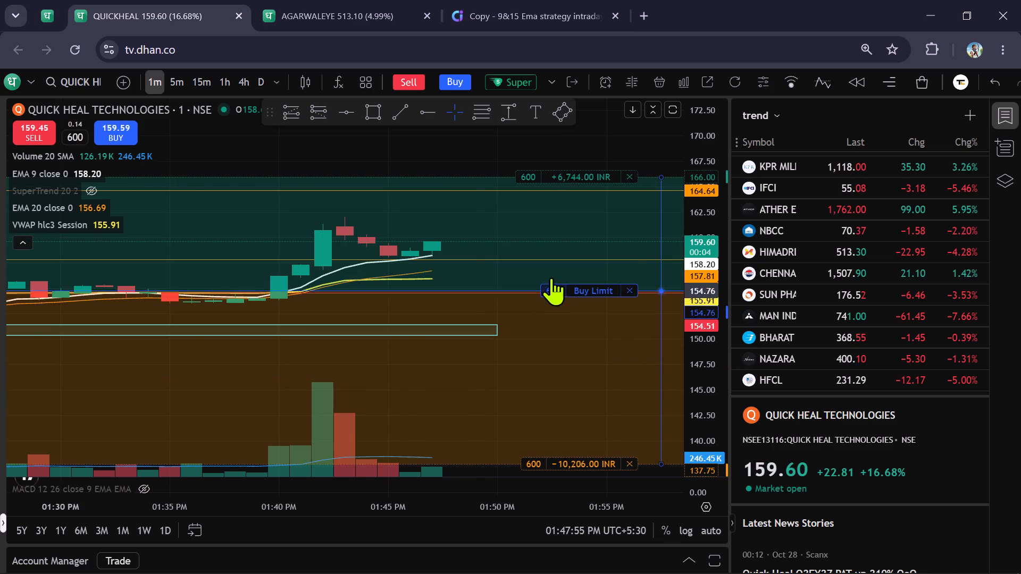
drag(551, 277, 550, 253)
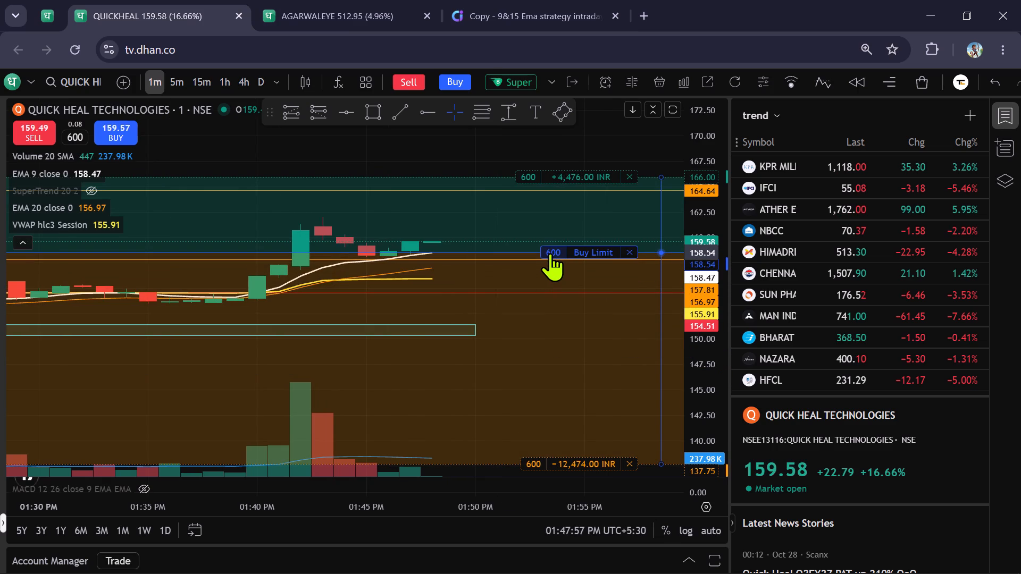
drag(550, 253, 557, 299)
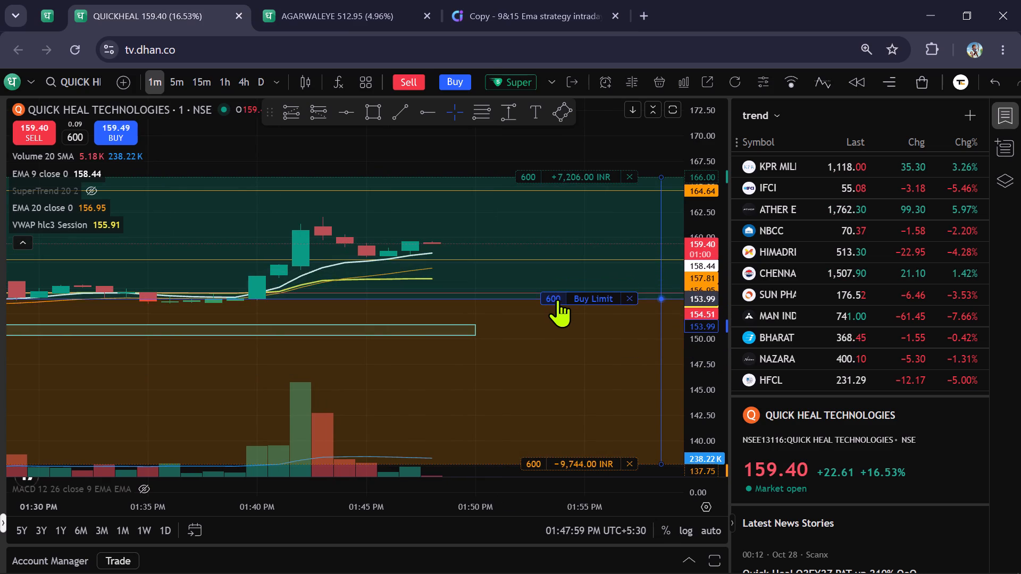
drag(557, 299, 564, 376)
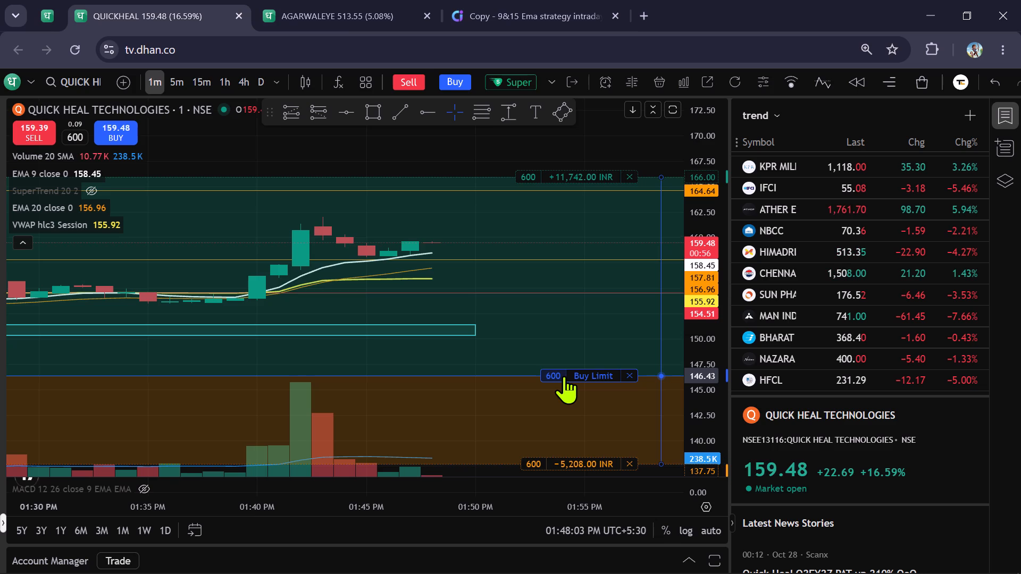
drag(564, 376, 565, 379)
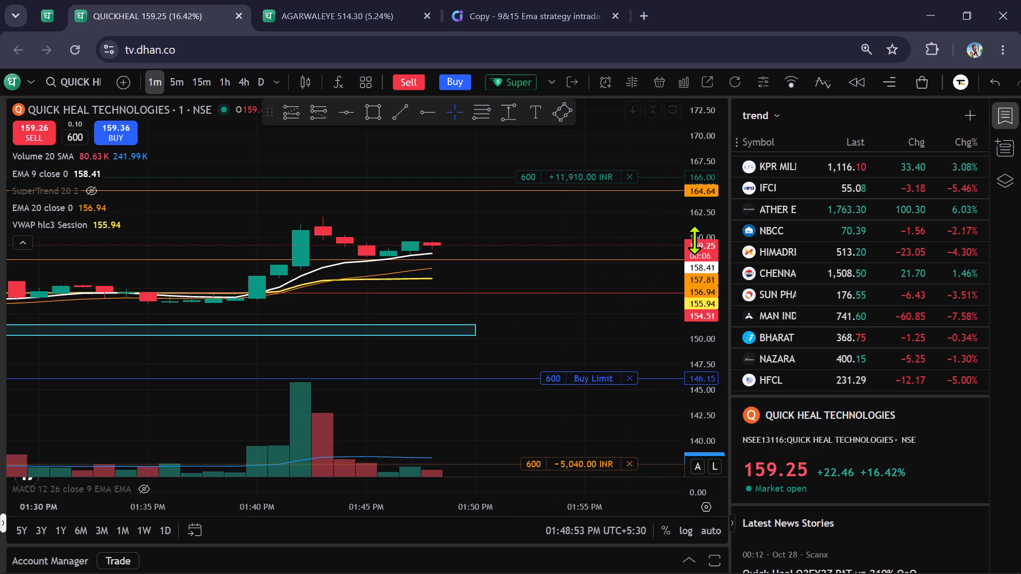
Raise the pending Quick Heal buy order's limit price to 147.56 on the chart.
scroll(694, 239, up, 3)
scroll(597, 277, down, 1)
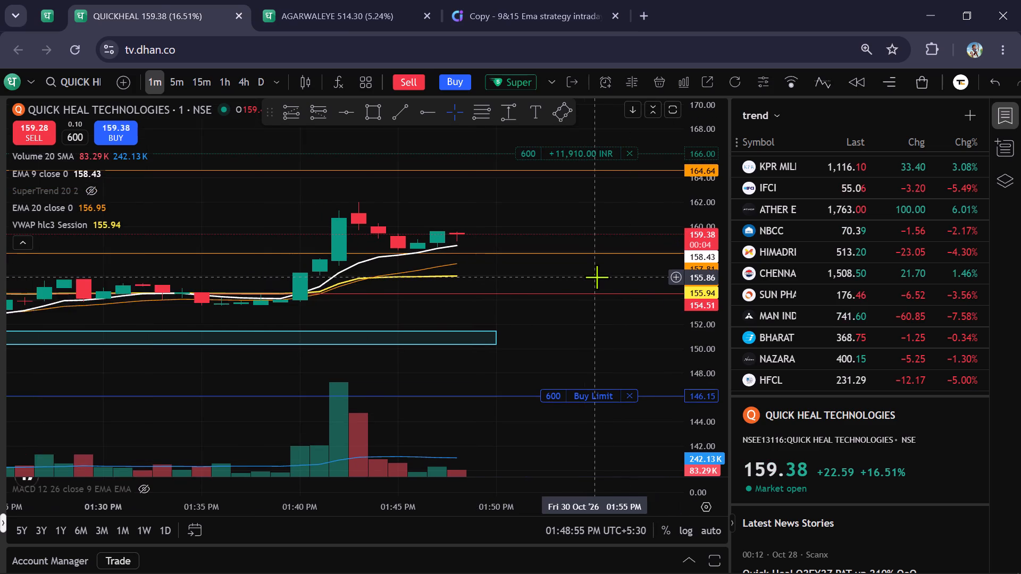
scroll(597, 277, up, 2)
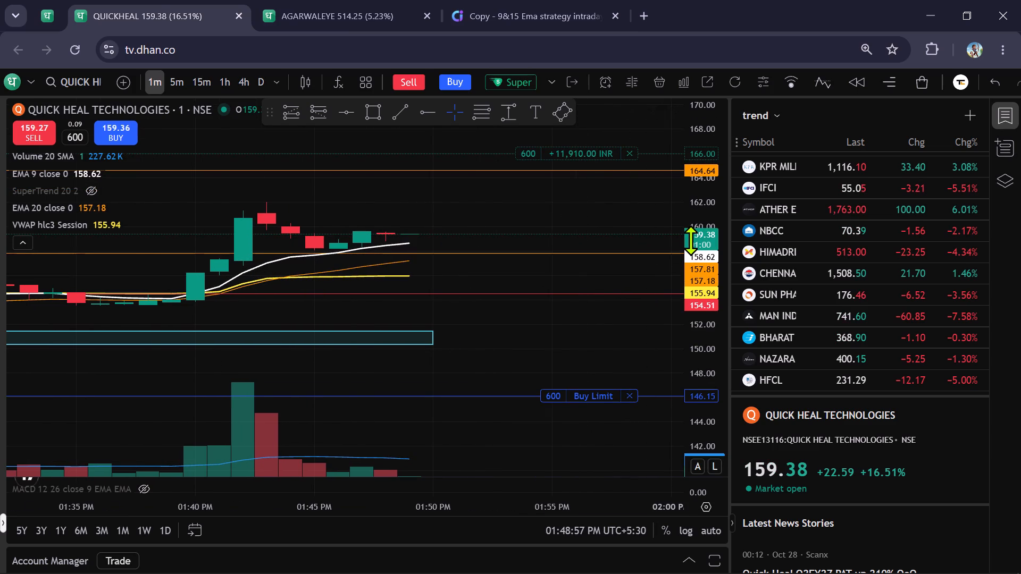
scroll(691, 240, up, 1)
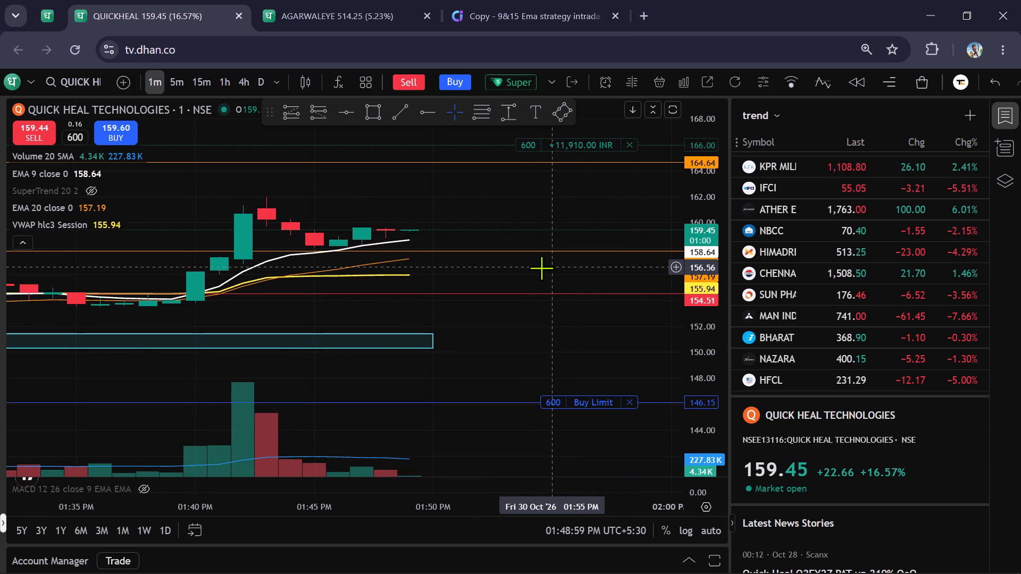
drag(541, 268, 546, 295)
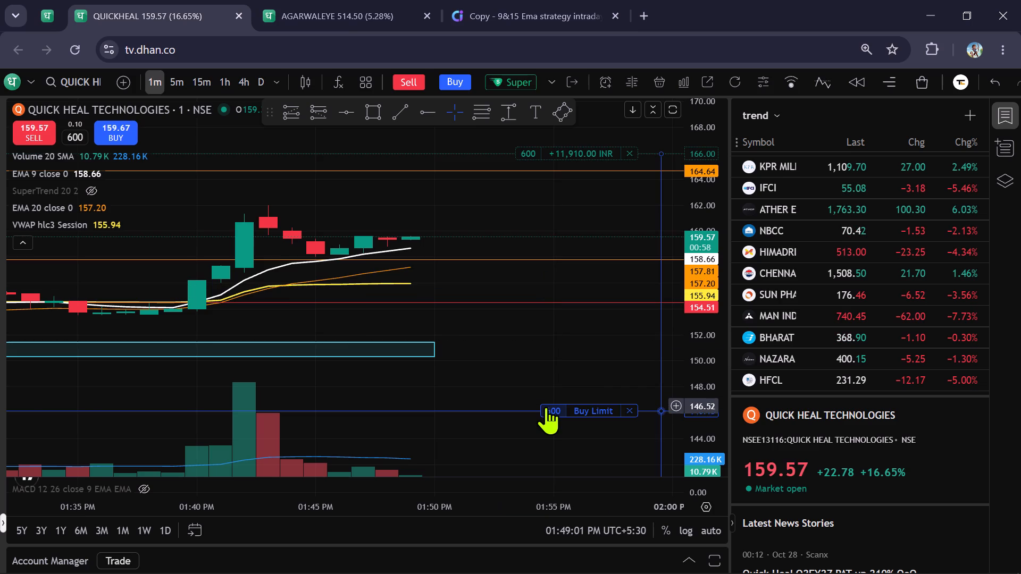
drag(549, 409, 545, 393)
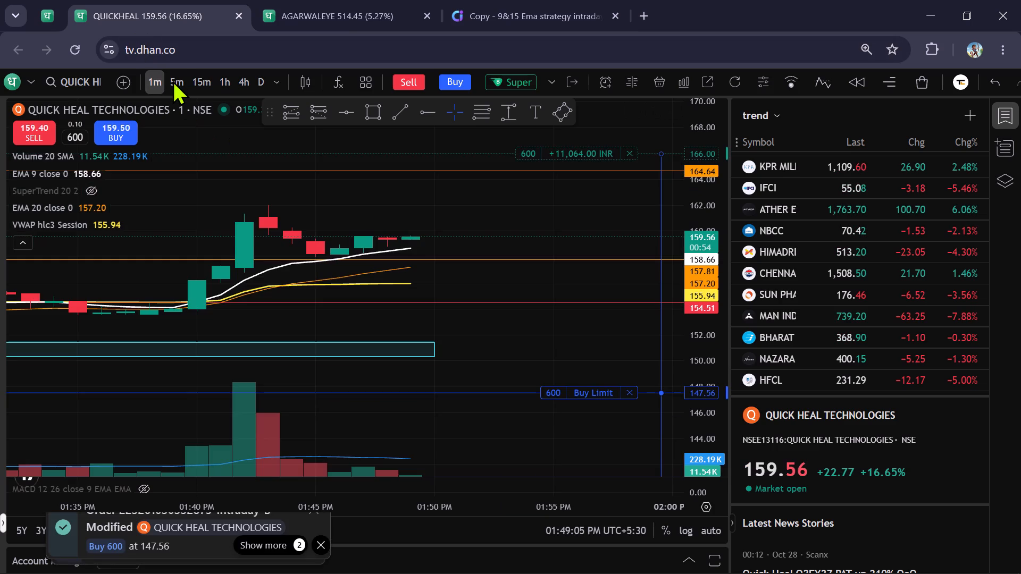
Compare Quick Heal's latest candles on the 5-minute timeframe, return to 1 minute and examine price against the order lines.
click(172, 80)
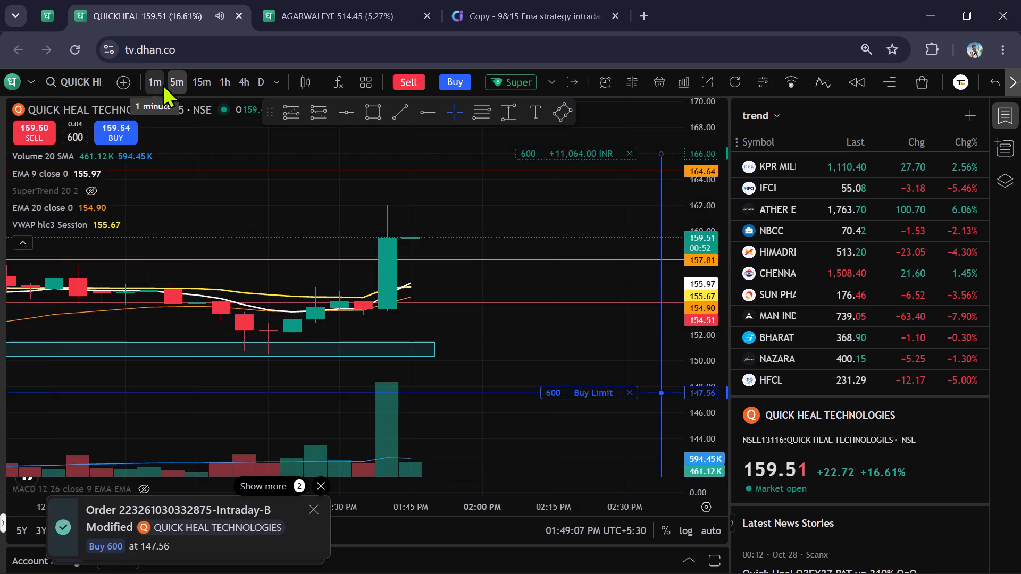
click(162, 83)
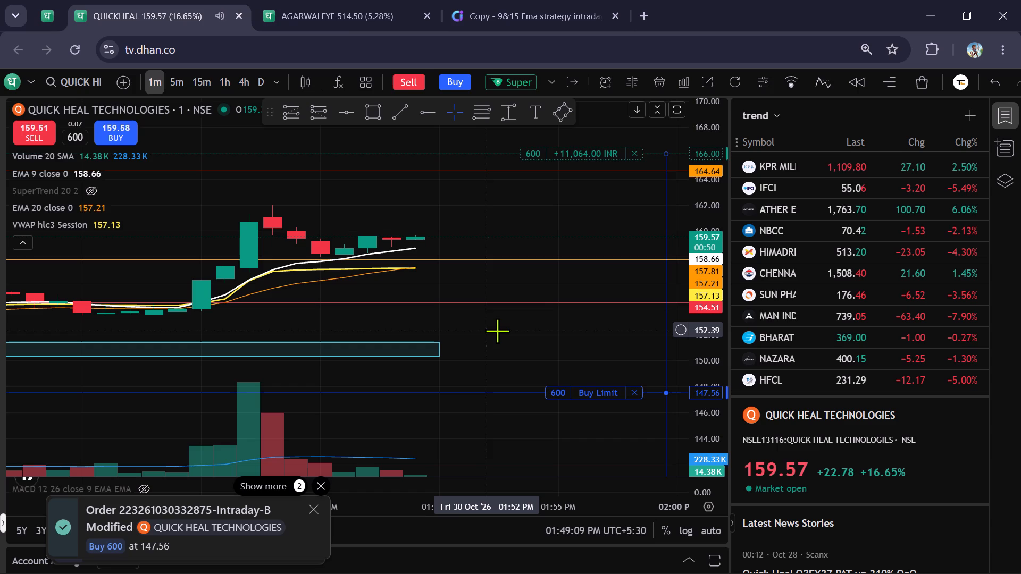
scroll(697, 223, up, 2)
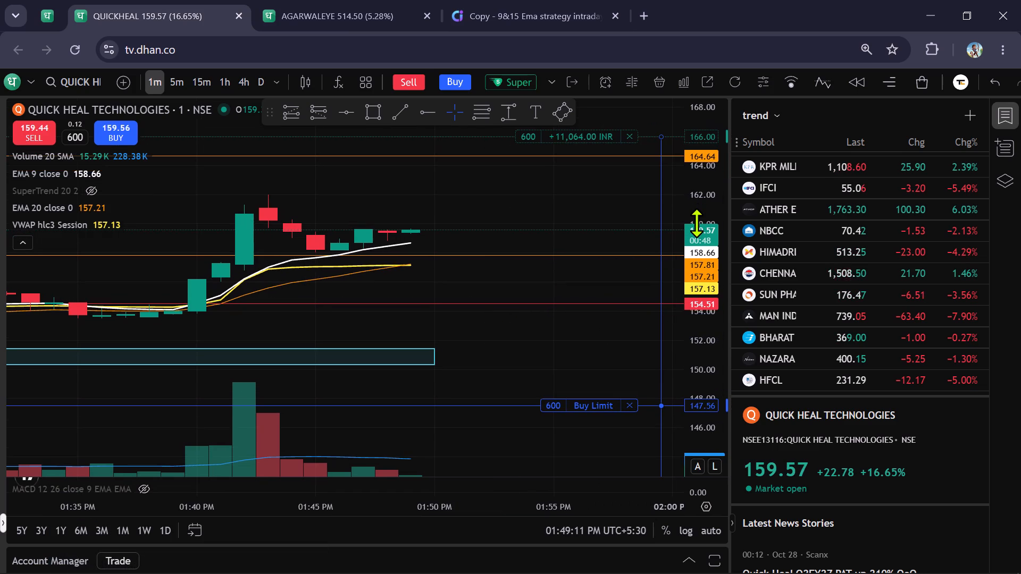
scroll(694, 222, down, 3)
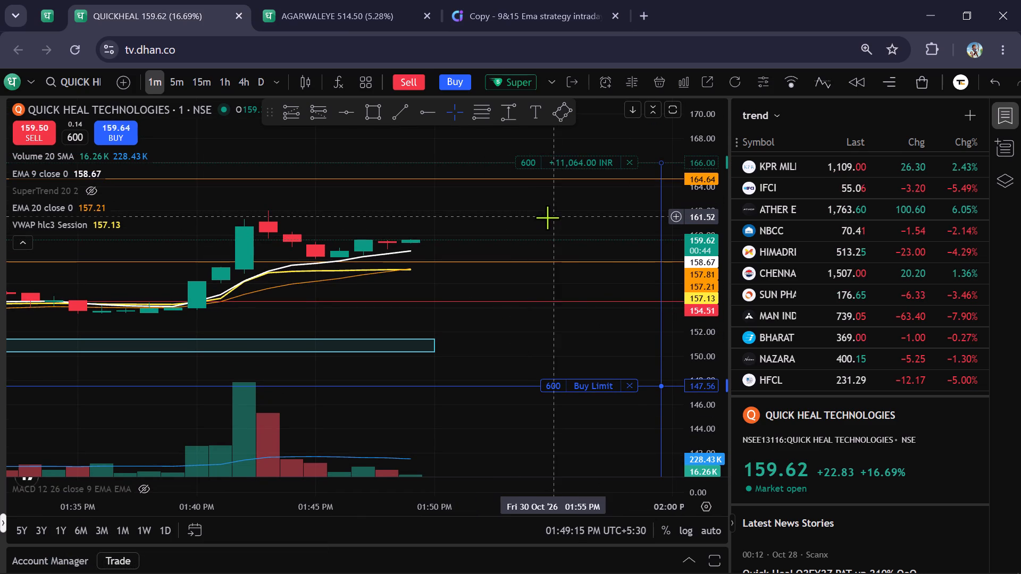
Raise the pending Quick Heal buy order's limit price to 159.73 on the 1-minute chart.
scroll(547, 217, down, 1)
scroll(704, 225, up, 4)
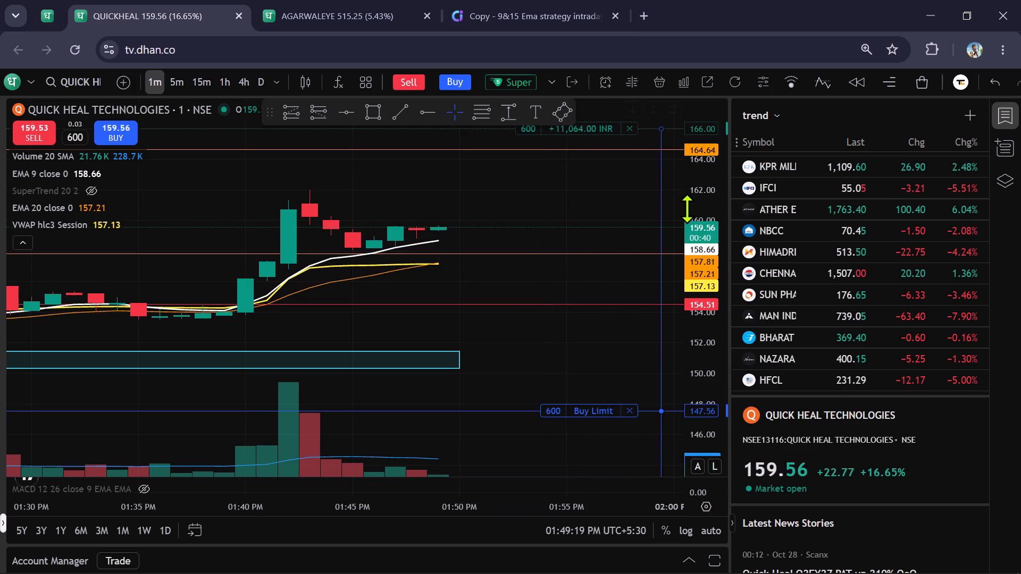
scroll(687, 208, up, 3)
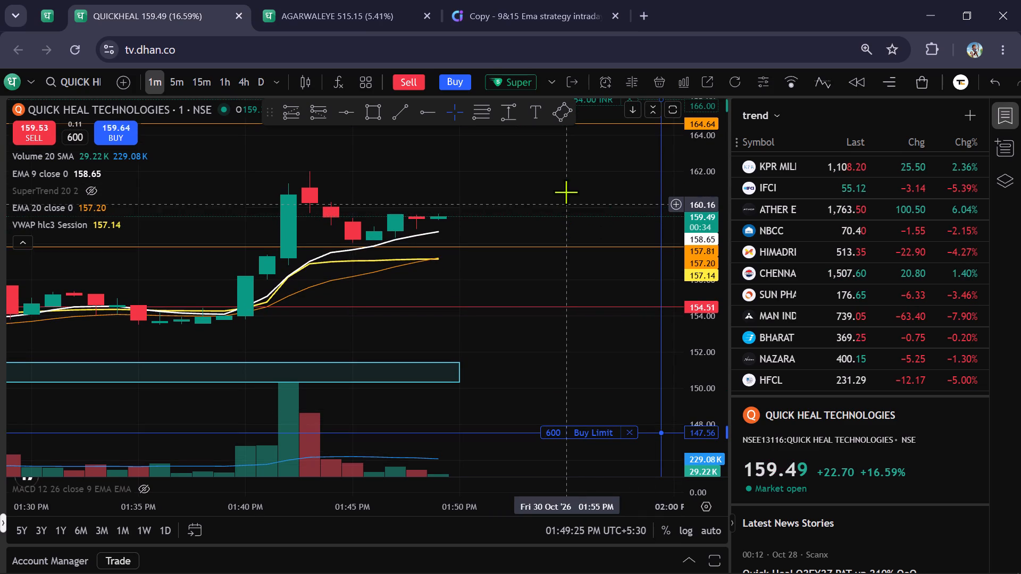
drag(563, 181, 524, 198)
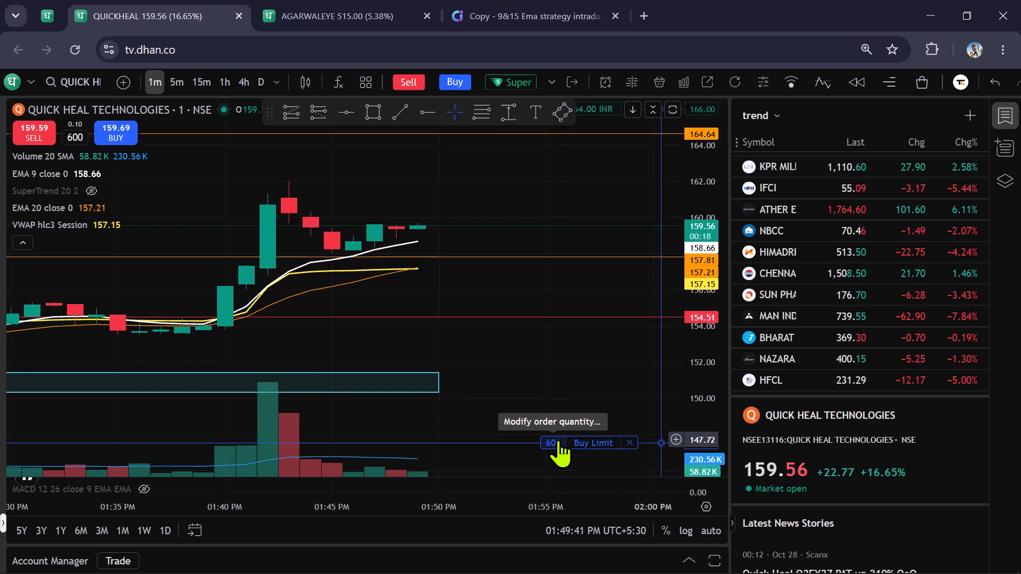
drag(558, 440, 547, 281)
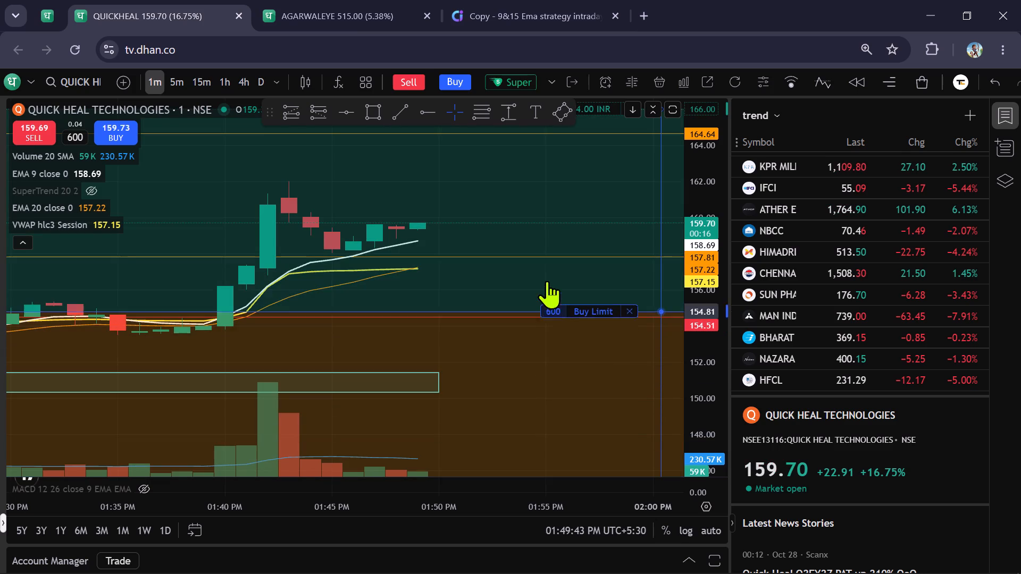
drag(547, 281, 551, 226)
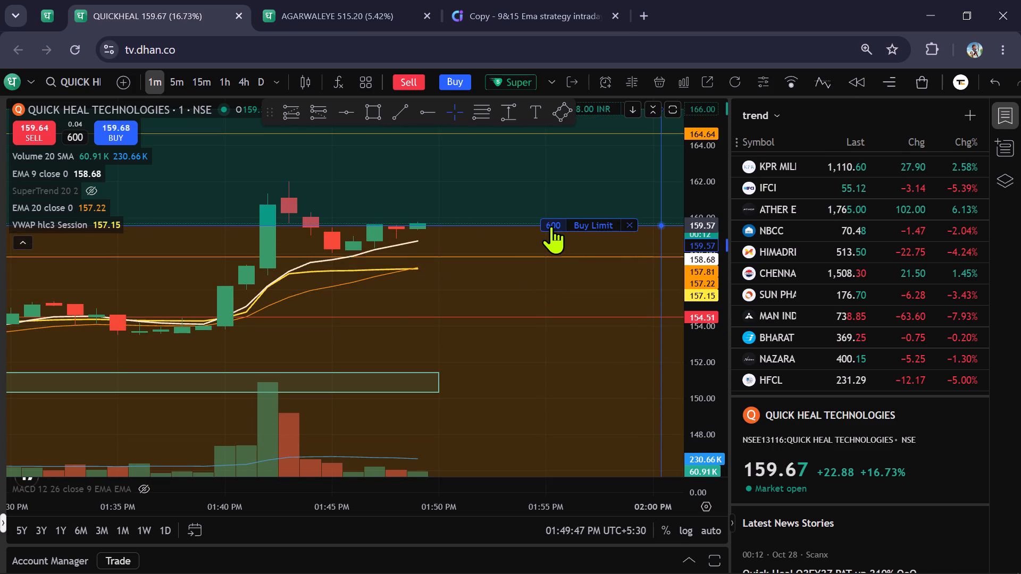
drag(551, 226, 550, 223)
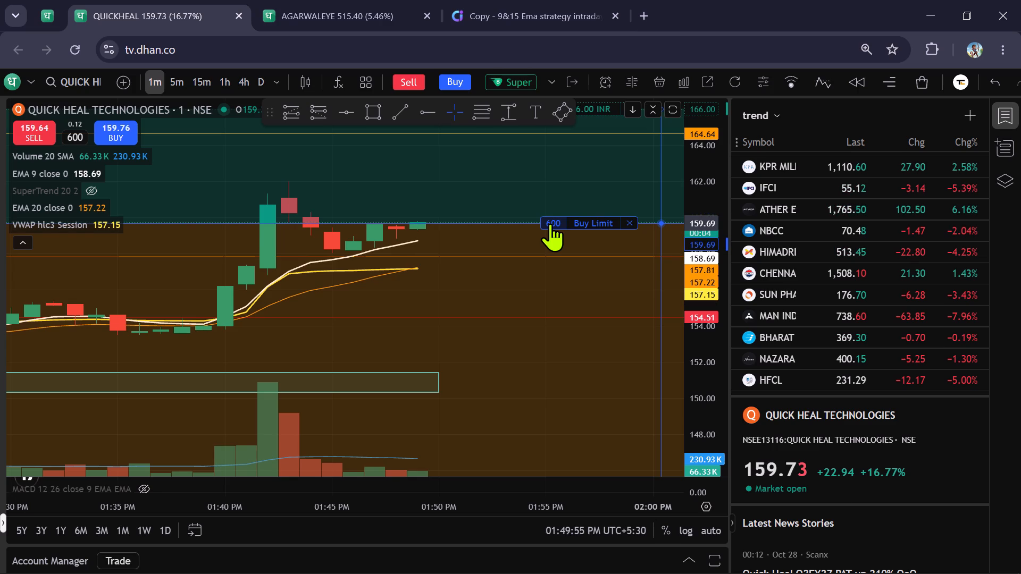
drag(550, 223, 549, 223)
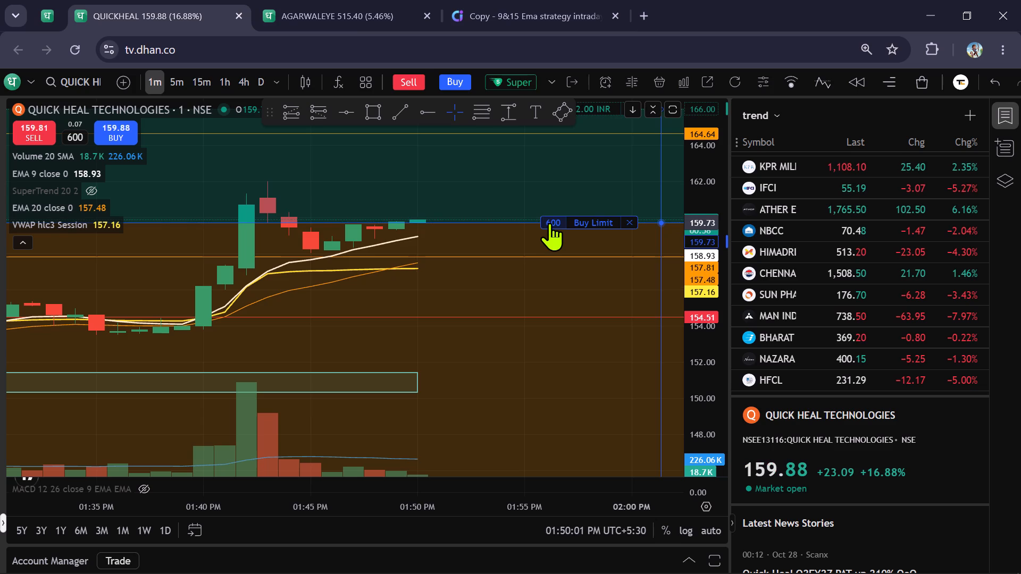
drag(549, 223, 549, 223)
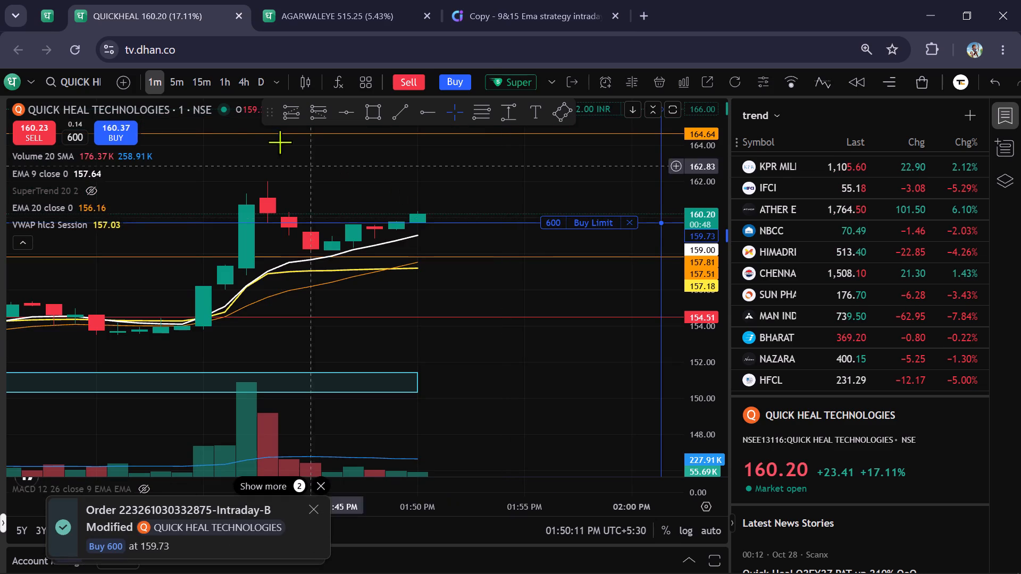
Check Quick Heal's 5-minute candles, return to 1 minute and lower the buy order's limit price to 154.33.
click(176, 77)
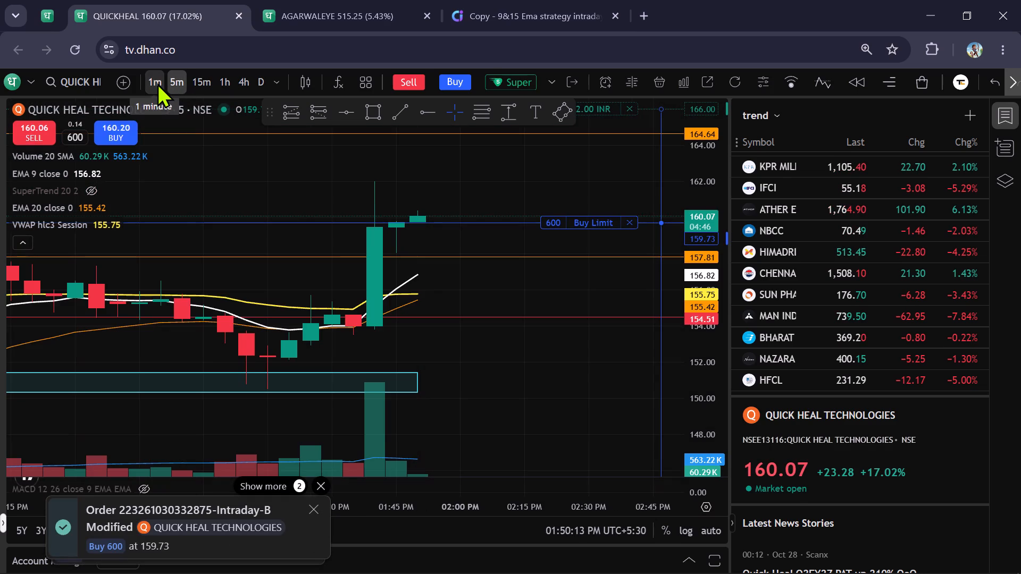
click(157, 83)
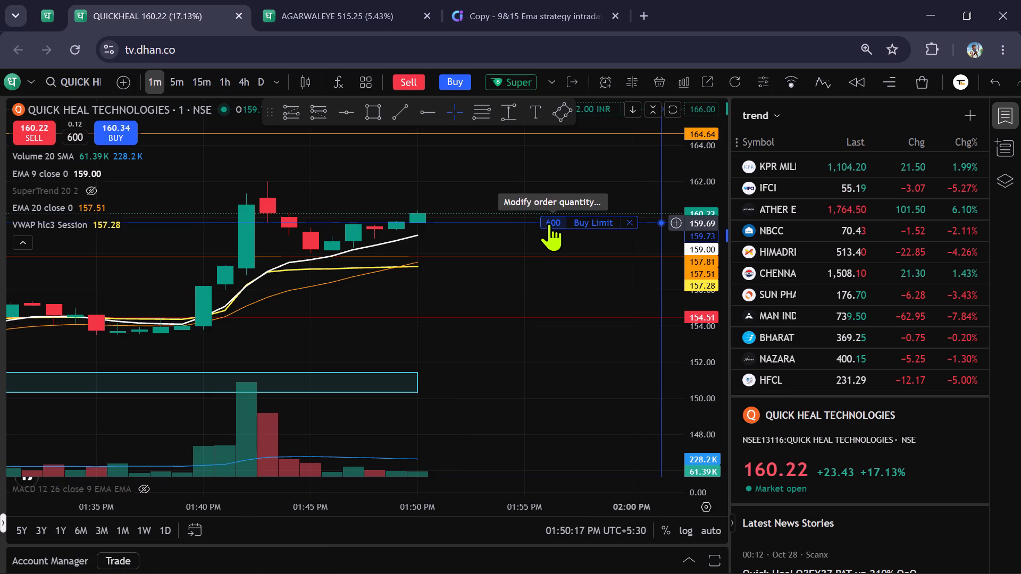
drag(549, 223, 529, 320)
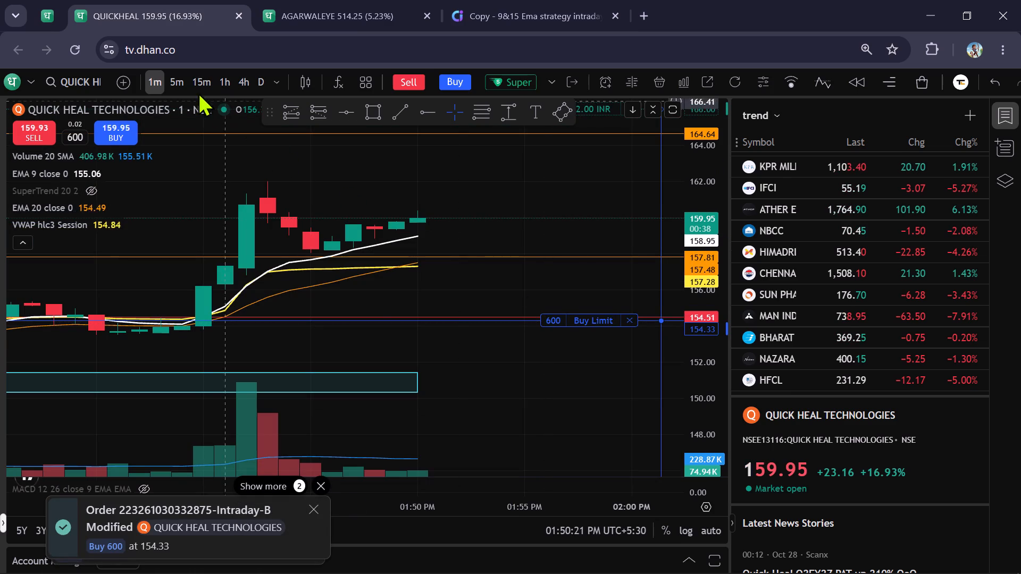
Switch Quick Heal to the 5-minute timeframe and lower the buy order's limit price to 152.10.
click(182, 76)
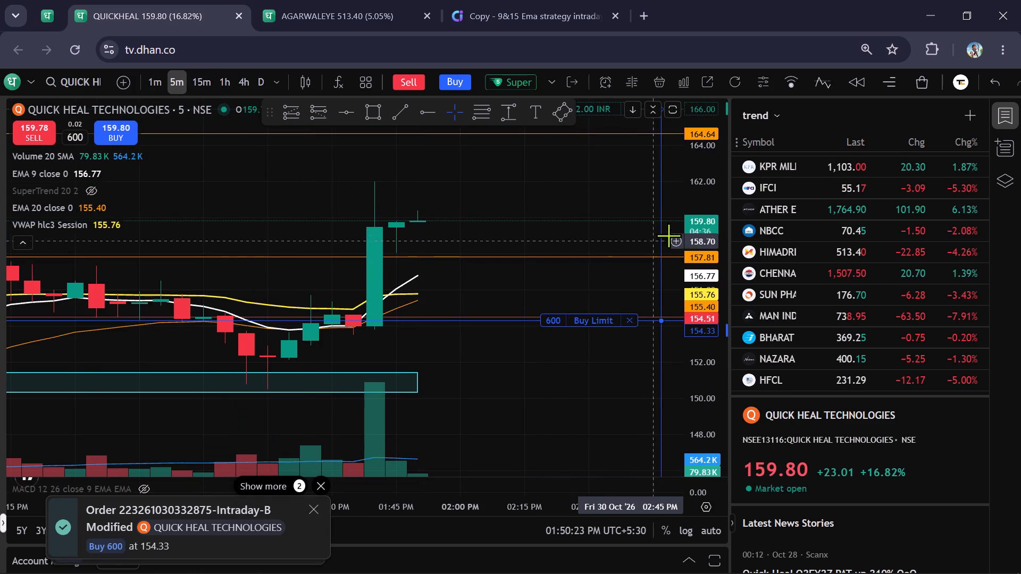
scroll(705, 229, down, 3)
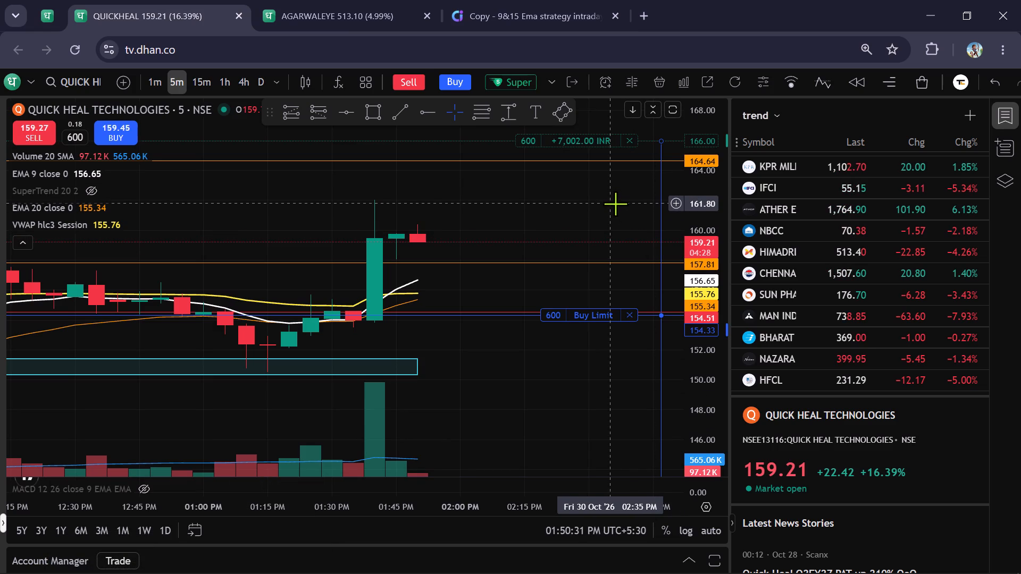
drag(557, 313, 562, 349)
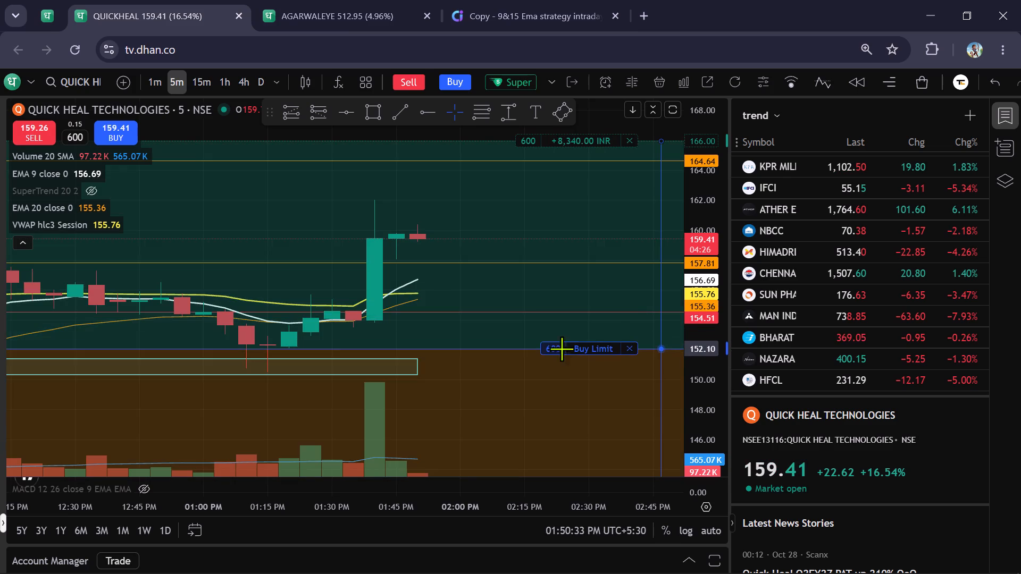
Check Dr. Agarwal's chart briefly and examine Quick Heal's recent 5-minute candles against the order lines.
scroll(522, 313, up, 1)
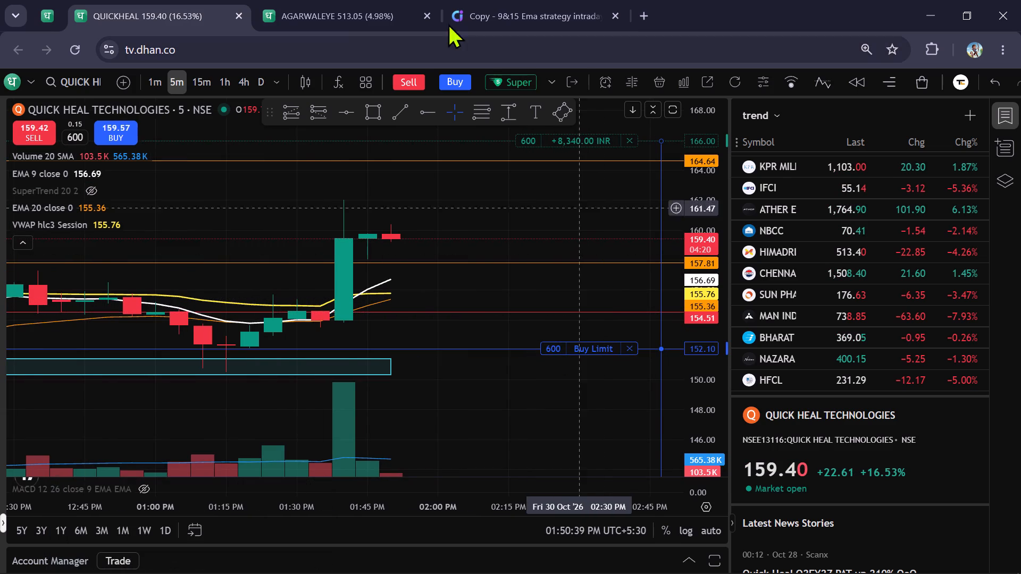
click(375, 1)
click(198, 7)
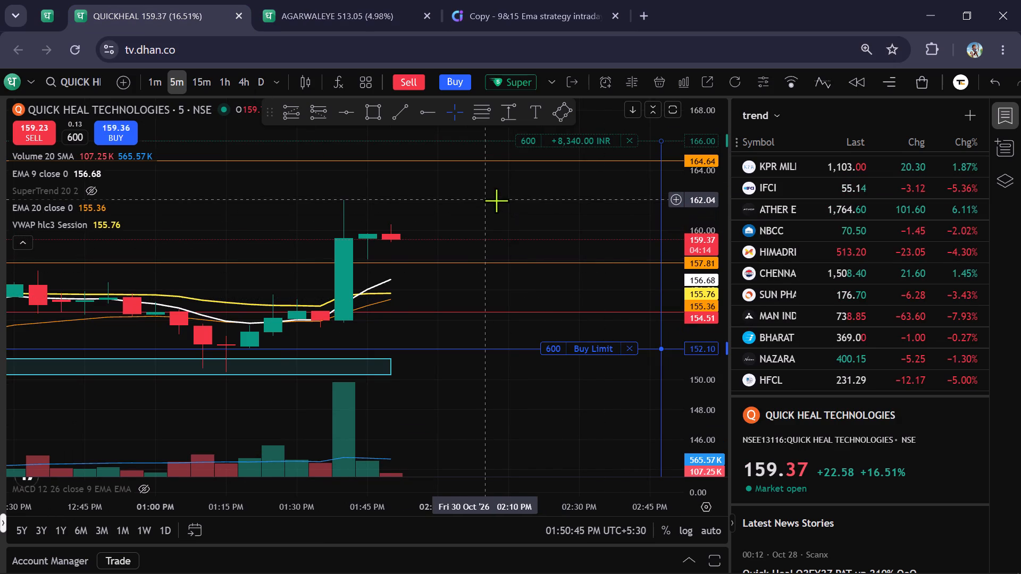
scroll(498, 200, down, 2)
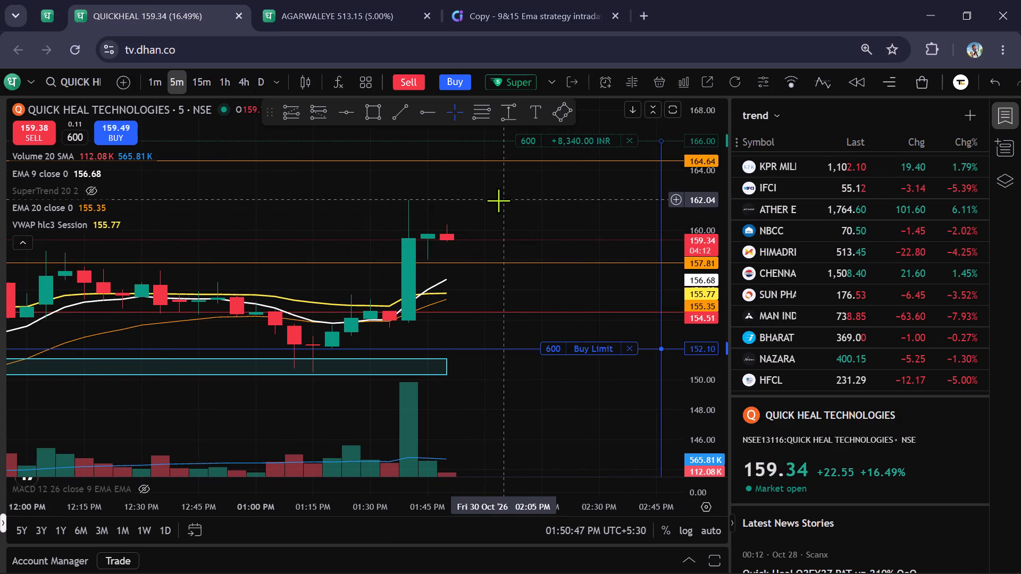
scroll(498, 200, down, 1)
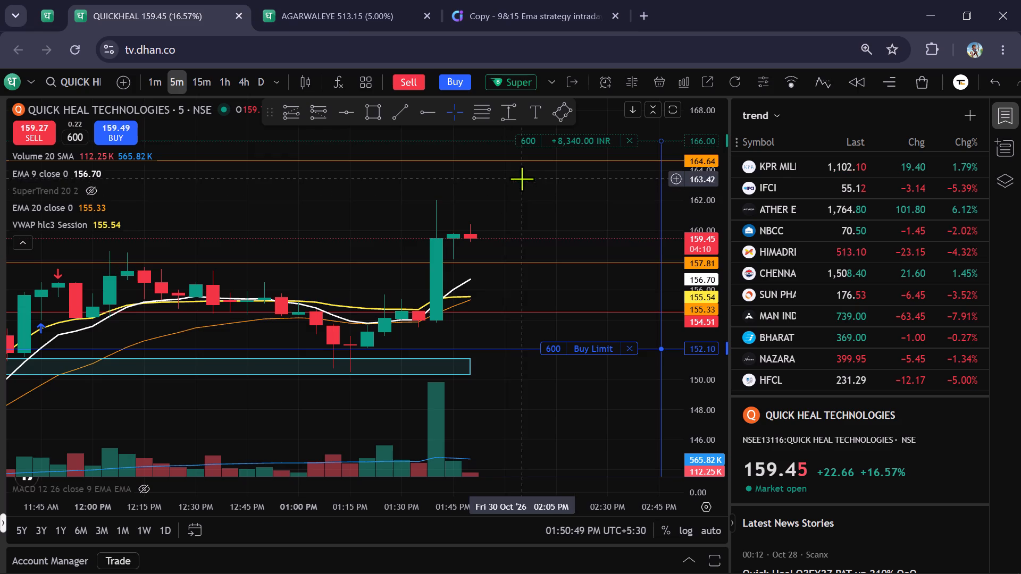
drag(522, 179, 462, 207)
scroll(462, 207, up, 1)
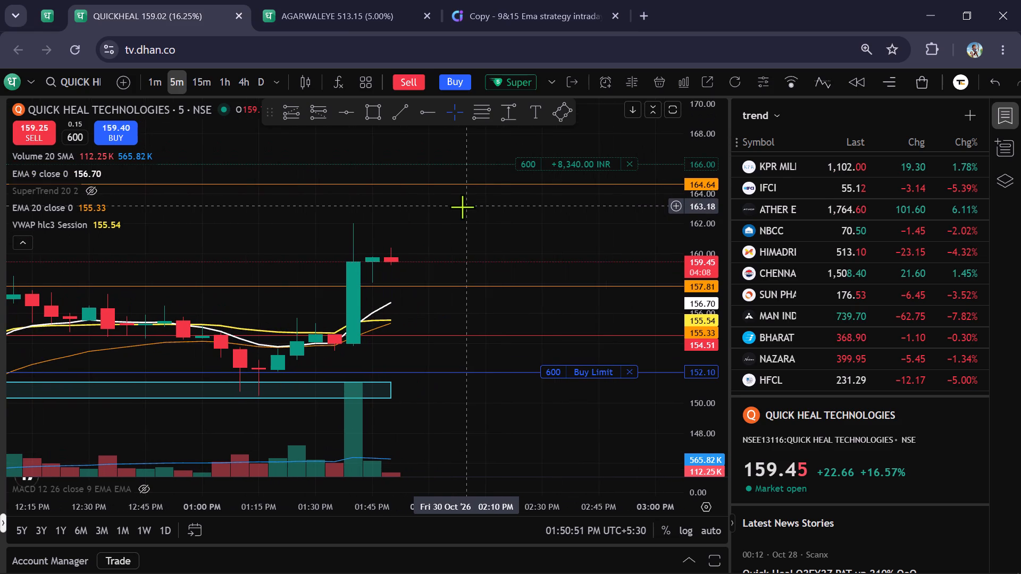
scroll(507, 236, up, 1)
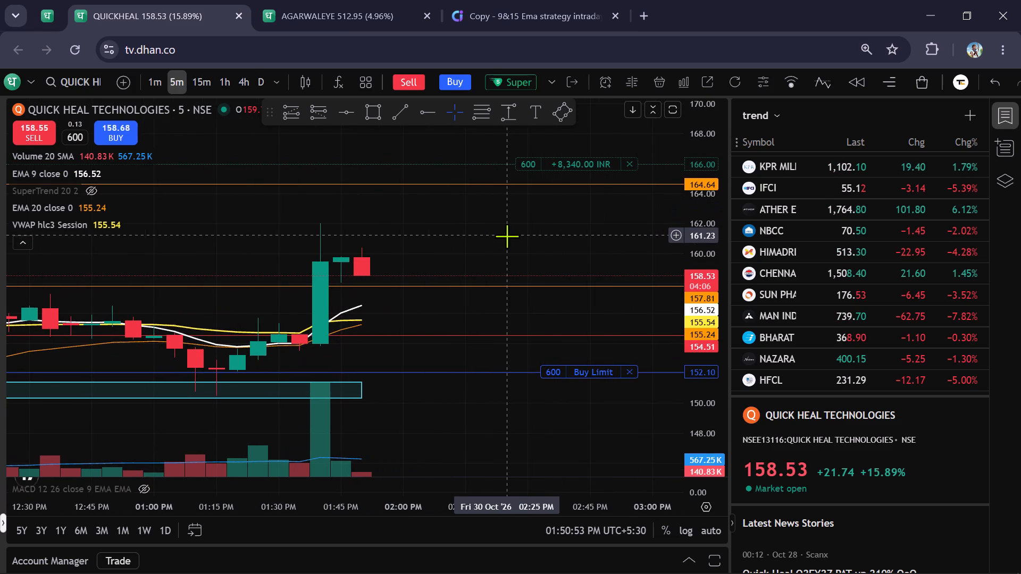
Lower the pending Quick Heal buy order's limit price to 145.88 on the 5-minute chart.
drag(539, 307, 540, 254)
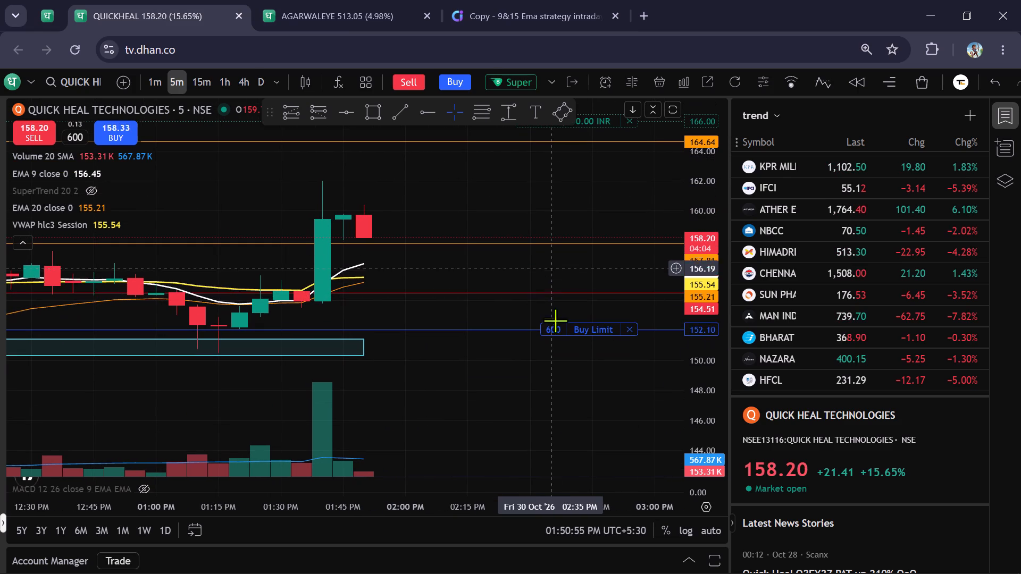
drag(549, 326, 555, 423)
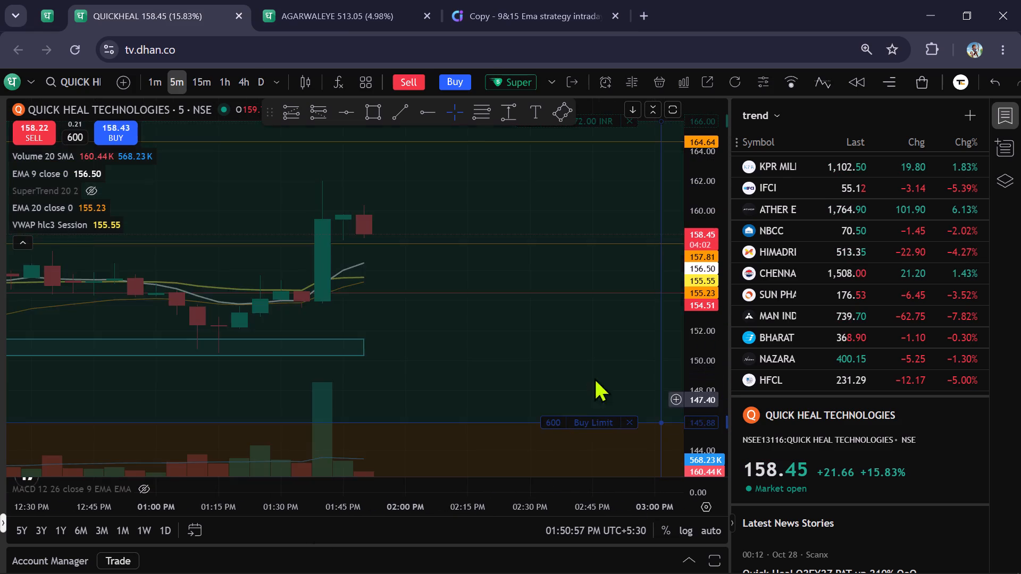
scroll(690, 257, down, 7)
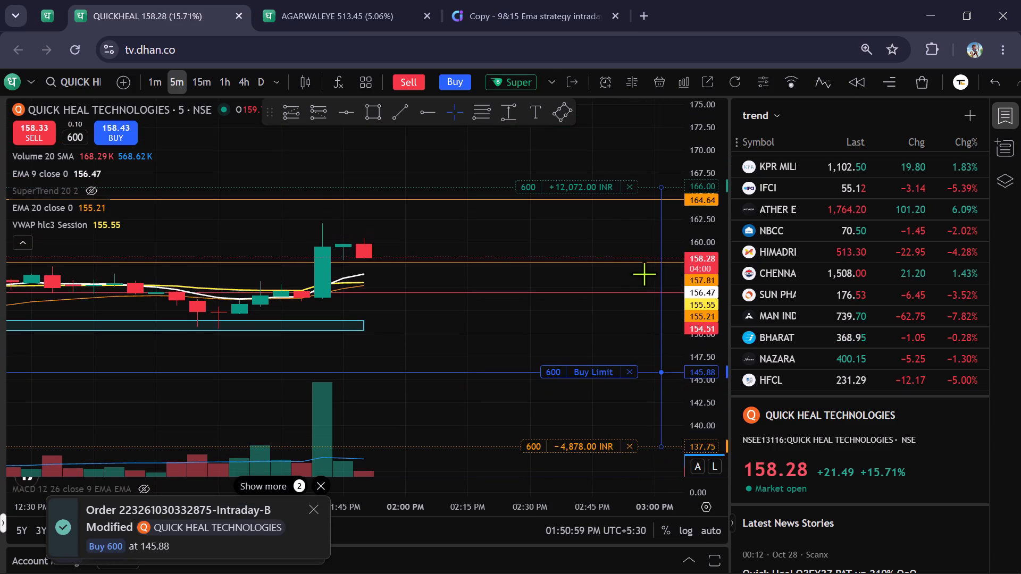
Review the Chartink EMA screener and Greaves Cotton's 5-minute chart, and return to the Quick Heal chart.
click(356, 15)
click(529, 0)
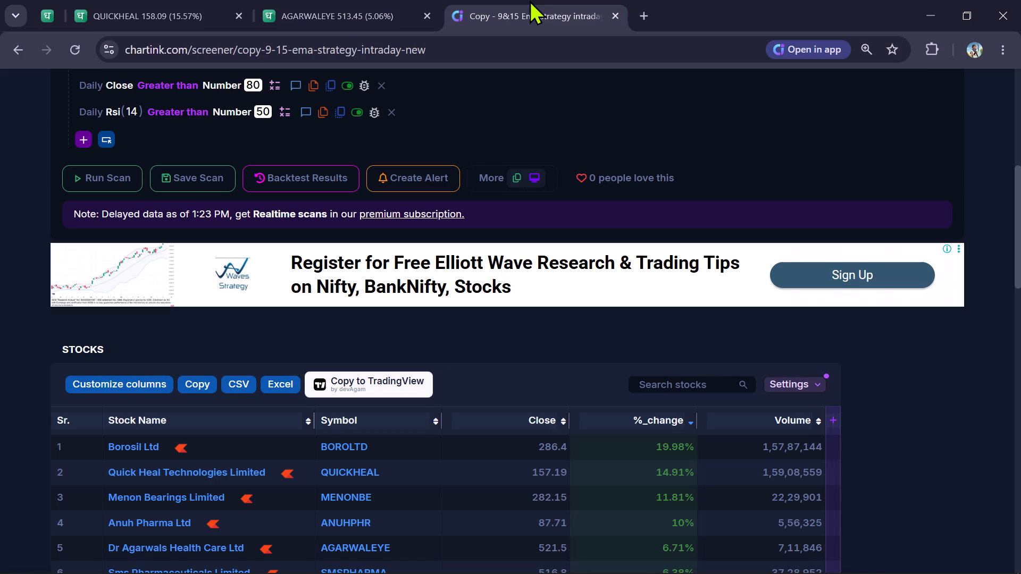
click(327, 22)
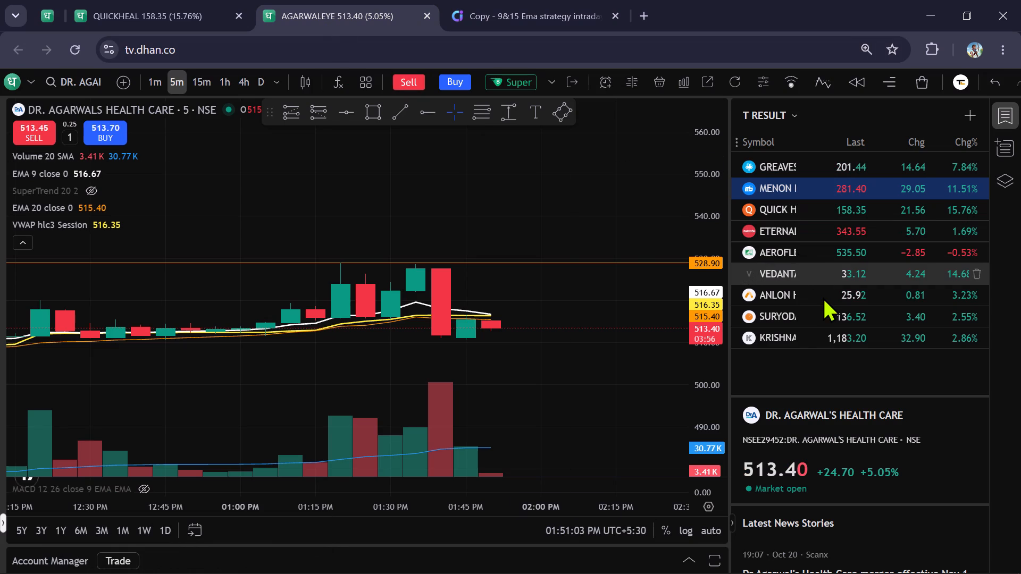
click(817, 170)
scroll(558, 197, down, 3)
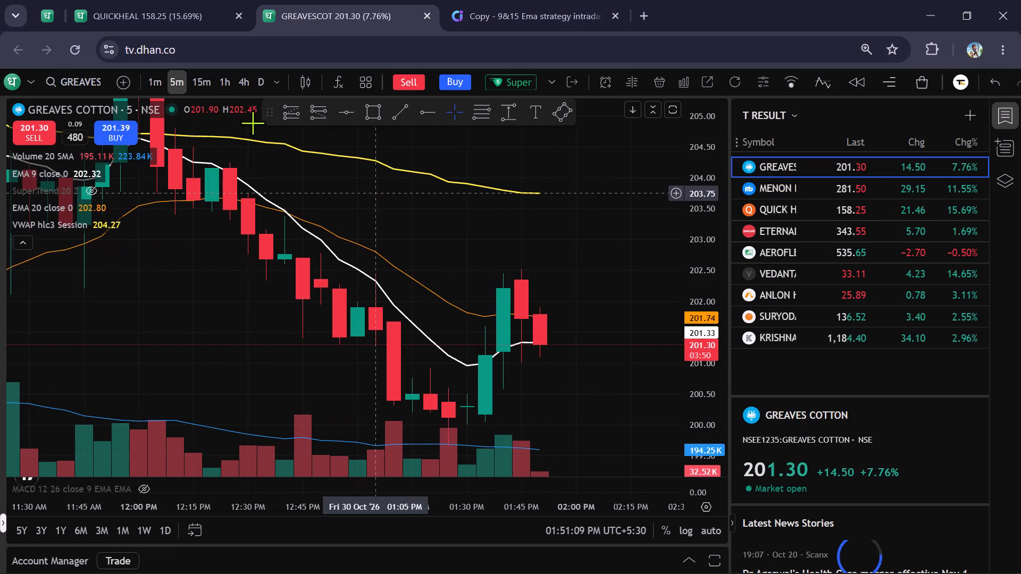
scroll(690, 234, down, 8)
scroll(691, 233, down, 13)
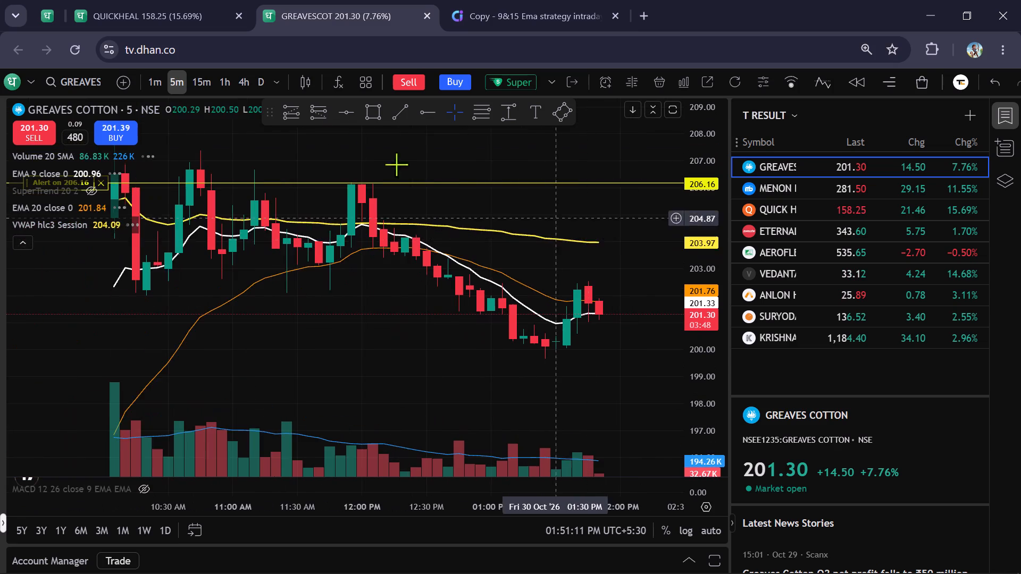
click(198, 10)
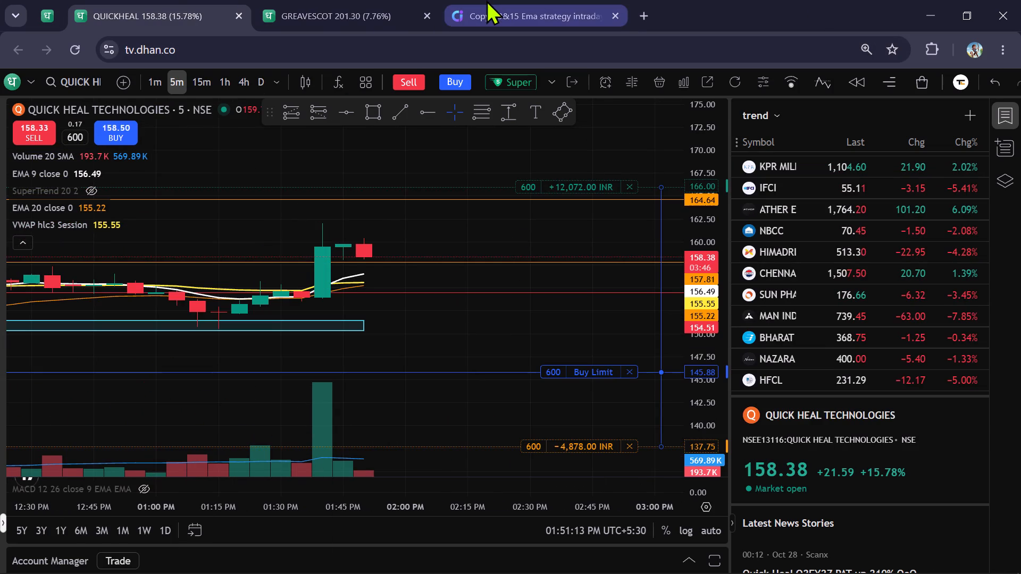
click(486, 0)
click(199, 2)
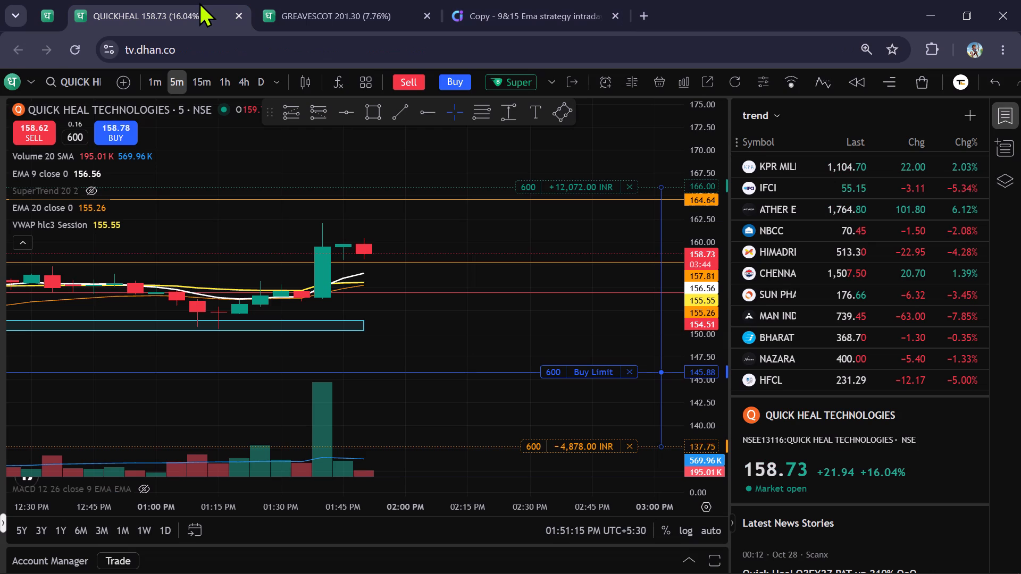
scroll(835, 249, down, 1)
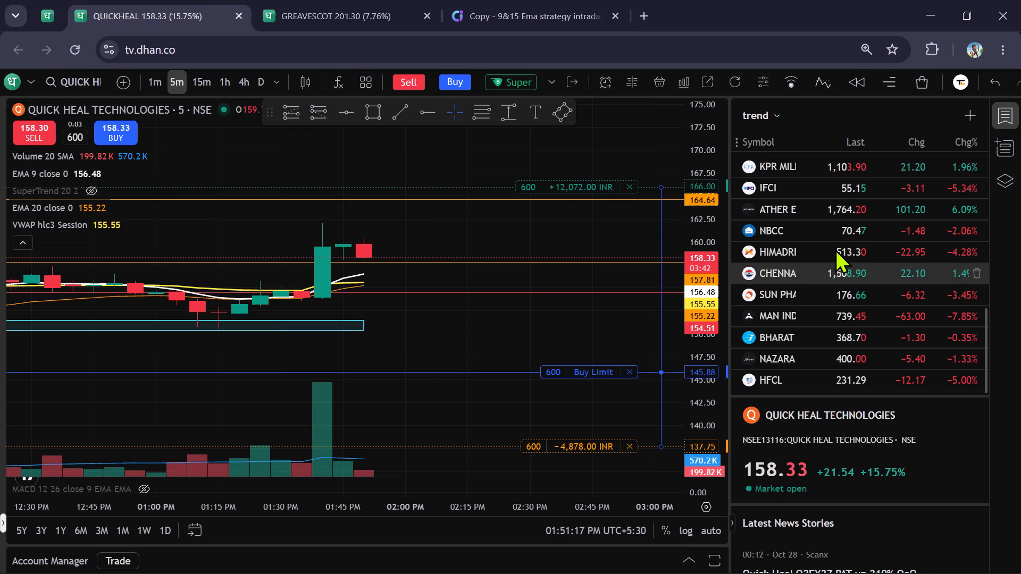
scroll(835, 249, down, 5)
click(372, 7)
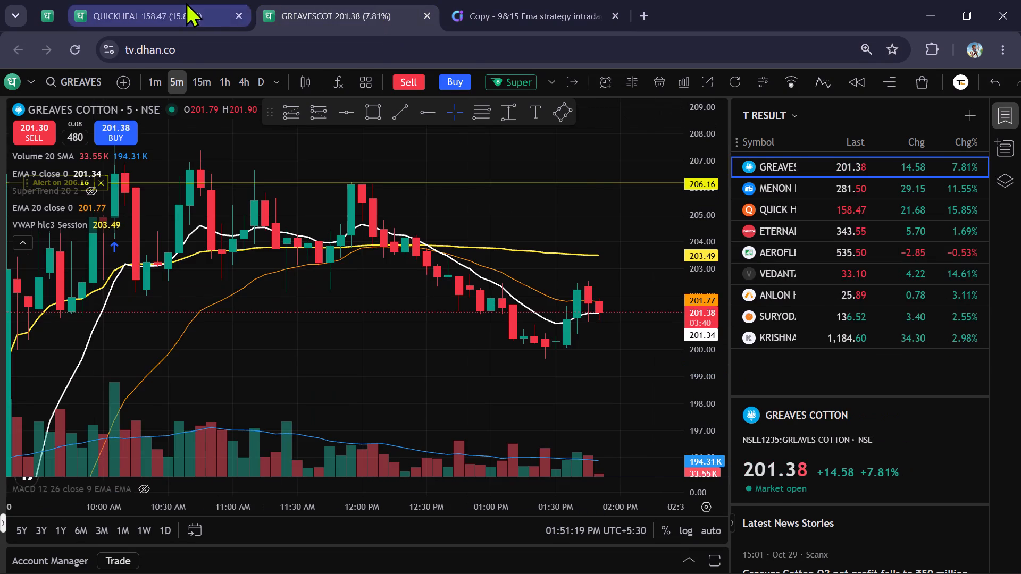
click(185, 2)
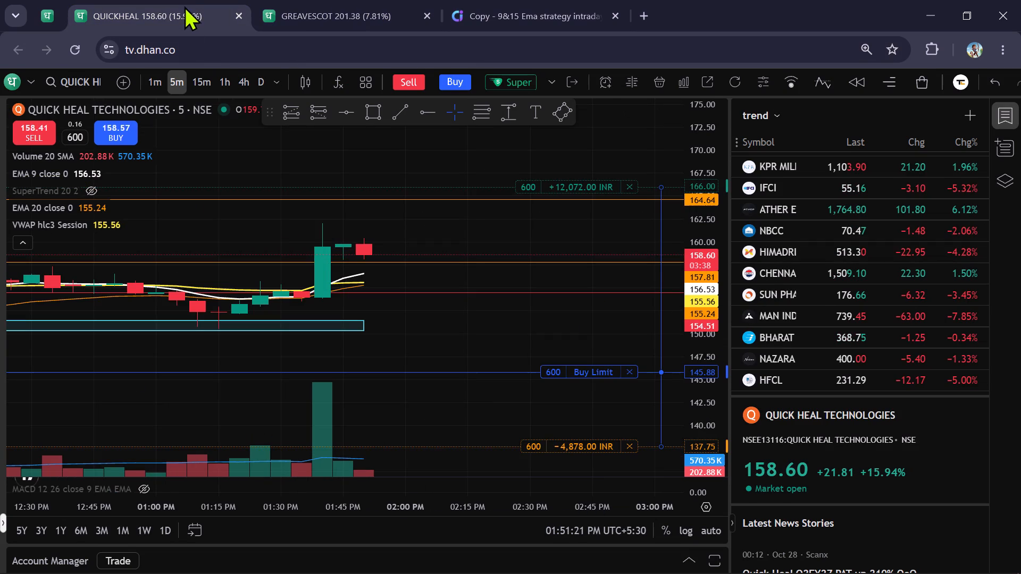
Examine Quick Heal's price history against the order lines on the daily timeframe.
click(256, 86)
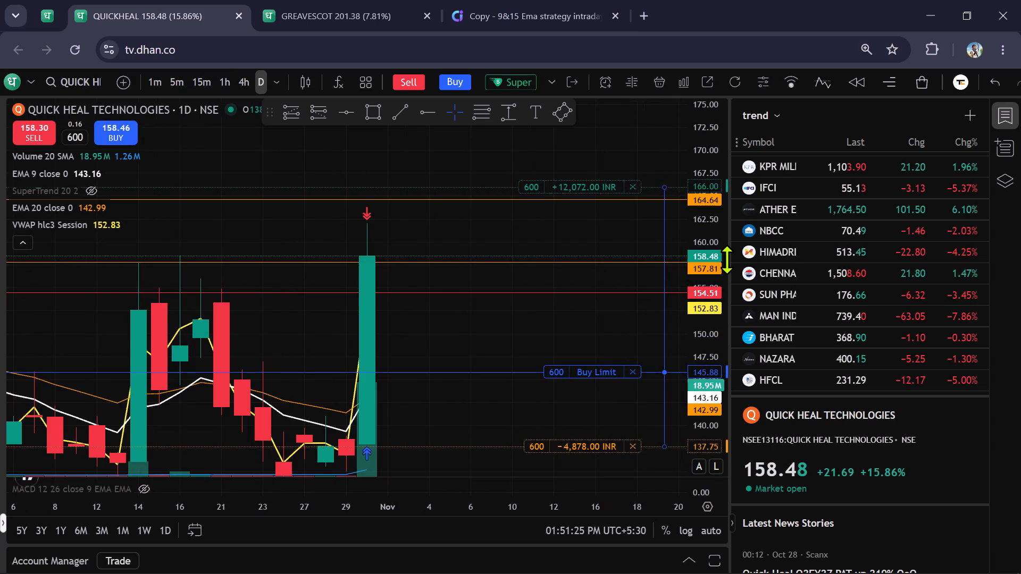
scroll(727, 259, down, 14)
scroll(647, 231, down, 7)
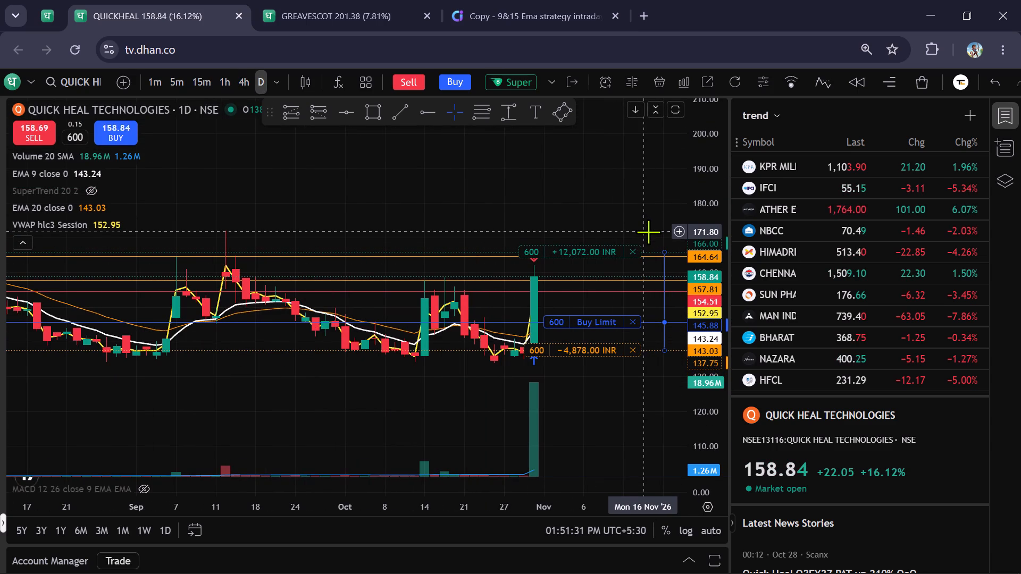
scroll(535, 187, up, 3)
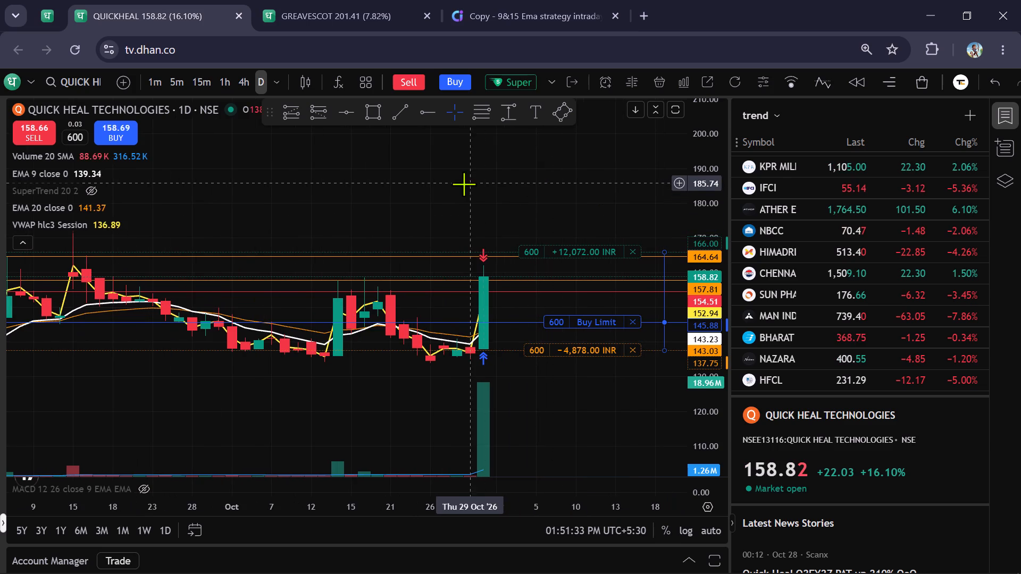
Switch Quick Heal's chart back to 5-minute and examine the latest candles against the buy limit line.
click(170, 82)
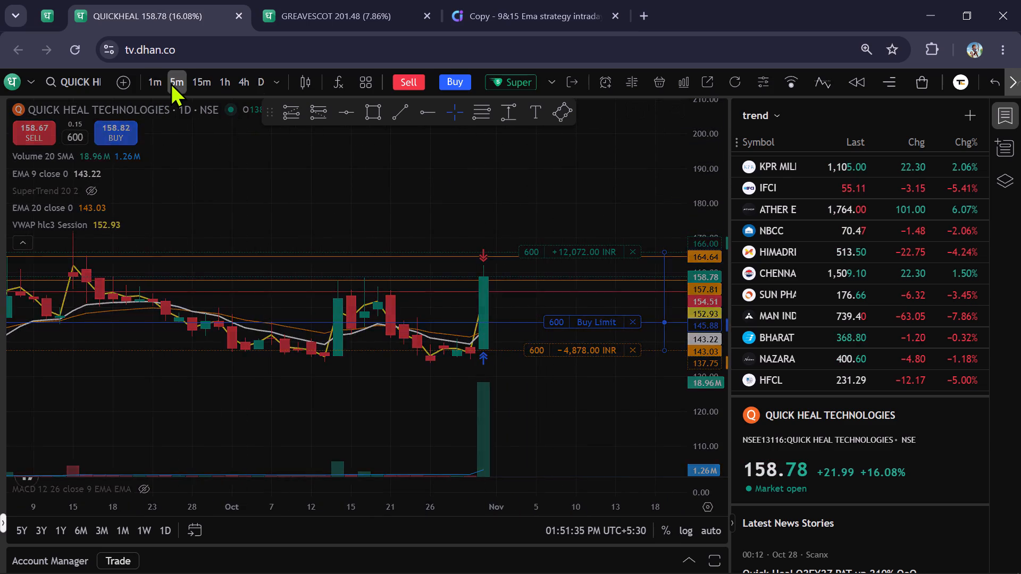
scroll(698, 285, up, 3)
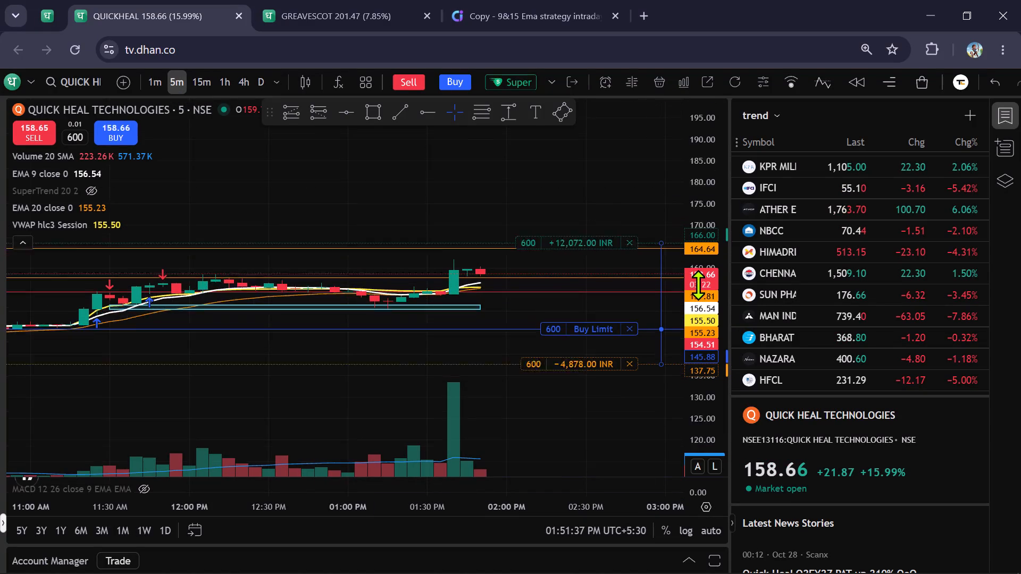
scroll(698, 285, up, 18)
scroll(571, 276, up, 2)
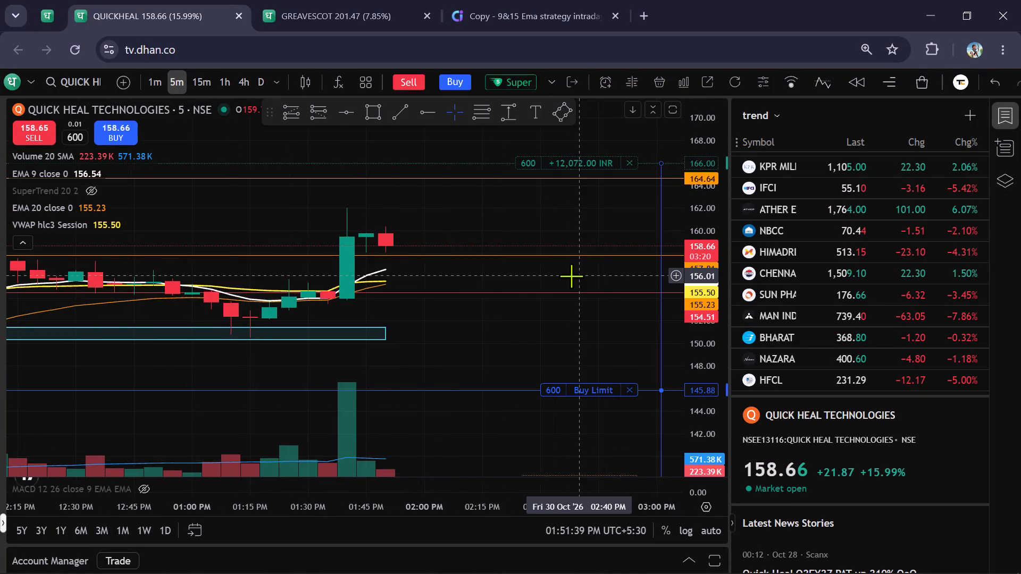
scroll(571, 276, up, 1)
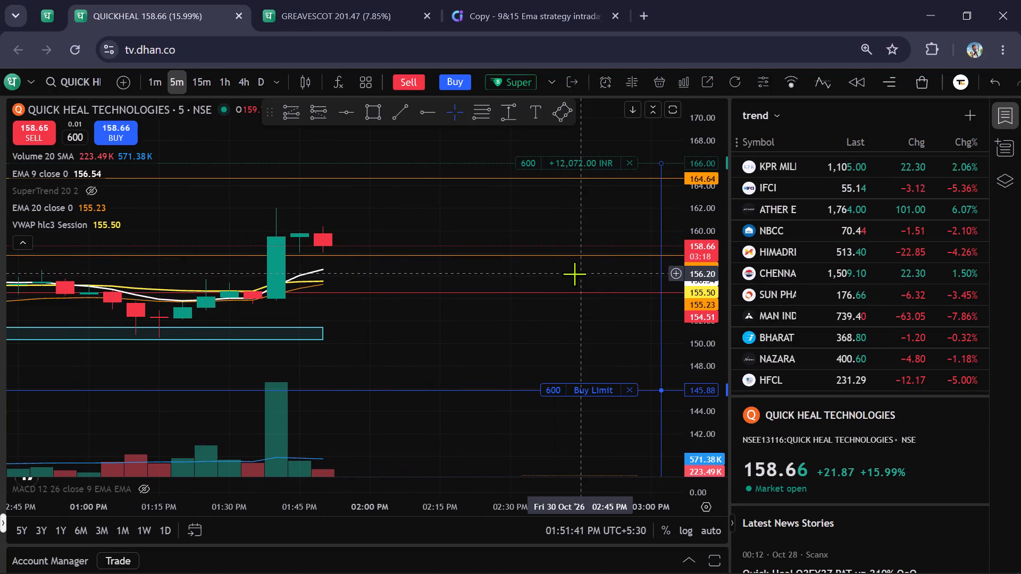
click(348, 4)
click(132, 13)
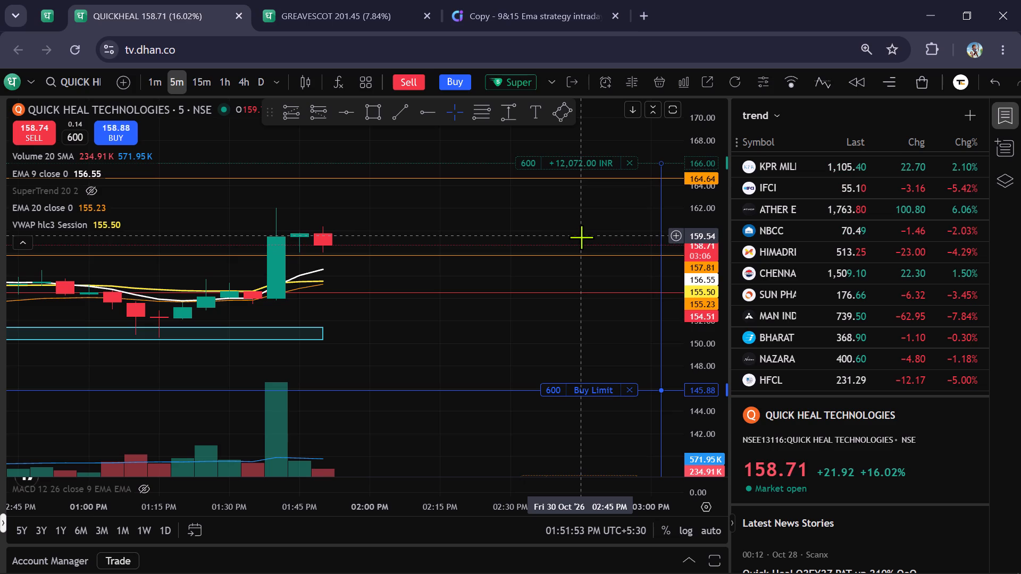
Rerun the Chartink 9&15 EMA intraday scan, review its stock list, and return to the Quick Heal chart.
click(524, 0)
scroll(300, 151, up, 1)
scroll(113, 240, down, 1)
click(93, 170)
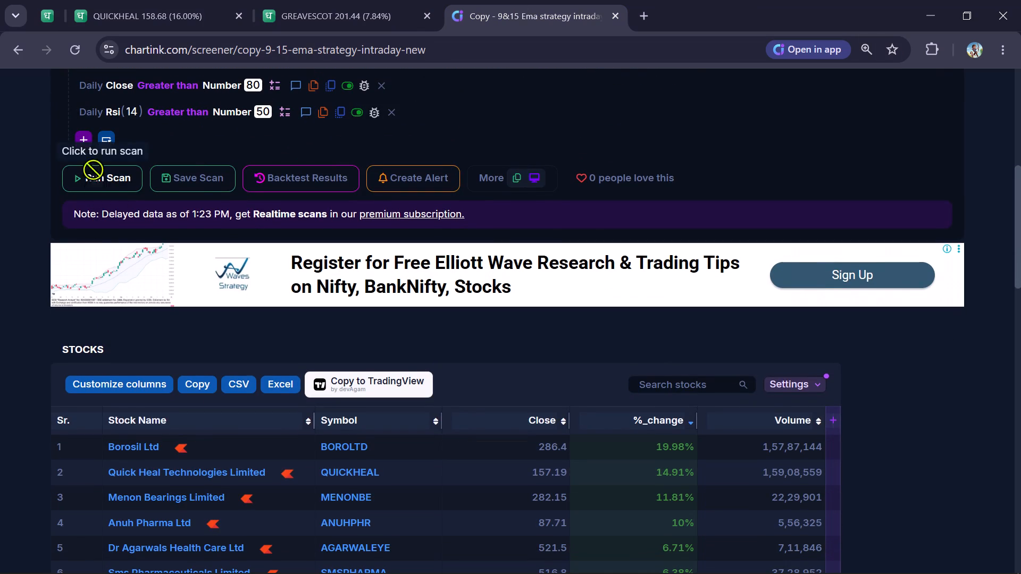
scroll(0, 211, down, 2)
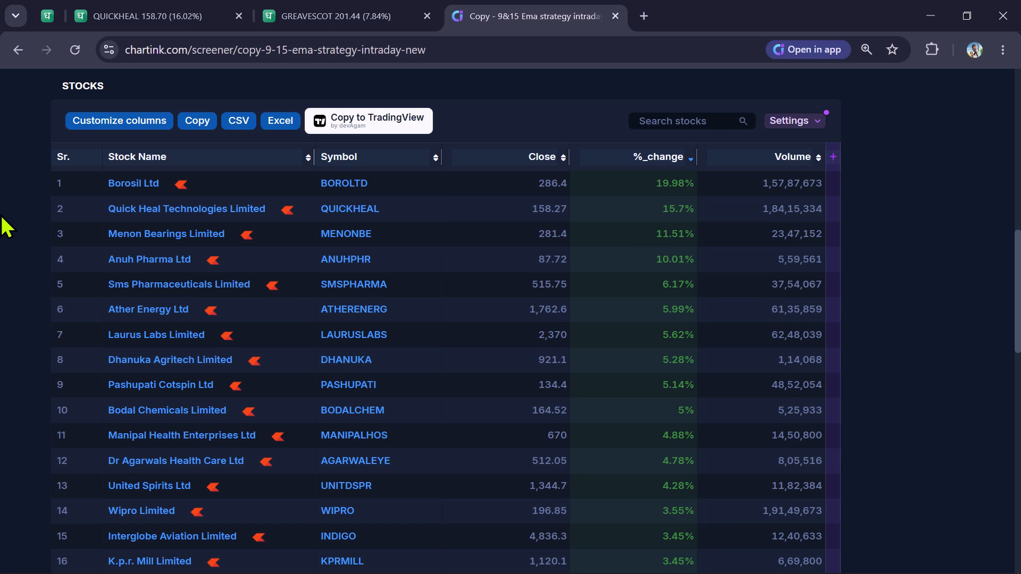
click(110, 0)
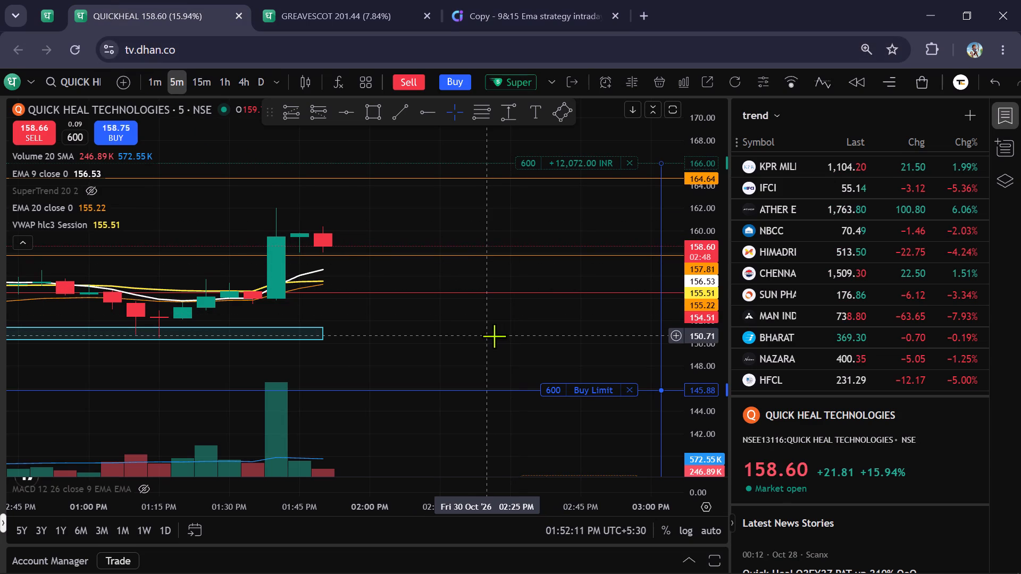
Lower the pending Quick Heal buy order's limit price to 143.89 on the 5-minute chart.
scroll(492, 336, up, 1)
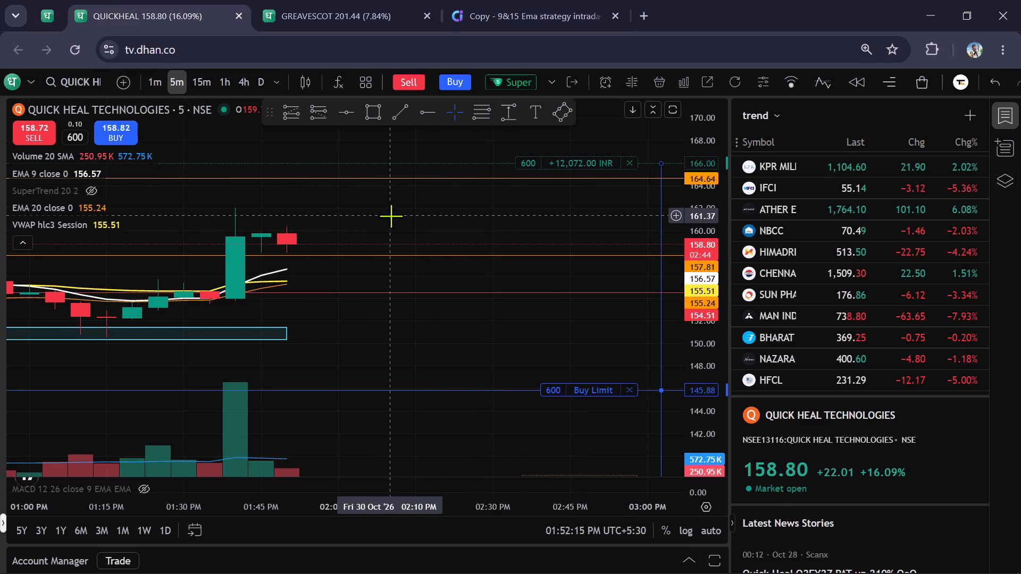
drag(425, 216, 453, 232)
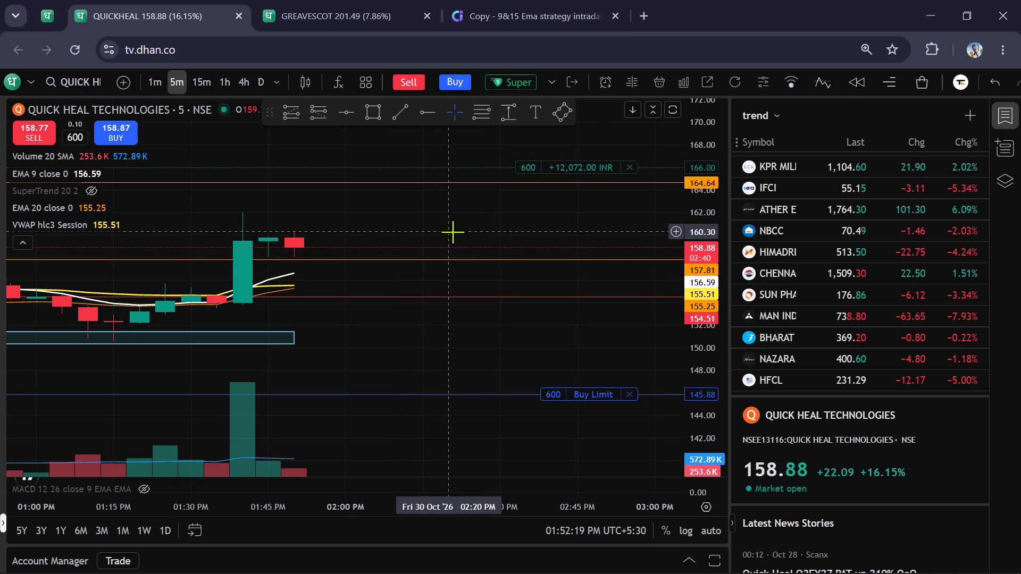
scroll(453, 232, down, 6)
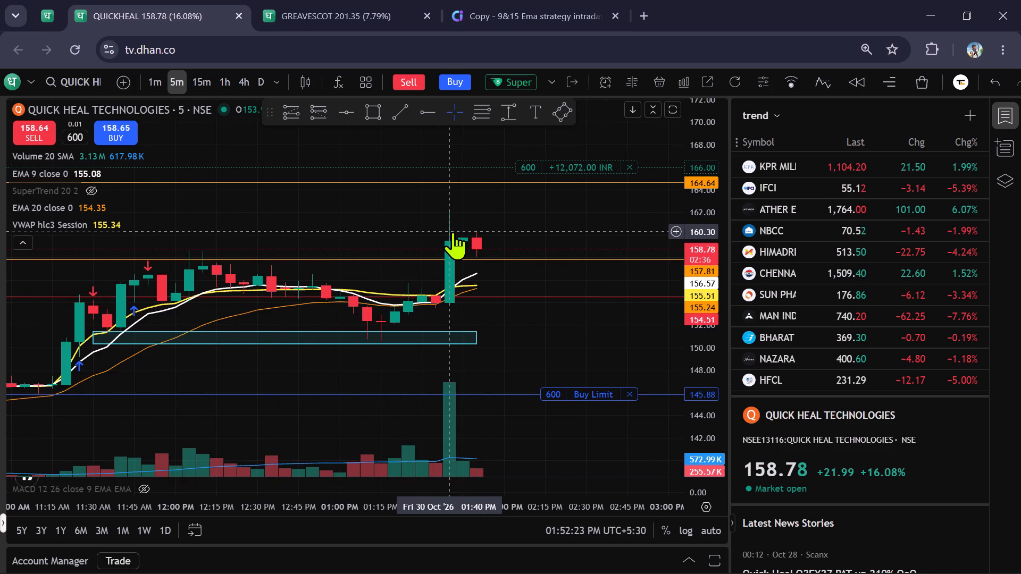
scroll(453, 232, up, 4)
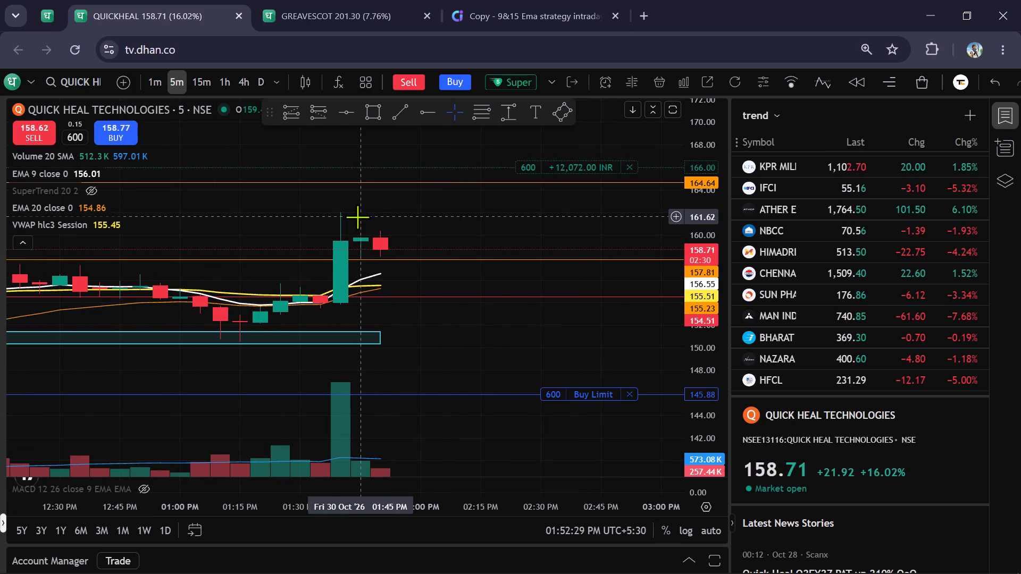
drag(498, 216, 414, 222)
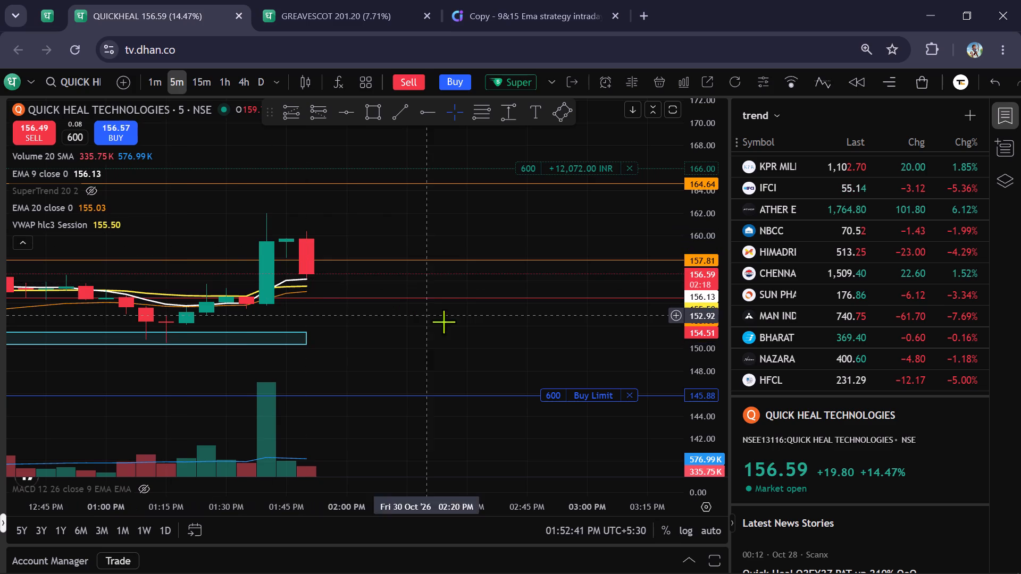
drag(456, 344, 451, 317)
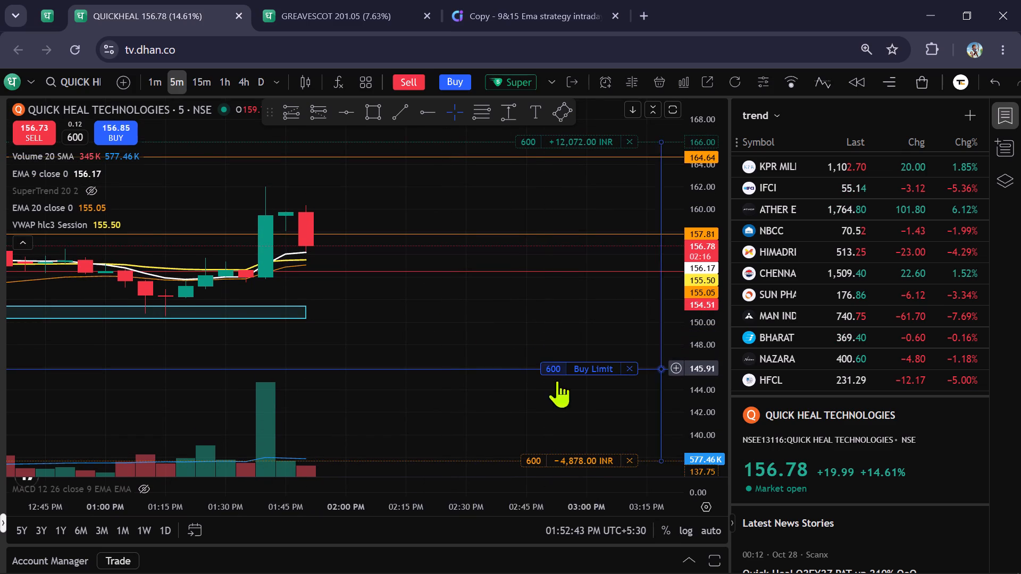
drag(548, 371, 555, 391)
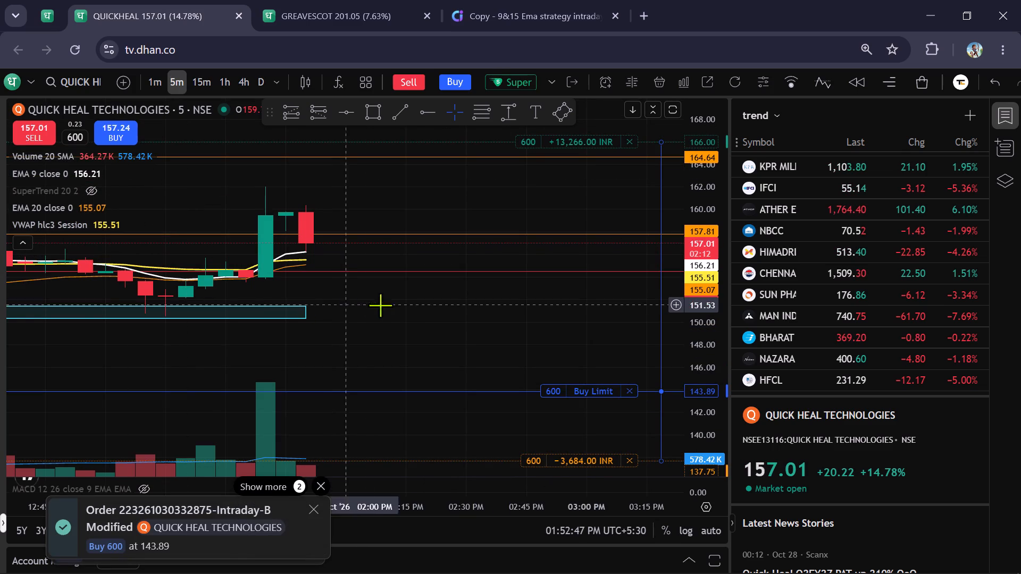
Examine Quick Heal's recent price action on the 5-minute and 1-minute charts, and look through the trend watchlist.
scroll(486, 319, down, 2)
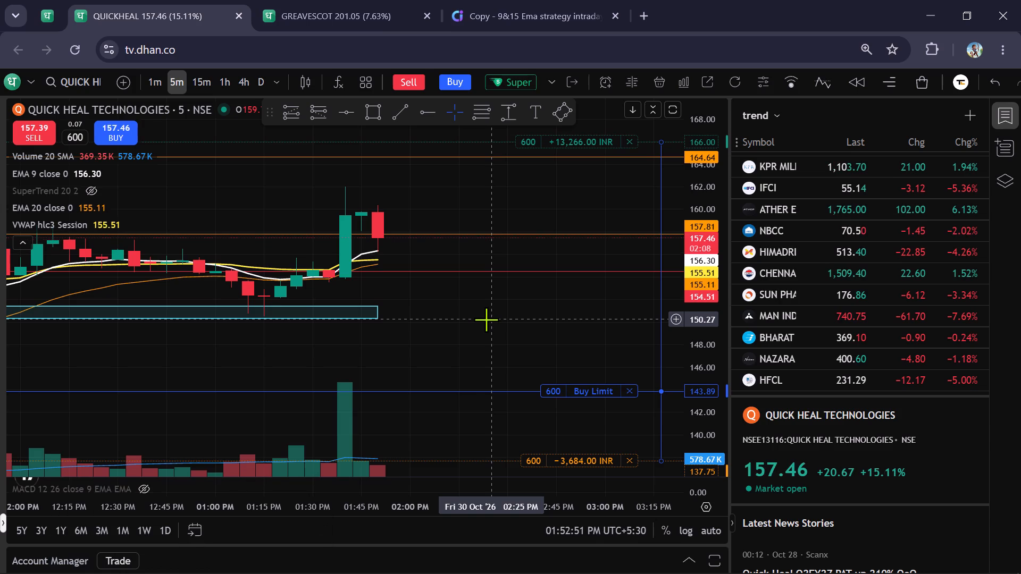
scroll(486, 319, up, 3)
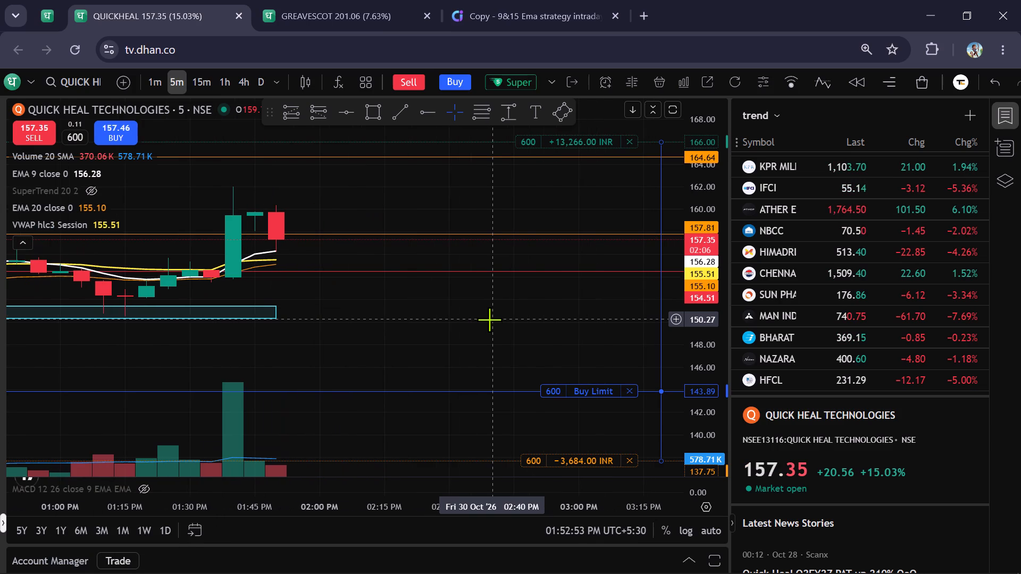
drag(446, 319, 487, 314)
click(157, 82)
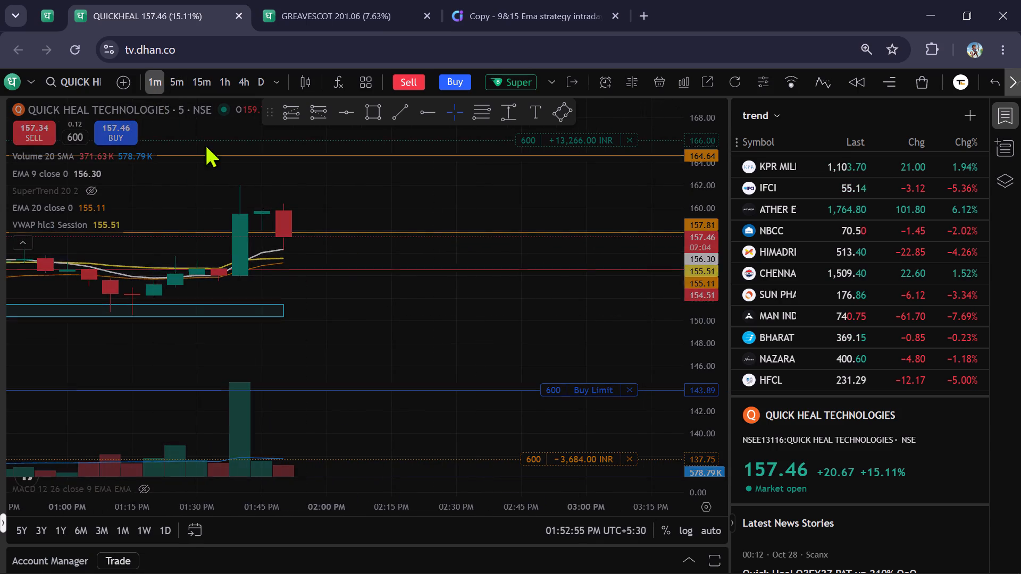
scroll(487, 309, down, 1)
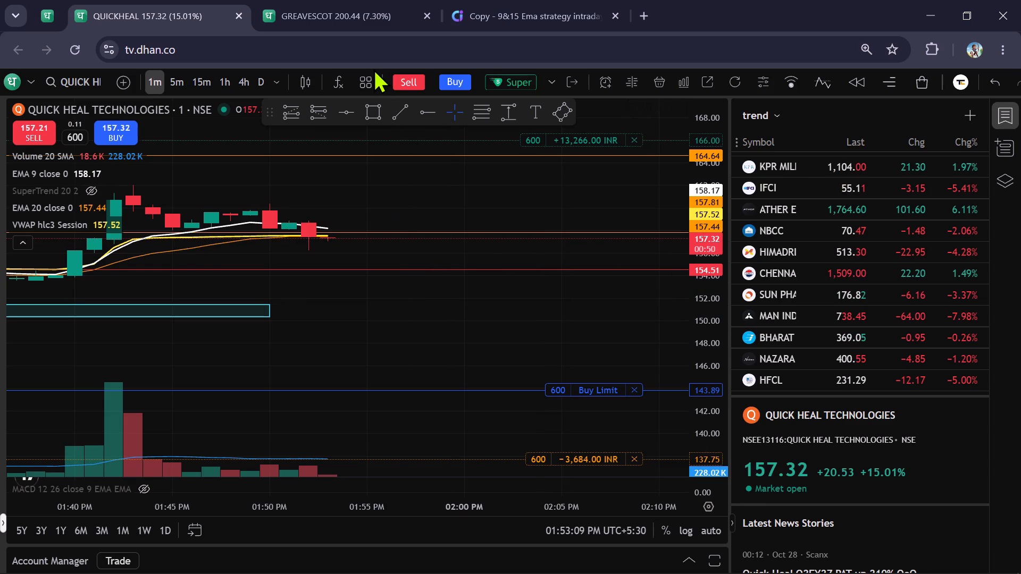
scroll(898, 226, up, 1)
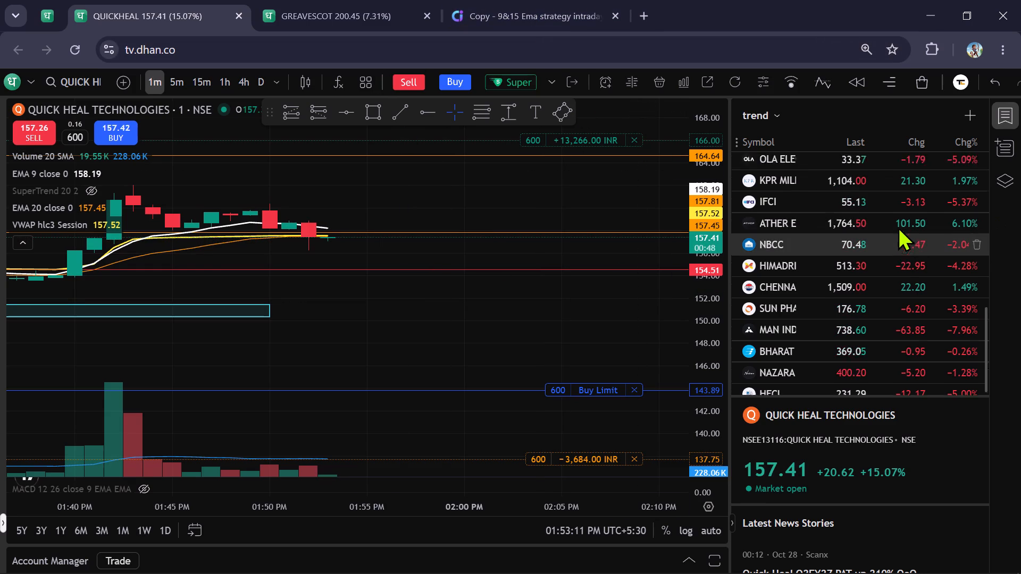
scroll(898, 226, up, 7)
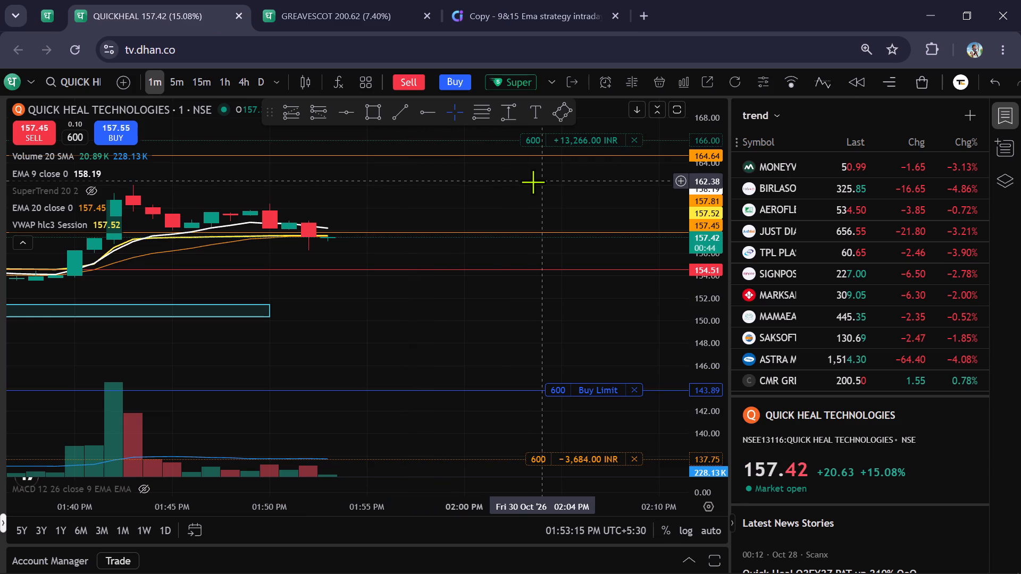
scroll(536, 182, down, 4)
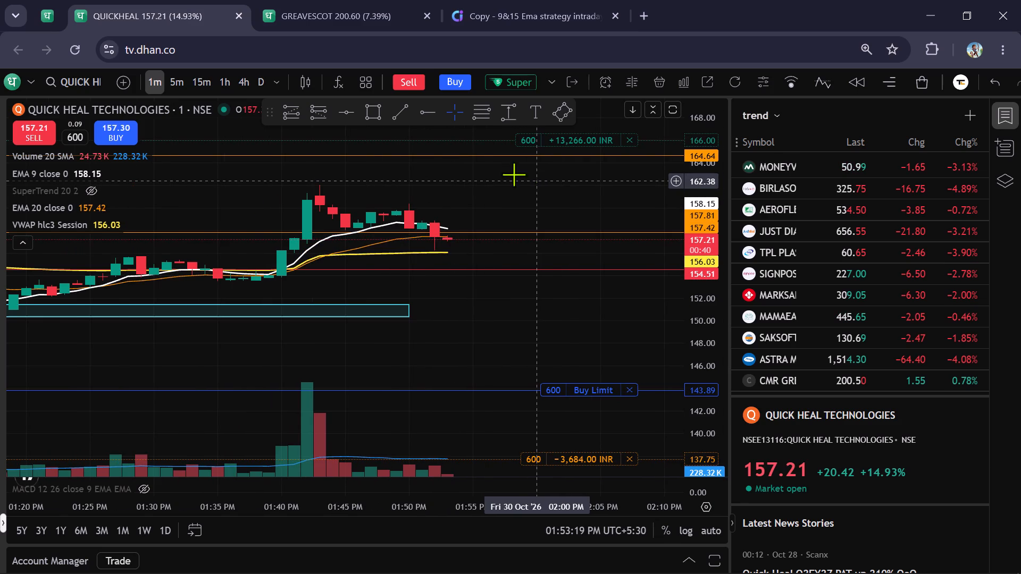
On the 5-minute chart, draw a Fibonacci retracement from the swing high at 162.06 to the low at about 150.46.
click(171, 89)
scroll(525, 263, up, 1)
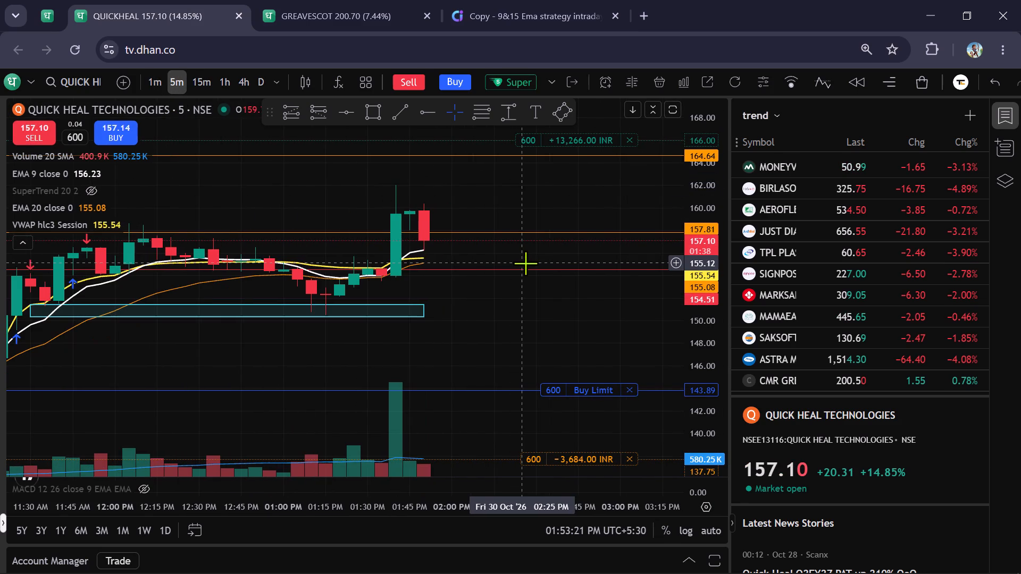
scroll(540, 275, up, 1)
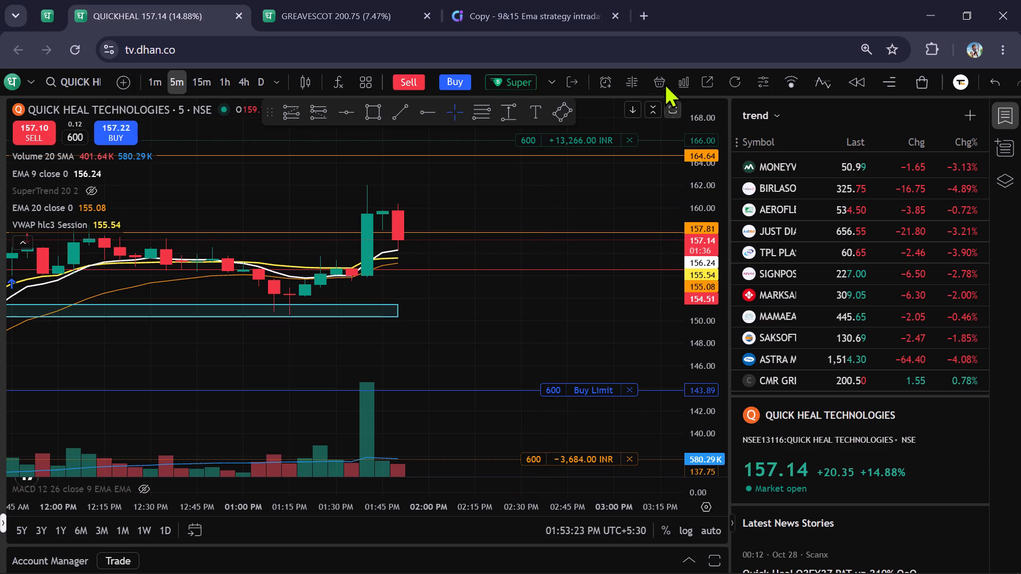
click(472, 116)
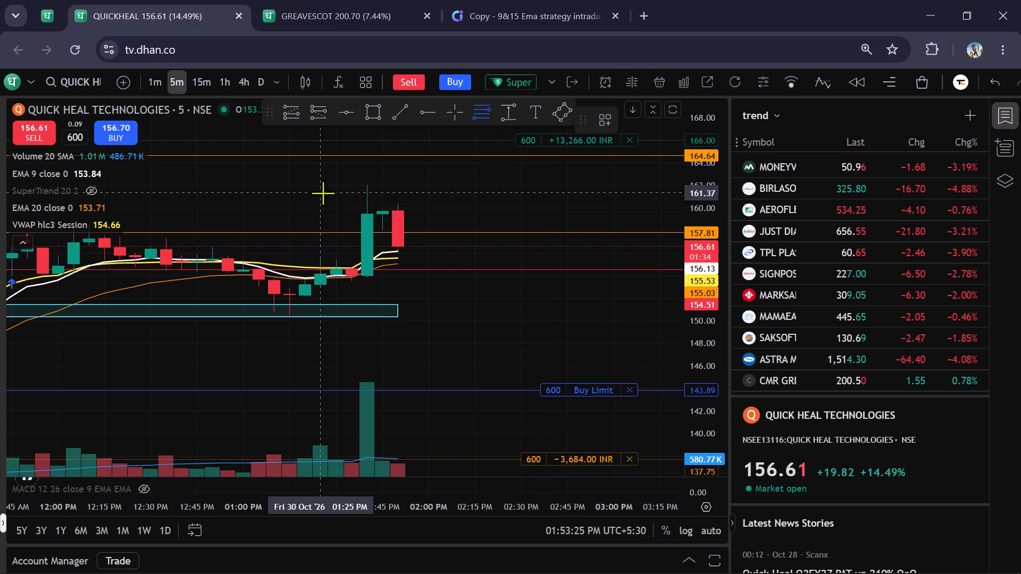
drag(320, 185, 251, 319)
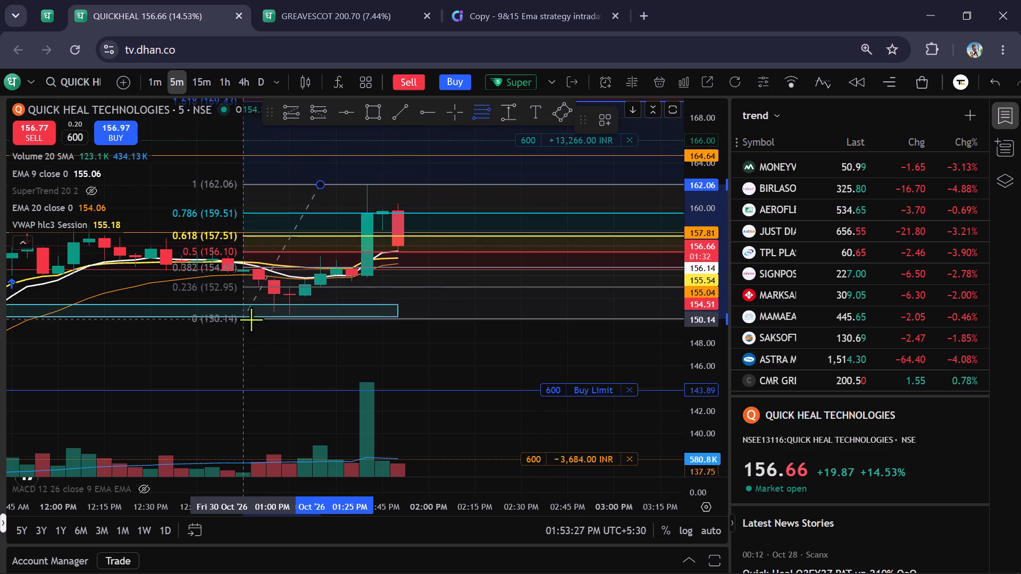
drag(251, 319, 249, 316)
click(249, 316)
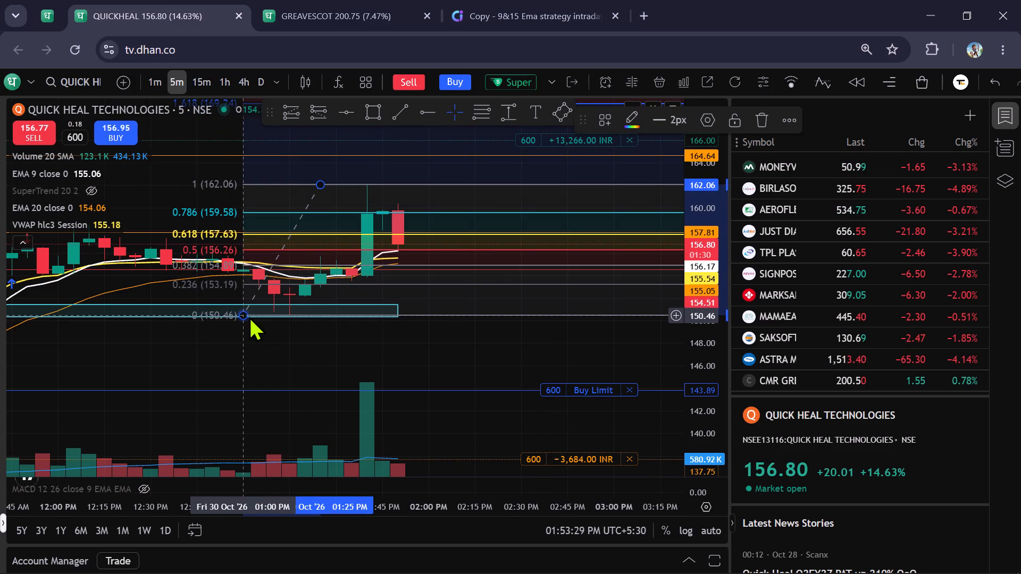
Move the zone rectangle into the 0.5–0.618 Fibonacci band, with its lower edge at 156.26 and upper edge near the 0.618 level.
click(171, 307)
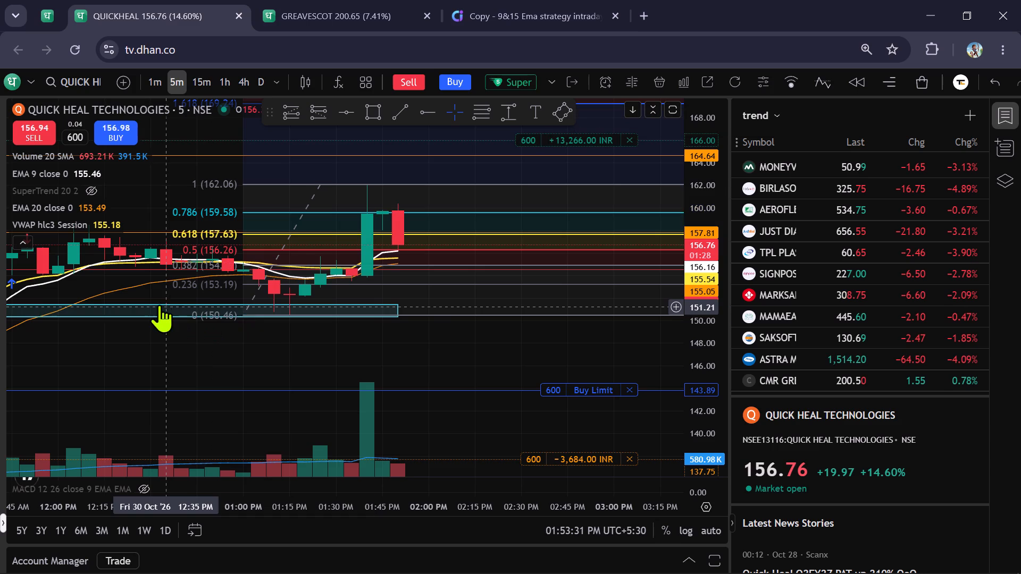
drag(155, 305, 454, 240)
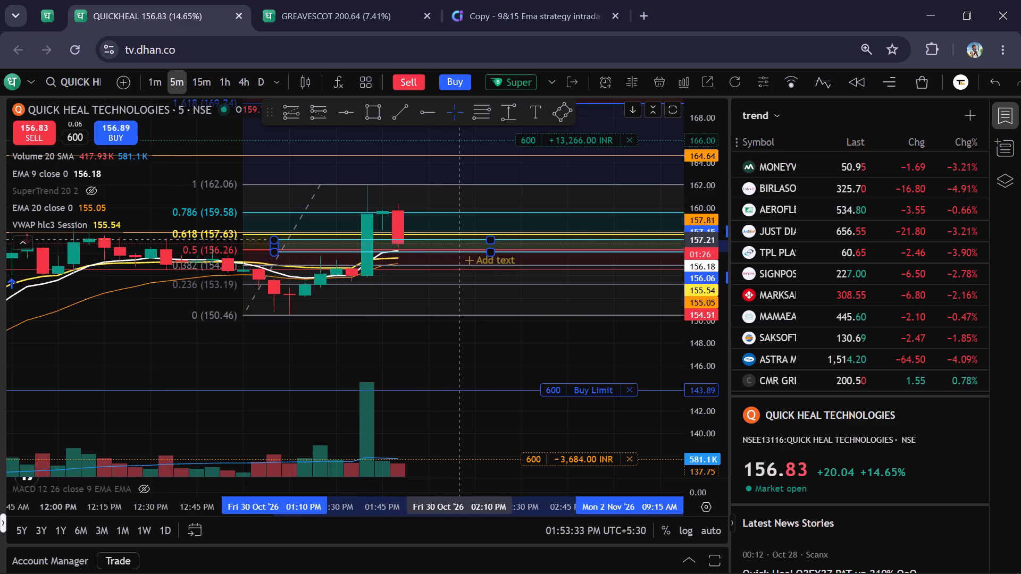
drag(454, 240, 454, 236)
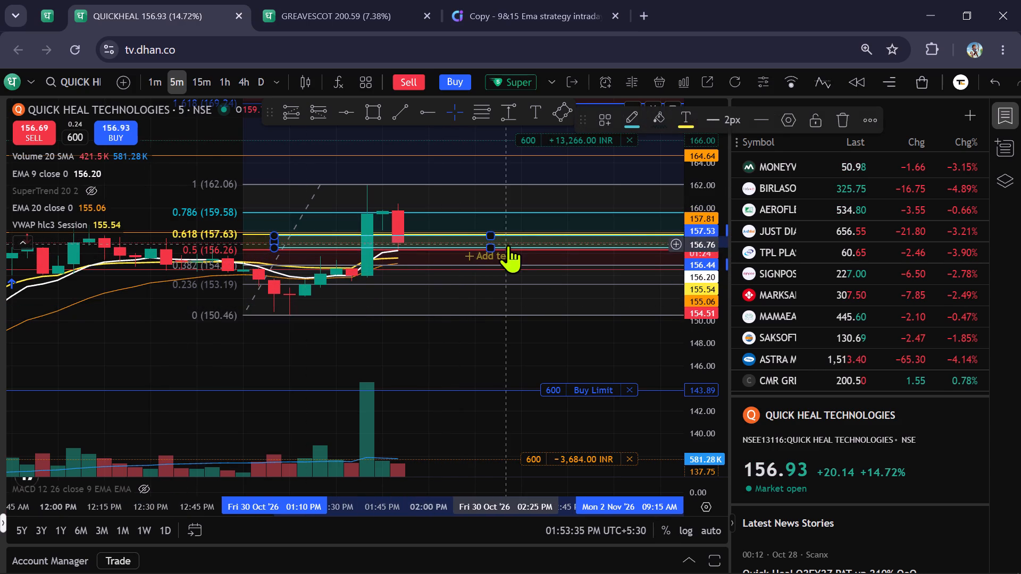
click(490, 247)
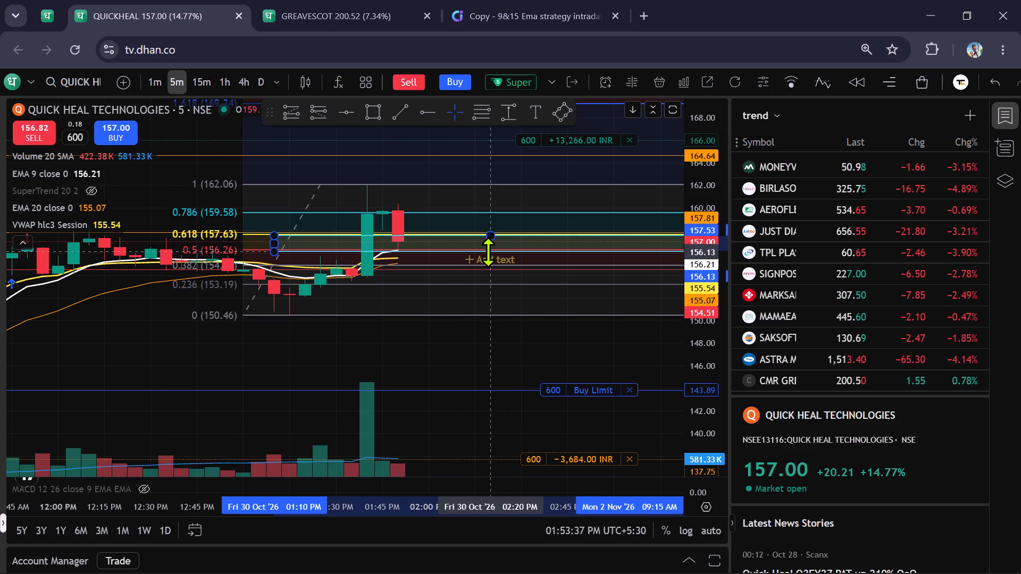
drag(492, 235, 491, 232)
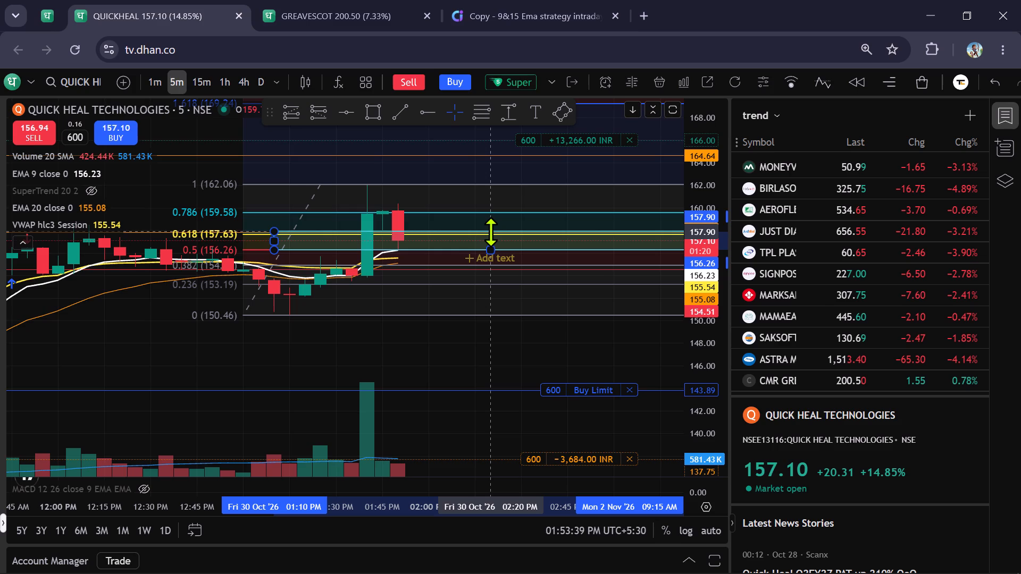
drag(491, 232, 487, 237)
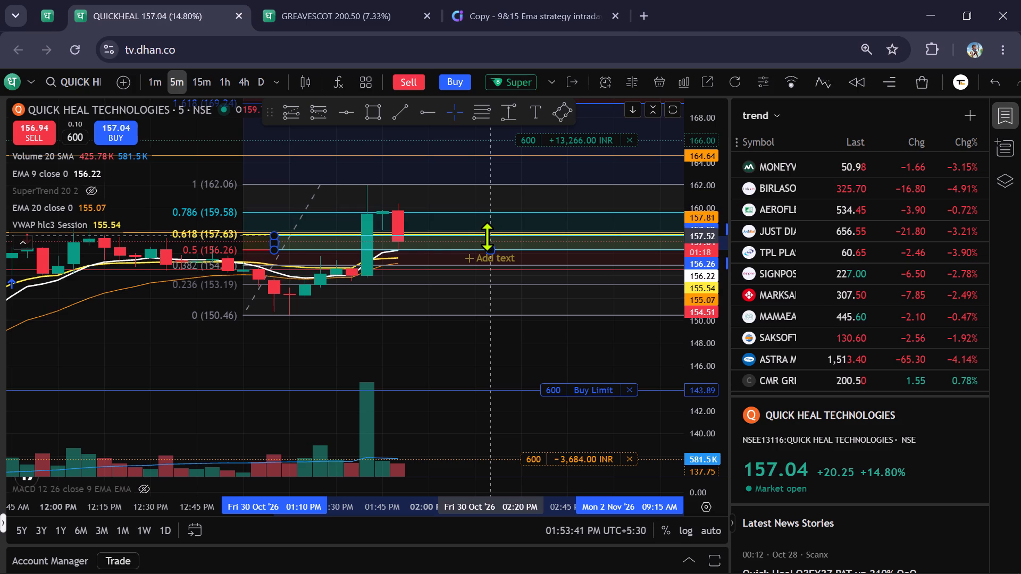
drag(487, 237, 486, 234)
click(470, 315)
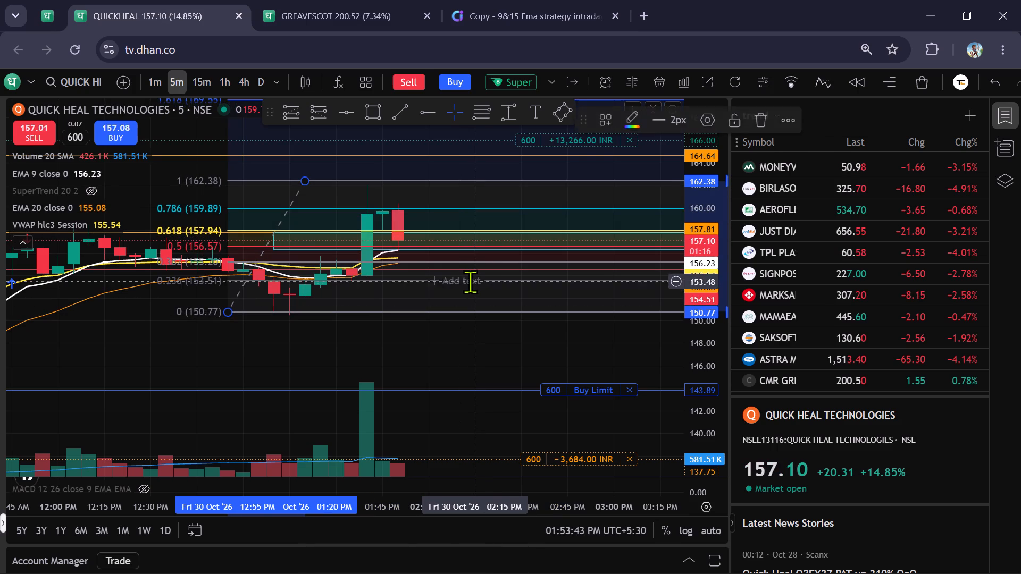
click(466, 285)
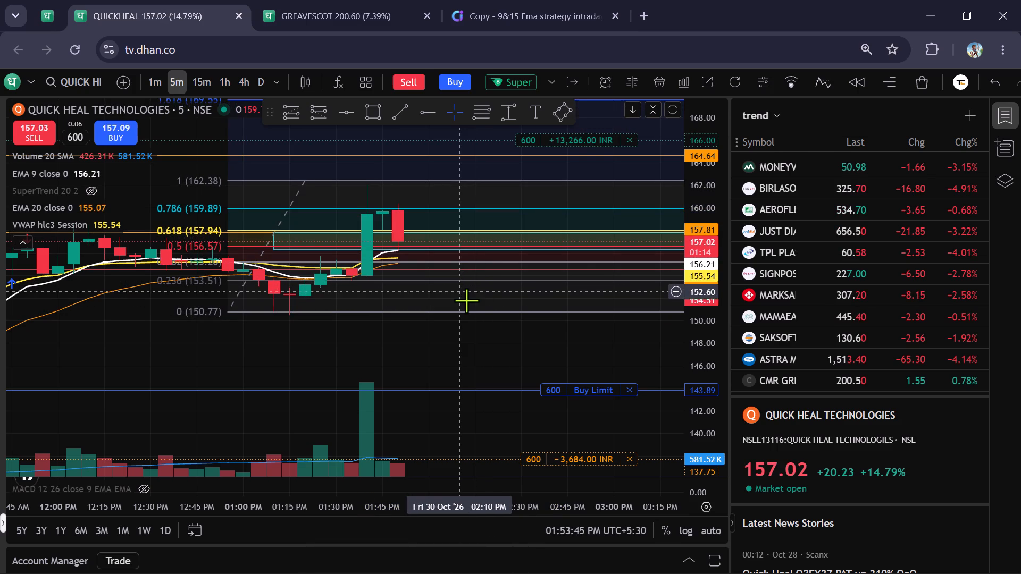
Delete the Fibonacci retracement from the Quick Heal 5-minute chart, keeping the zone rectangle.
click(472, 284)
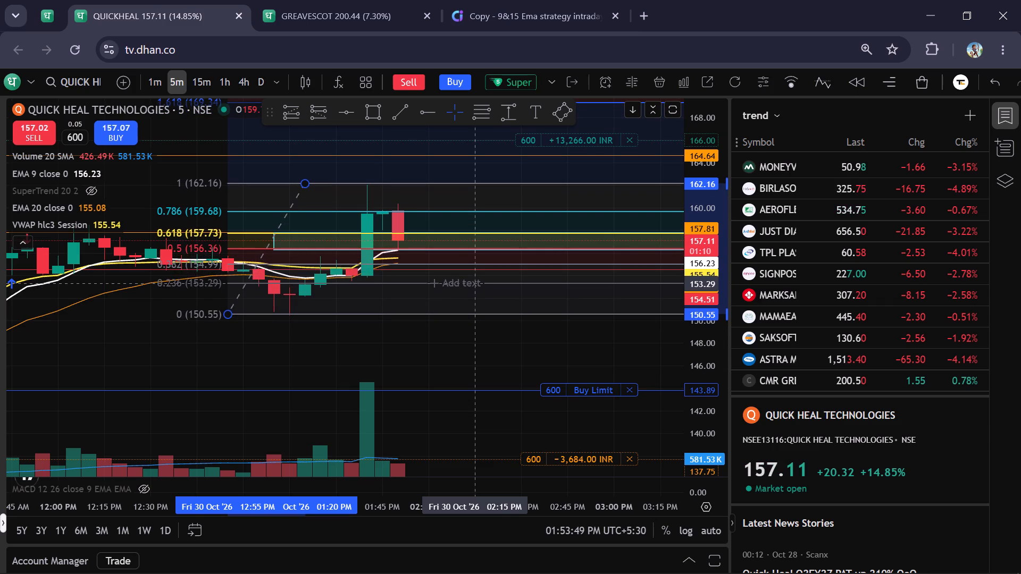
click(469, 284)
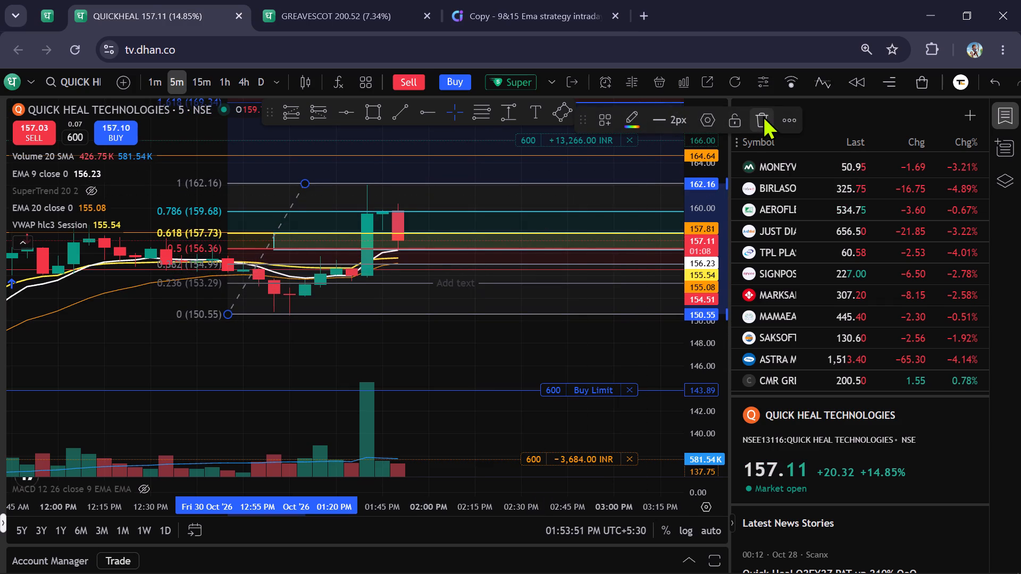
click(763, 115)
Examine Quick Heal's pullback into the zone rectangle on the 5-minute chart and at several time spans on the 1-minute chart.
scroll(522, 296, up, 2)
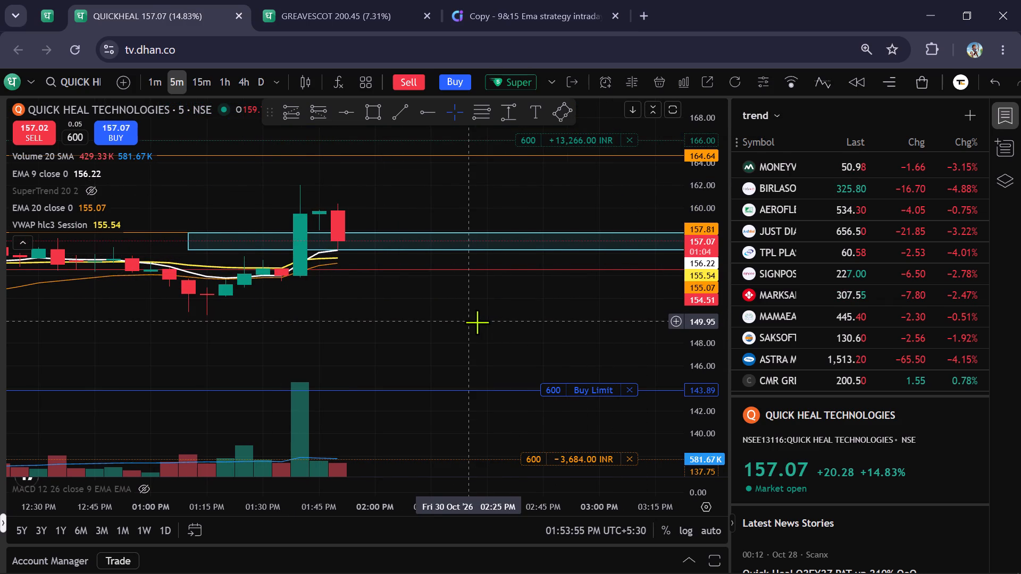
scroll(477, 322, up, 1)
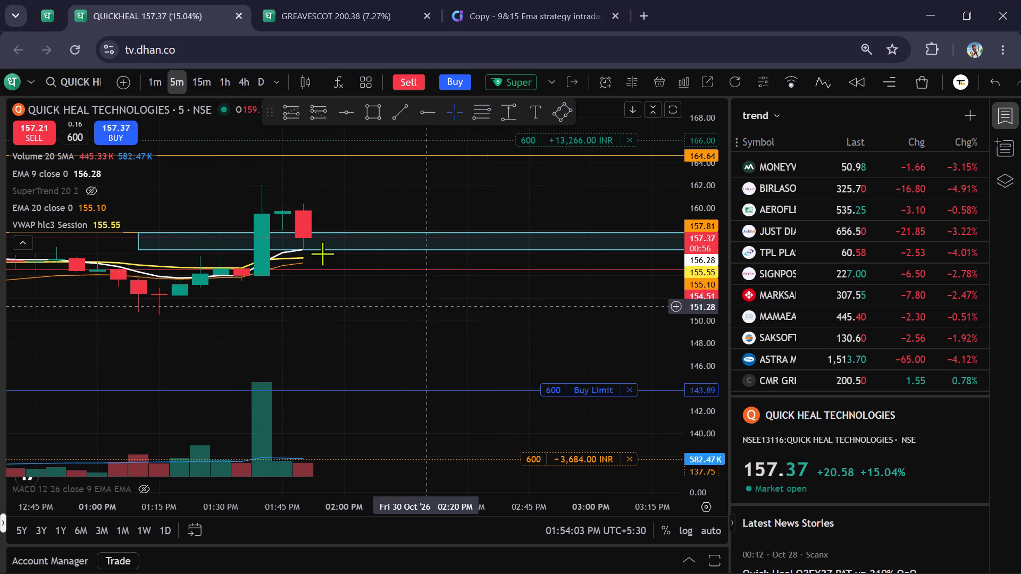
click(149, 80)
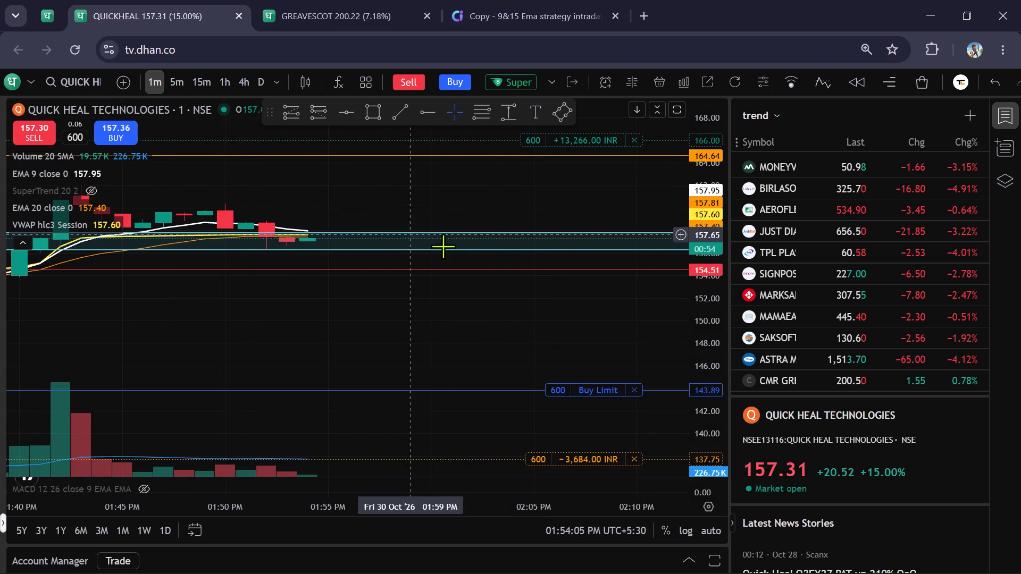
scroll(500, 343, down, 1)
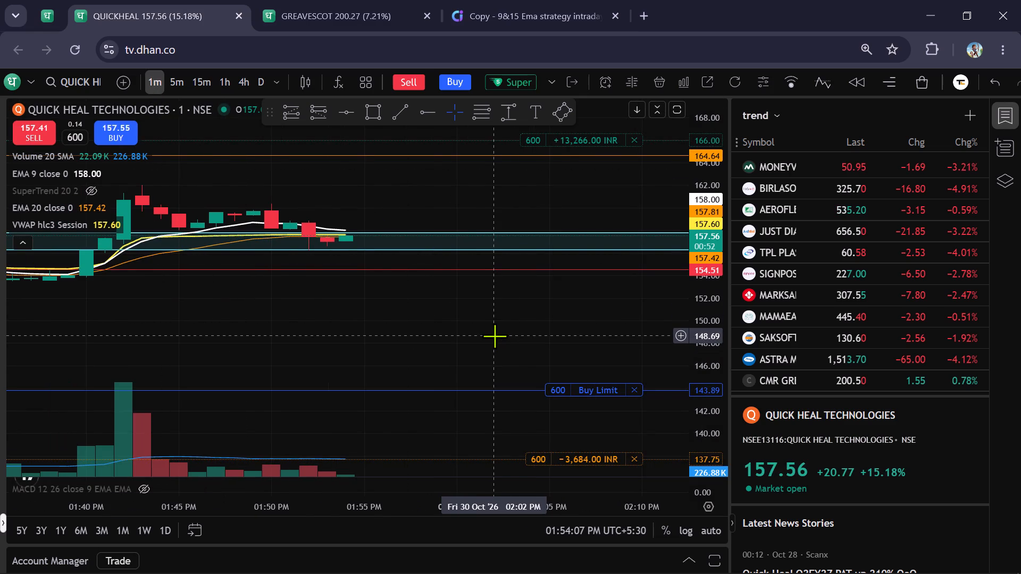
scroll(495, 336, down, 3)
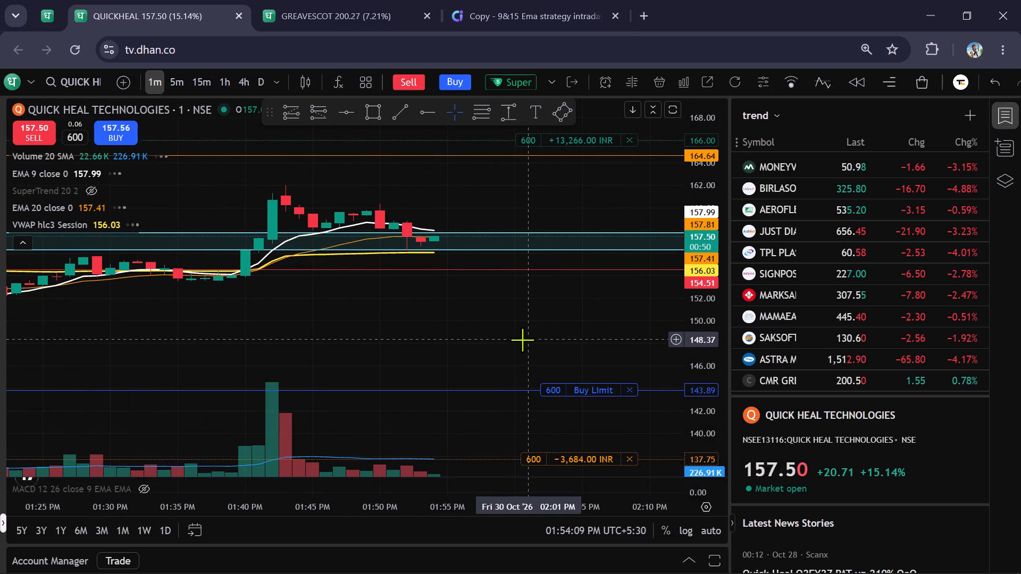
scroll(522, 340, up, 4)
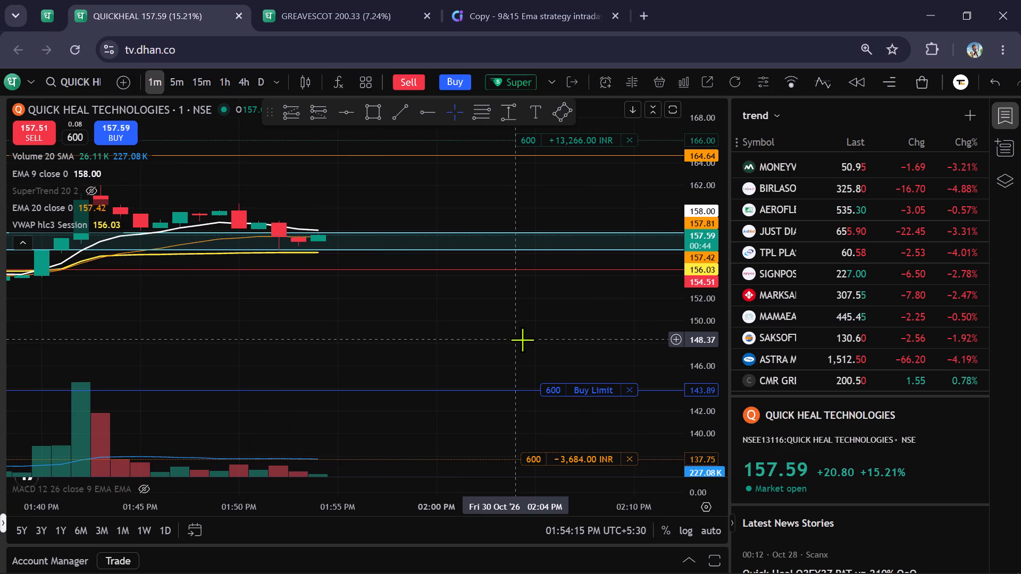
scroll(522, 340, down, 1)
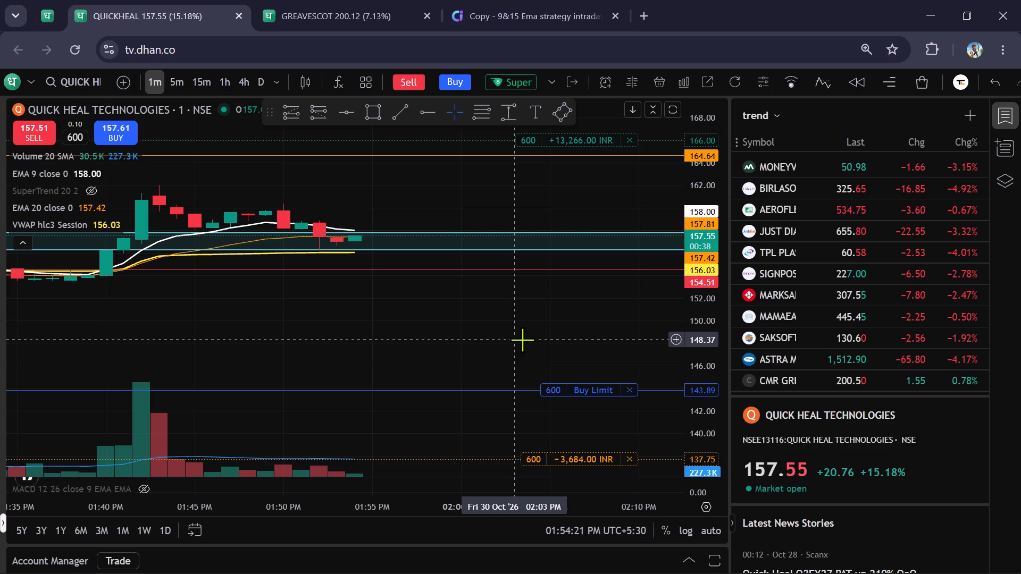
scroll(522, 340, down, 7)
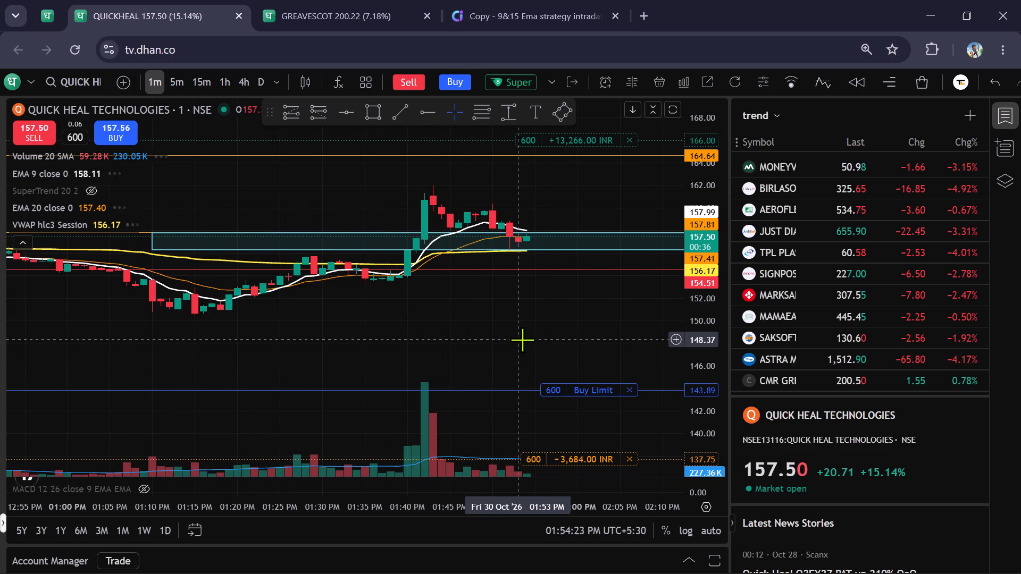
scroll(522, 340, down, 8)
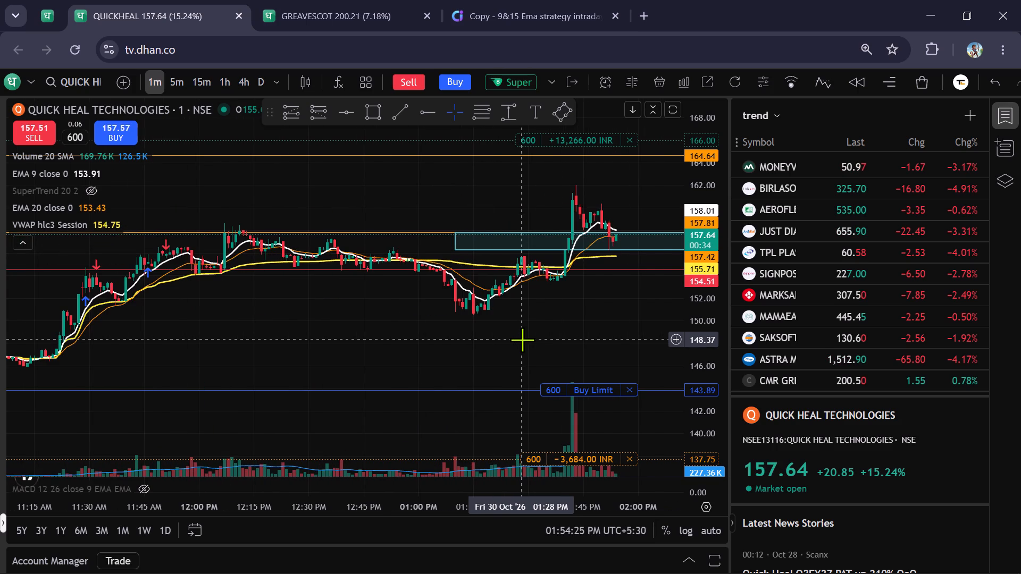
scroll(522, 340, up, 12)
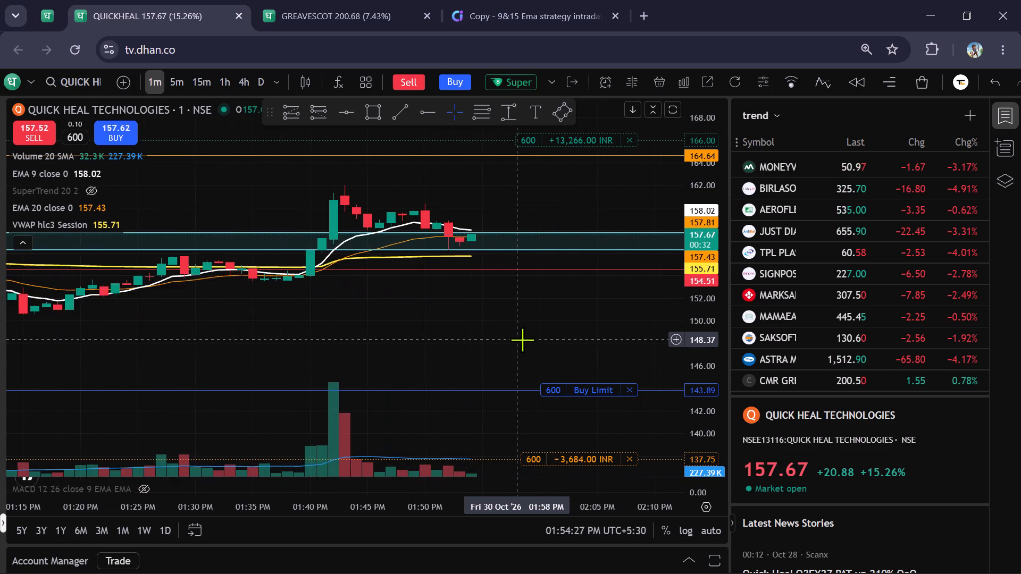
scroll(522, 340, up, 2)
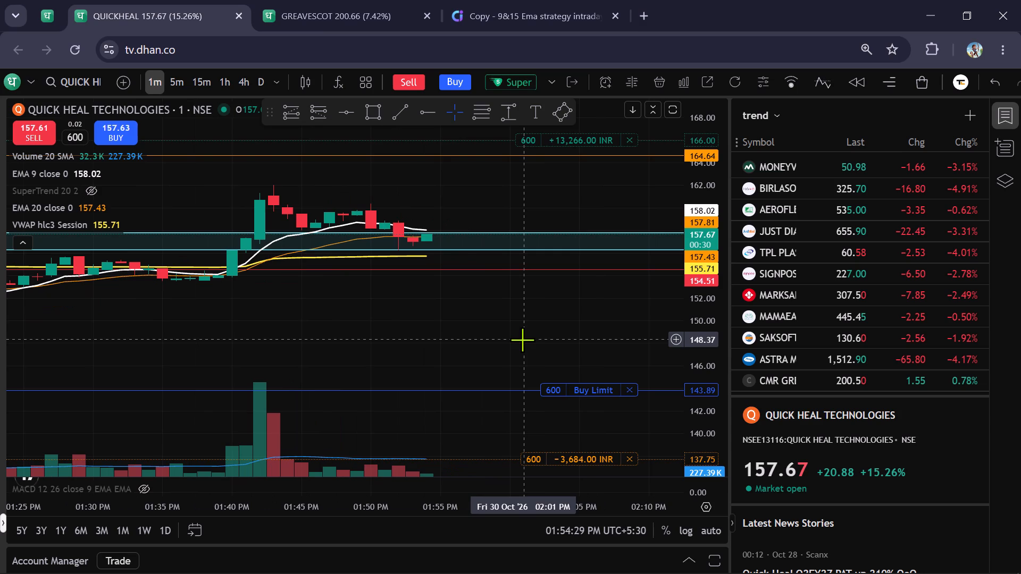
Check Quick Heal's price against the zone rectangle and moving averages again on the 5-minute and 1-minute charts.
click(177, 79)
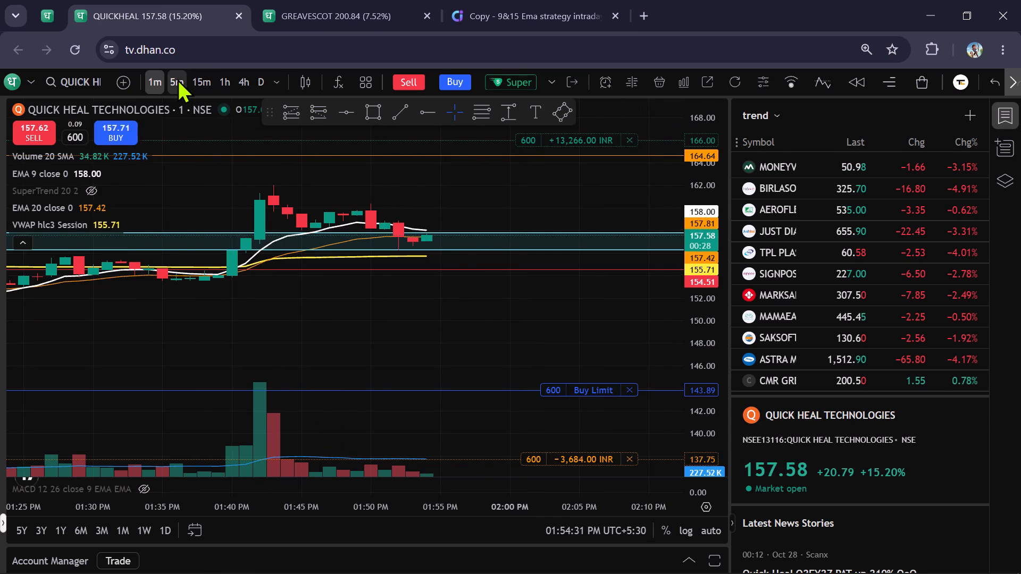
scroll(548, 250, up, 1)
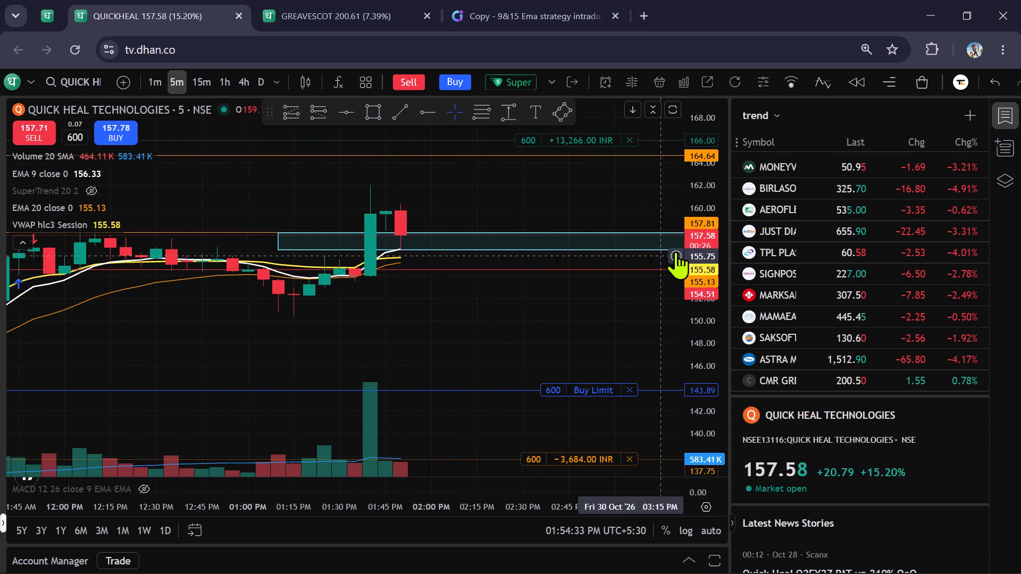
scroll(703, 248, down, 1)
drag(593, 298, 534, 325)
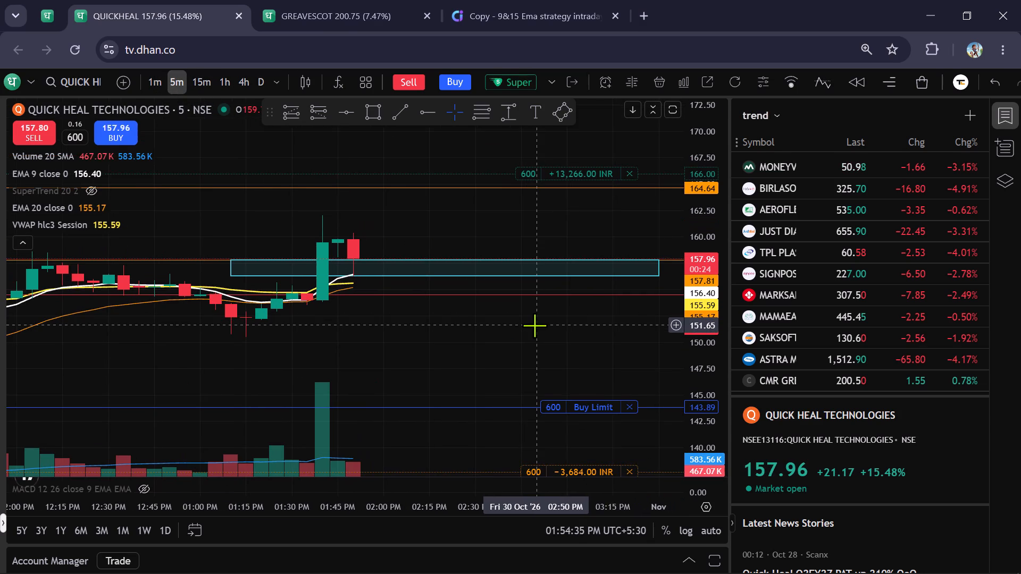
click(158, 84)
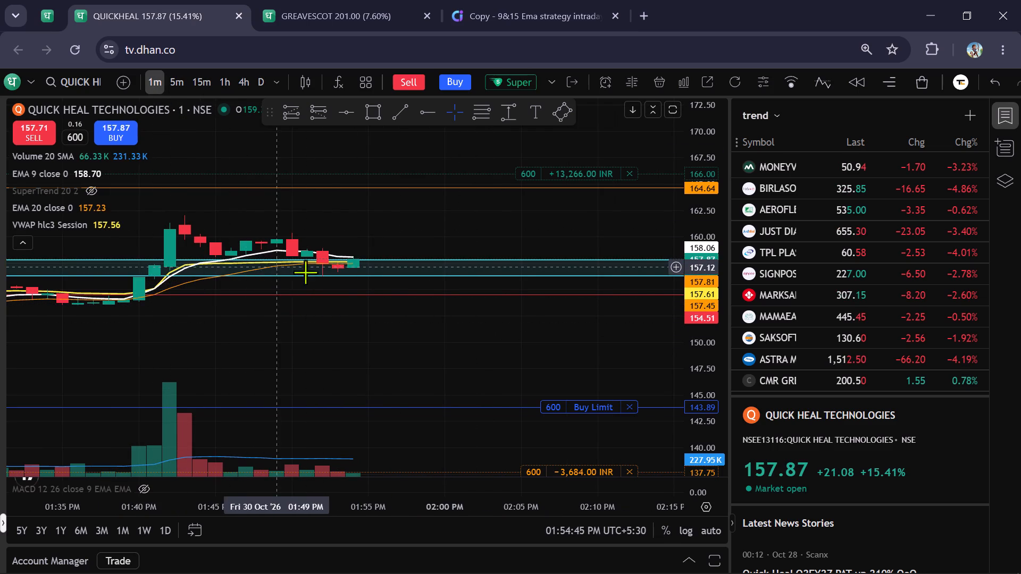
drag(467, 321, 505, 338)
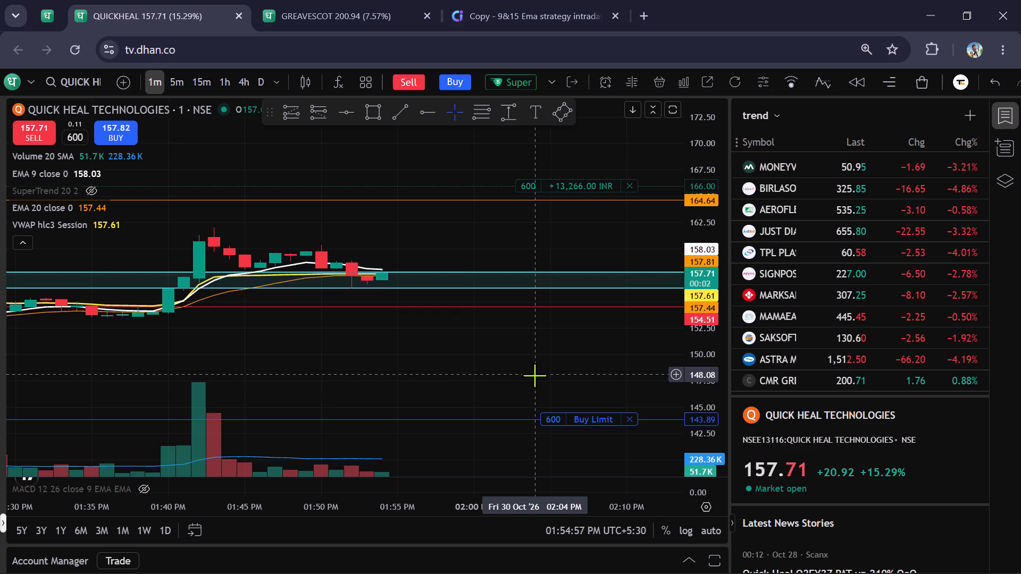
scroll(534, 375, down, 2)
scroll(691, 307, up, 2)
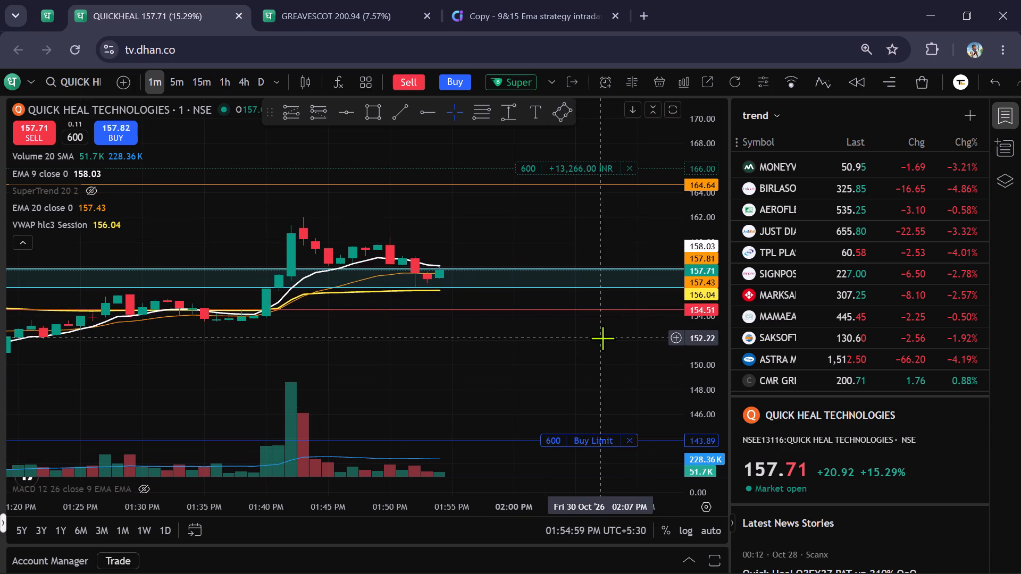
scroll(602, 338, up, 1)
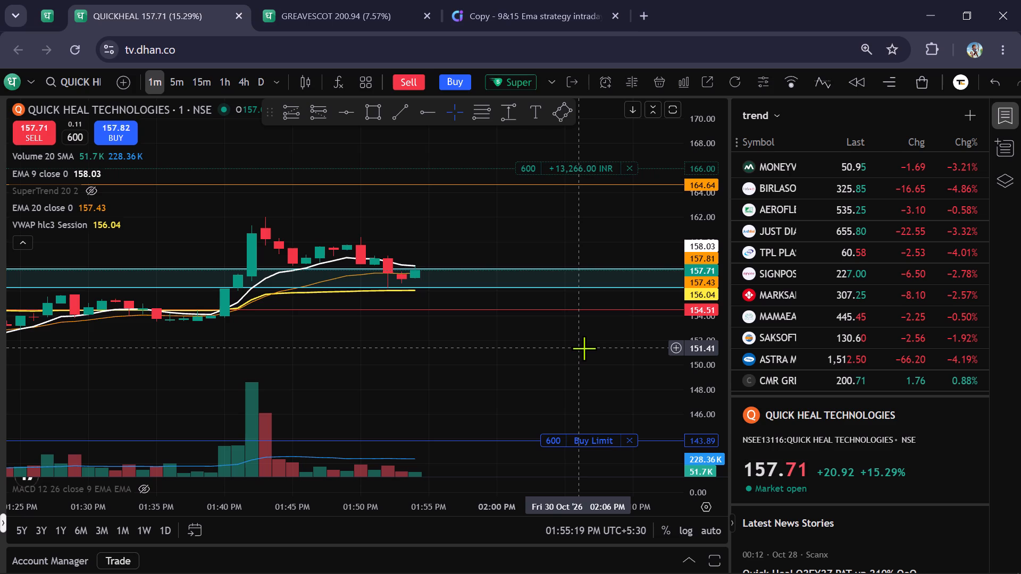
scroll(584, 348, down, 3)
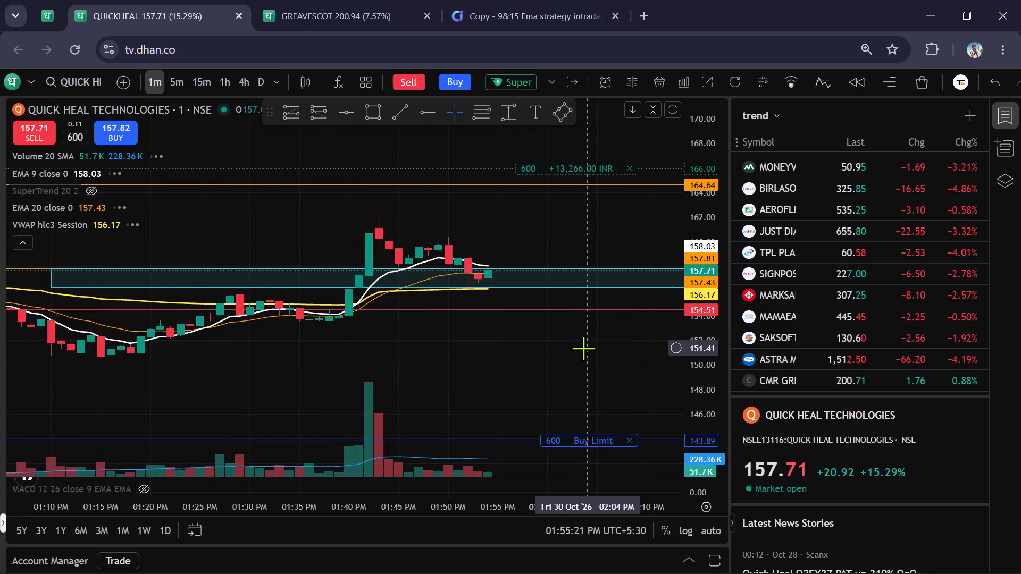
scroll(583, 348, down, 2)
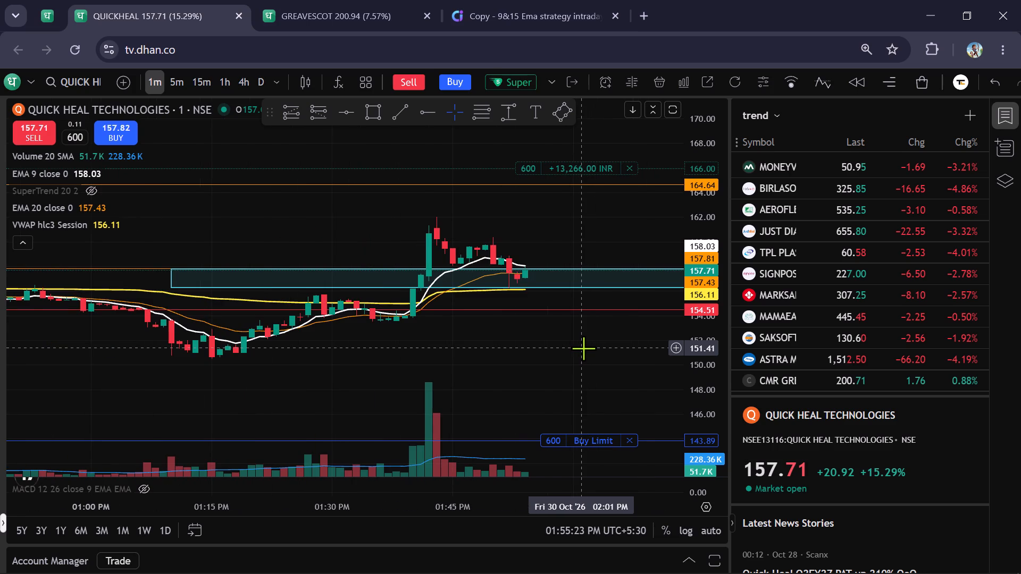
scroll(583, 348, up, 5)
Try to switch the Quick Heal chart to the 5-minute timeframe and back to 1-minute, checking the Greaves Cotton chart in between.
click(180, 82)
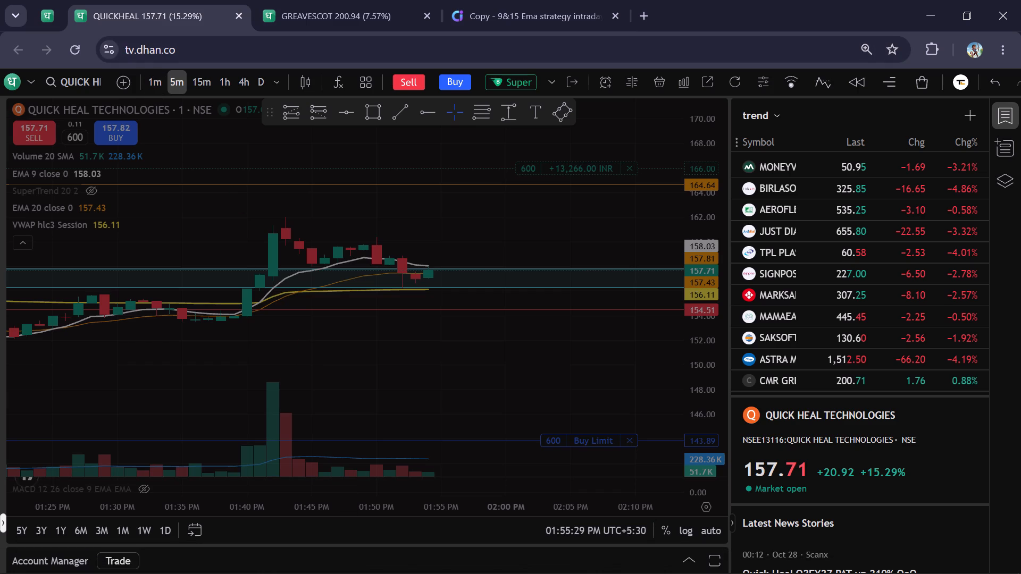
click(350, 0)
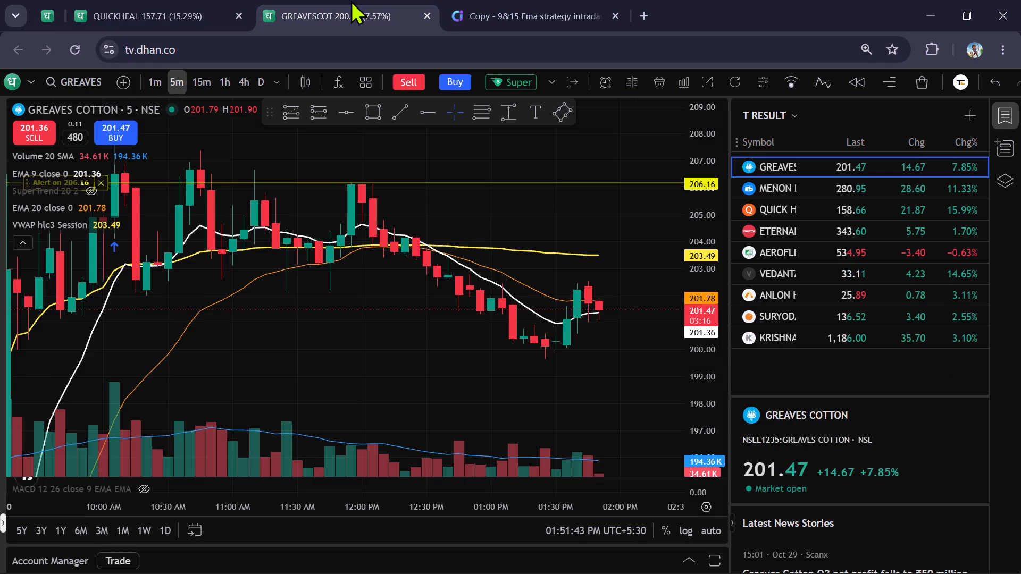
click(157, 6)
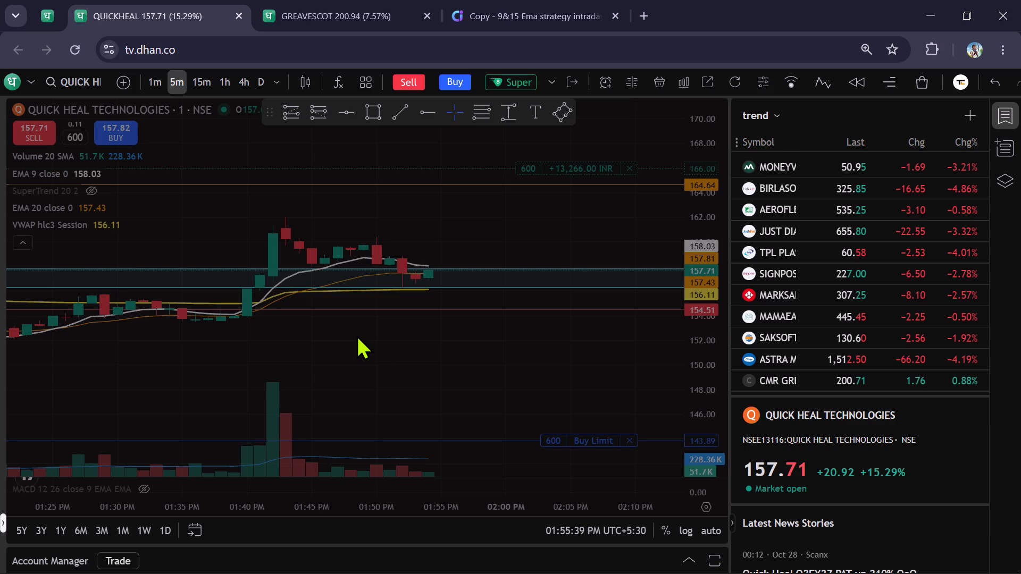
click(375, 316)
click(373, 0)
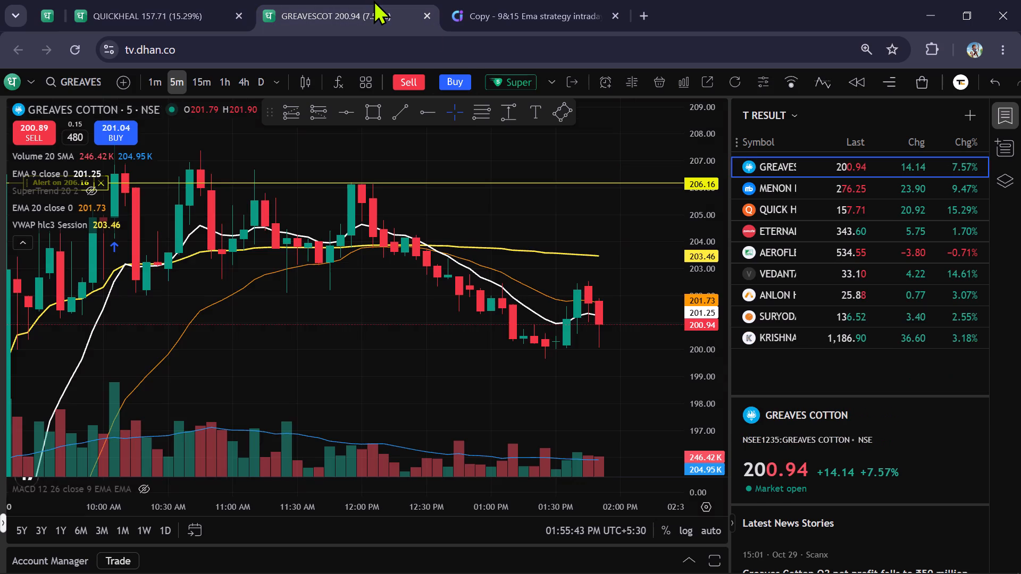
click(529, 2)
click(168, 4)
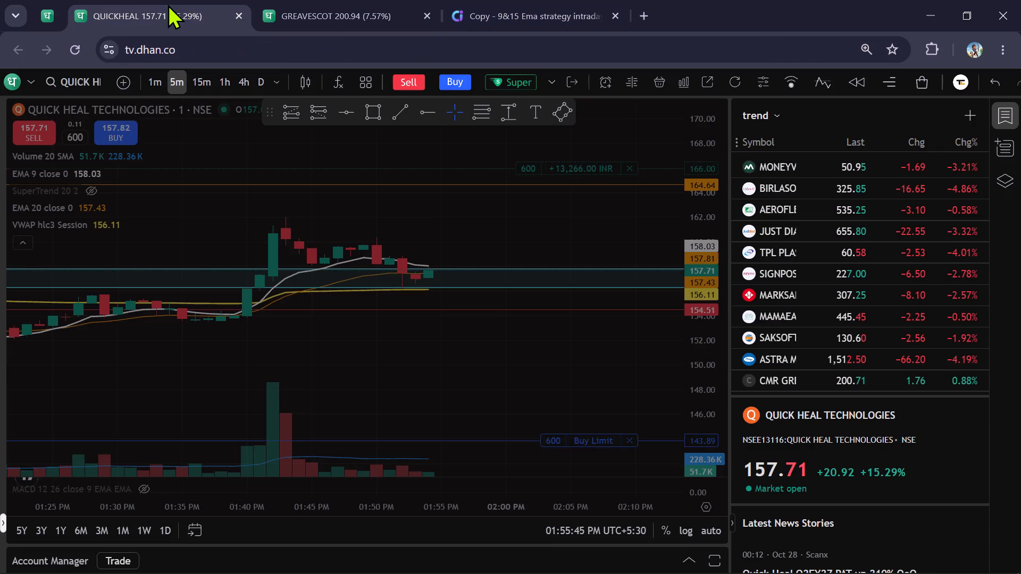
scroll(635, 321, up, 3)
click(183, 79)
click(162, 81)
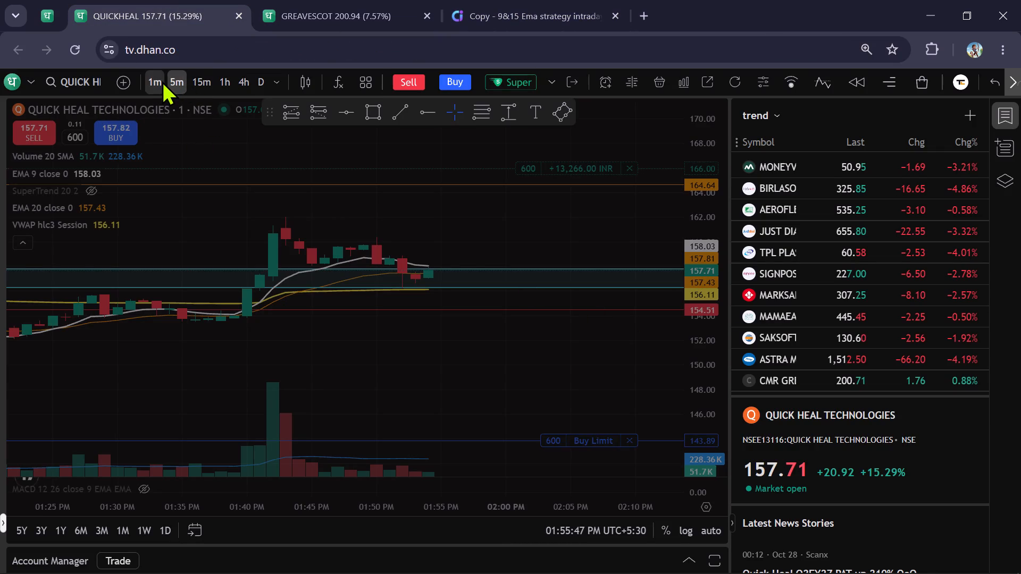
Reload the Quick Heal chart page and check on its loading.
click(72, 53)
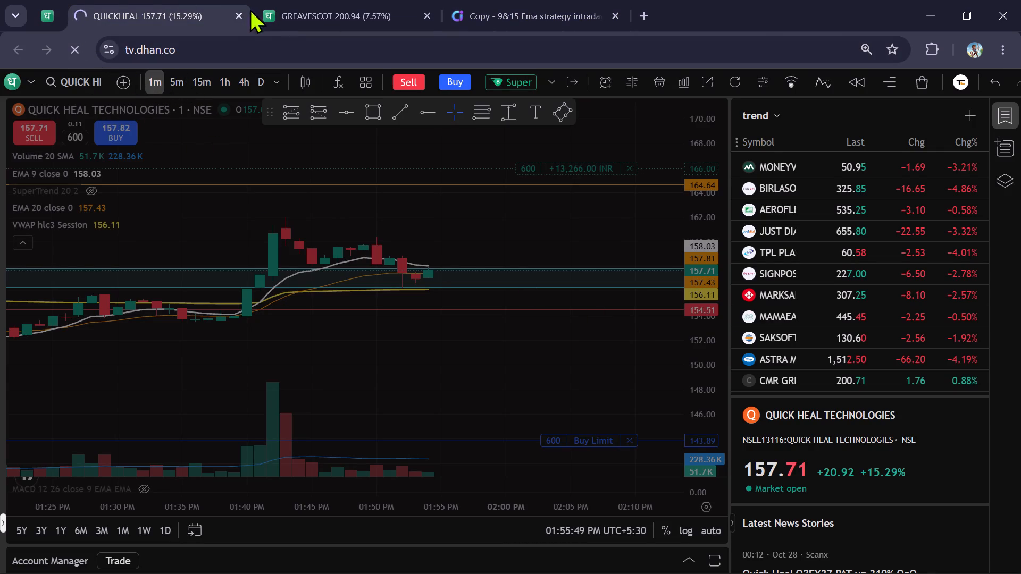
click(280, 13)
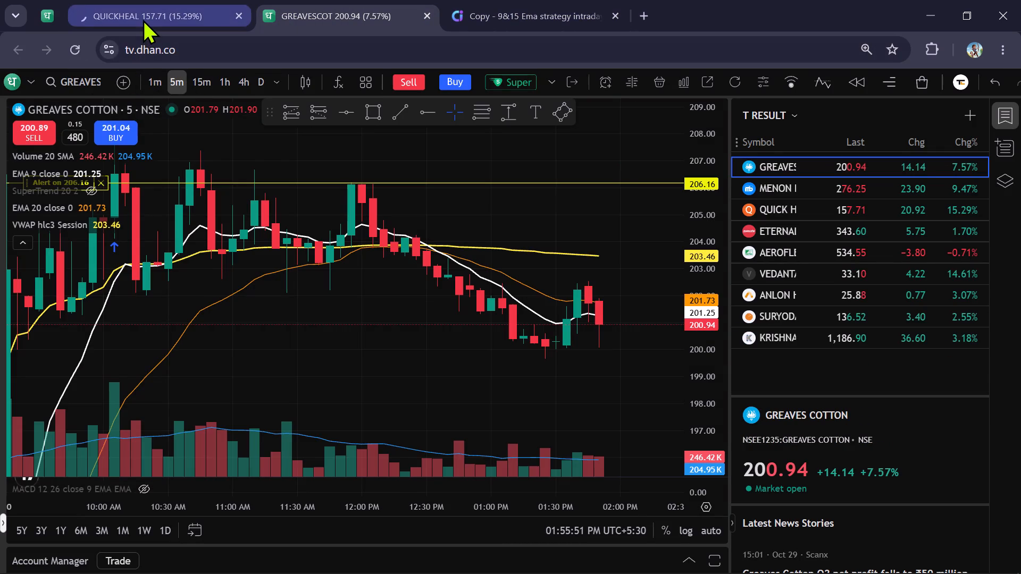
click(143, 19)
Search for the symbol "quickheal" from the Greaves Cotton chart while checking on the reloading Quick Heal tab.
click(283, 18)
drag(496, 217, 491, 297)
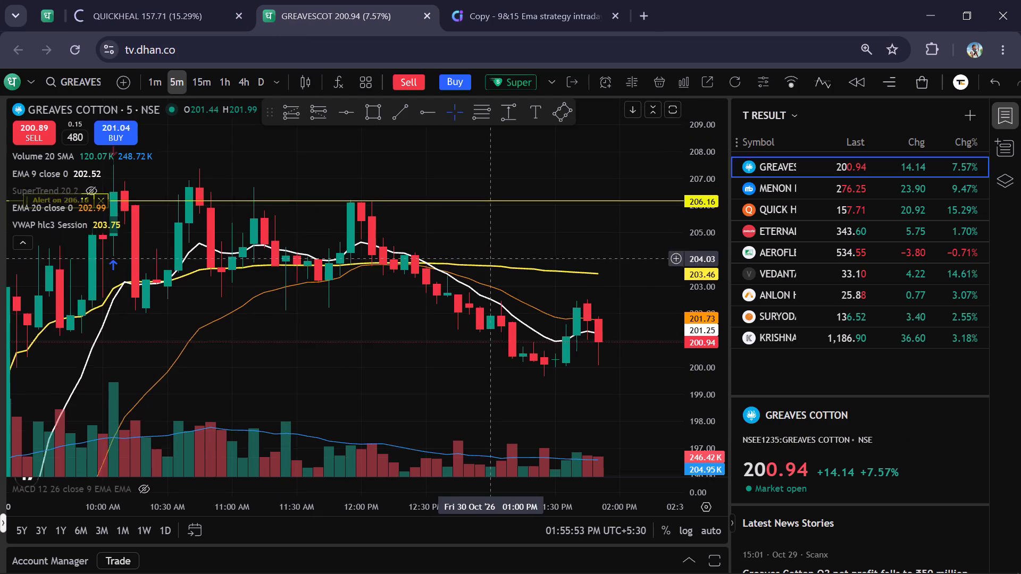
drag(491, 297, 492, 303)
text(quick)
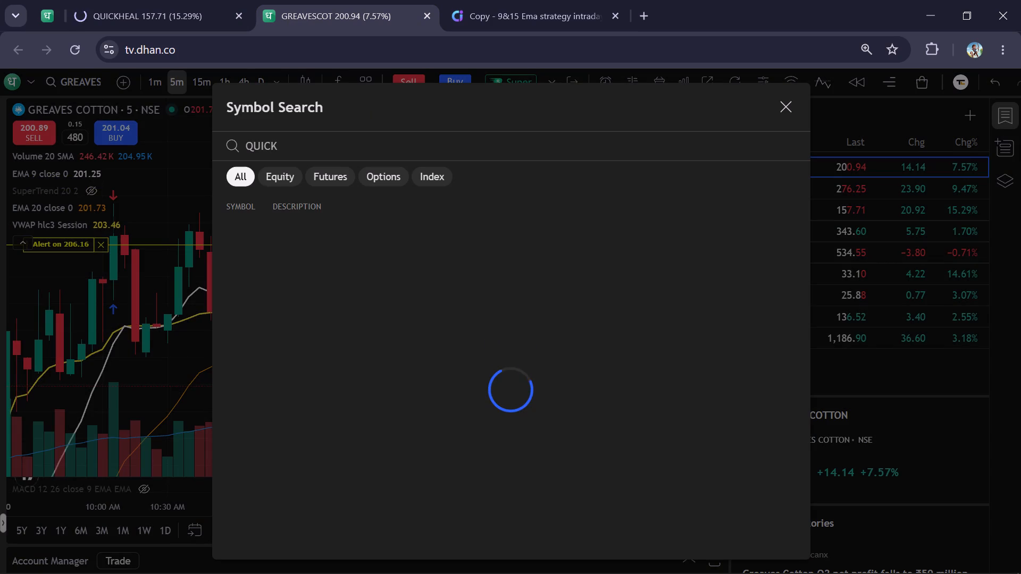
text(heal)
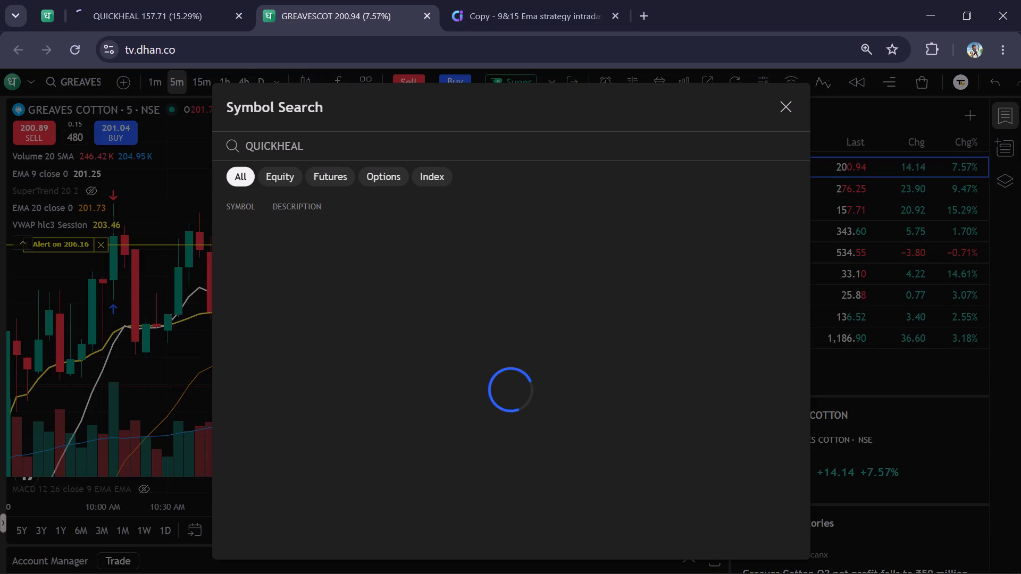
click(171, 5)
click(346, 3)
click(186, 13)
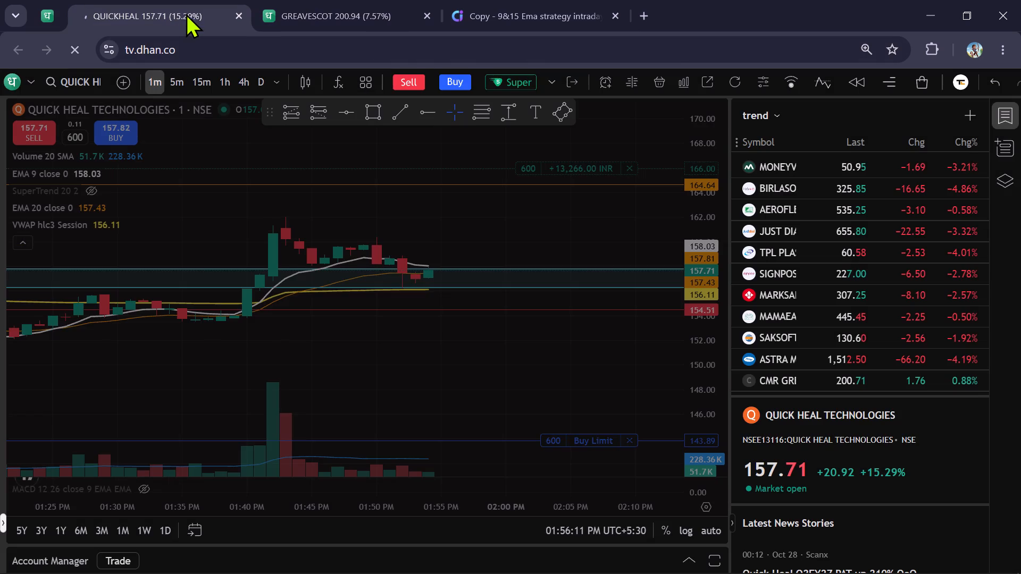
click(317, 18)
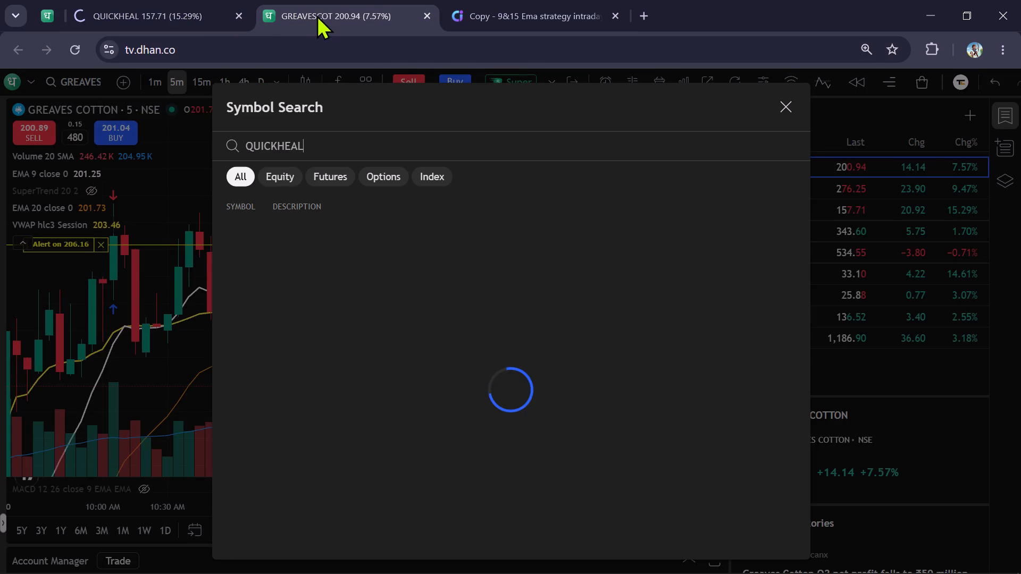
Close the Quick Heal chart tab that is still loading.
click(238, 17)
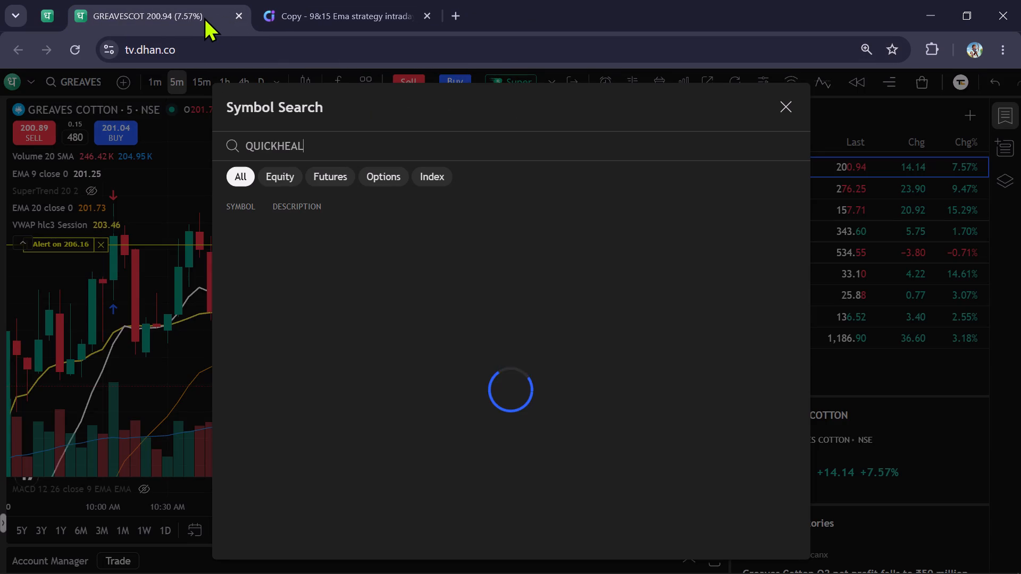
Change the symbol search to "quick heal" to bring up its chart in the remaining chart tab.
click(351, 140)
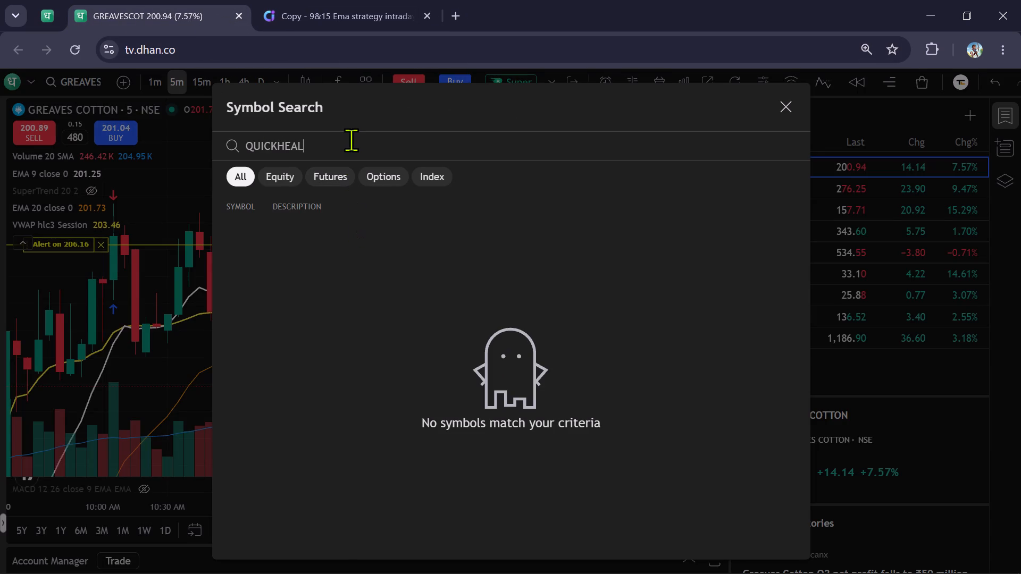
key(BackSpace)
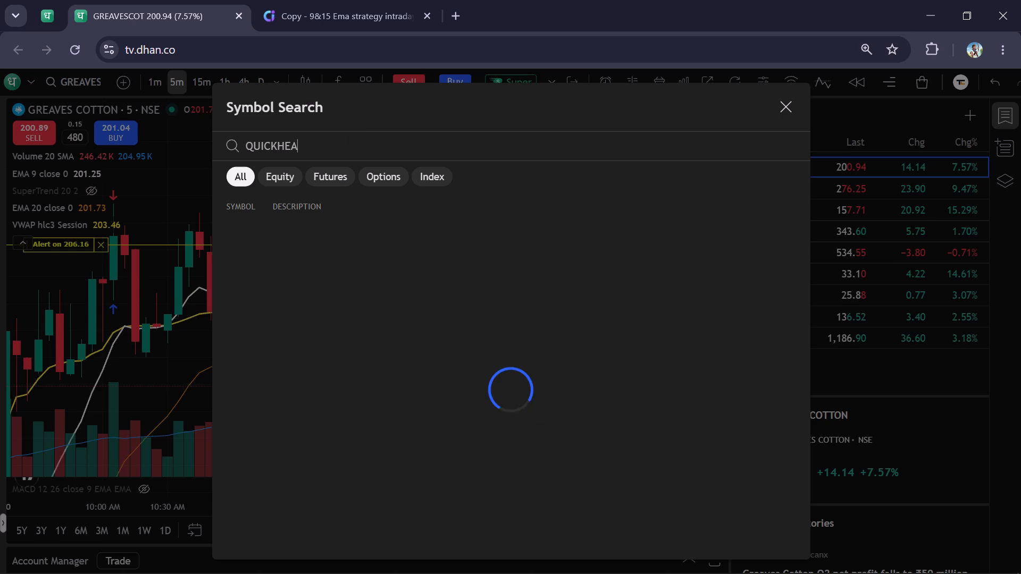
key(BackSpace)
key(BackSpace)
key(BackSpace)
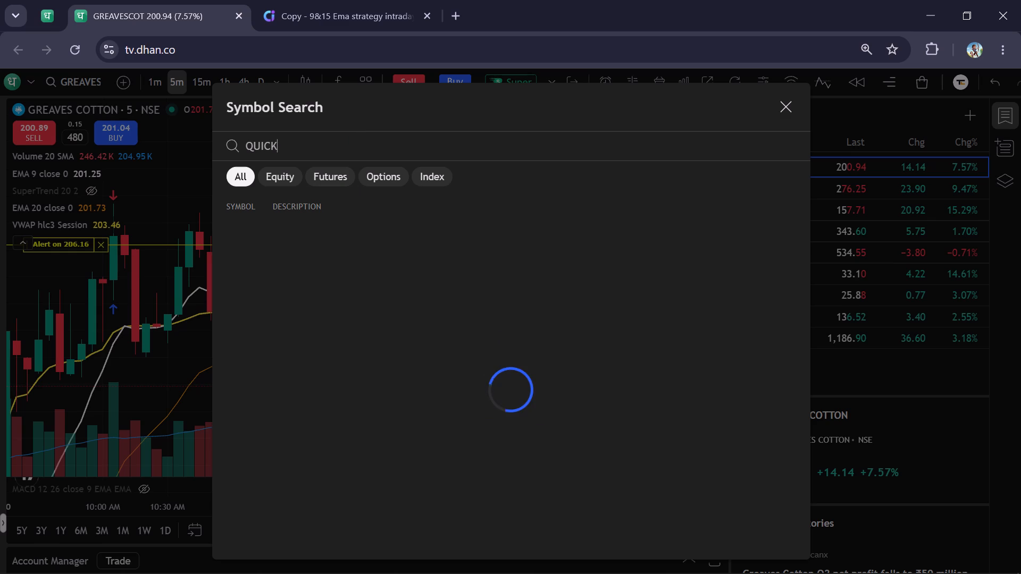
key(space)
text(heal)
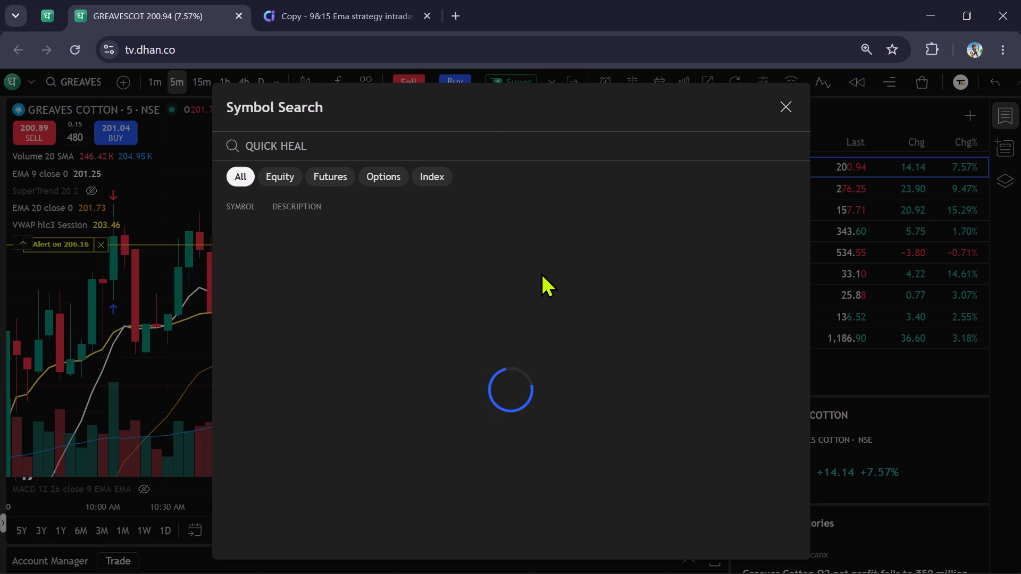
Dismiss the symbol search and open the Quick Heal chart from the T RESULT watchlist instead.
click(913, 283)
click(841, 206)
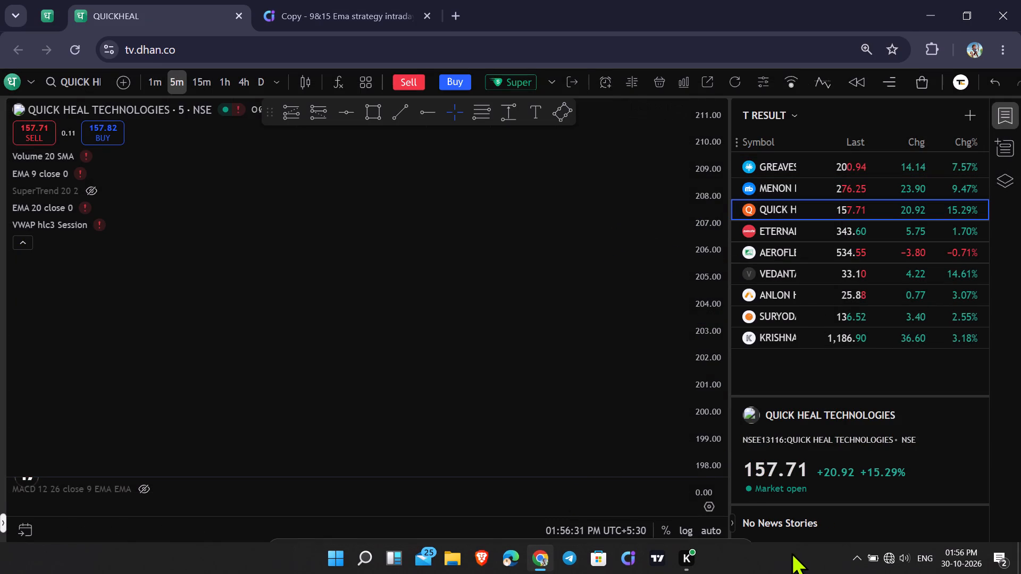
Check the computer's Wi-Fi connection status for the AndroidAP_4049 network, then return to the chart.
click(882, 561)
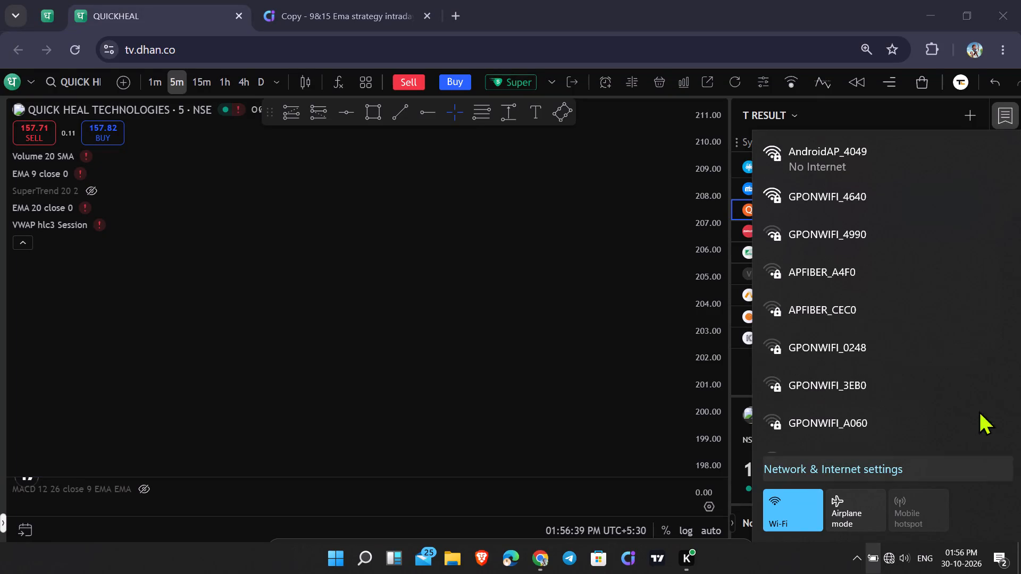
click(805, 161)
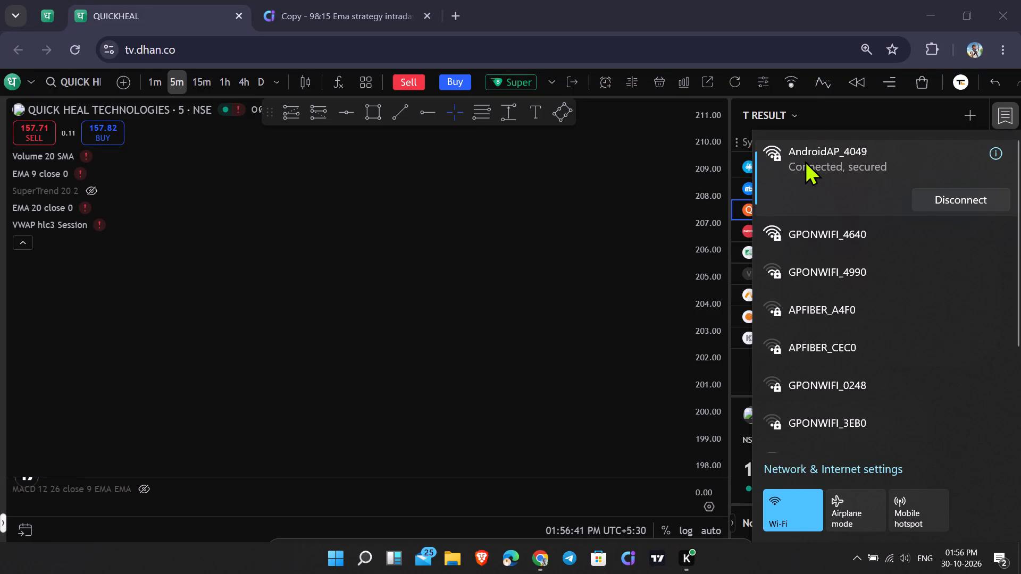
click(555, 245)
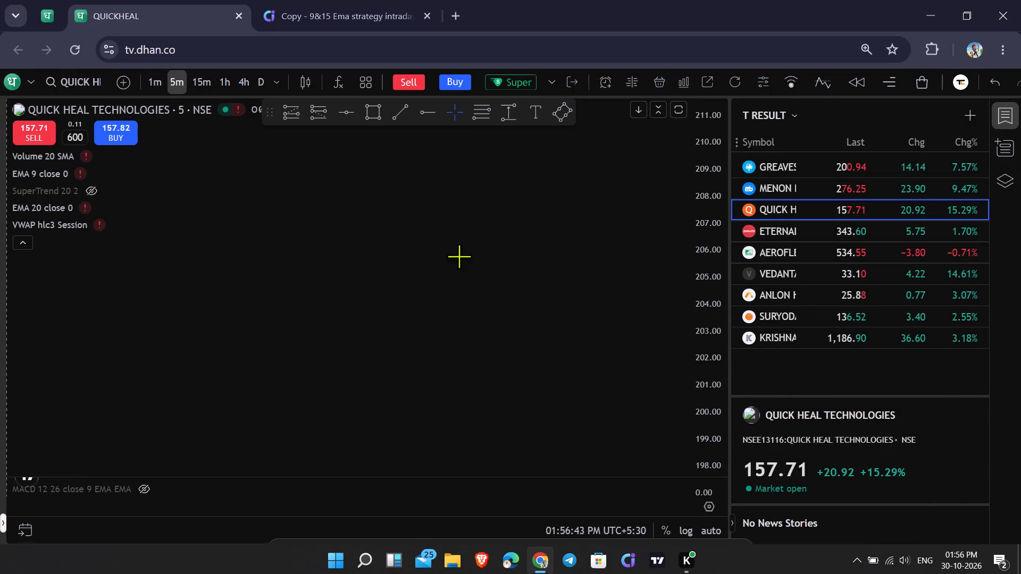
Reload the chart page to bring up the Quick Heal price data.
click(81, 46)
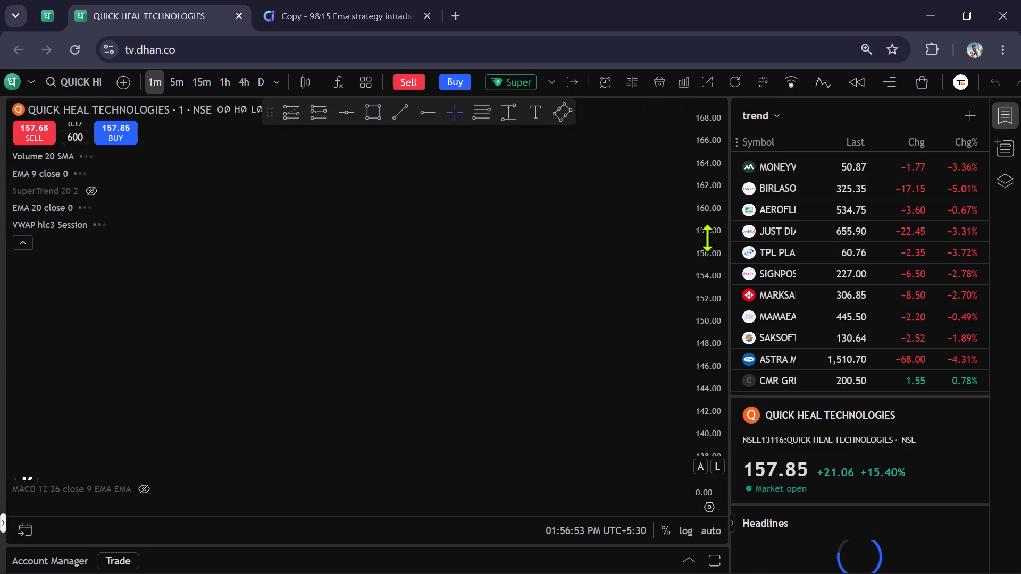
scroll(705, 229, down, 5)
scroll(557, 235, down, 5)
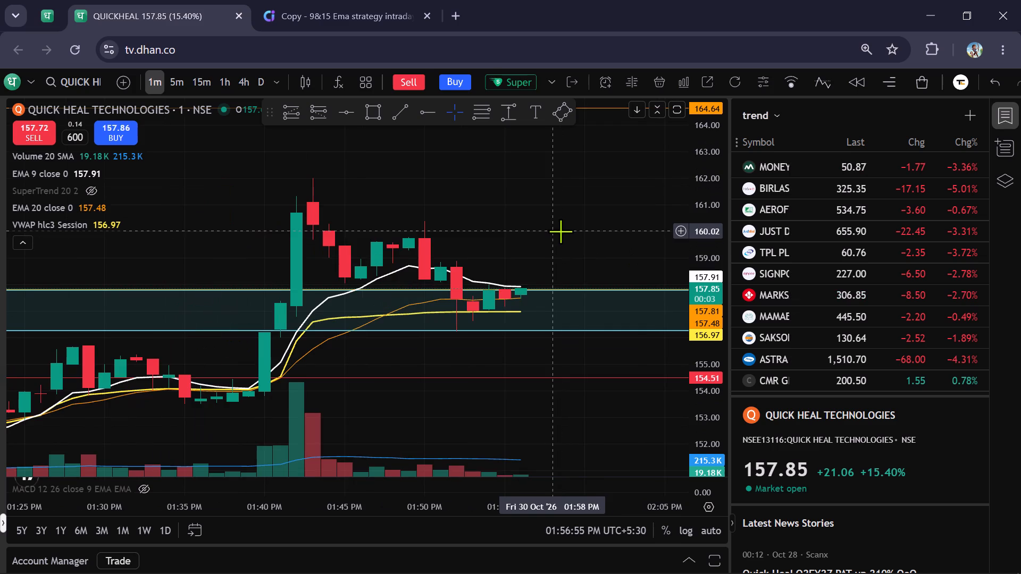
Examine Quick Heal's price against the zone rectangle and moving averages, alternating between the 1-minute and 5-minute charts.
drag(578, 226, 429, 222)
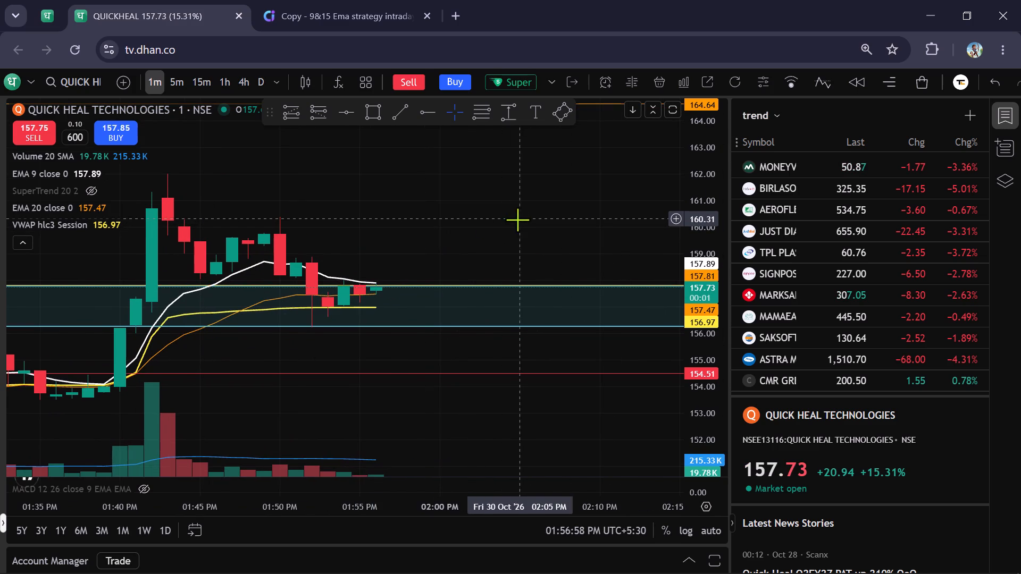
drag(518, 219, 477, 234)
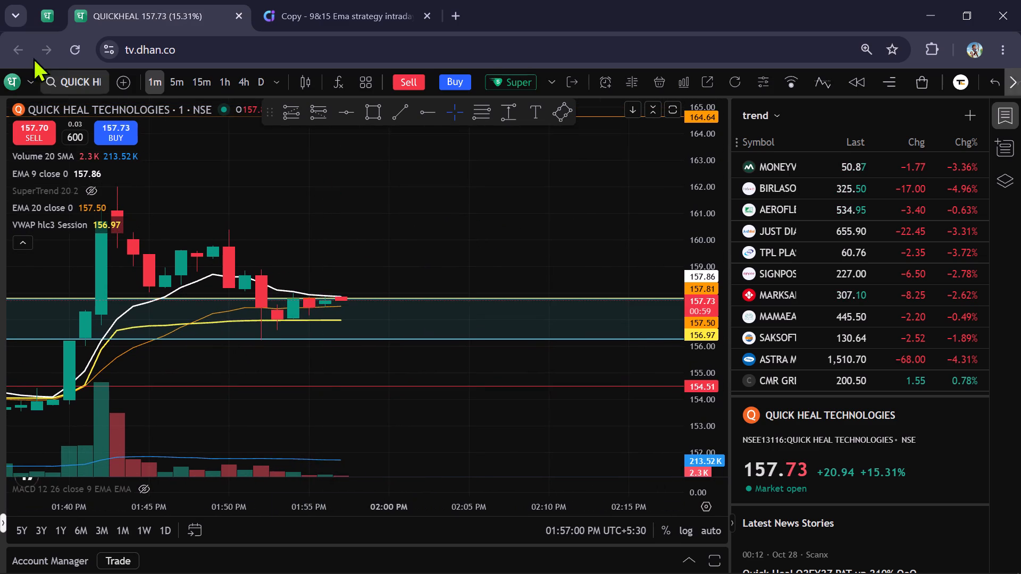
click(168, 78)
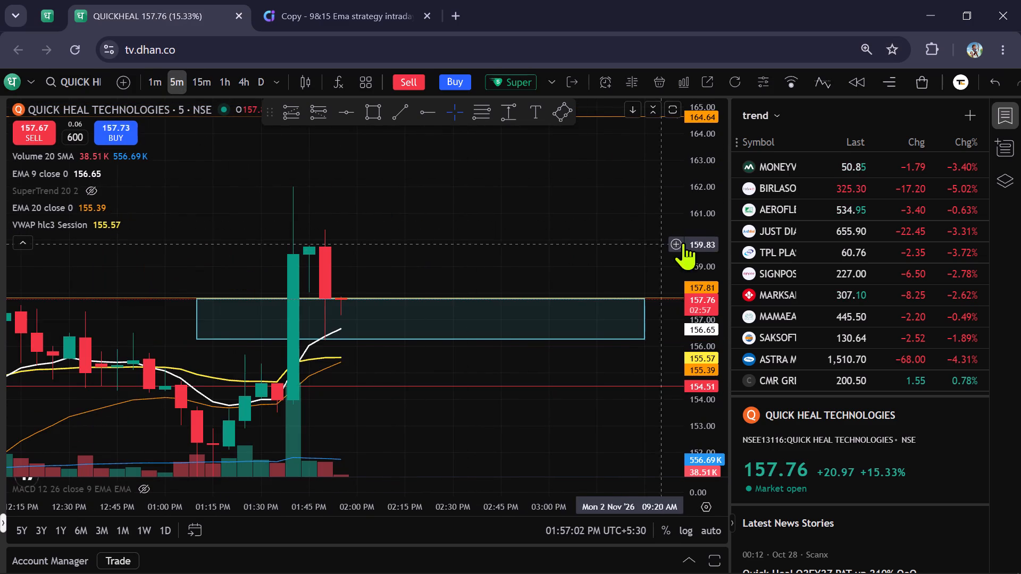
scroll(700, 236, down, 8)
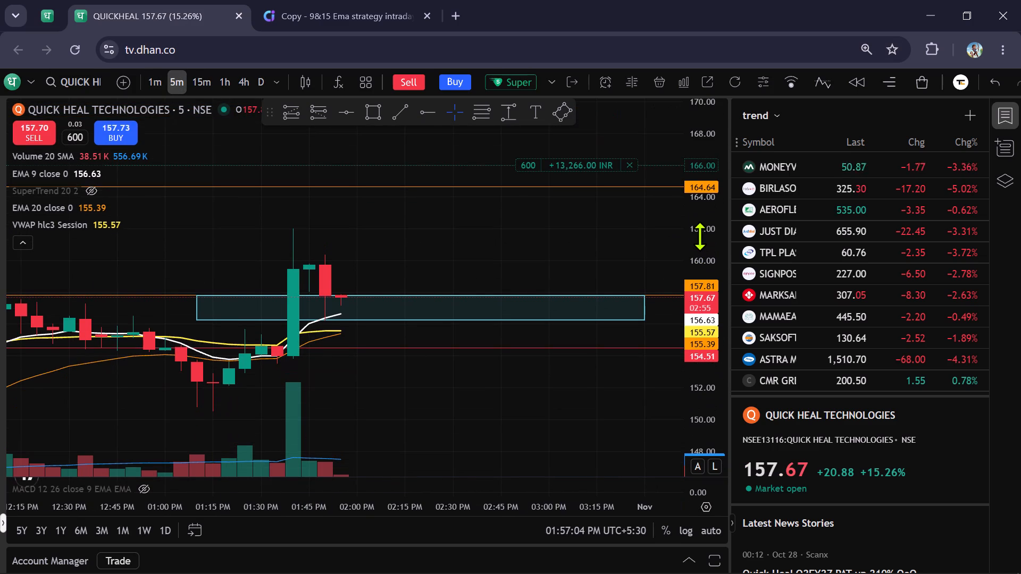
scroll(581, 246, up, 2)
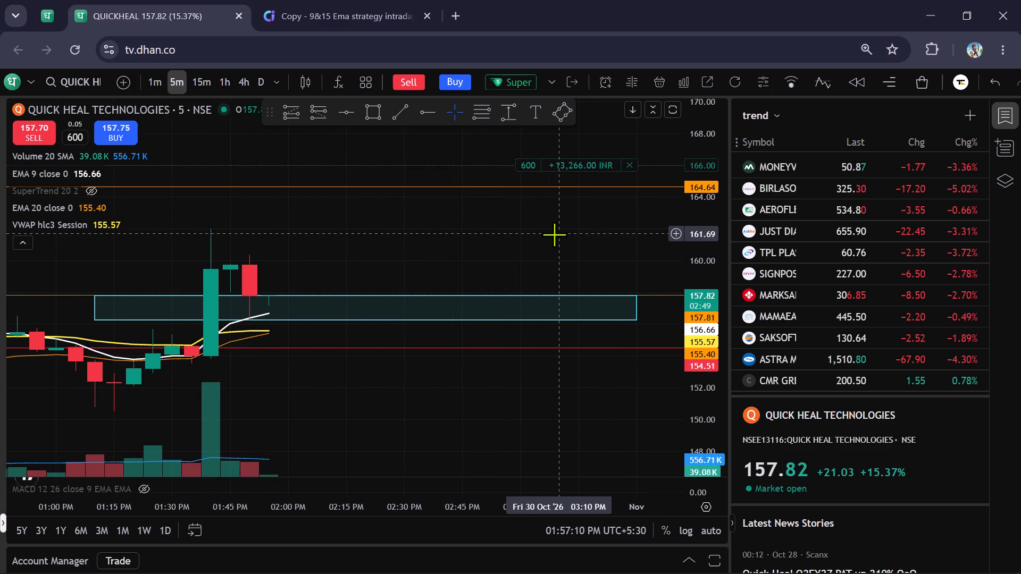
click(157, 80)
scroll(472, 258, down, 3)
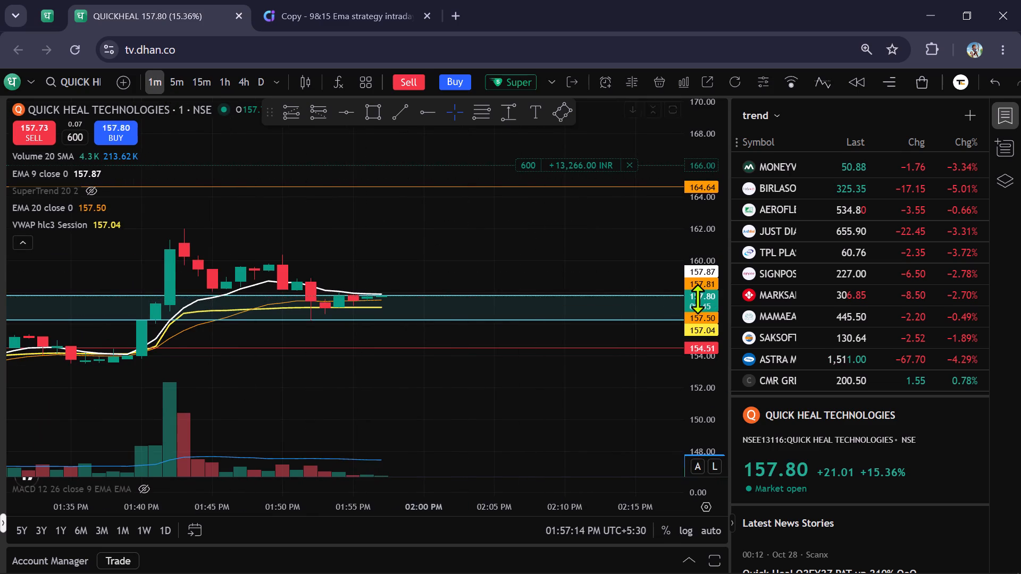
scroll(702, 296, up, 5)
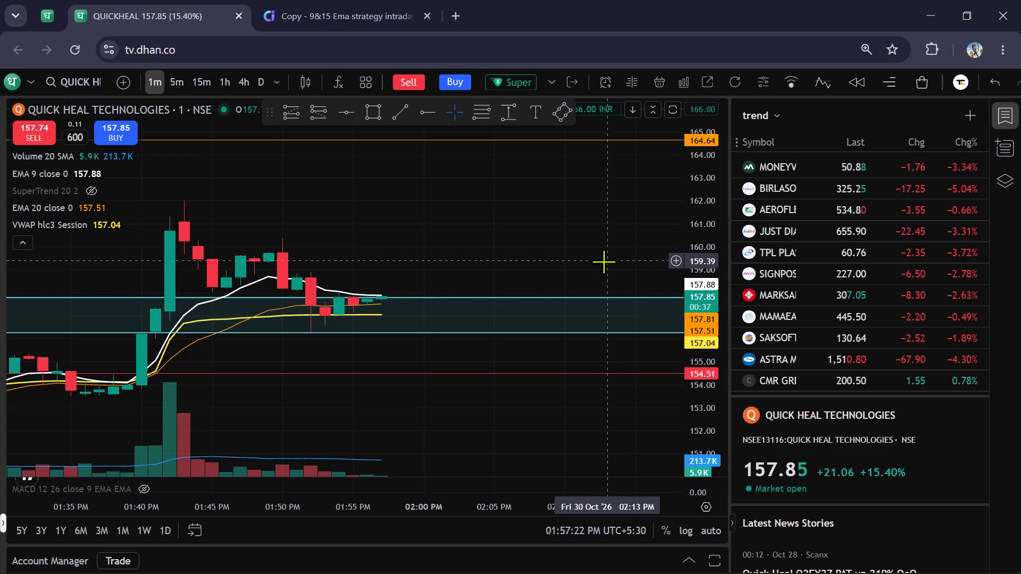
click(182, 80)
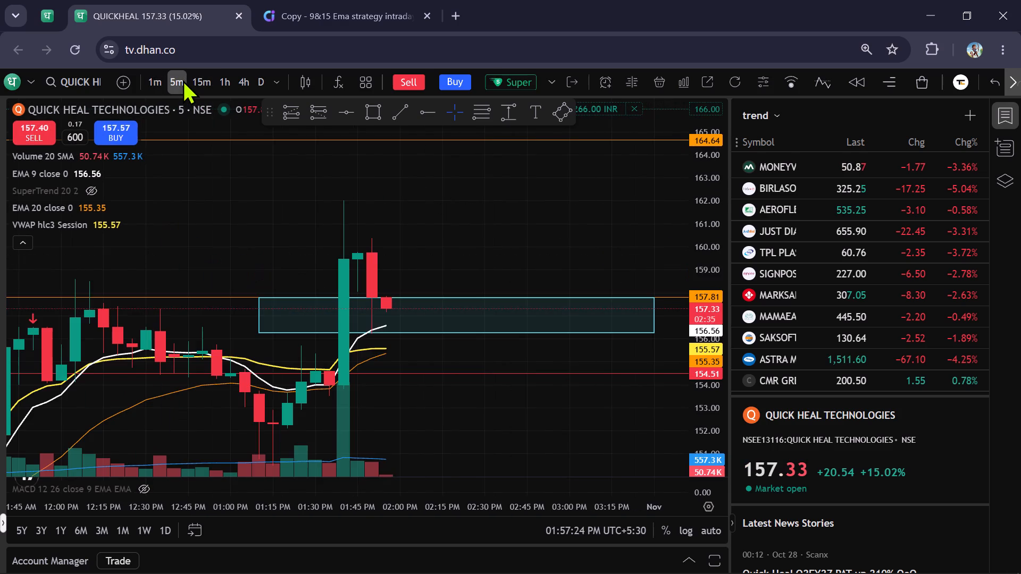
scroll(705, 271, down, 6)
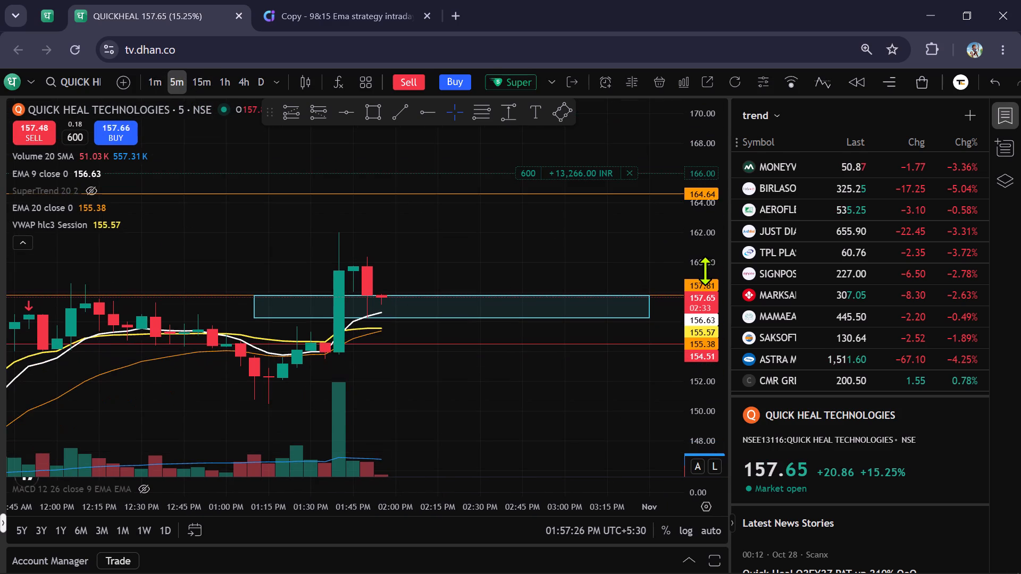
scroll(627, 270, up, 2)
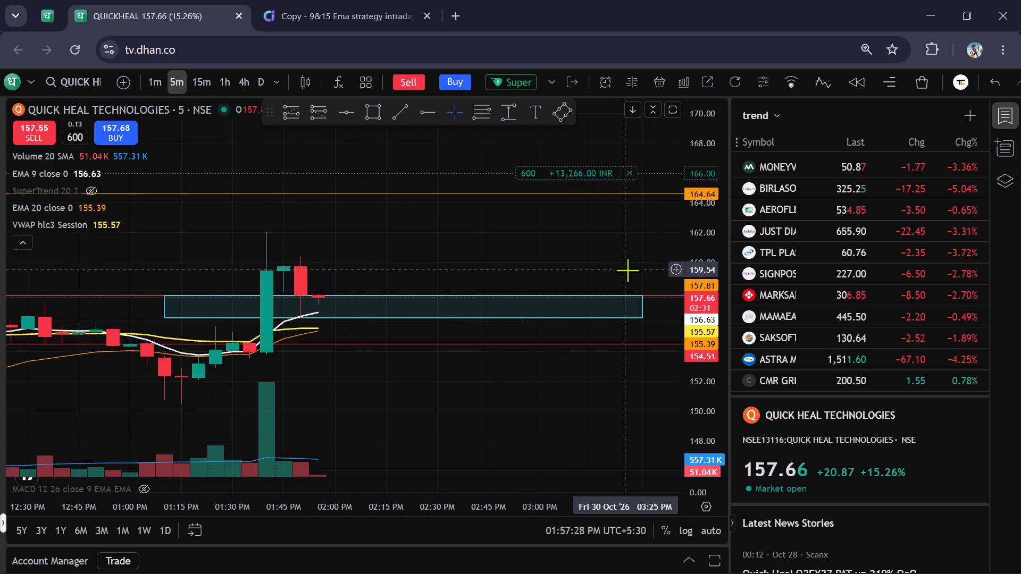
Duplicate the Quick Heal chart tab and switch to the copy.
click(190, 13)
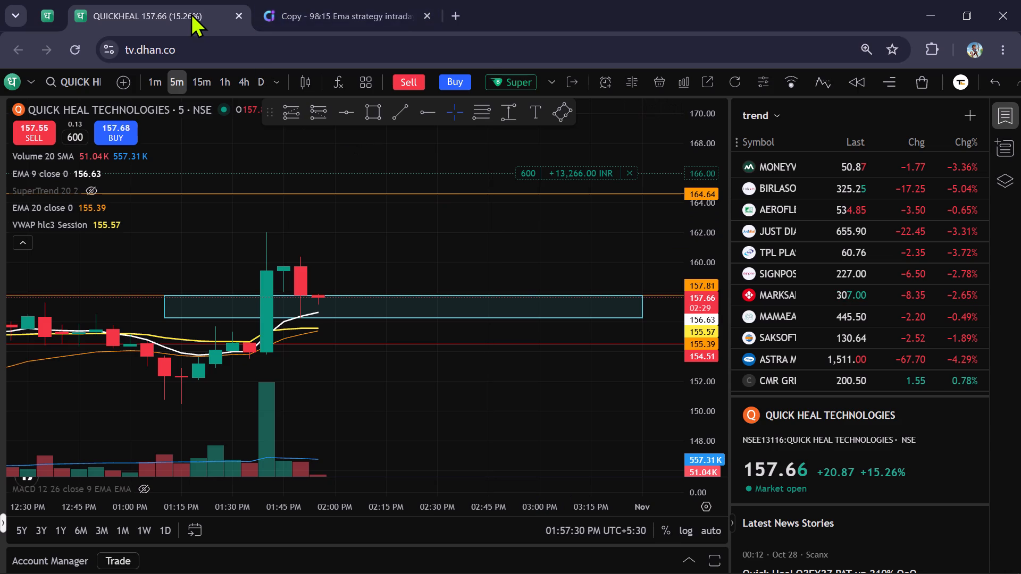
right_click(190, 13)
click(244, 151)
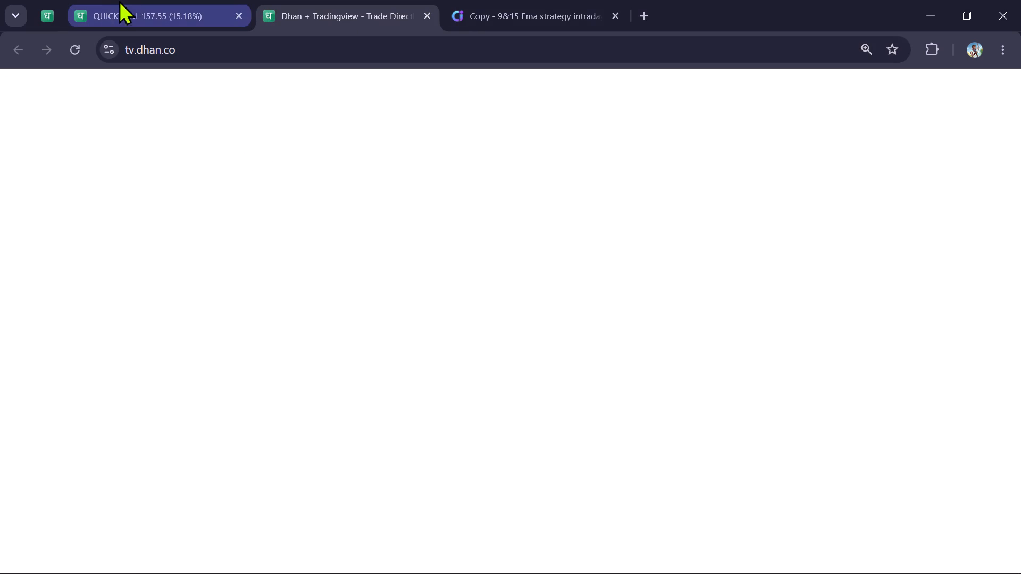
click(139, 7)
click(299, 3)
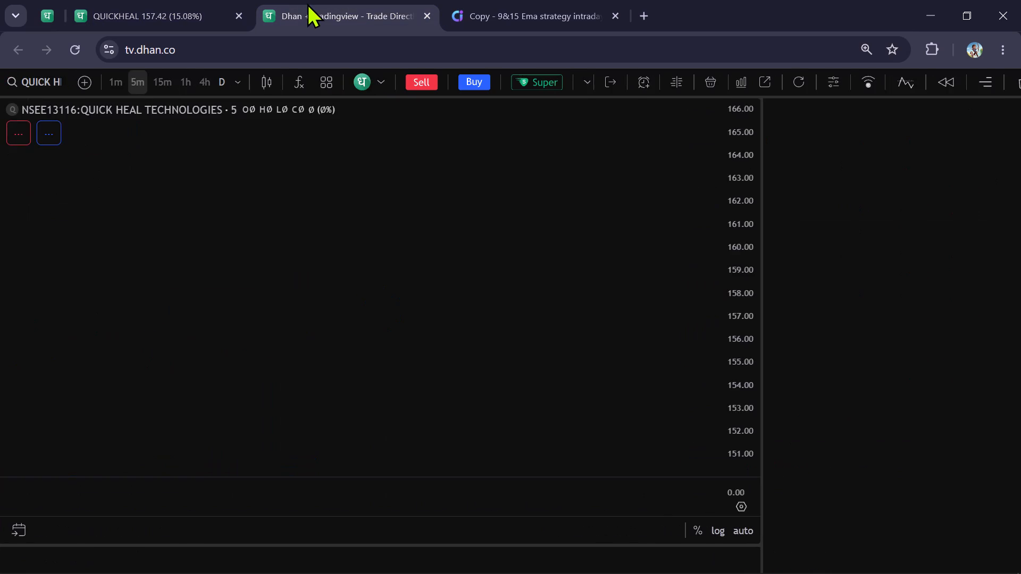
Load the KPR Mill chart from the trend watchlist in the duplicated tab.
scroll(863, 254, down, 2)
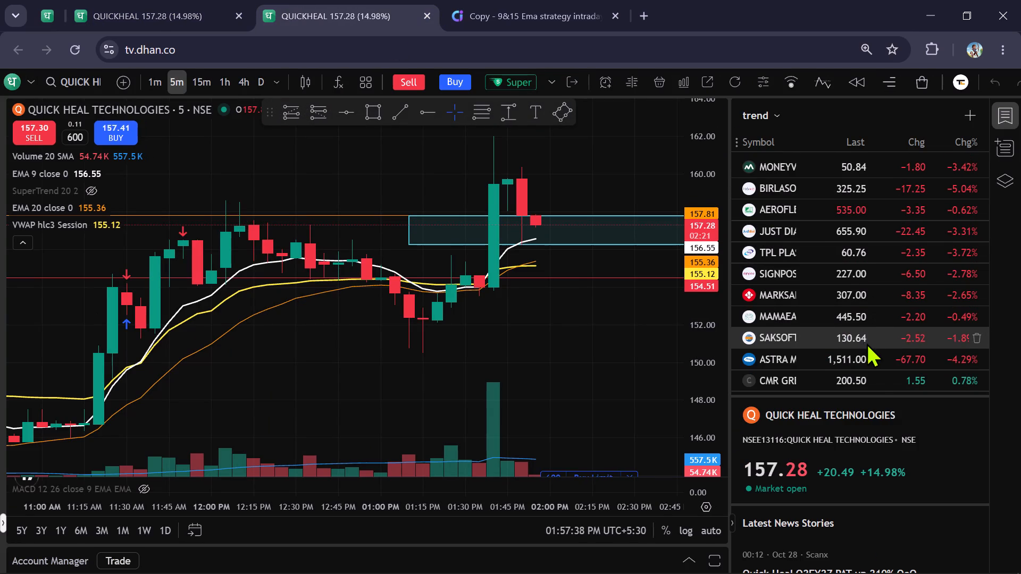
scroll(874, 363, down, 4)
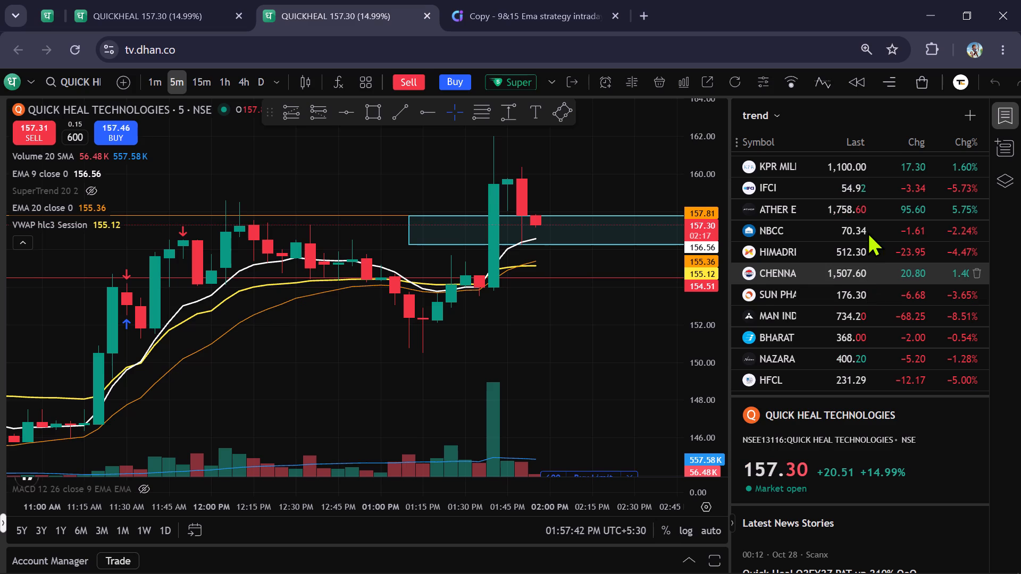
scroll(865, 219, down, 6)
click(874, 166)
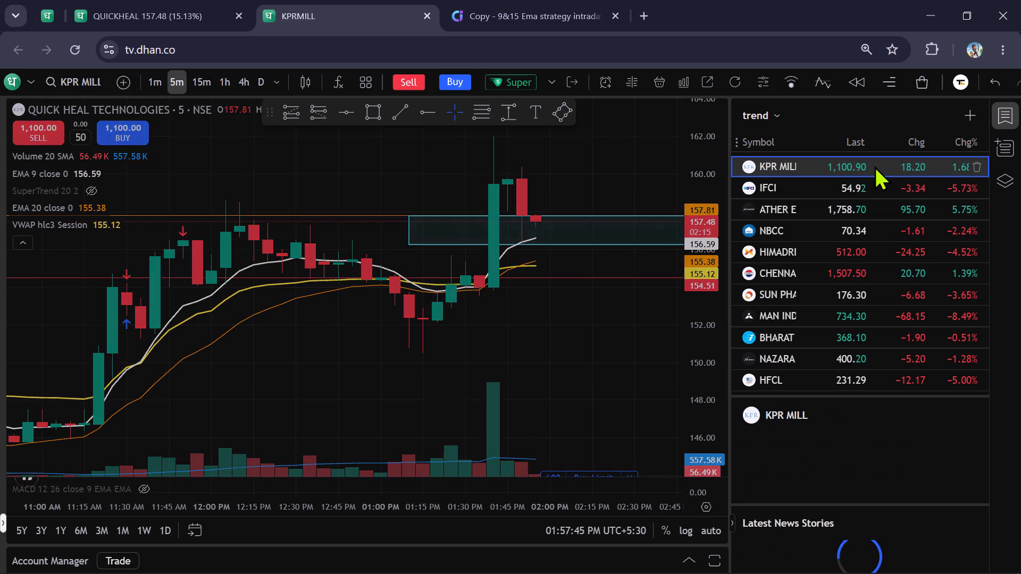
Create a price alert on Quick Heal Technologies for the price crossing 158.30.
click(181, 10)
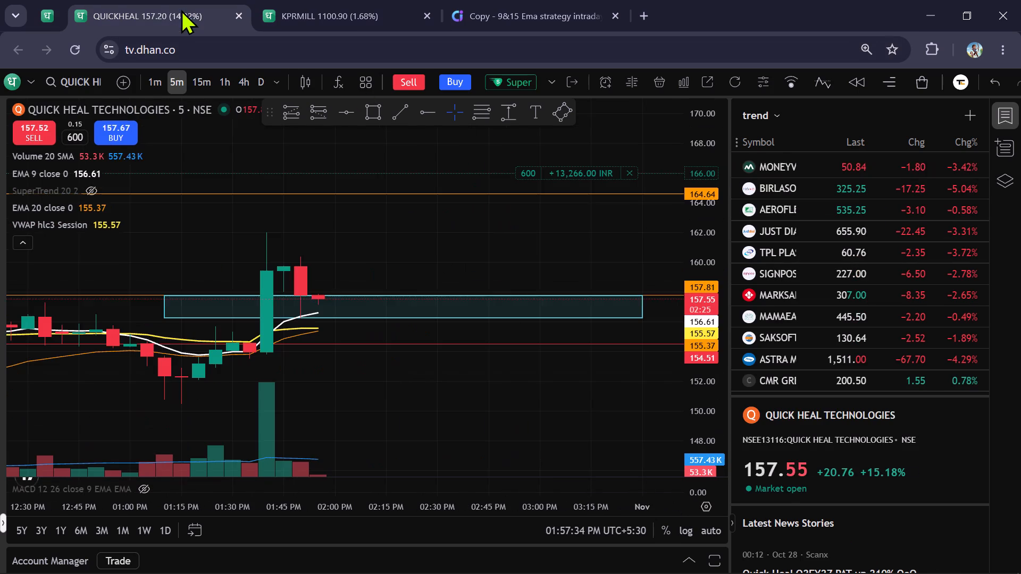
scroll(439, 252, up, 1)
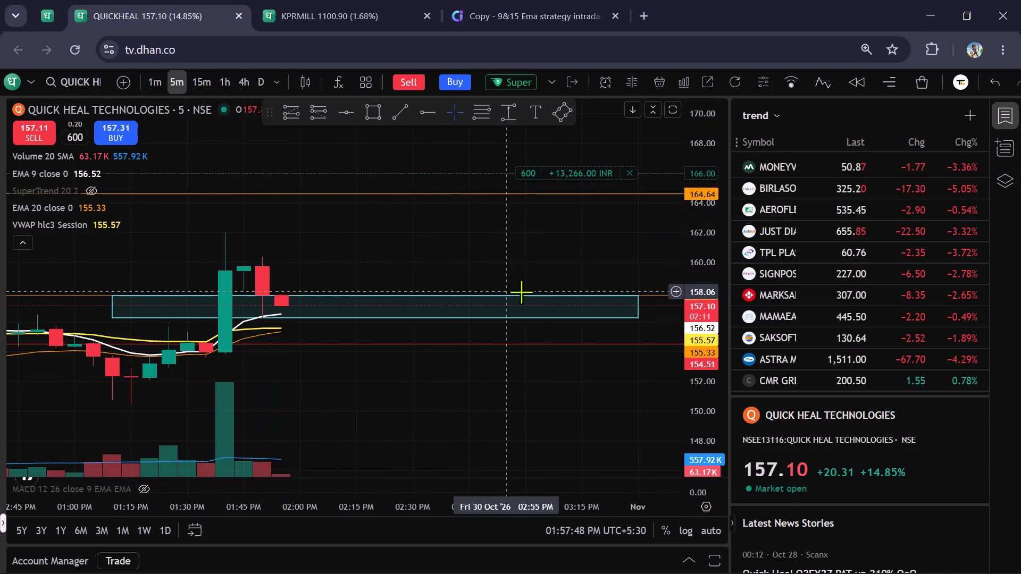
click(677, 289)
click(613, 436)
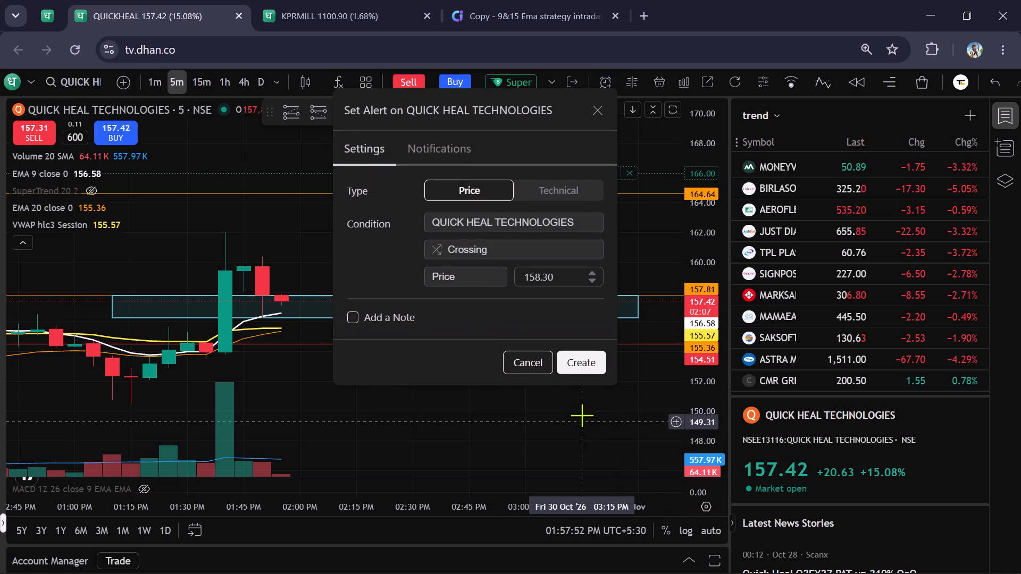
click(573, 368)
Rerun the 9&15 EMA intraday screener on Chartink and review the refreshed stock list.
click(310, 0)
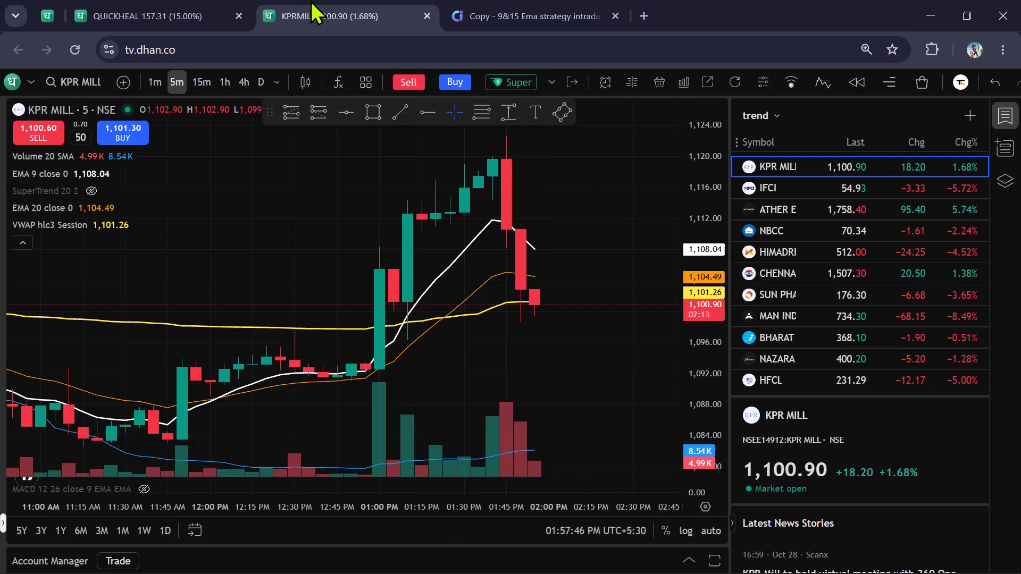
click(493, 0)
scroll(0, 126, up, 1)
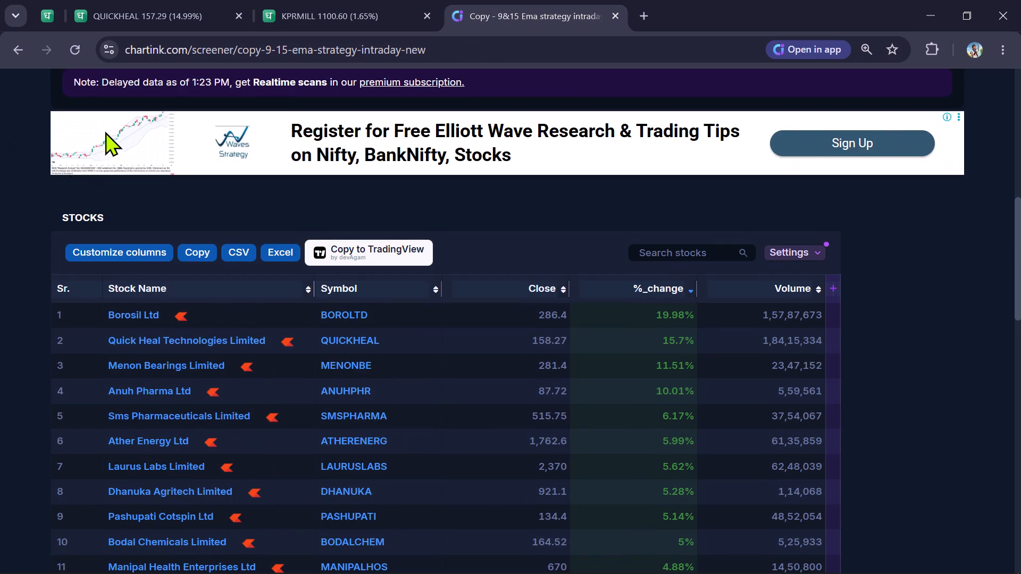
scroll(103, 130, up, 1)
click(83, 180)
scroll(0, 201, down, 1)
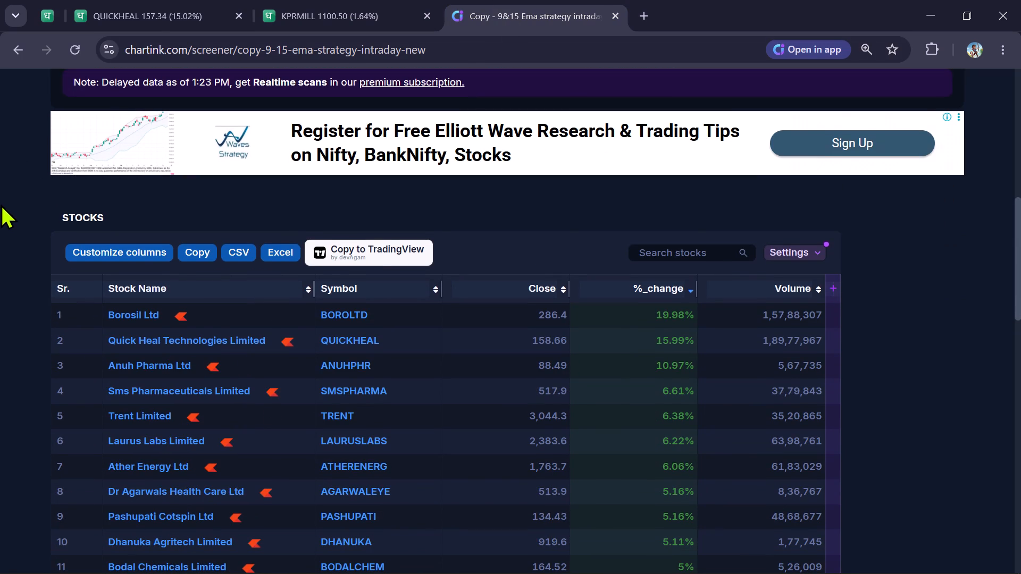
Search for "anuh" and load the NSE Anuh Pharma chart in place of KPR Mill.
click(331, 6)
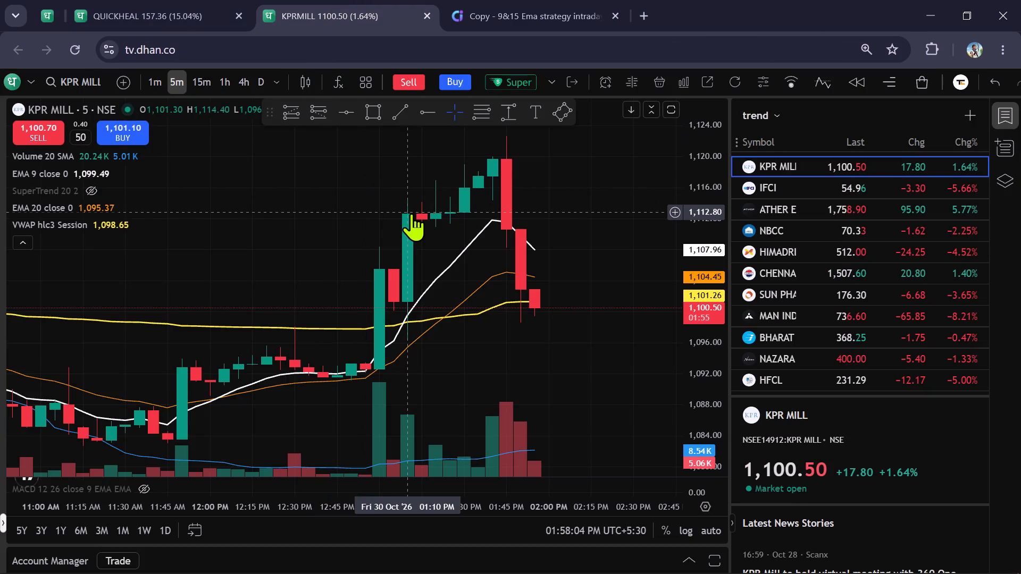
text(anuh)
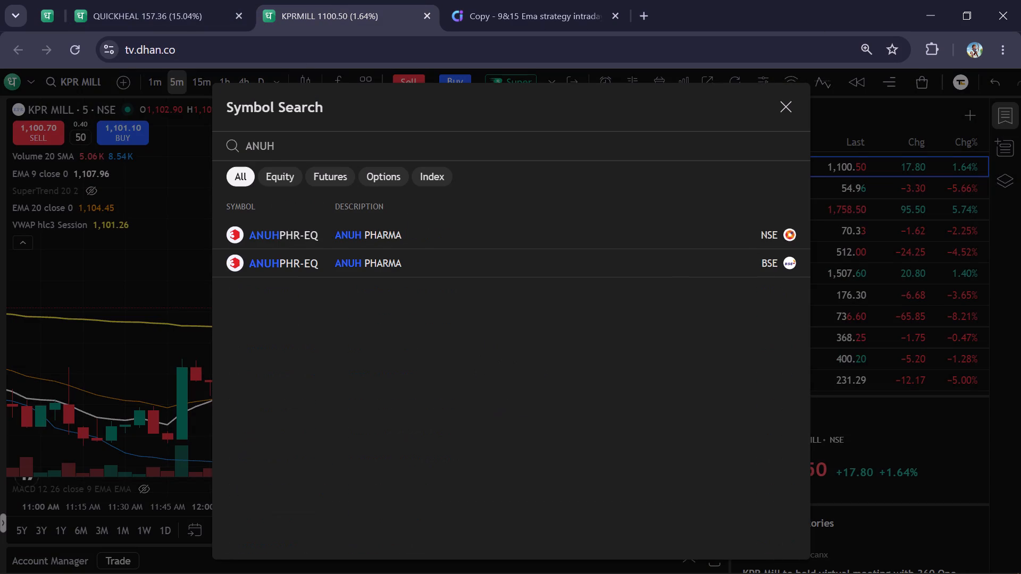
key(Down)
key(Return)
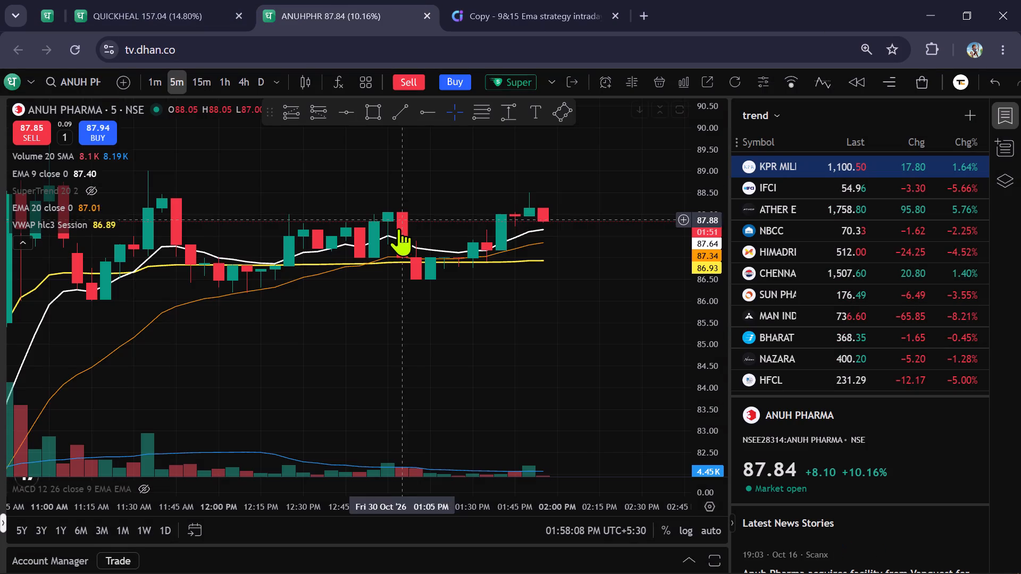
scroll(400, 234, down, 5)
Check the Quick Heal and Anuh Pharma charts and review the first page of the Chartink screener's stock list.
click(175, 2)
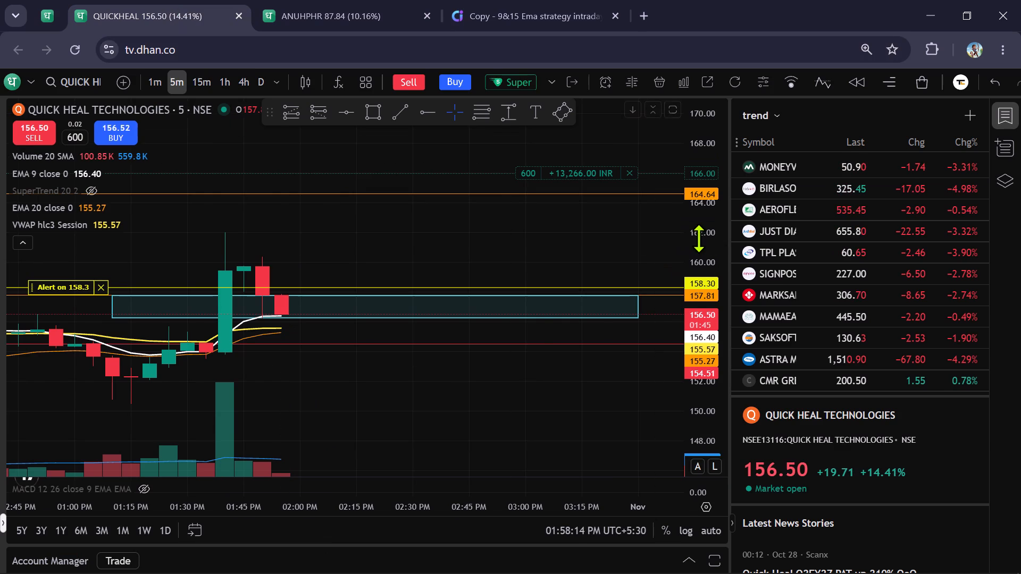
scroll(699, 238, down, 4)
scroll(697, 237, up, 2)
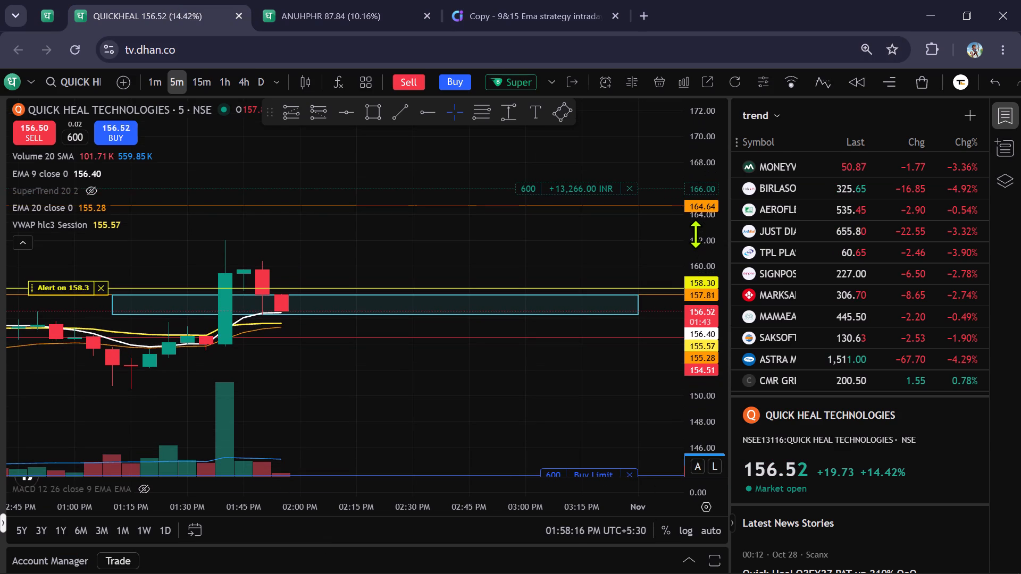
click(540, 26)
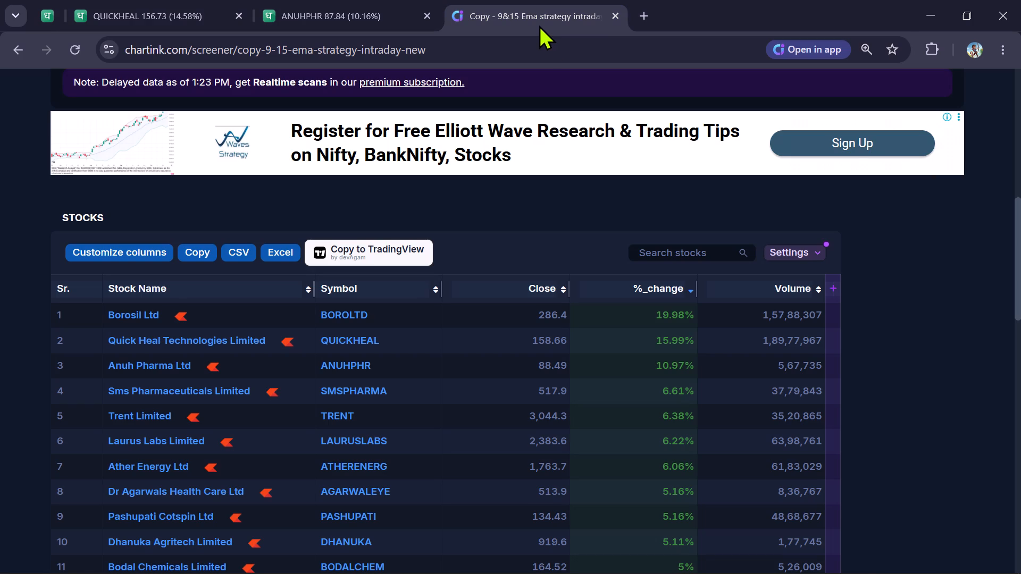
scroll(539, 143, down, 1)
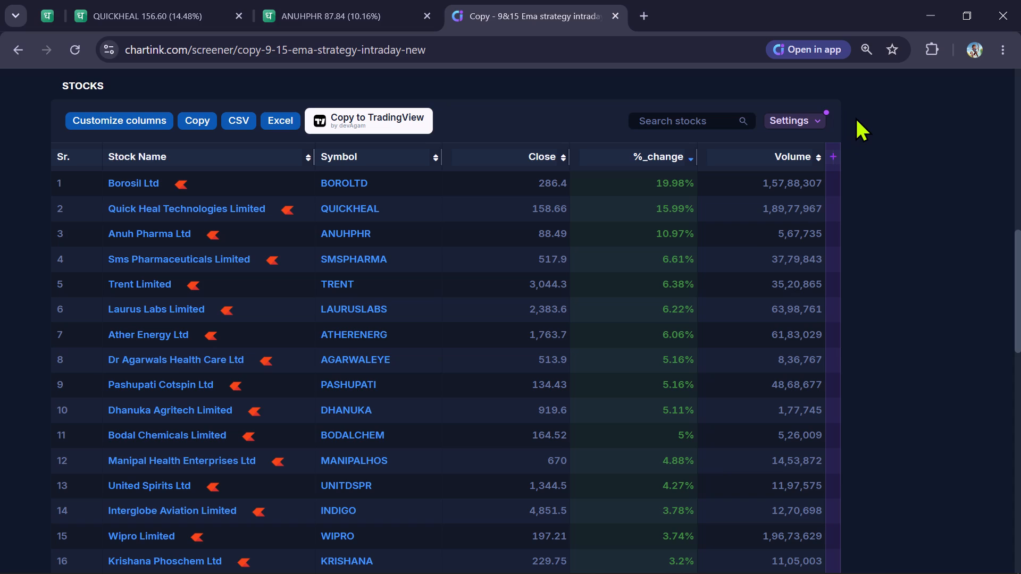
scroll(855, 117, down, 1)
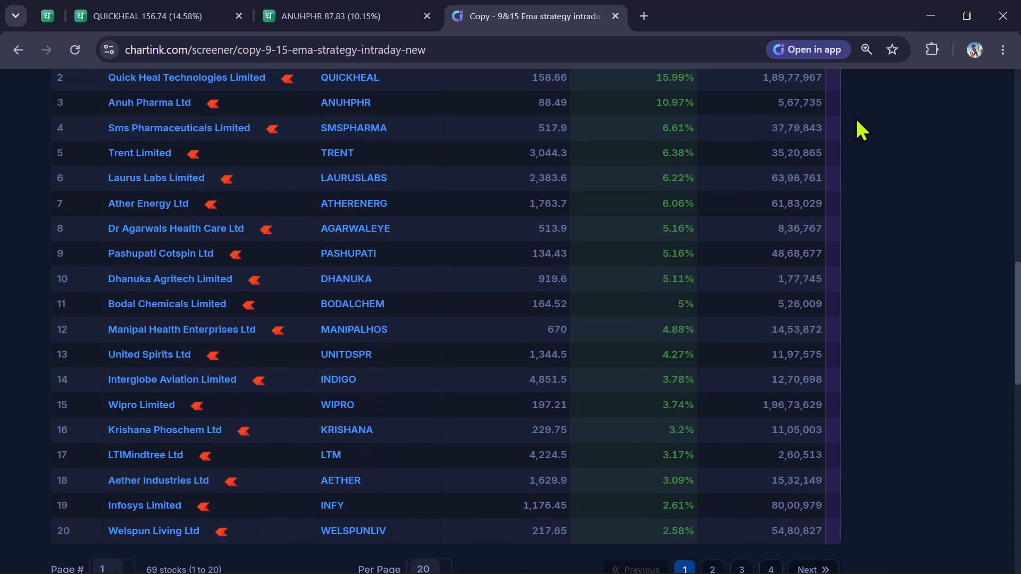
scroll(855, 117, down, 1)
scroll(855, 117, up, 1)
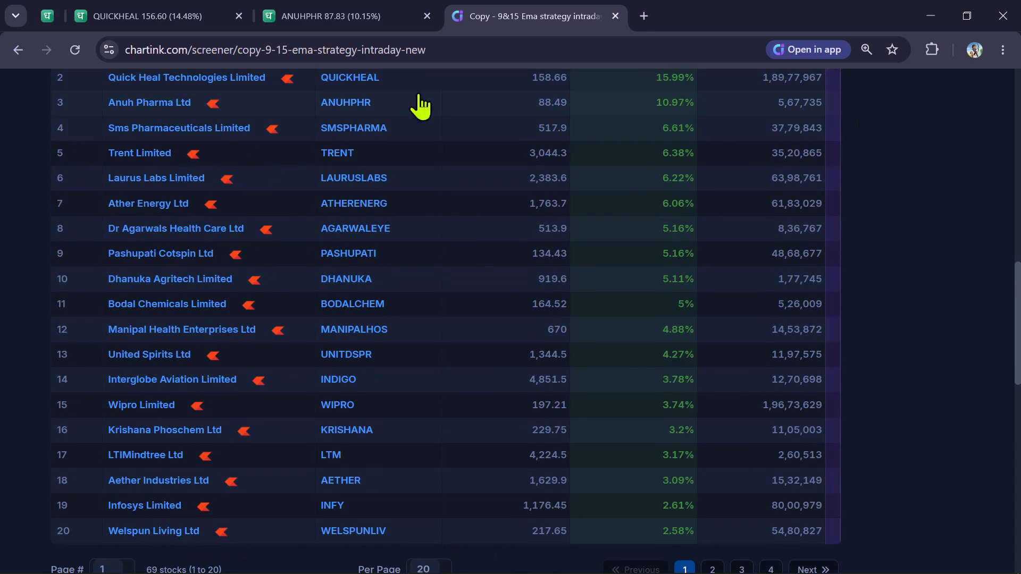
click(211, 18)
click(321, 22)
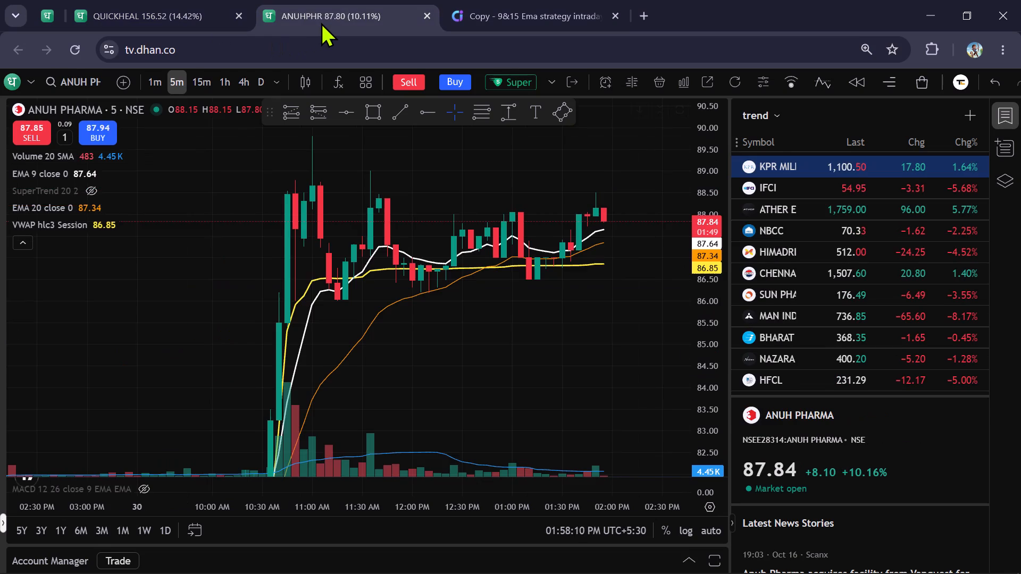
click(189, 14)
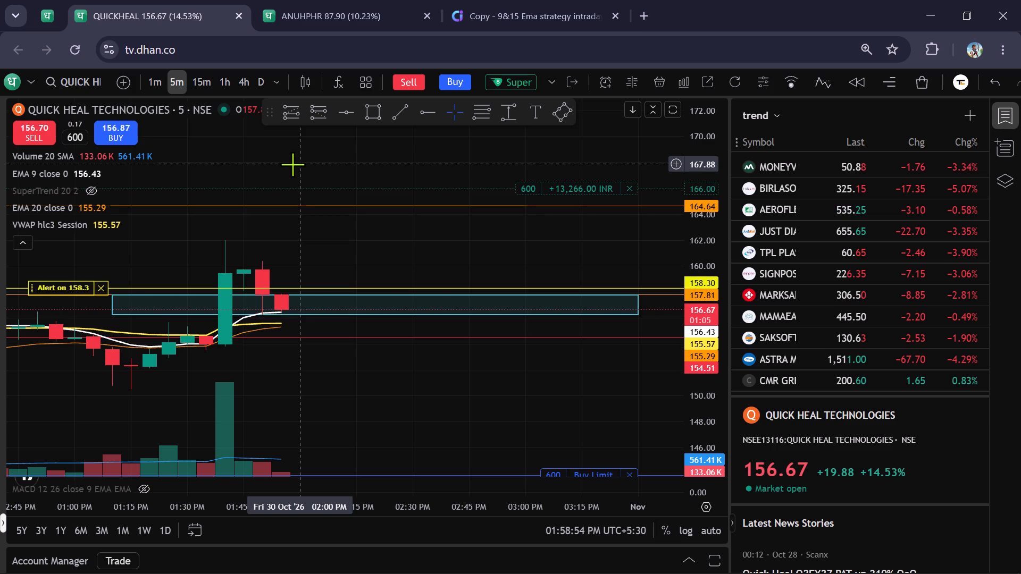
Switch the watchlist beside the Quick Heal chart from trend to T RESULT.
scroll(794, 288, down, 3)
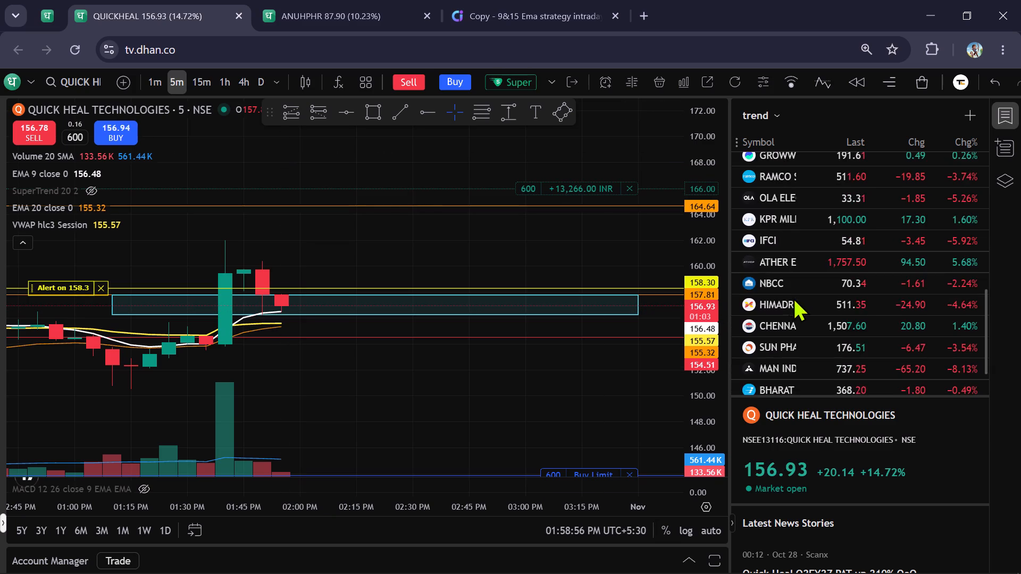
scroll(794, 297, up, 5)
click(772, 117)
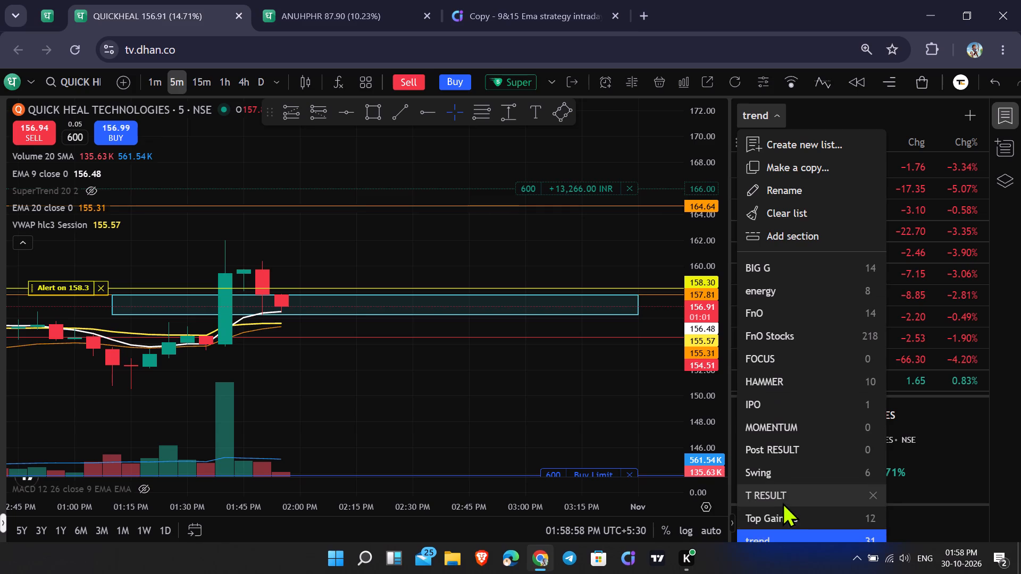
click(784, 495)
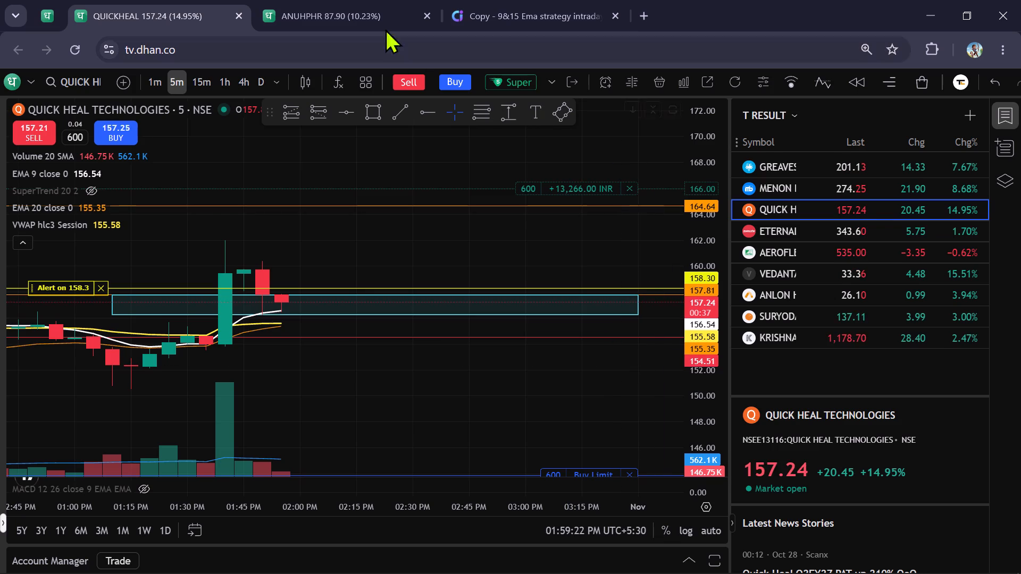
Duplicate the Anuh Pharma chart tab.
click(371, 12)
right_click(370, 12)
click(407, 156)
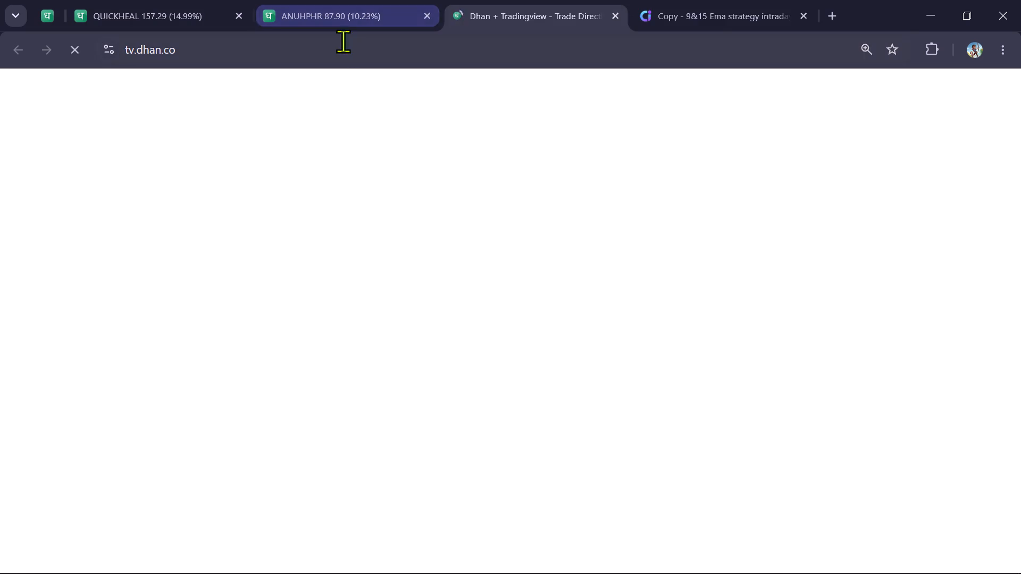
In the original Anuh Pharma tab, search for "abc cap" and load the Aditya Birla Capital chart.
click(327, 18)
drag(424, 166, 405, 210)
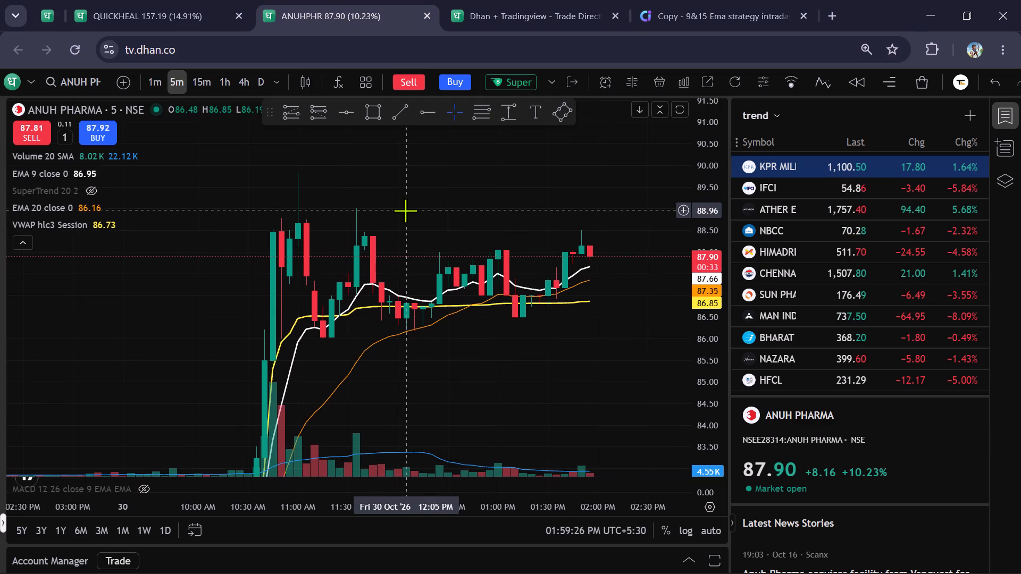
text(abc)
click(174, 16)
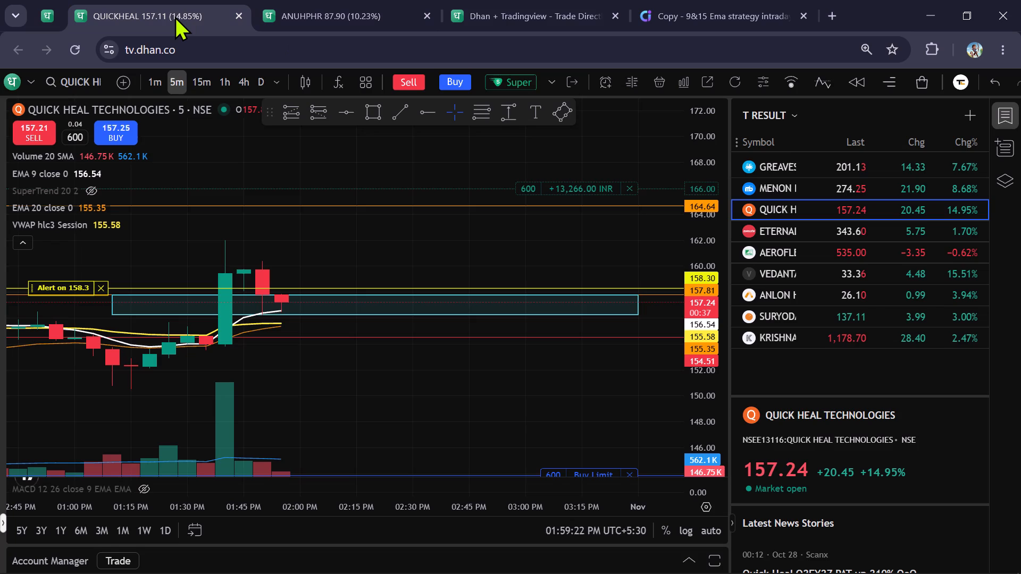
click(296, 11)
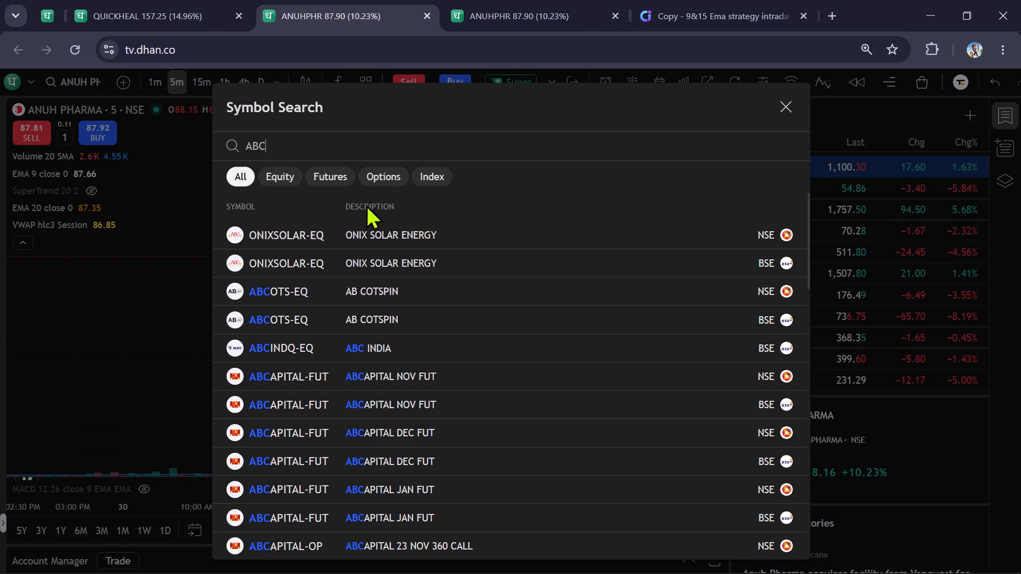
key(space)
text(cap)
key(Down)
key(Return)
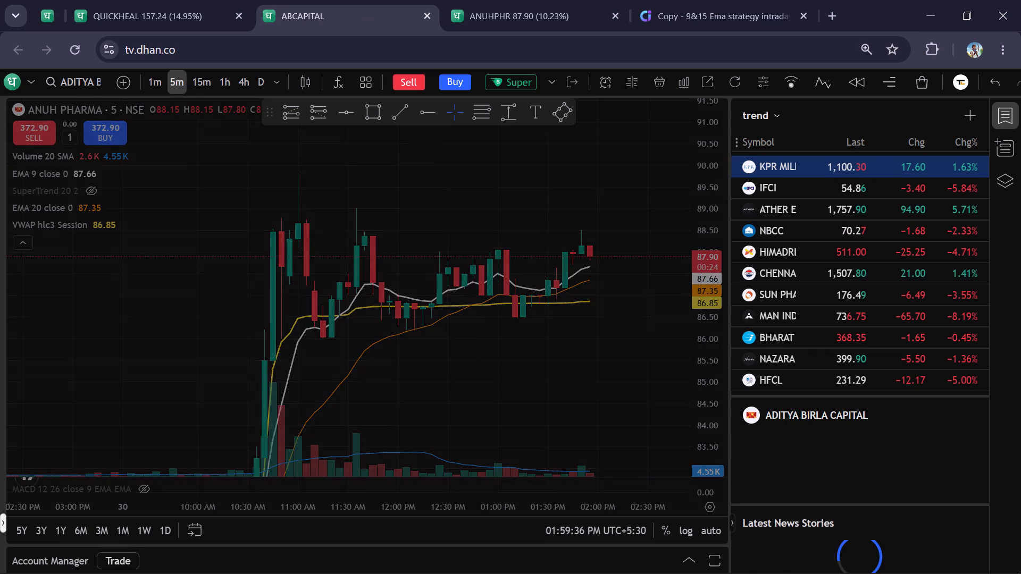
Examine Aditya Birla Capital's price action on the 5-minute and daily timeframes, finishing on the 5-minute chart.
scroll(530, 192, up, 9)
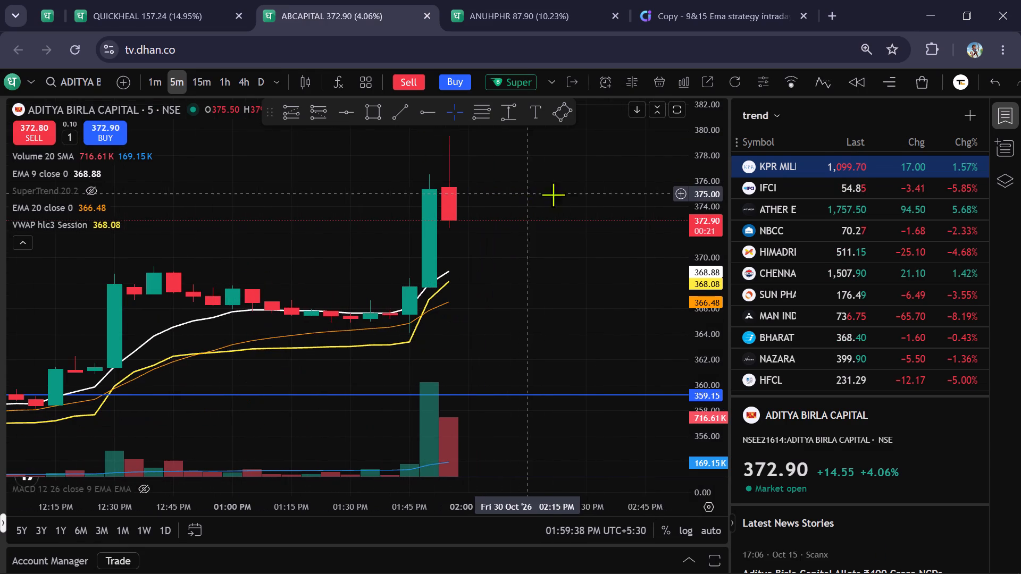
scroll(704, 197, down, 10)
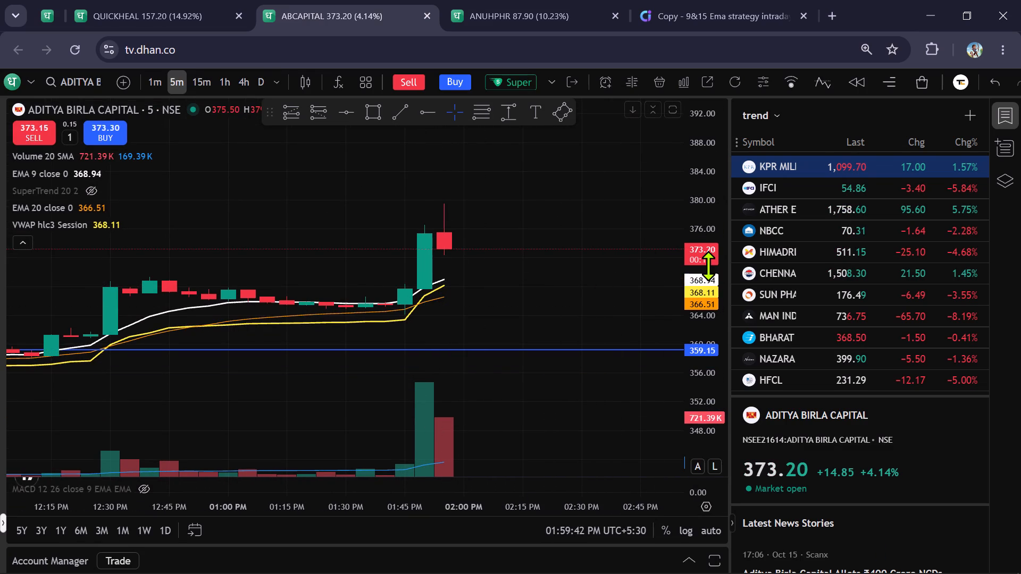
scroll(708, 266, down, 3)
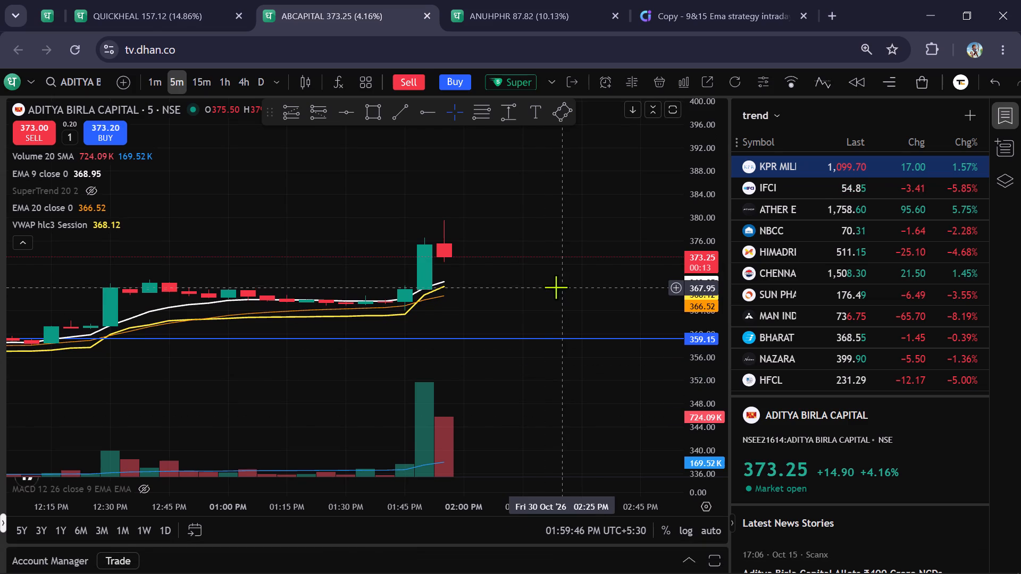
scroll(495, 255, down, 4)
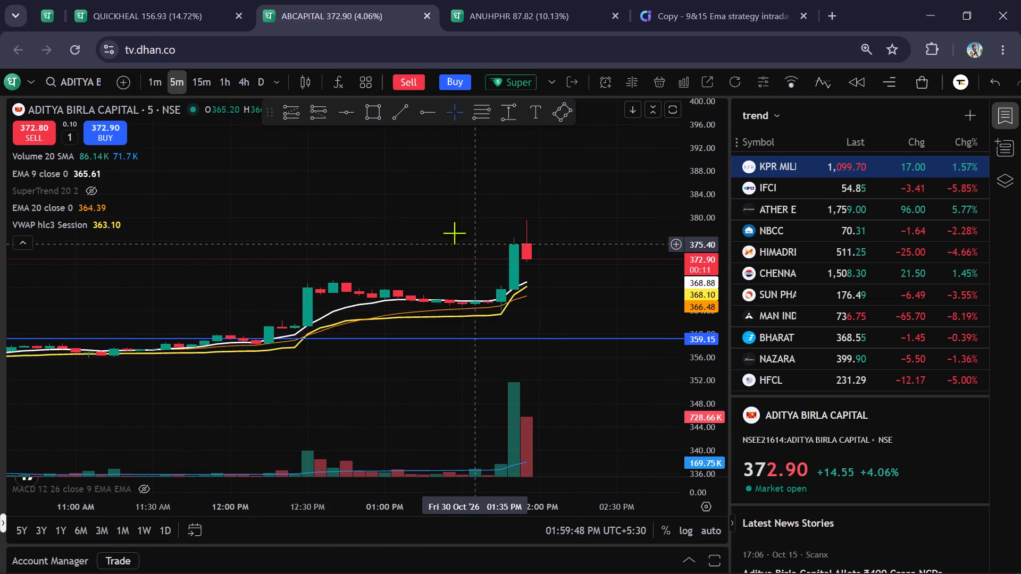
click(257, 78)
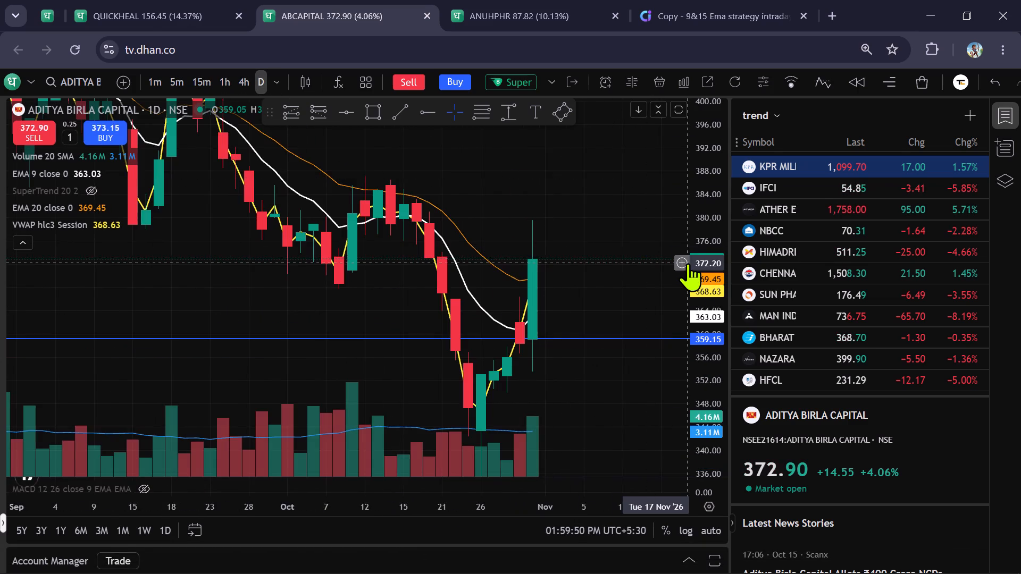
scroll(689, 263, down, 5)
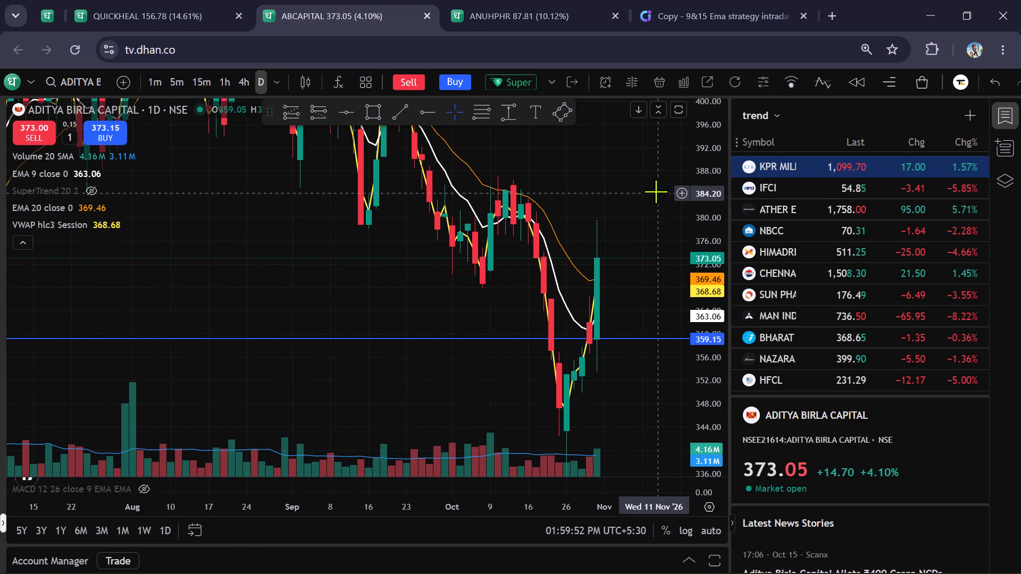
scroll(656, 191, up, 6)
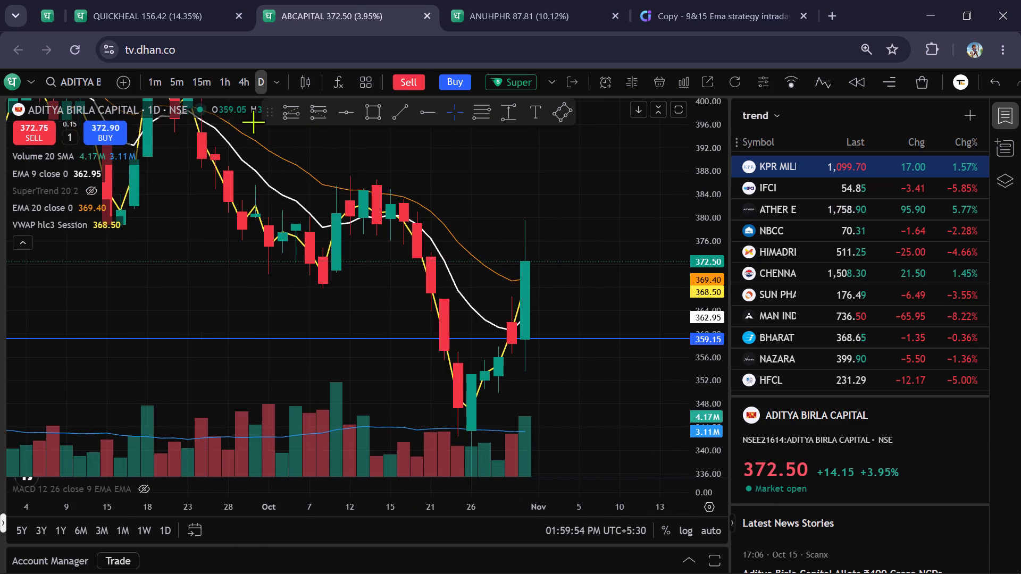
click(176, 82)
scroll(466, 195, up, 5)
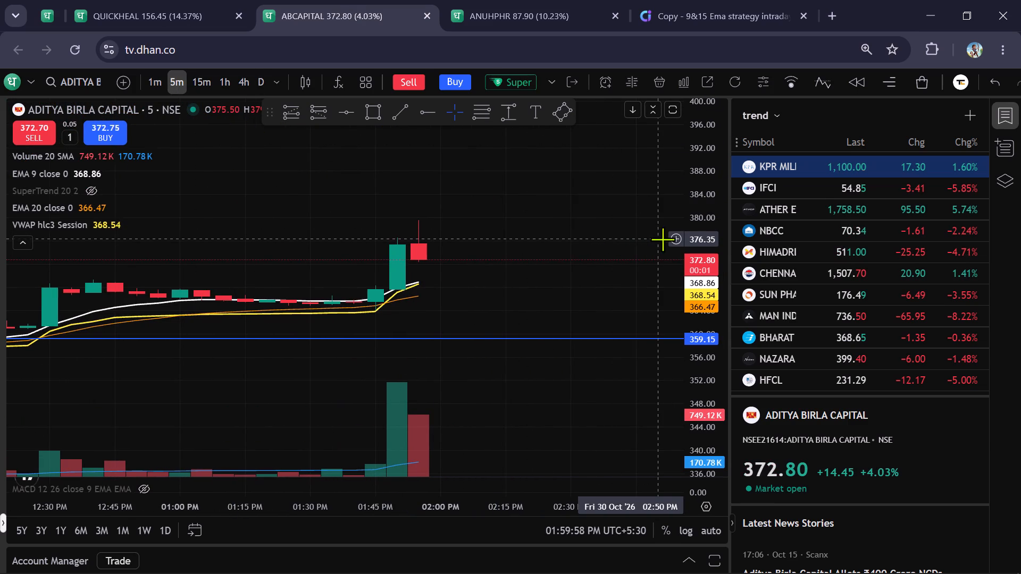
Add a price alert on Aditya Birla Capital at 376.25 from the chart's price scale.
click(671, 240)
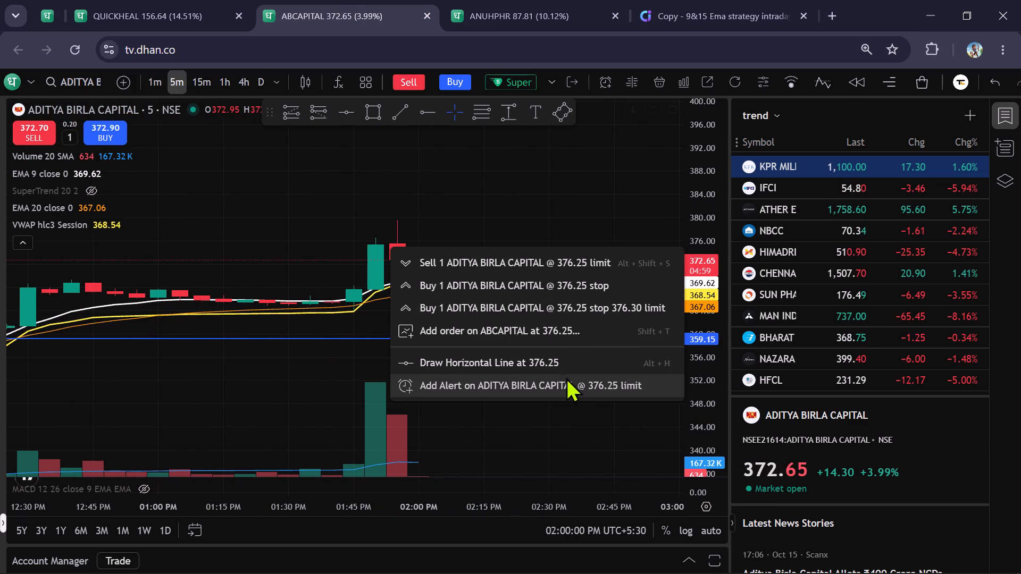
click(564, 384)
click(588, 364)
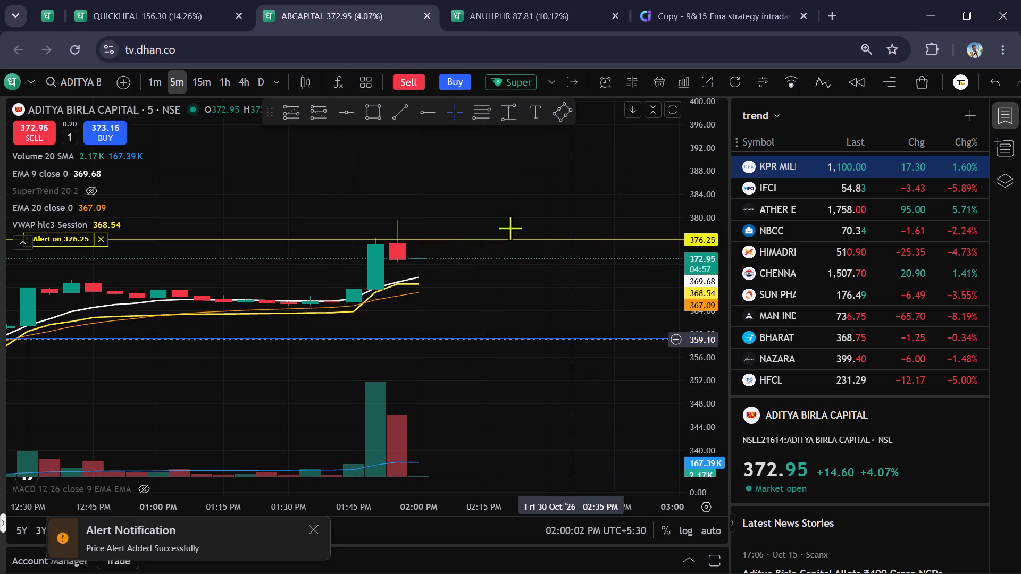
Open an intraday buy Super Order for Aditya Birla Capital, try quantities of 300 and 280, and set it to 250.
click(509, 87)
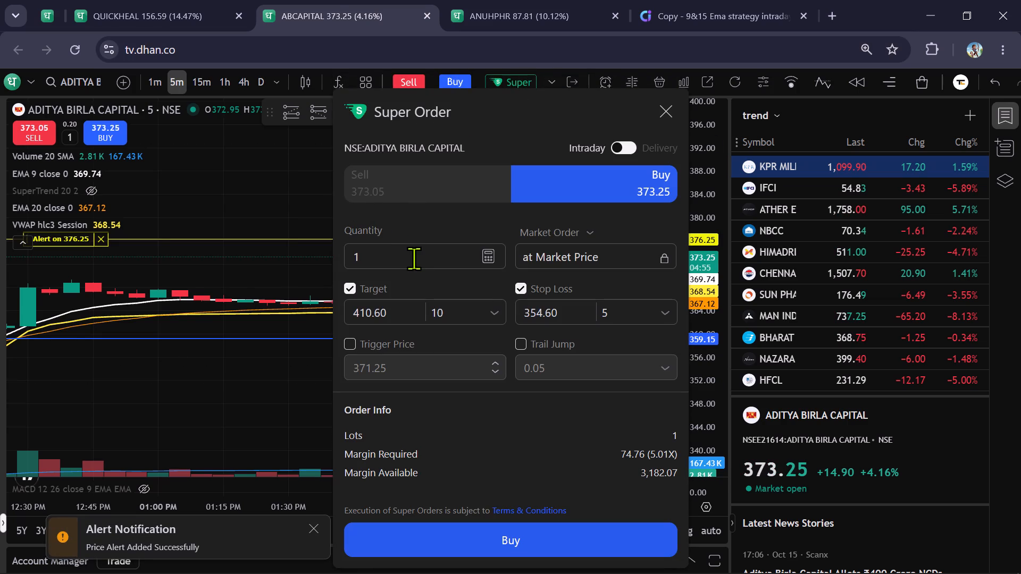
click(414, 258)
key(BackSpace)
text(300)
key(BackSpace)
key(BackSpace)
key(BackSpace)
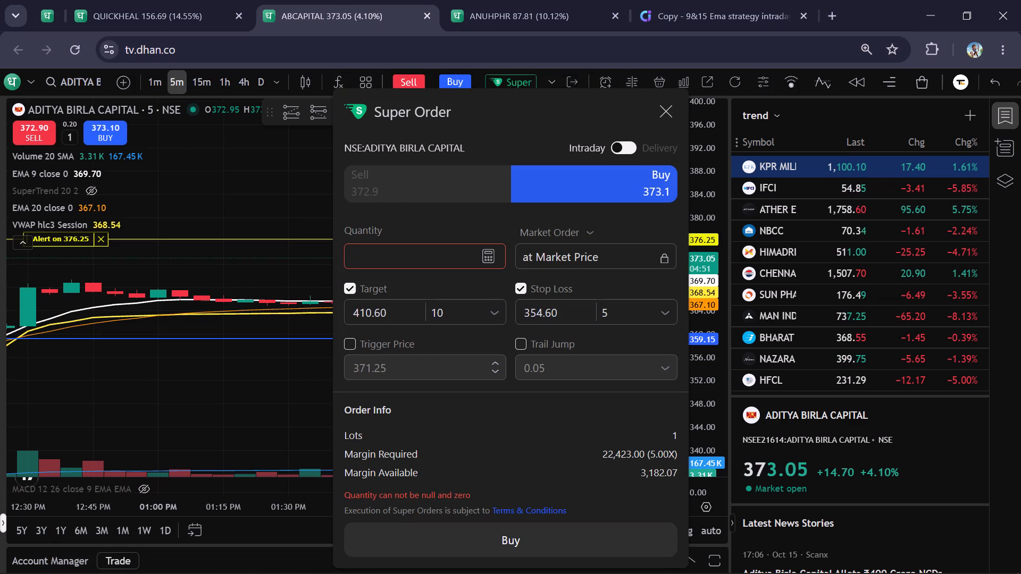
text(280)
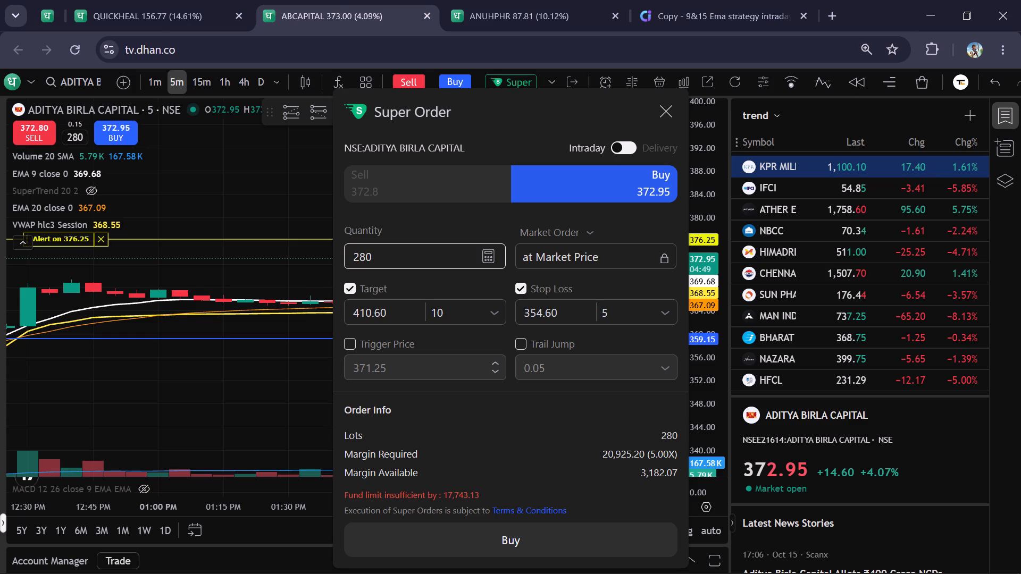
key(BackSpace)
key(BackSpace)
key(BackSpace)
text(250)
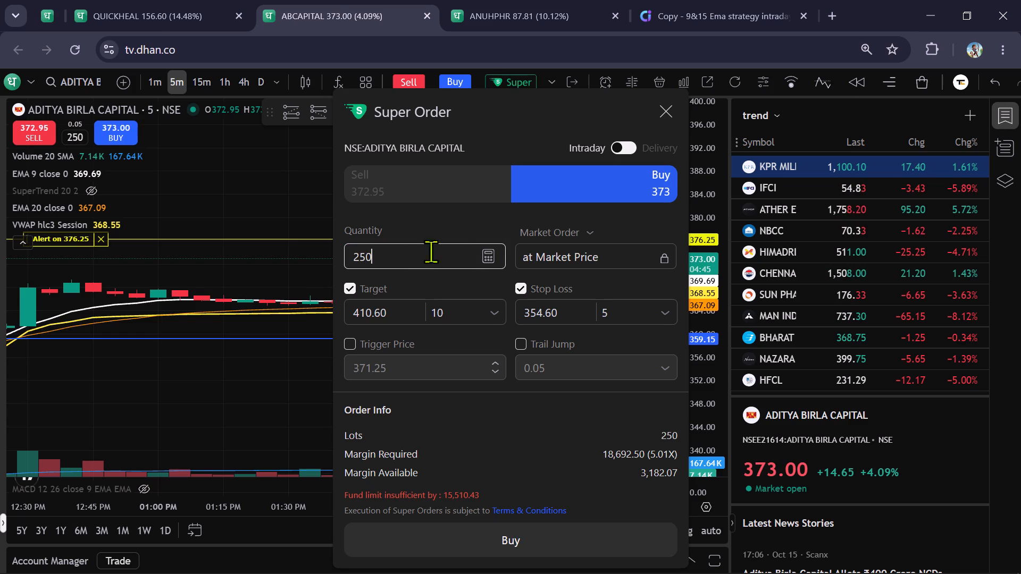
Change the Aditya Birla Capital Super Order from market to limit and set its limit price to 350.
click(566, 233)
click(557, 279)
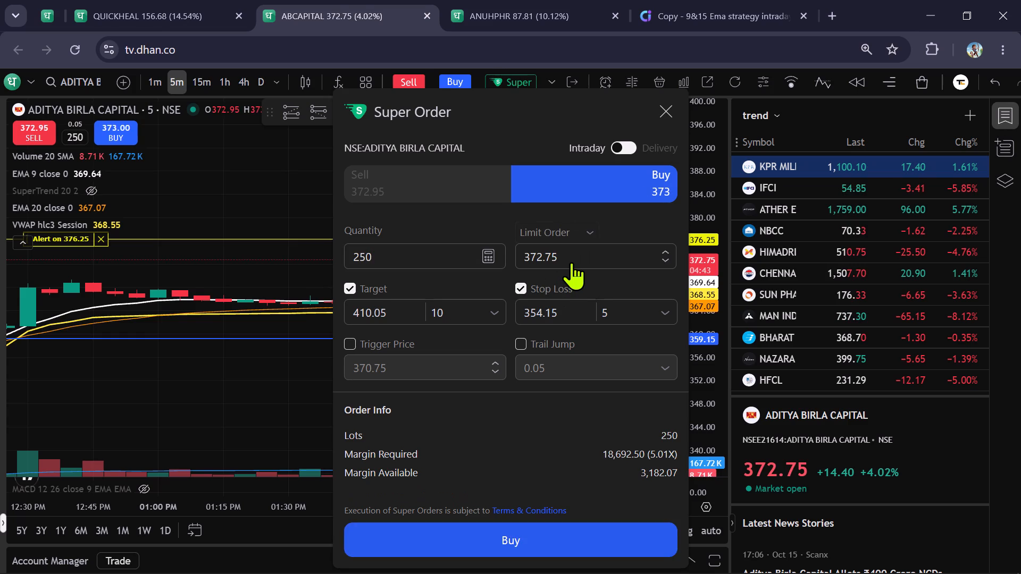
click(574, 260)
key(BackSpace)
key(BackSpace)
key(BackSpace)
key(BackSpace)
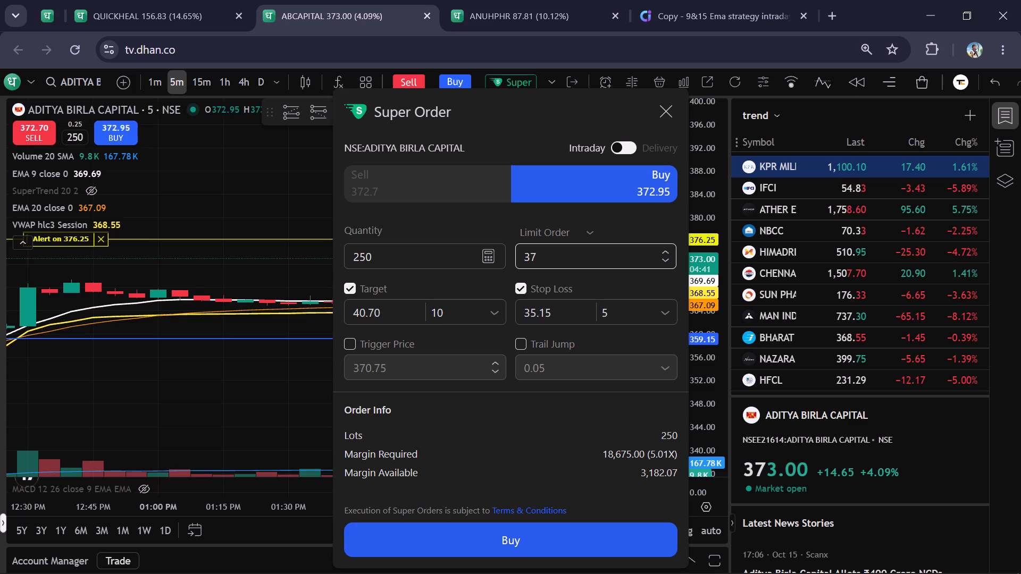
key(BackSpace)
text(50)
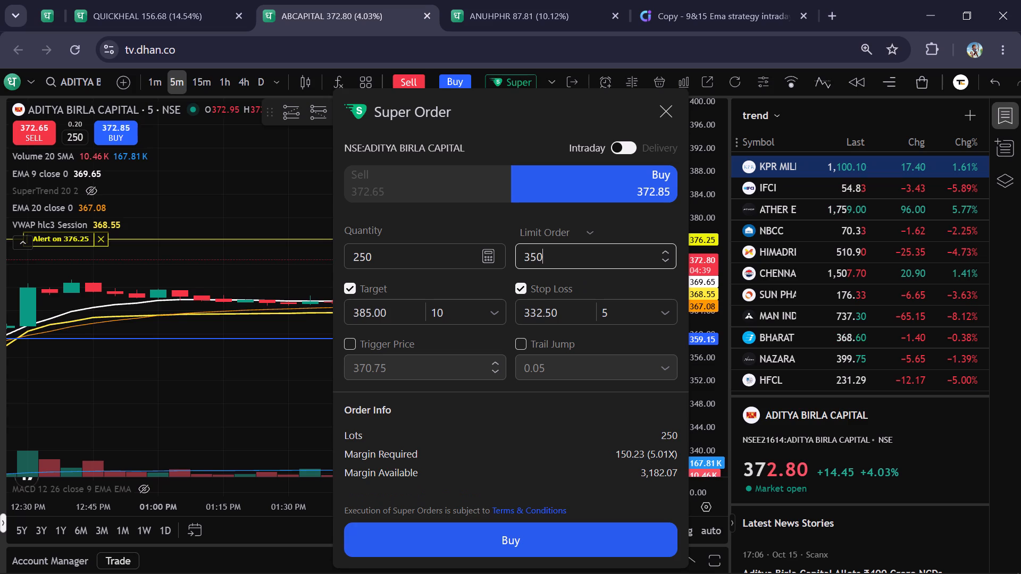
Set the Aditya Birla Capital order's target price to 390 and move the order form clear of the latest candles.
click(414, 311)
key(BackSpace)
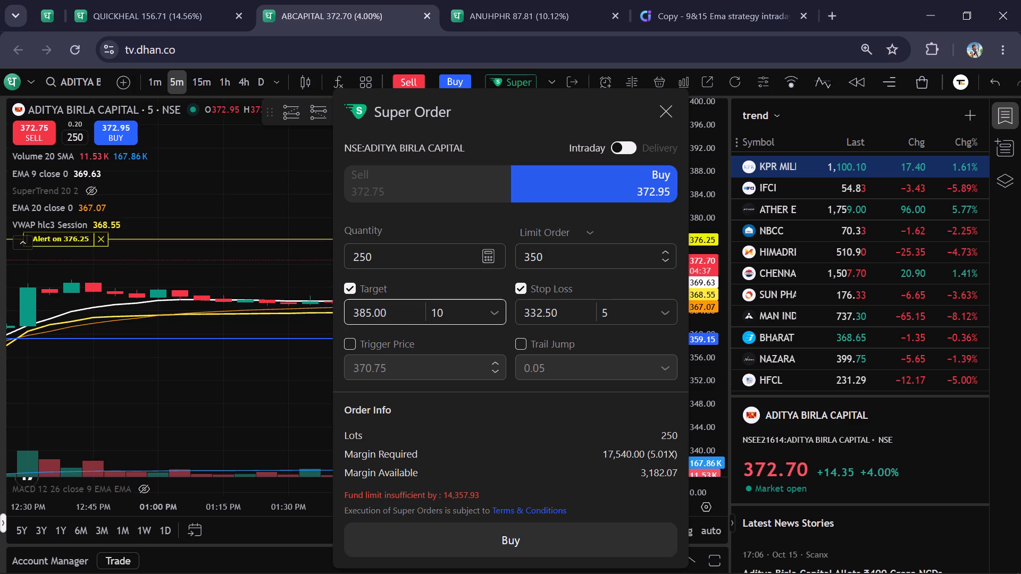
key(BackSpace)
key(BackSpace)
key(BackSpace)
key(BackSpace)
text(90)
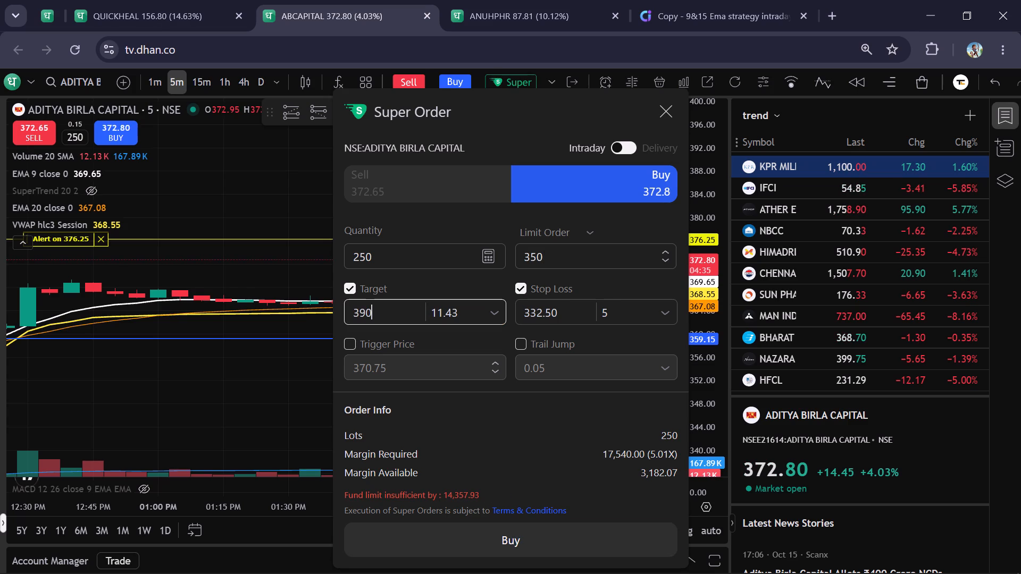
drag(520, 124, 135, 156)
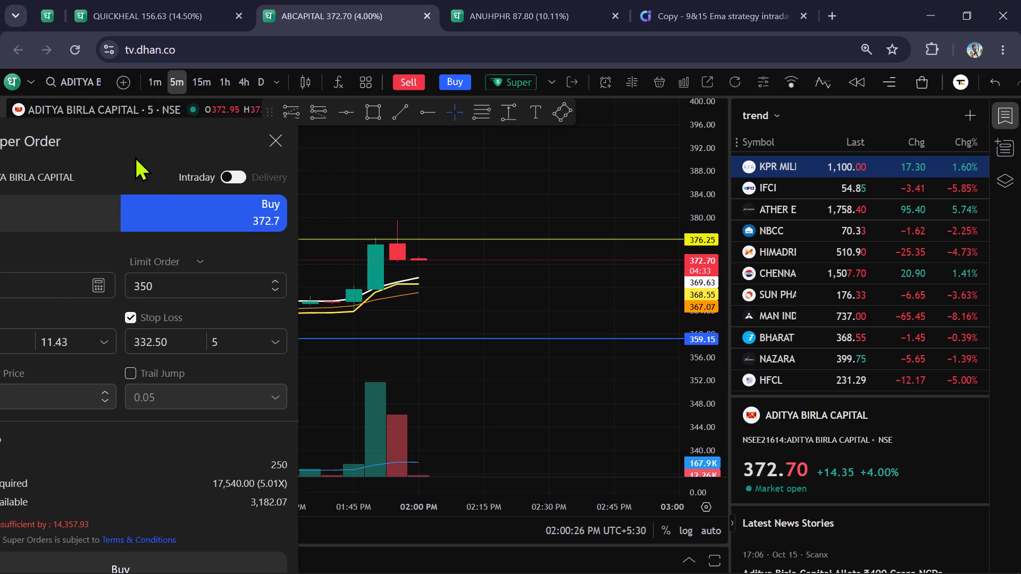
drag(135, 156, 175, 178)
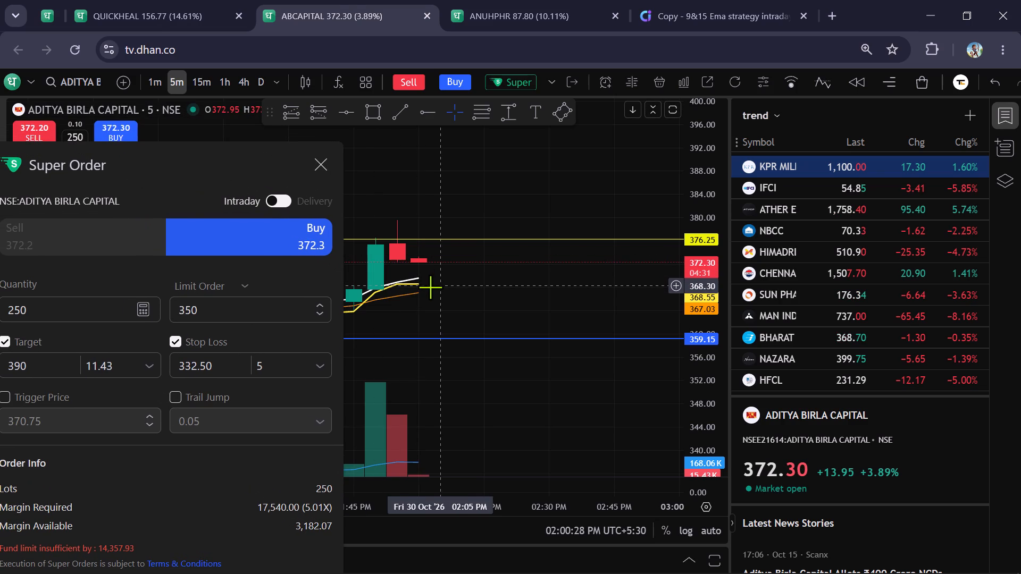
scroll(488, 200, down, 1)
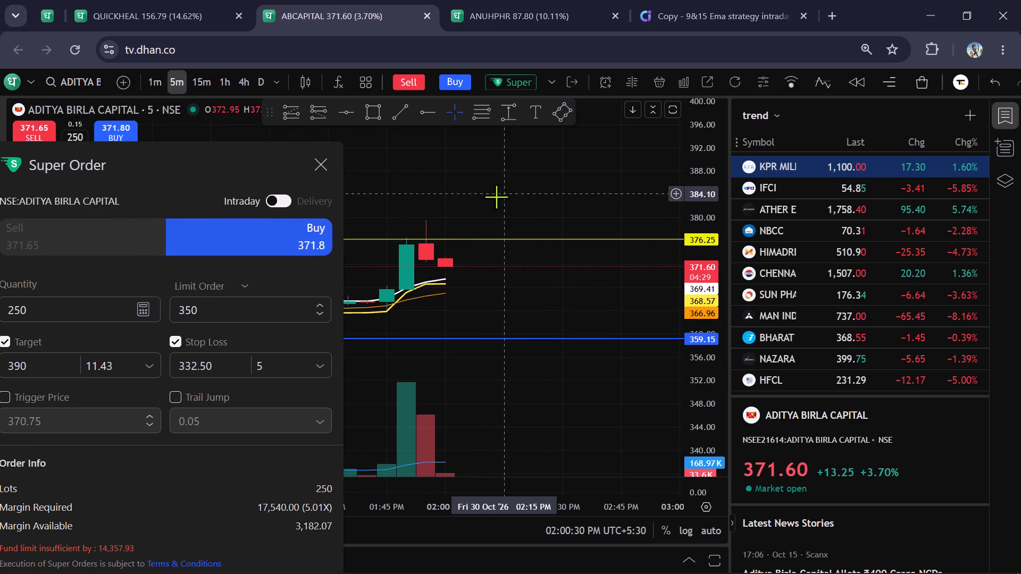
Check the Quick Heal, Aditya Birla Capital and Anuh Pharma charts and the 9&15 EMA intraday strategy page.
click(131, 4)
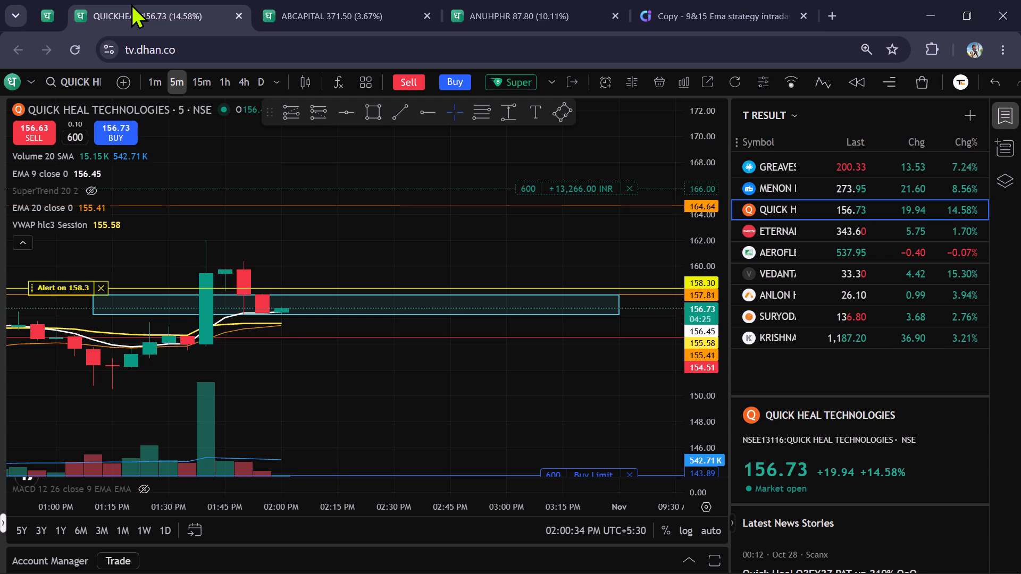
click(326, 0)
click(515, 9)
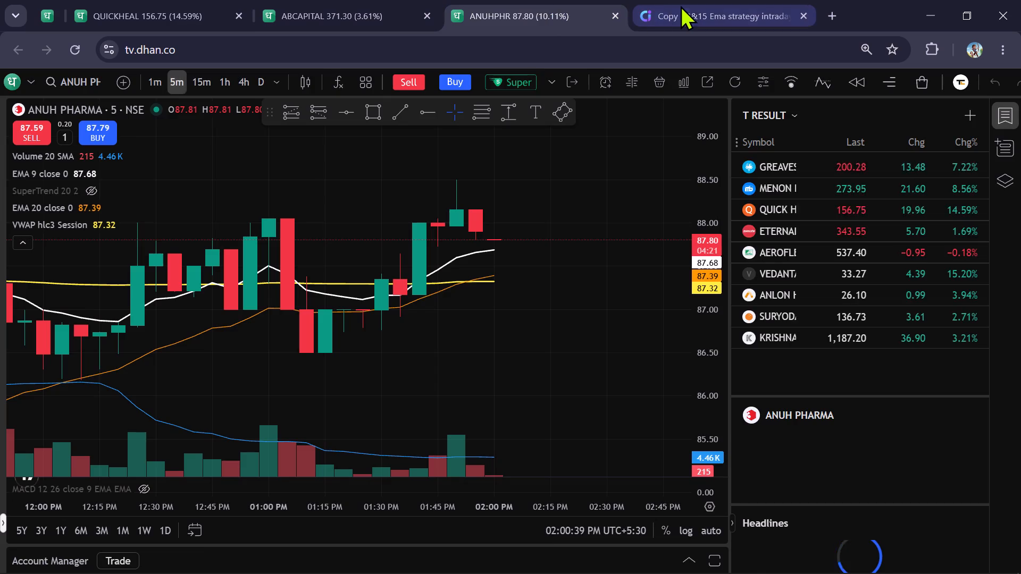
click(683, 5)
click(325, 9)
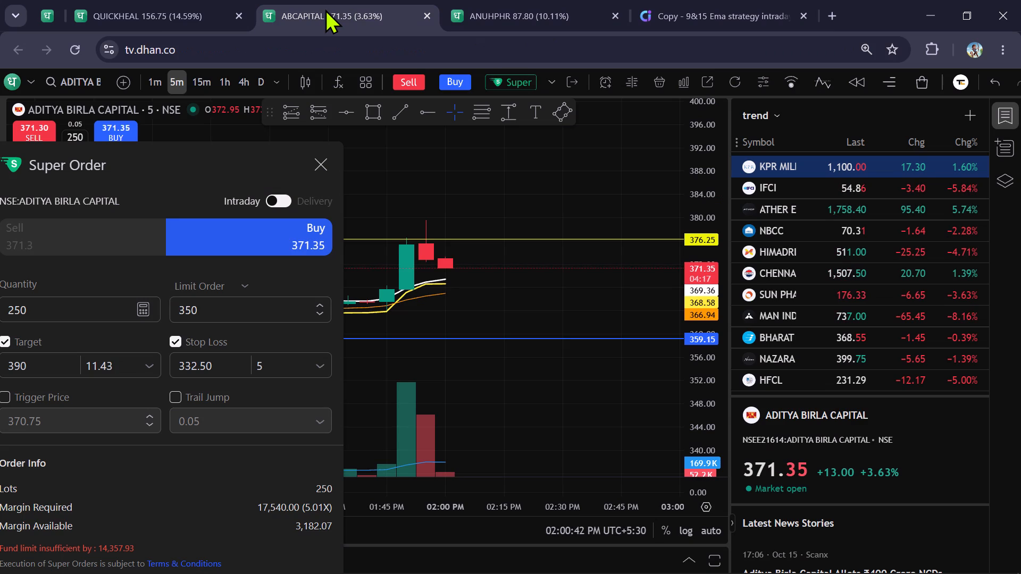
In the Anuh Pharma tab, search for "dhanuka" and load the NSE chart of Dhanuka Agritech.
click(528, 0)
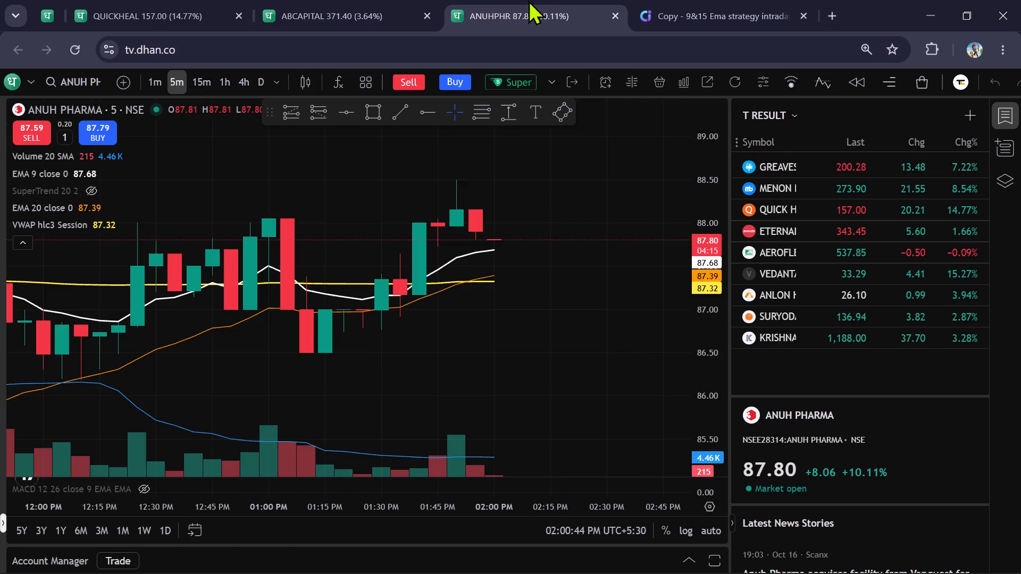
drag(549, 199, 580, 311)
text(dhanuka)
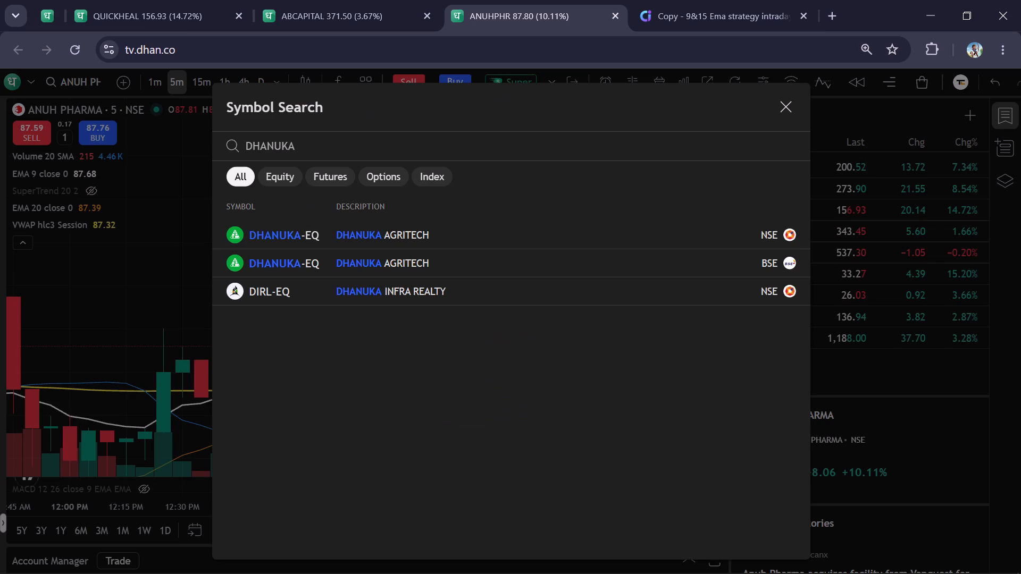
key(Down)
key(Return)
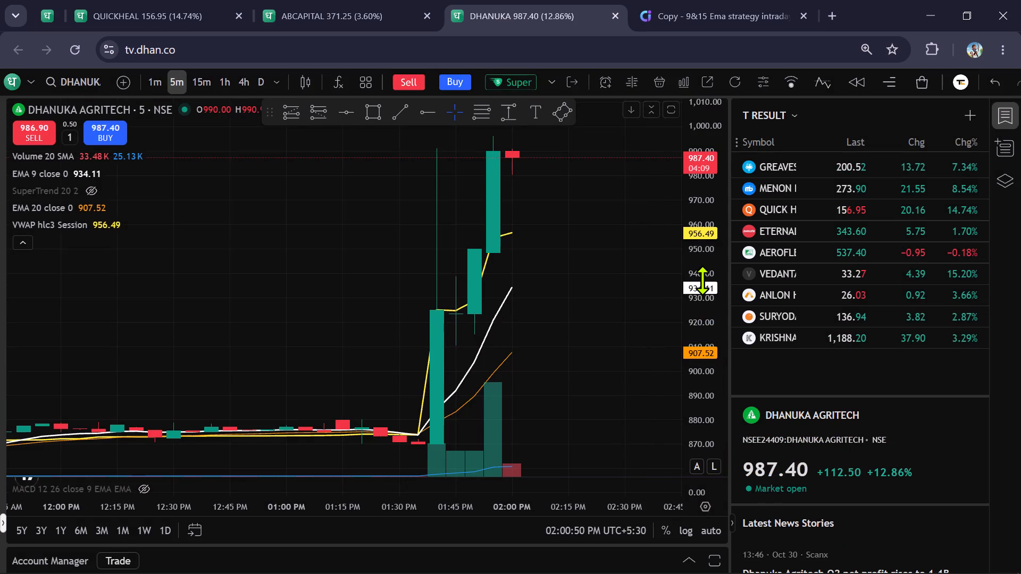
Review Dhanuka Agritech's 5-minute price action and open an intraday buy Super Order with a quantity of 100.
scroll(702, 280, down, 14)
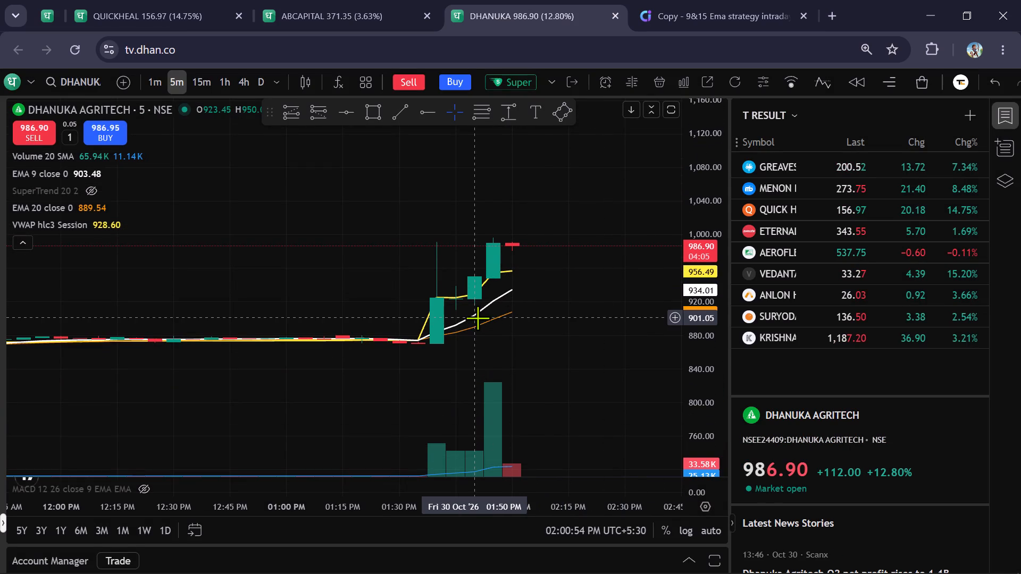
scroll(578, 330, up, 2)
drag(571, 333, 513, 366)
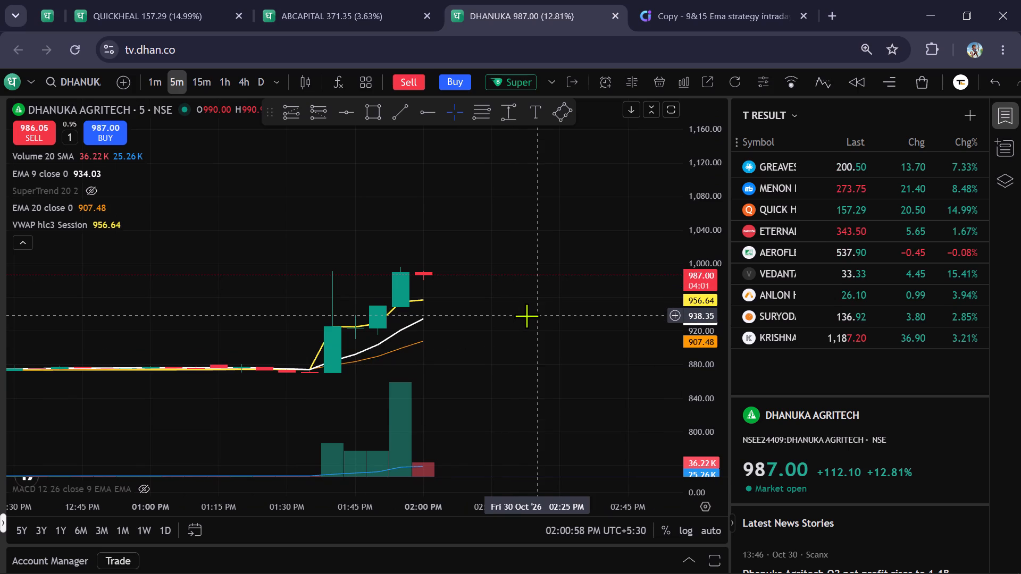
click(498, 73)
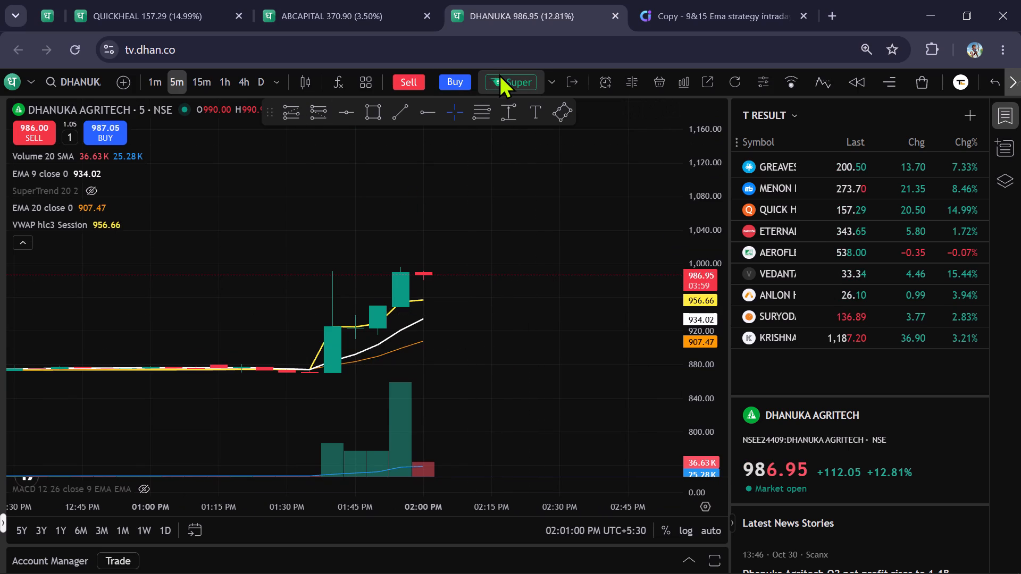
click(503, 78)
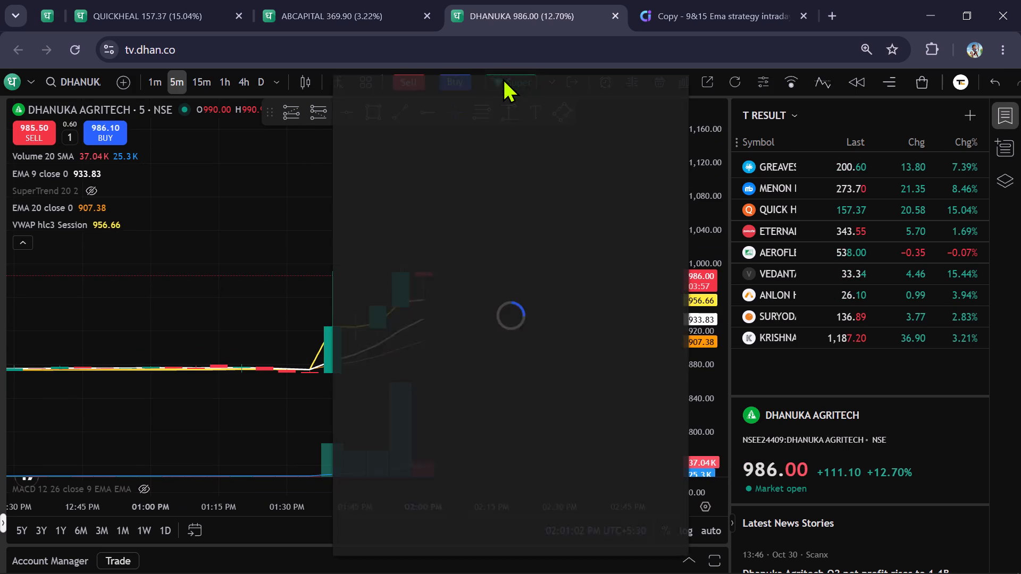
click(433, 259)
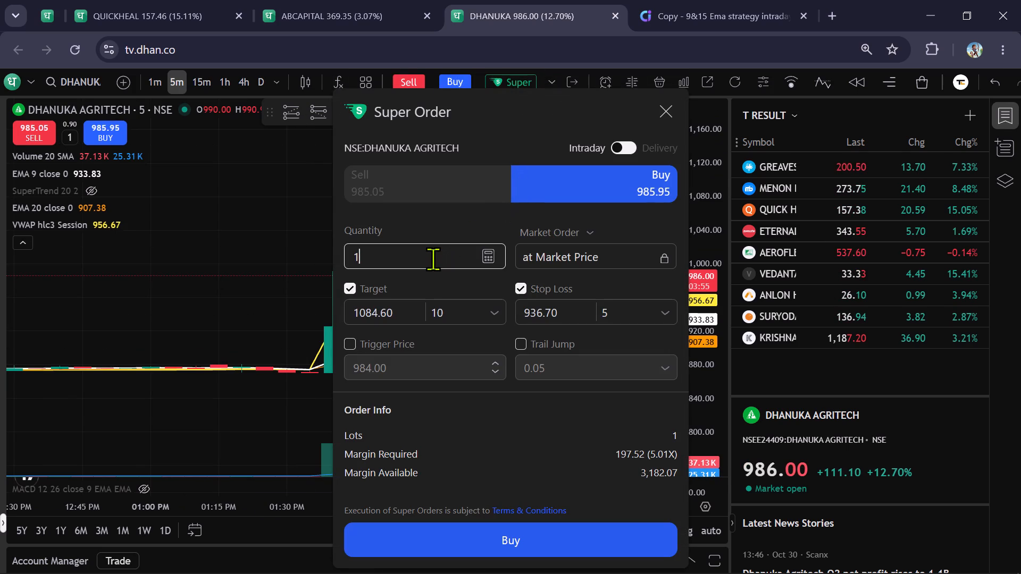
text(00)
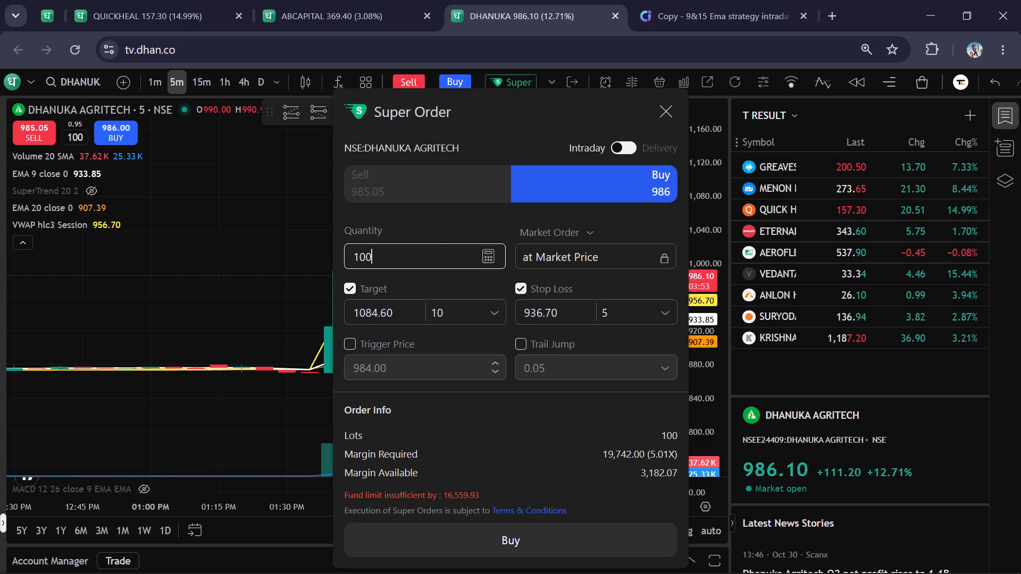
Change the Dhanuka Agritech Super Order to a limit order with a limit price of 960.
click(541, 234)
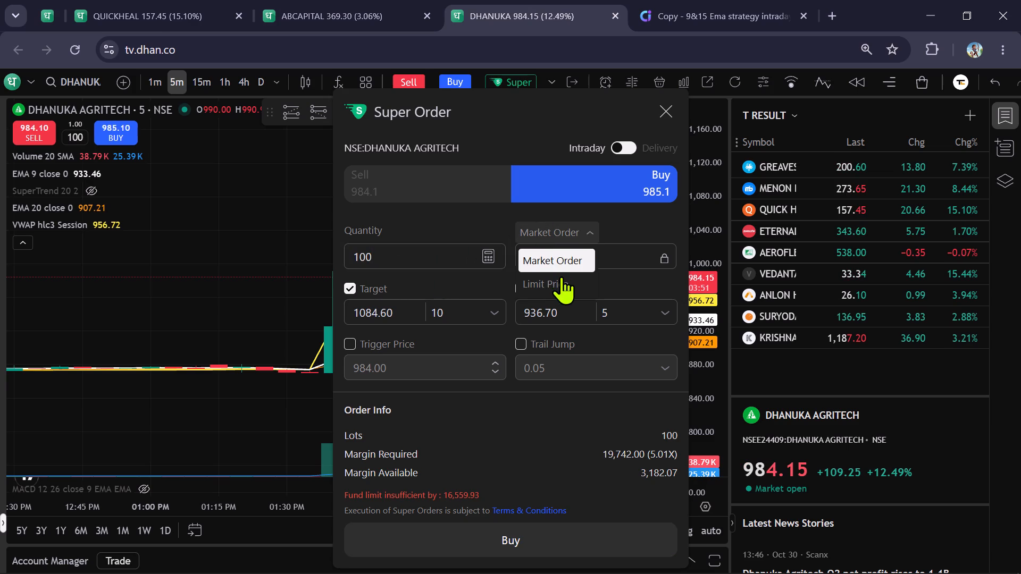
click(561, 276)
click(570, 263)
key(BackSpace)
key(BackSpace)
key(BackSpace)
key(BackSpace)
key(BackSpace)
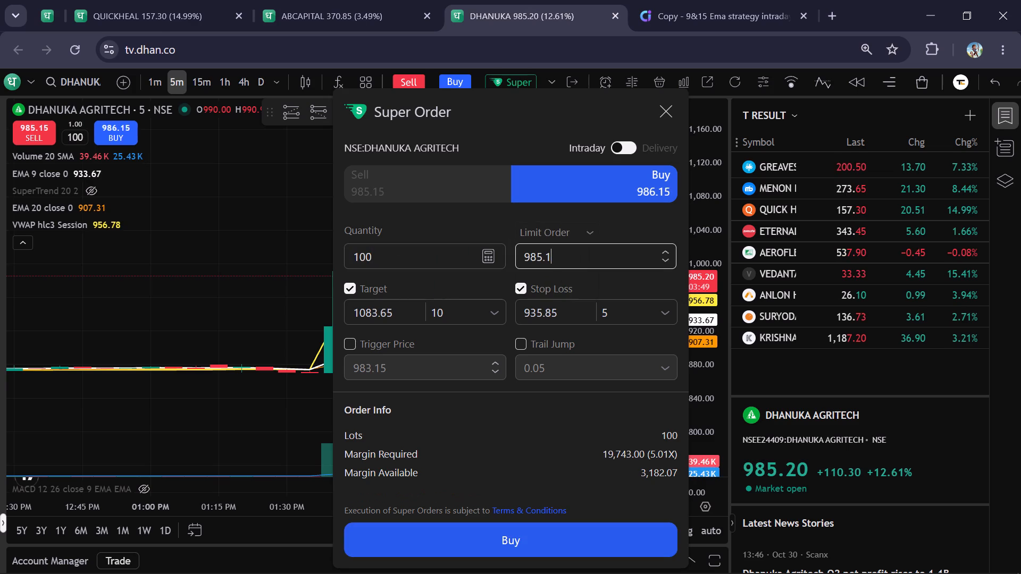
text(60)
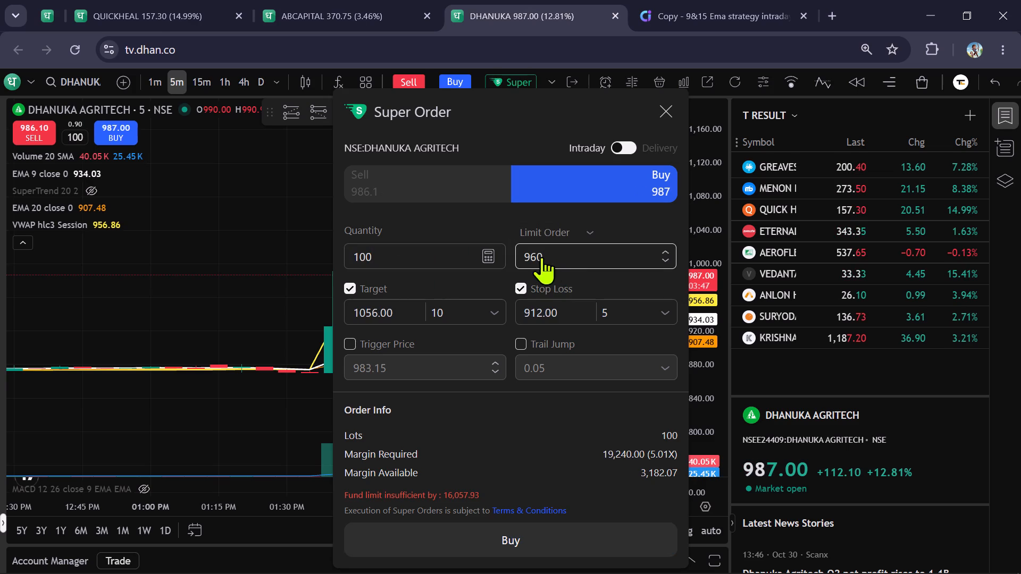
Move the order form aside and draw horizontal lines at about 992.65 and 1,027.40 on Dhanuka Agritech's daily chart.
drag(533, 138, 162, 165)
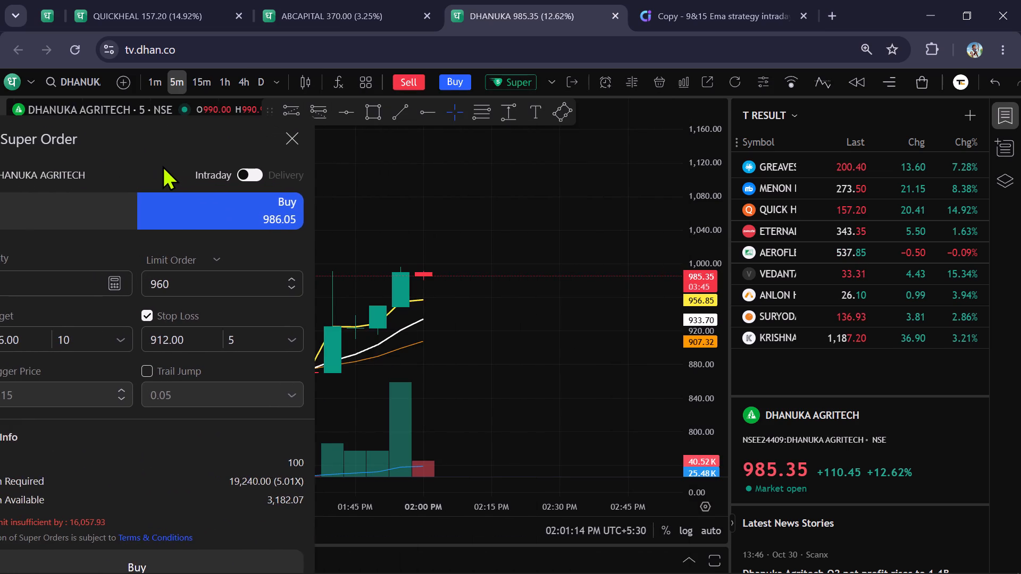
drag(162, 165, 161, 165)
drag(162, 164, 169, 280)
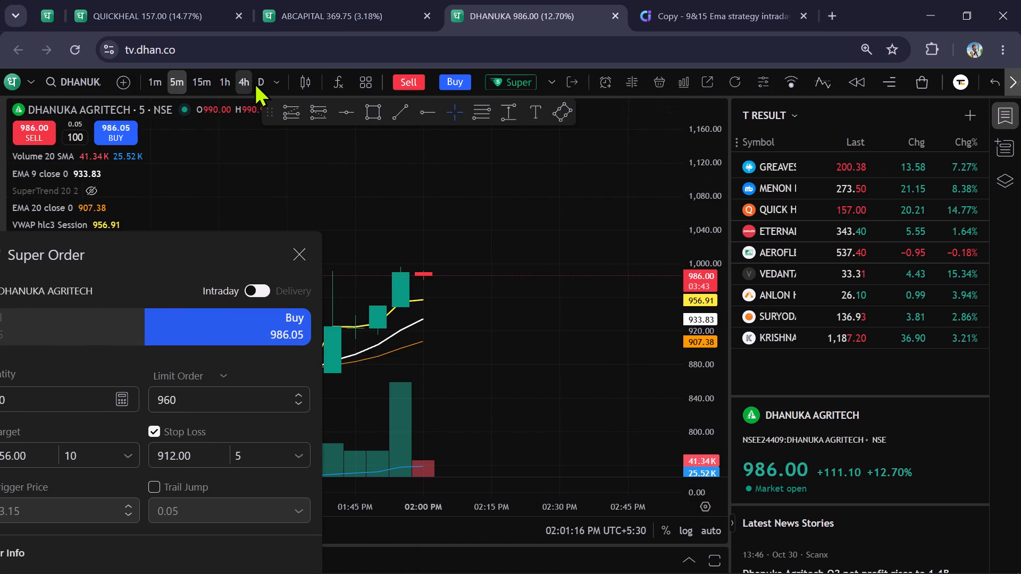
click(256, 82)
scroll(609, 251, down, 12)
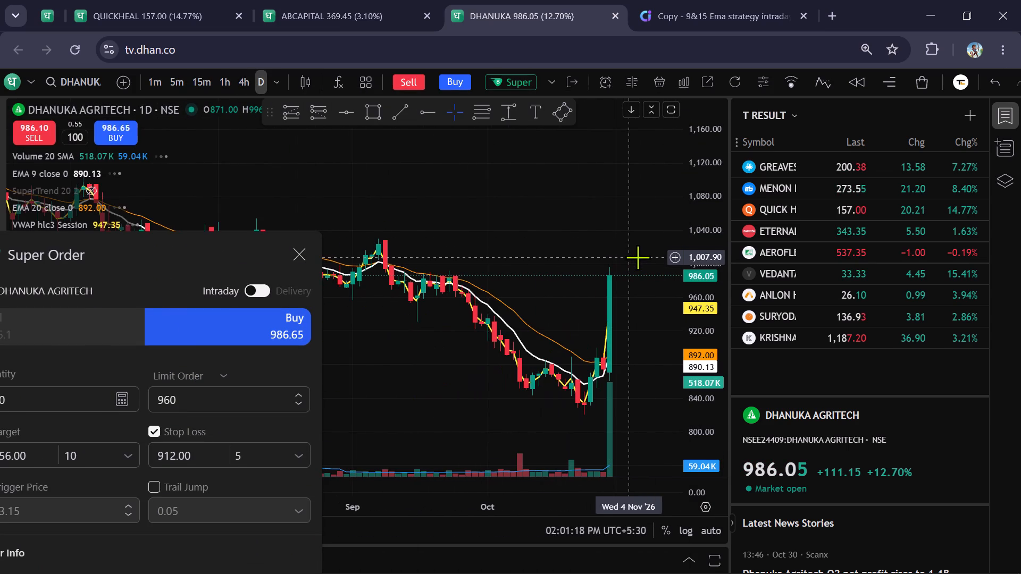
click(352, 113)
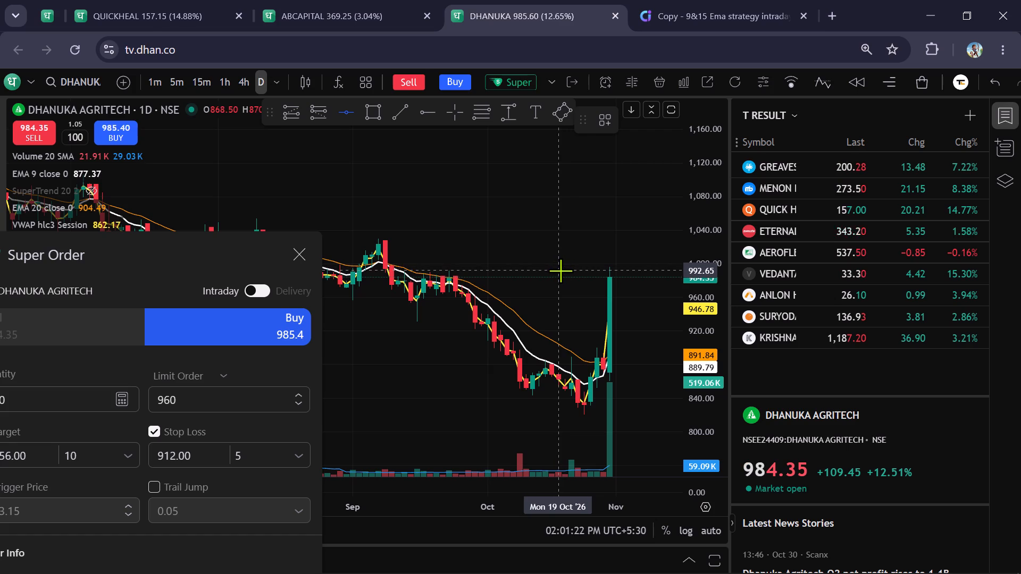
click(560, 271)
click(557, 241)
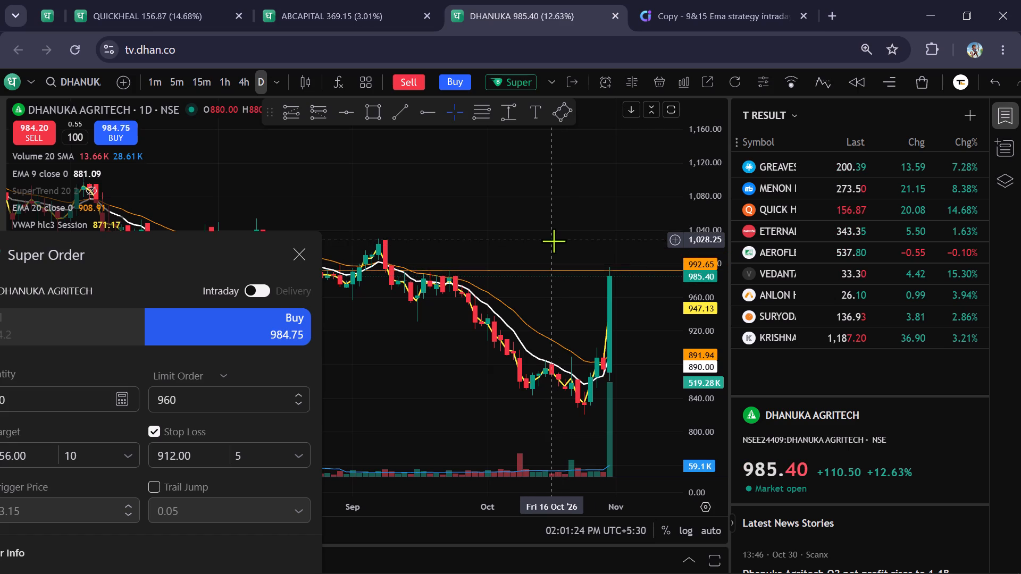
click(343, 107)
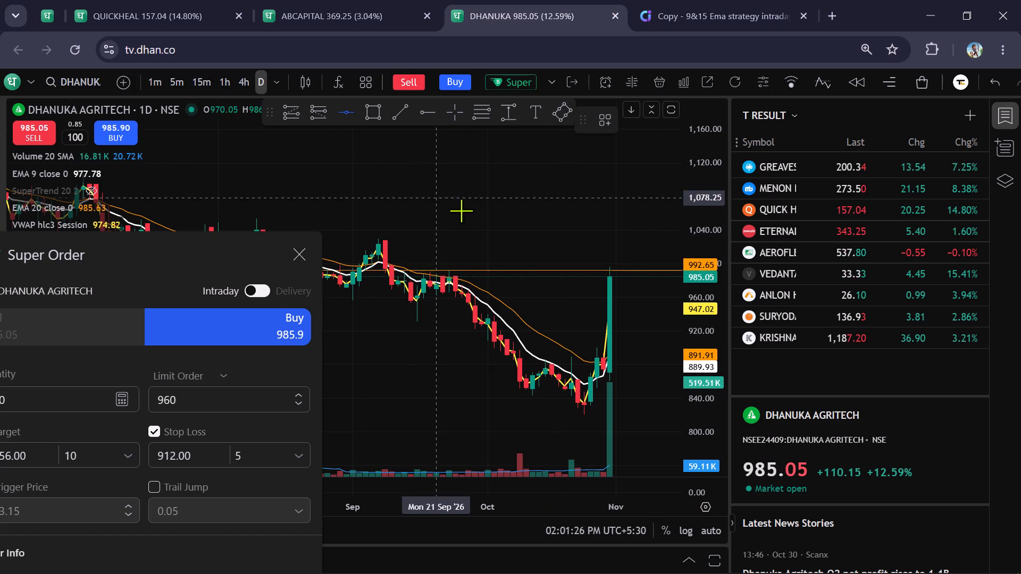
click(500, 241)
click(479, 217)
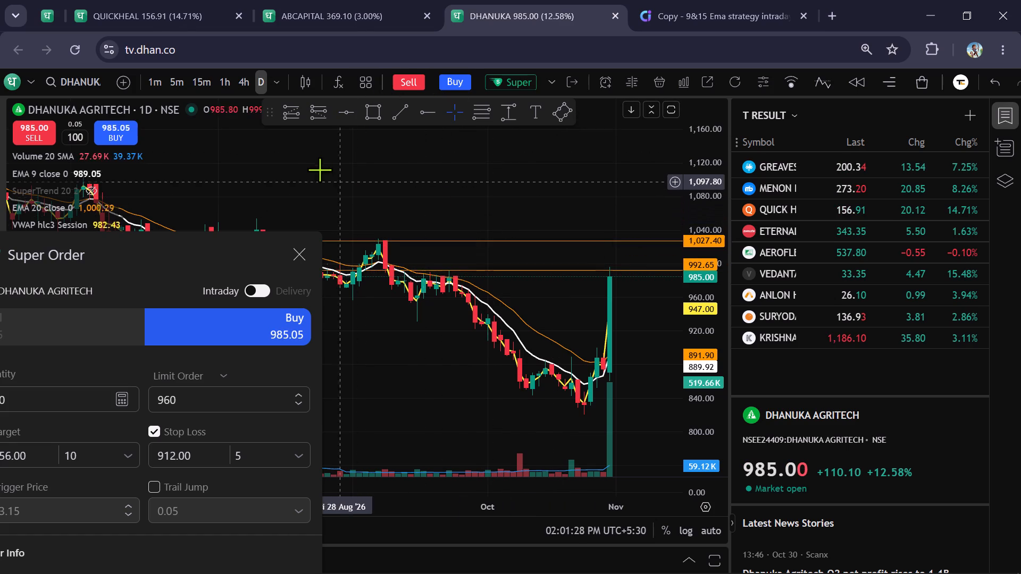
Return Dhanuka Agritech to the 5-minute timeframe and create a price-crossing alert at 996.00.
scroll(316, 167, up, 3)
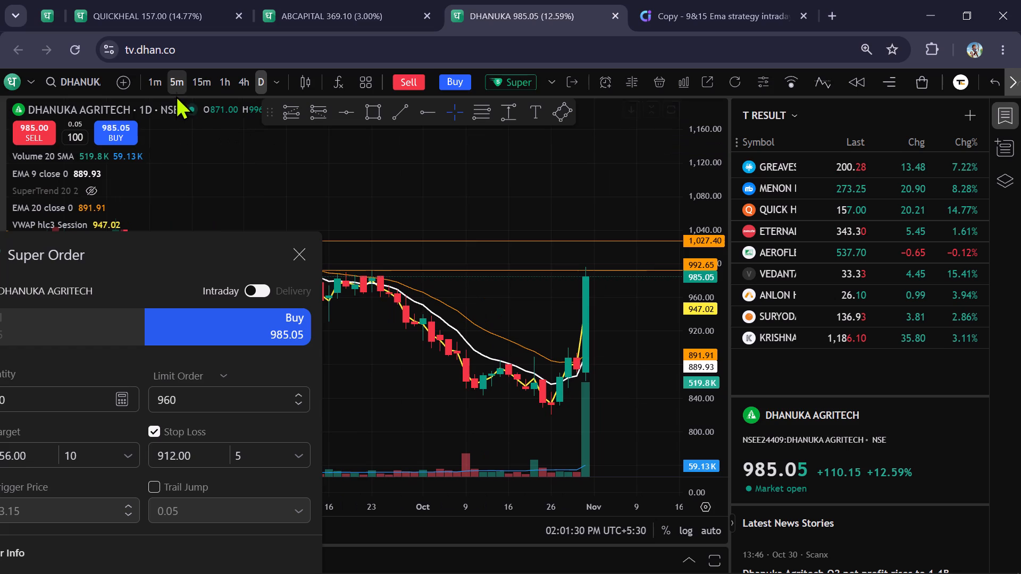
click(177, 86)
scroll(433, 172, up, 4)
scroll(510, 197, up, 2)
scroll(571, 197, up, 1)
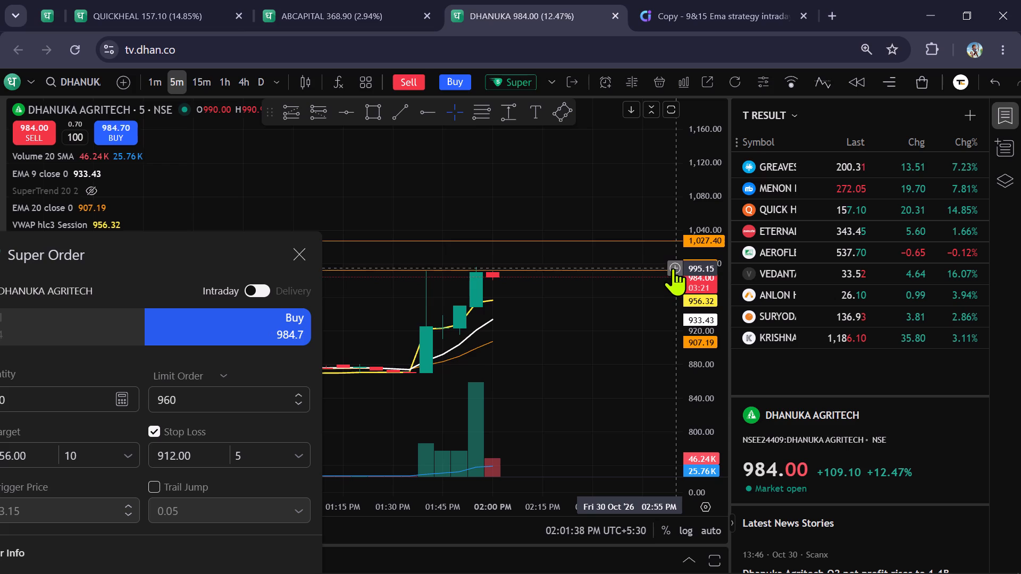
click(673, 268)
click(554, 419)
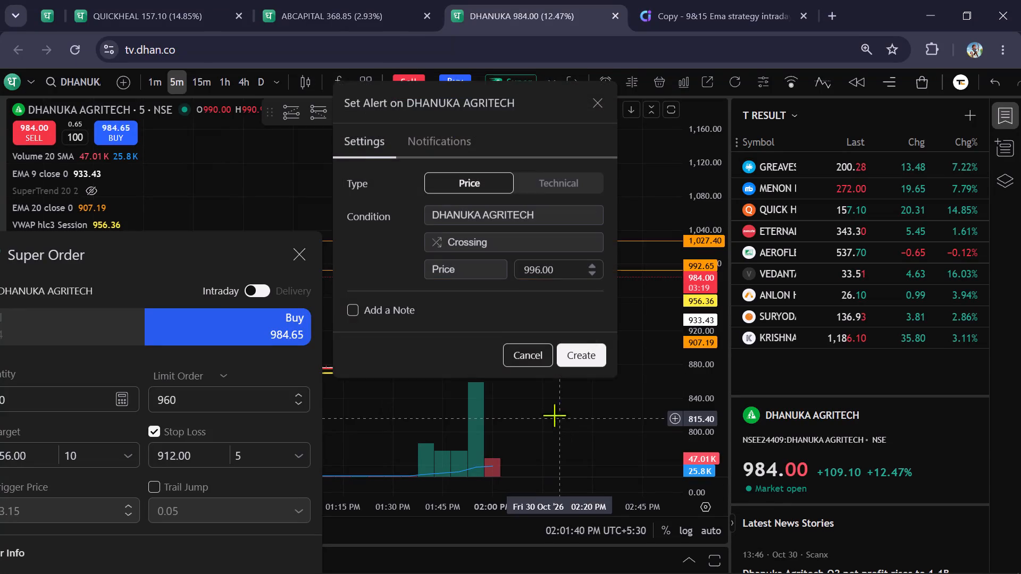
click(583, 365)
Check the Aditya Birla Capital chart and the Quick Heal chart with its pending 600-share order.
click(347, 12)
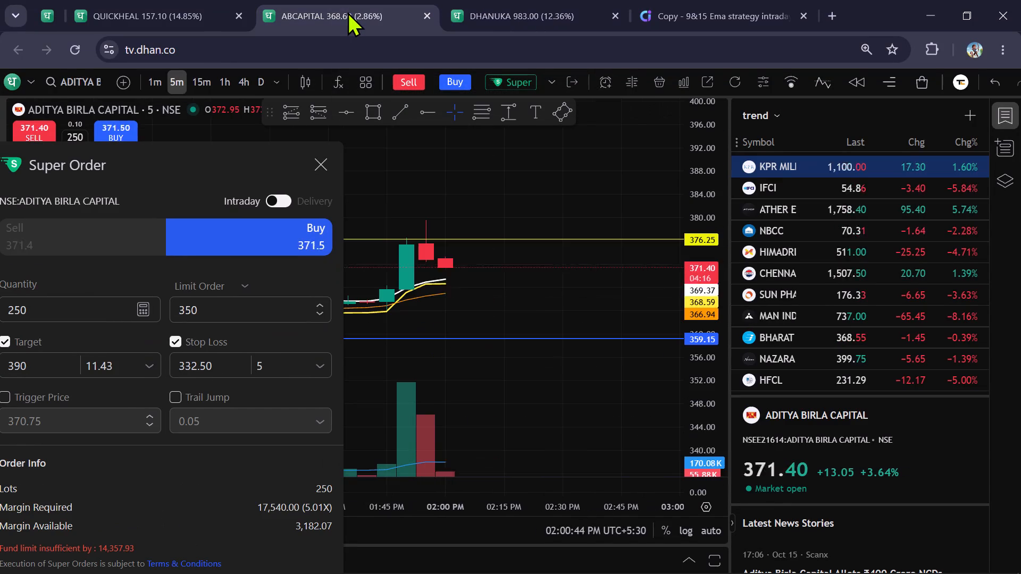
click(128, 8)
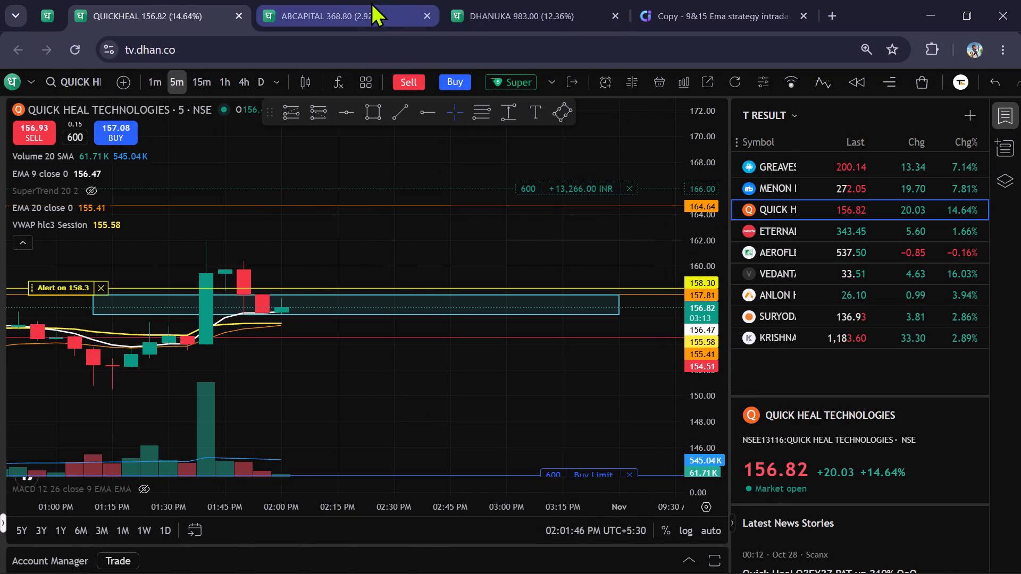
Examine Dhanuka Agritech's 5-minute chart around its latest candles and alert level, moving the Super Order form aside.
click(495, 0)
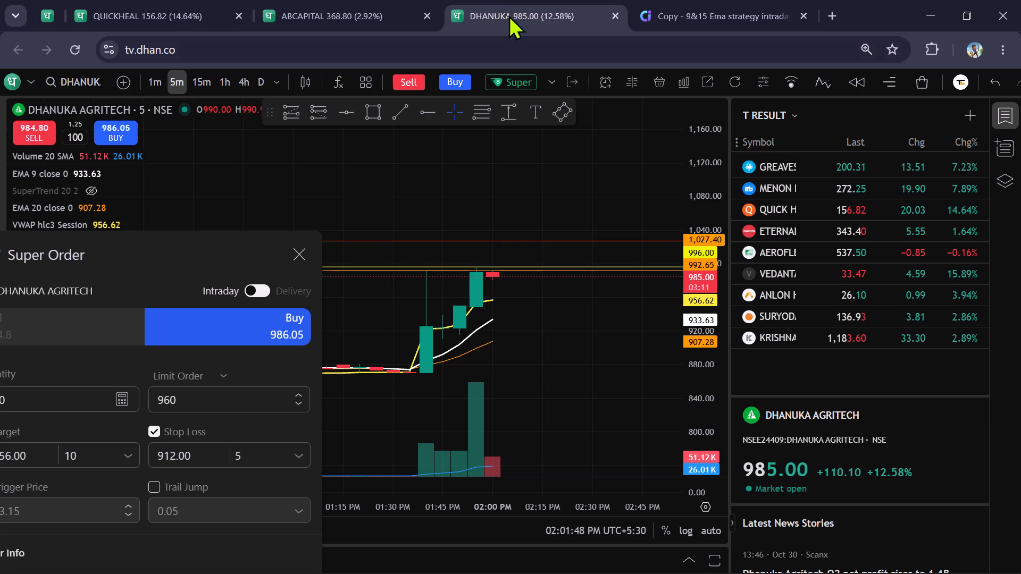
scroll(616, 167, up, 2)
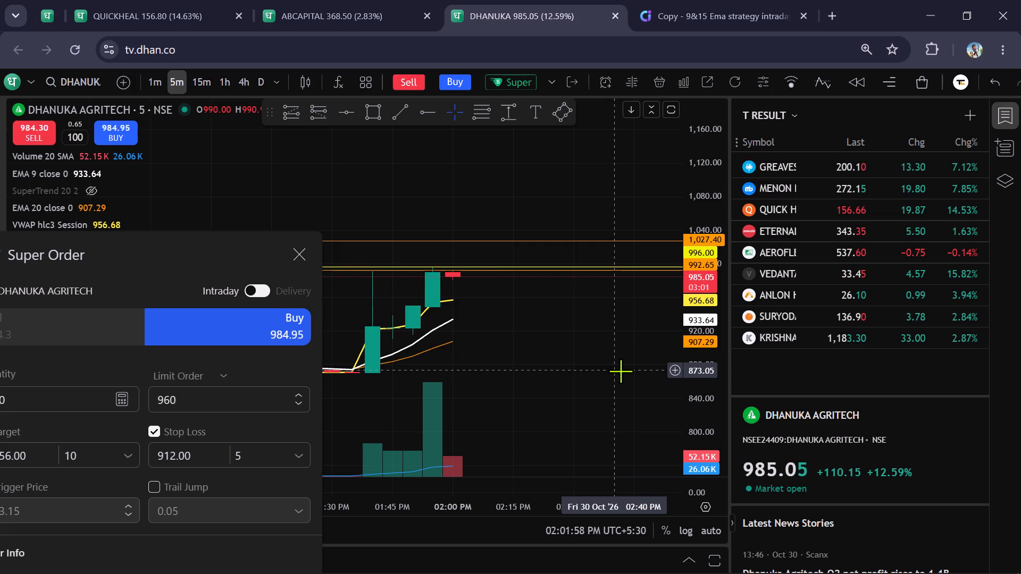
scroll(621, 371, down, 7)
scroll(621, 373, up, 8)
drag(591, 365, 628, 420)
drag(609, 421, 591, 372)
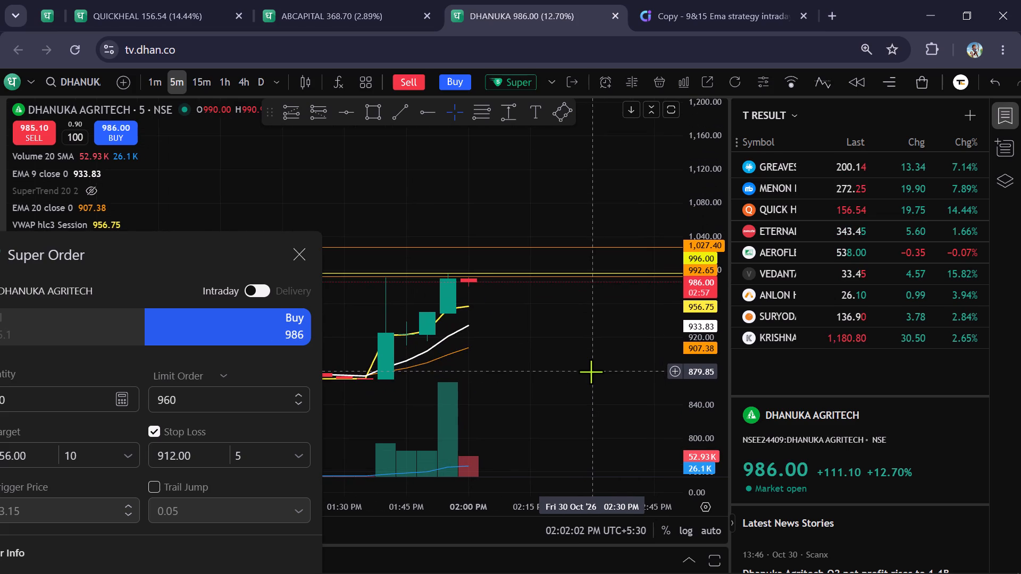
click(333, 0)
click(557, 15)
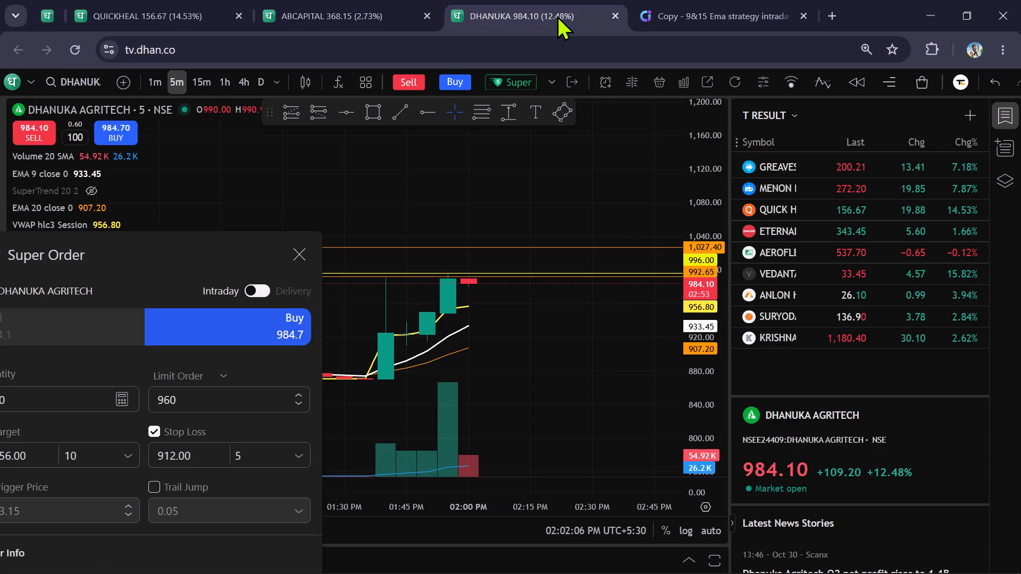
drag(242, 261, 275, 246)
Cancel the pending 600-share buy limit order on Quick Heal Technologies from its chart.
click(189, 0)
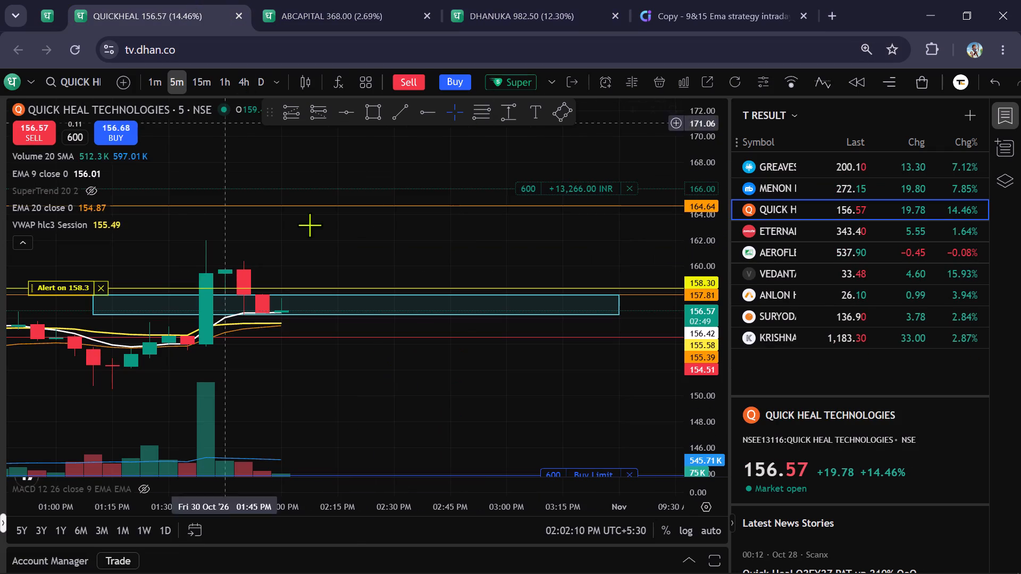
drag(483, 406, 467, 316)
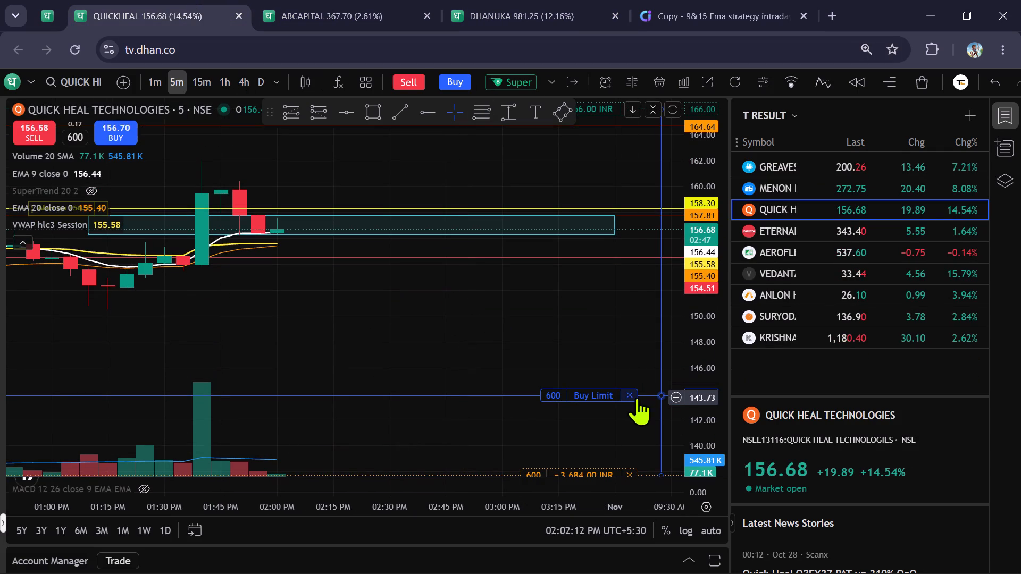
click(634, 398)
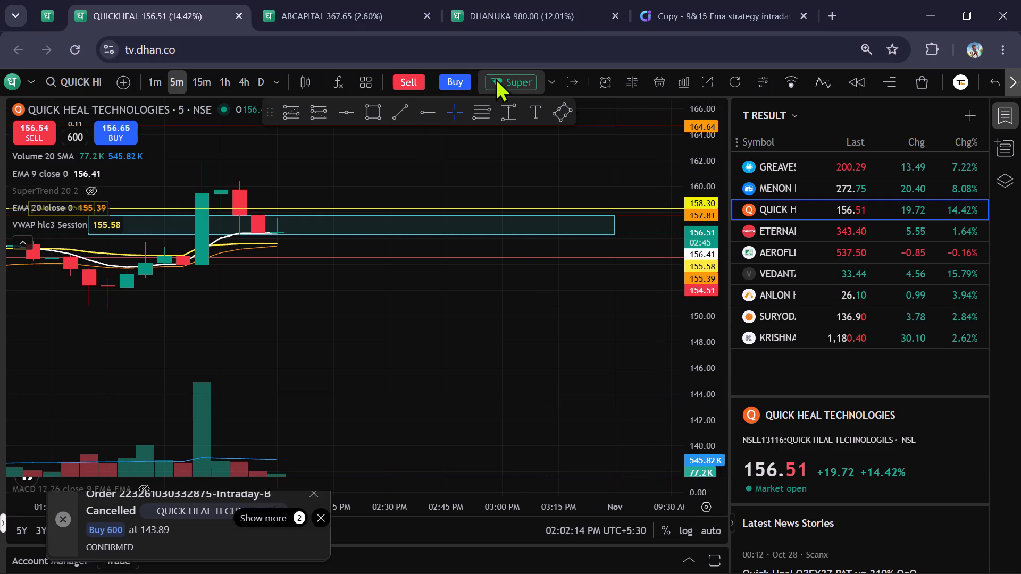
Prepare a new 600-share Quick Heal buy Super Order as a limit order at 150 and move the form aside.
click(495, 78)
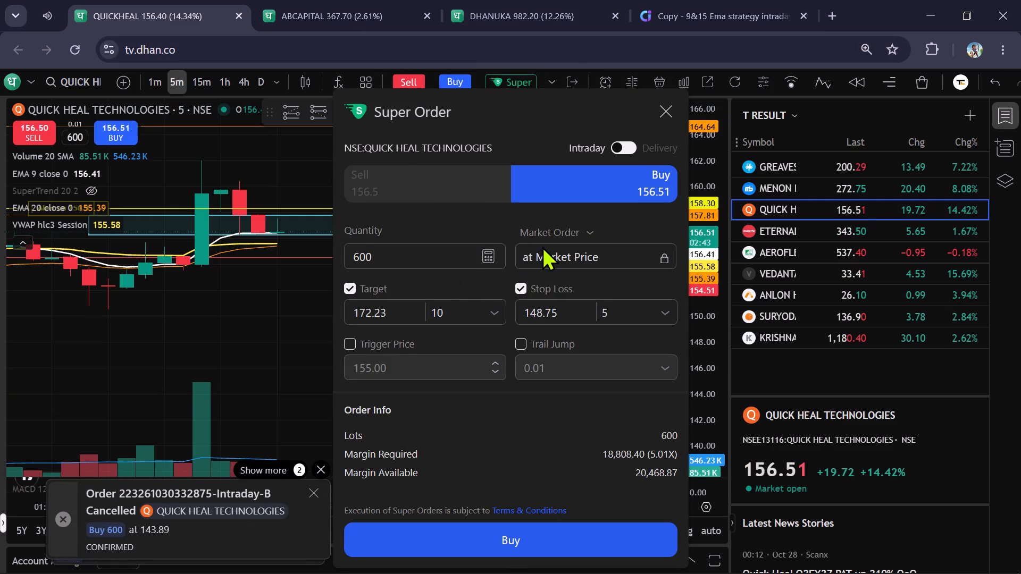
click(543, 232)
click(541, 281)
click(587, 252)
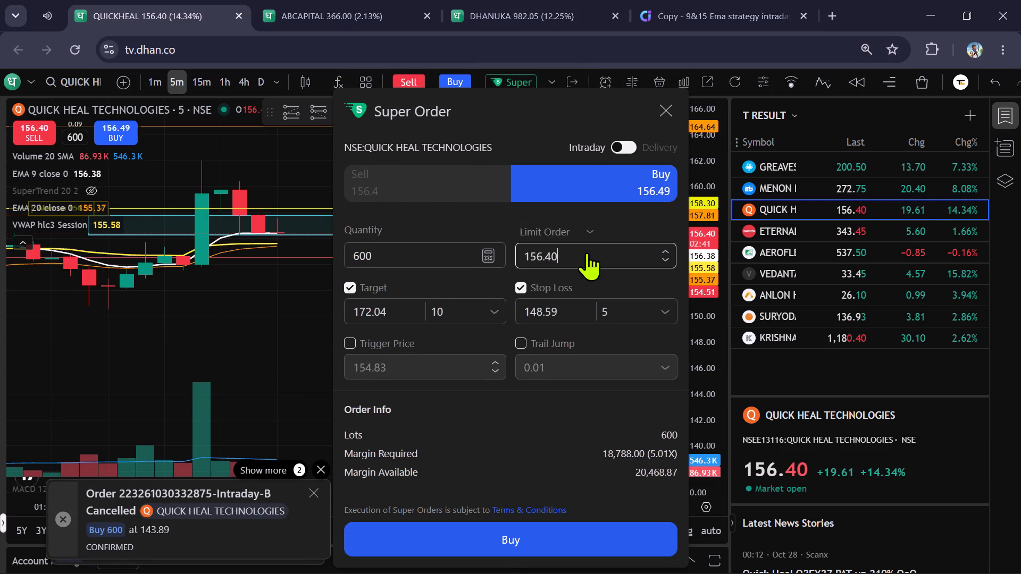
key(BackSpace)
key(BackSpace)
key(BackSpace)
key(BackSpace)
key(BackSpace)
text(50)
drag(533, 140, 209, 155)
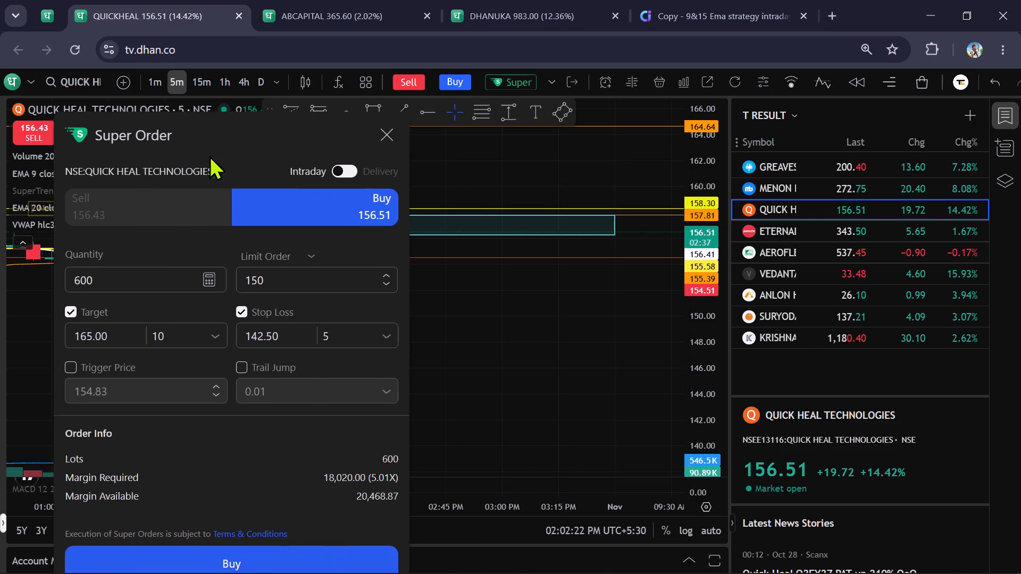
drag(209, 155, 172, 171)
drag(425, 176, 562, 238)
Check the Aditya Birla Capital chart and the recent Dhanuka Agritech candles.
click(348, 6)
click(523, 0)
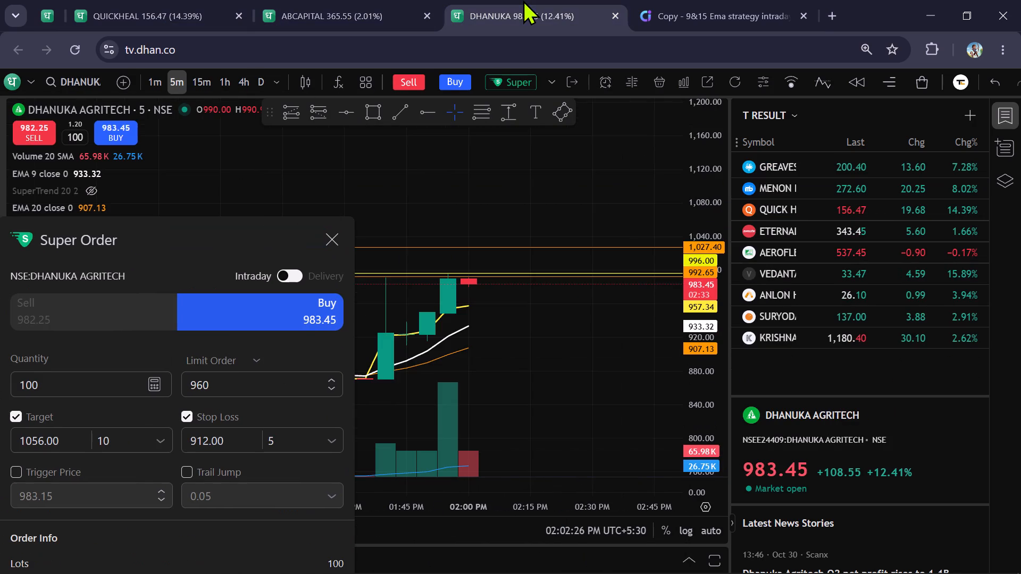
scroll(541, 163, up, 2)
scroll(719, 224, down, 2)
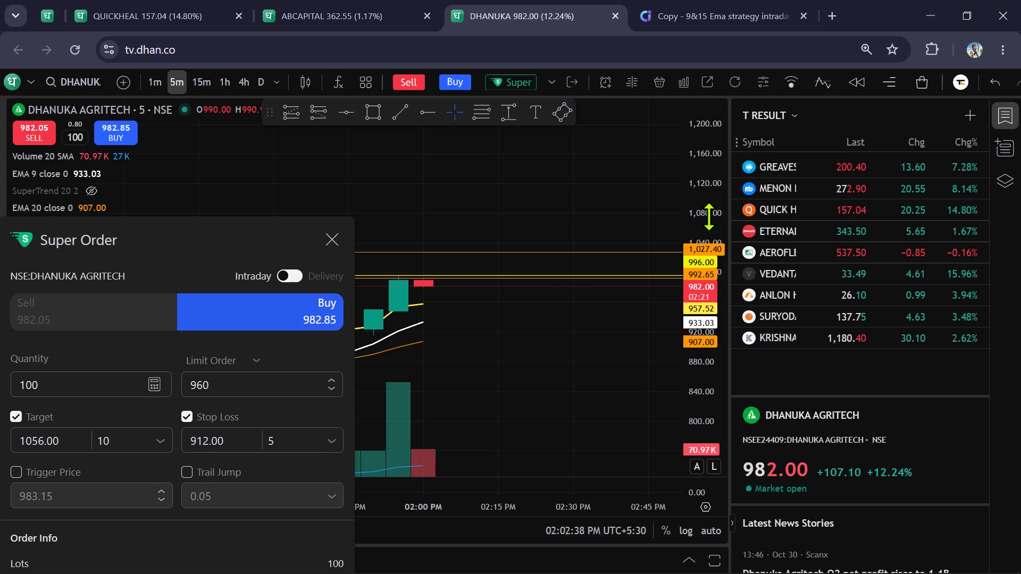
Close the unsubmitted Super Order form for Aditya Birla Capital.
click(330, 0)
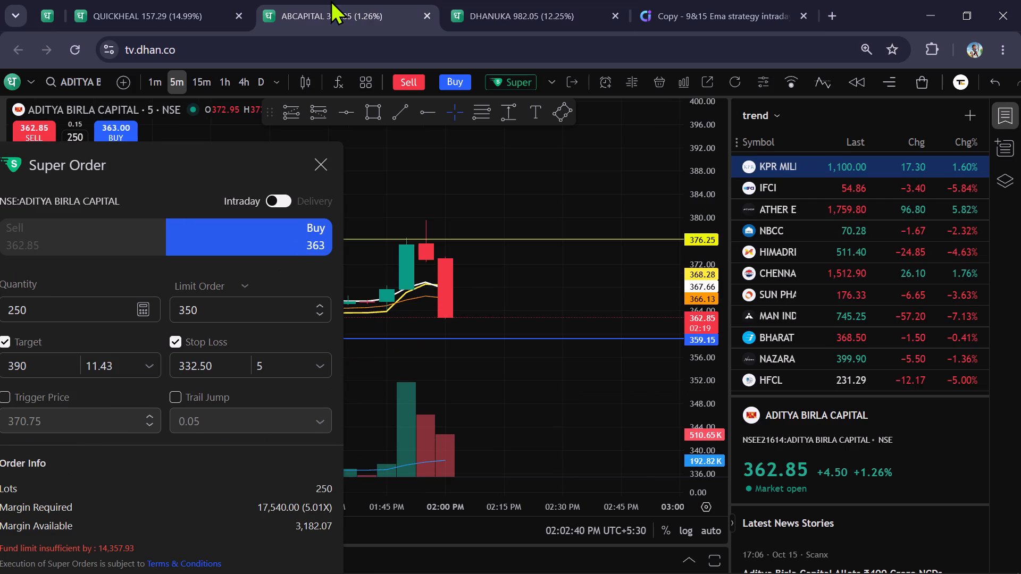
click(314, 162)
drag(437, 166, 382, 193)
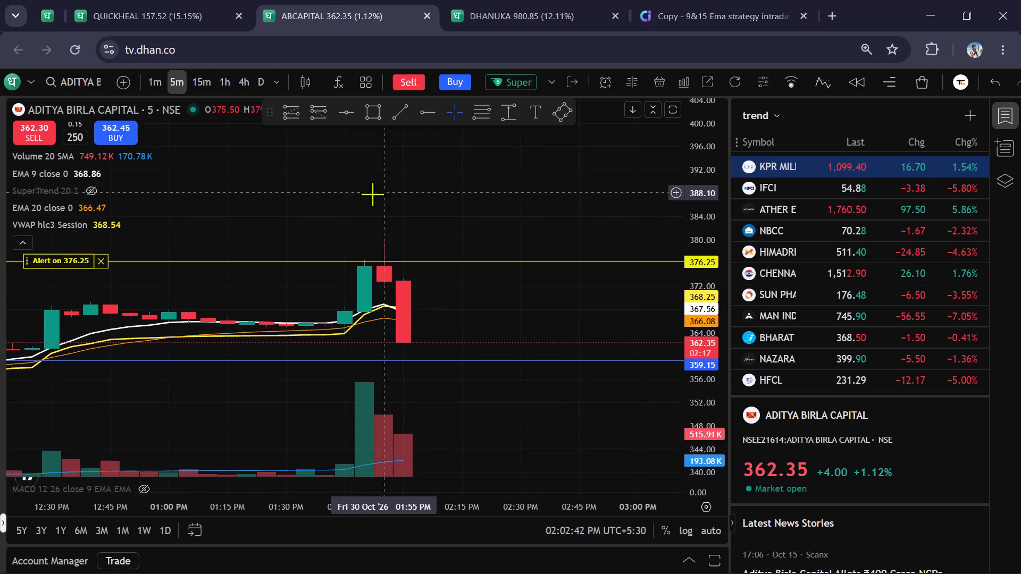
Load the NSE Sportking chart in place of Aditya Birla Capital and inspect its recent candles.
text(so)
key(BackSpace)
text(porks)
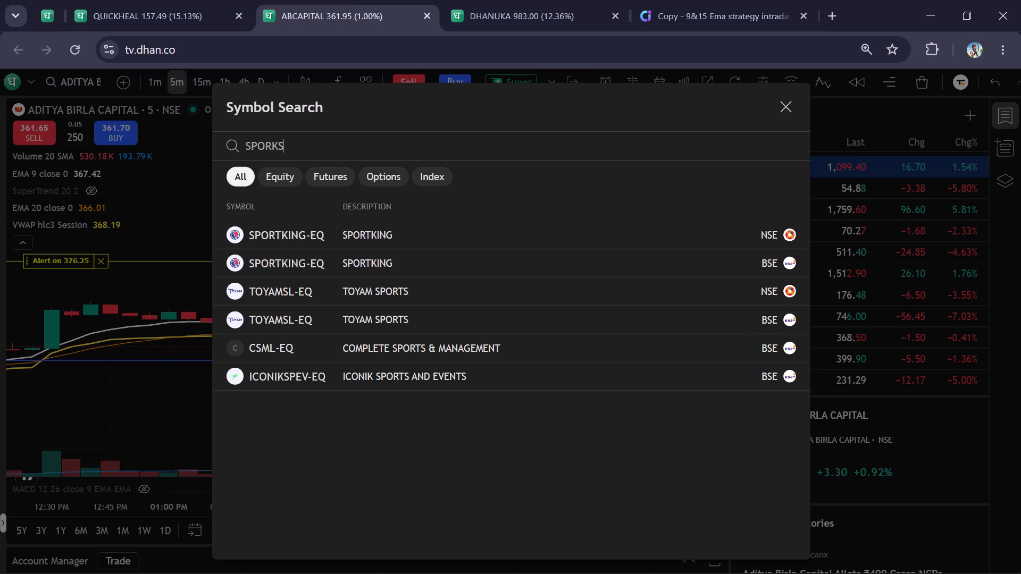
key(Down)
key(Return)
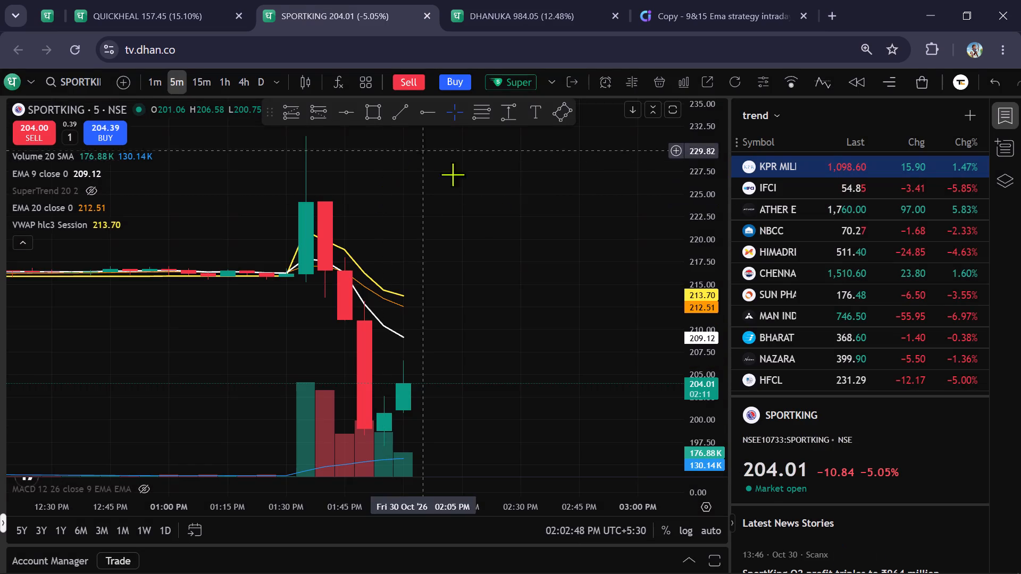
scroll(702, 224, down, 14)
Set the limit price of the Dhanuka Agritech Super Order to 900.
click(545, 0)
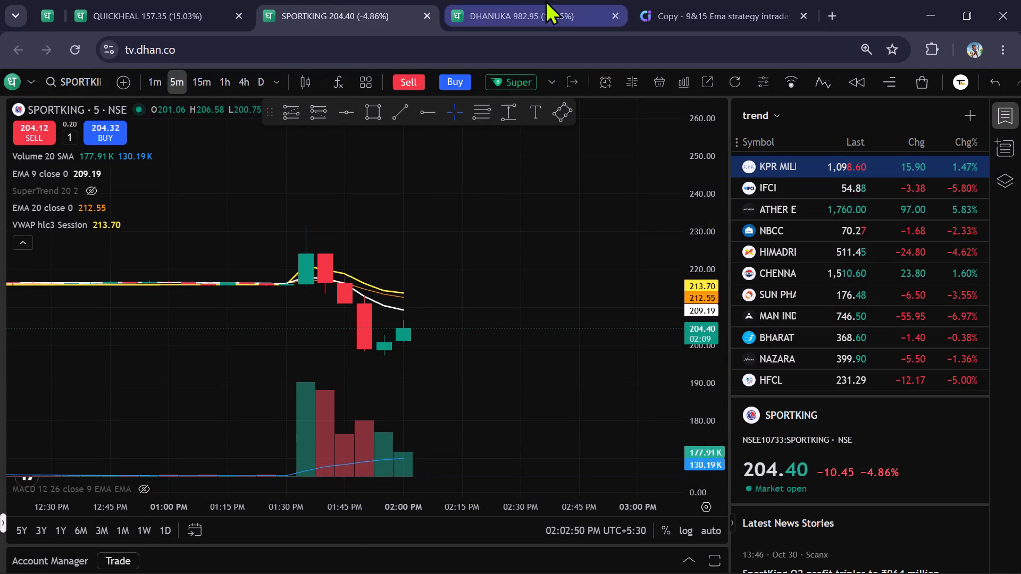
scroll(528, 151, down, 3)
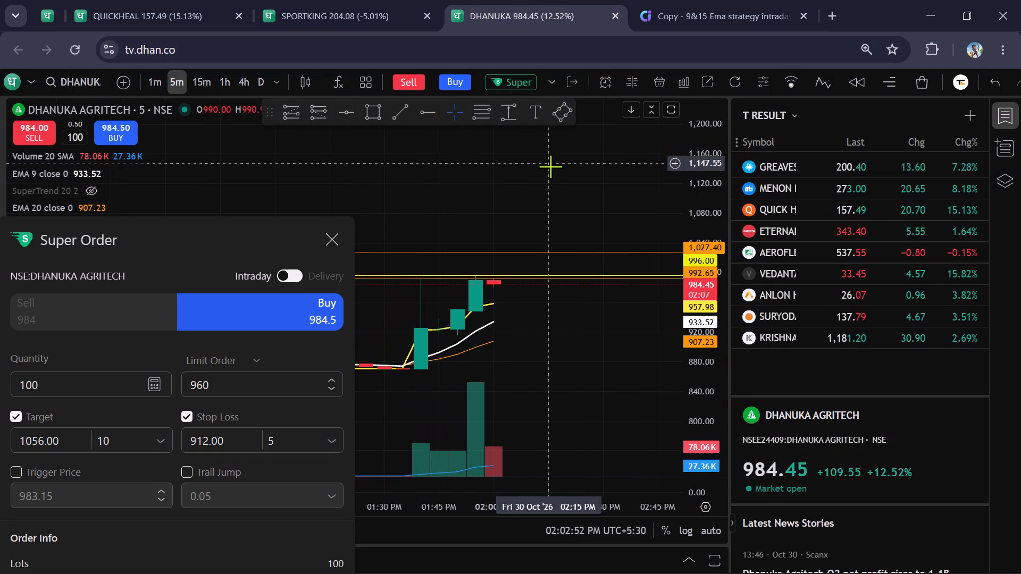
scroll(559, 173, up, 1)
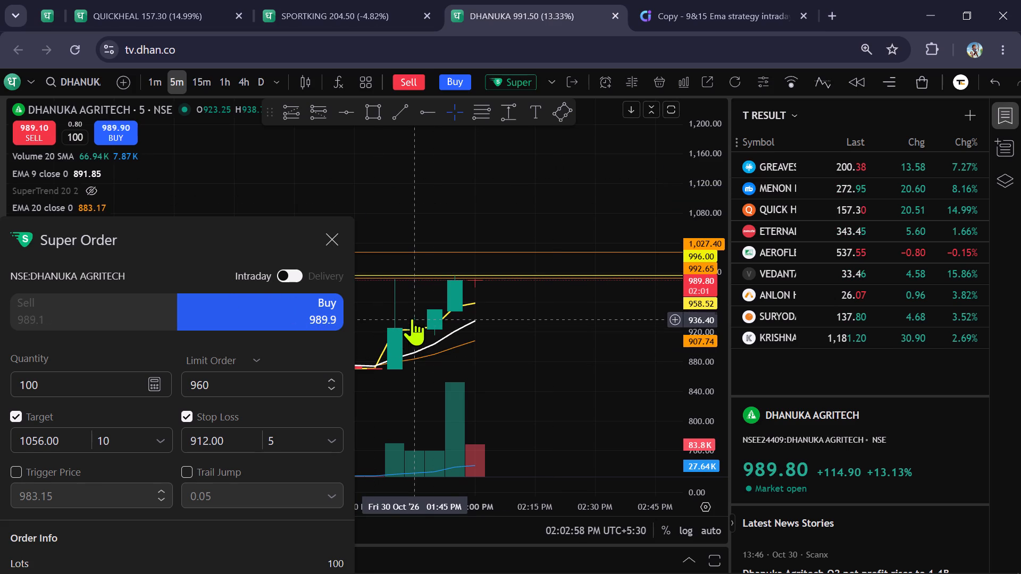
drag(208, 272, 220, 154)
drag(256, 450, 262, 371)
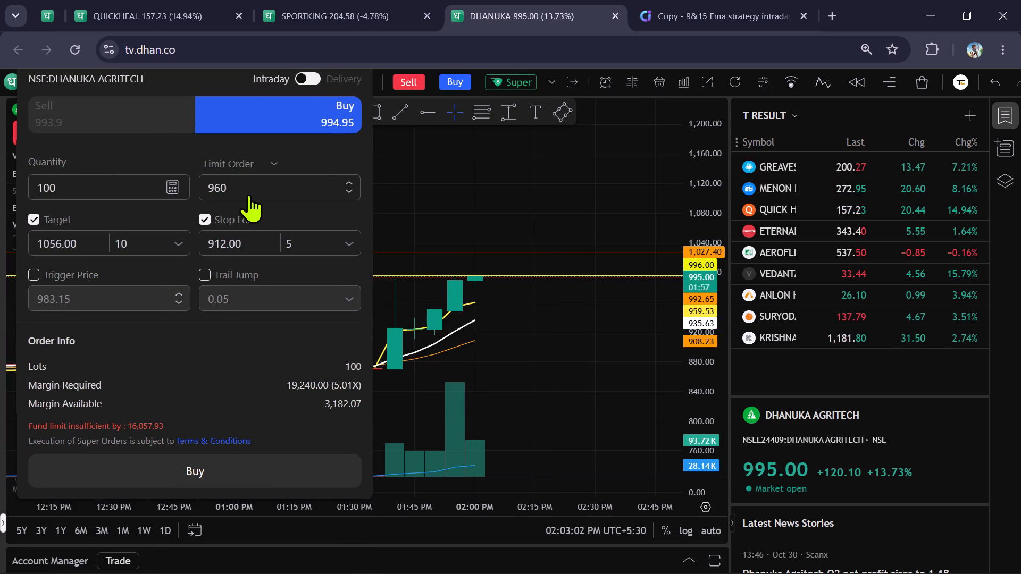
click(250, 184)
key(BackSpace)
key(BackSpace)
text(00)
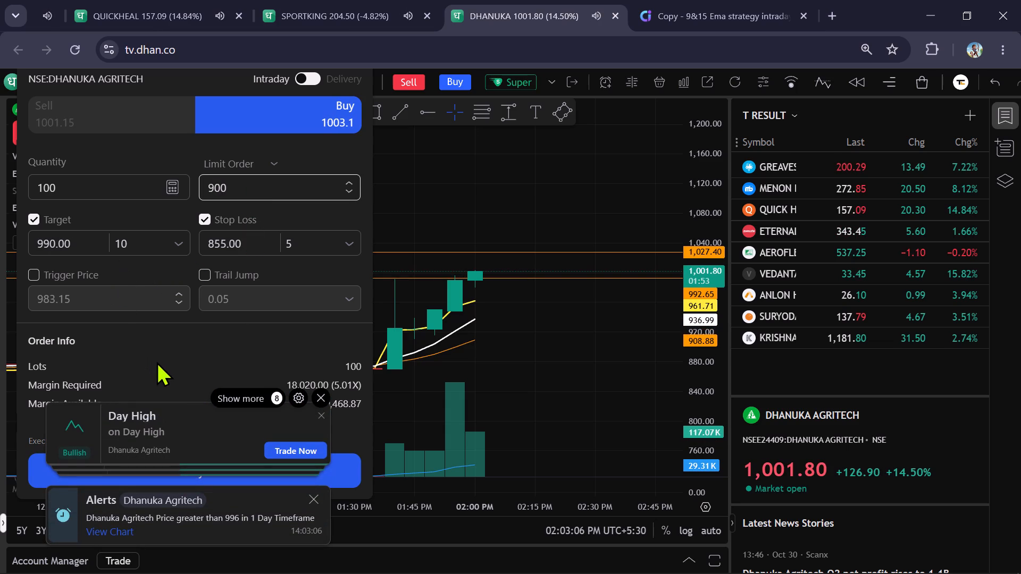
Set the target price to 1050 and place the 100-share Dhanuka Agritech buy Super Order.
drag(156, 361, 161, 326)
click(101, 212)
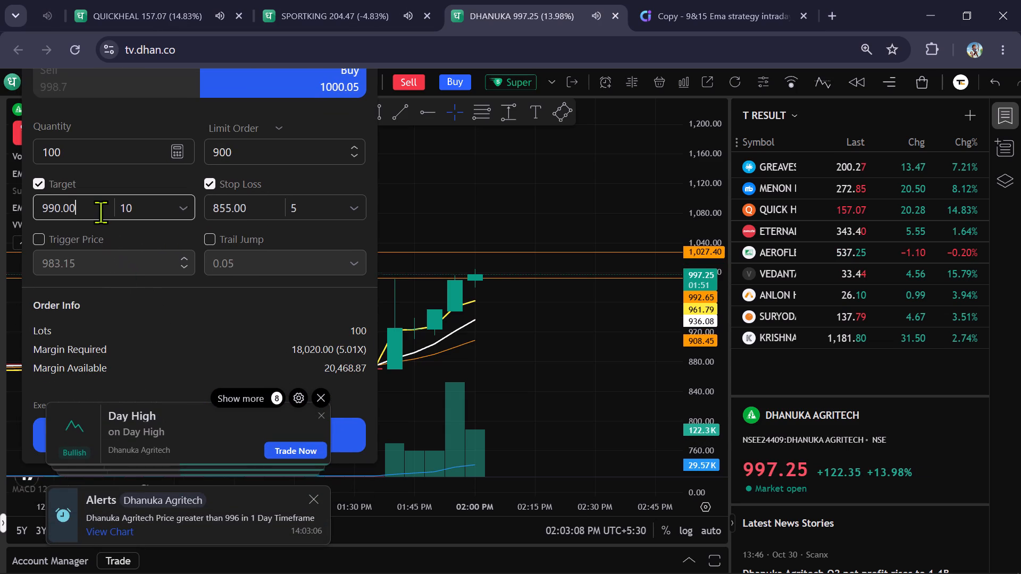
key(BackSpace)
key(BackSpace)
key(BackSpace)
key(BackSpace)
key(BackSpace)
key(BackSpace)
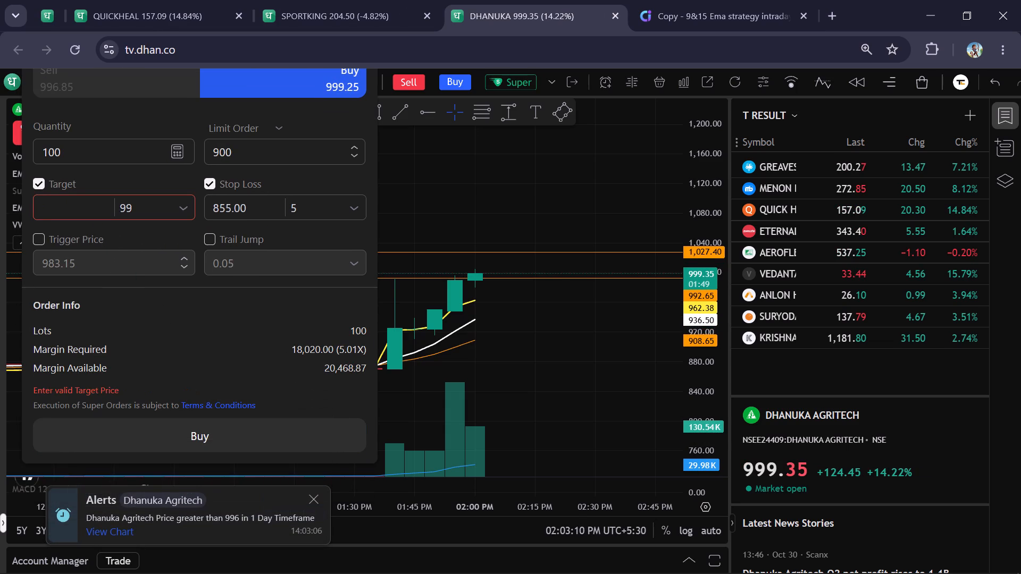
text(1050)
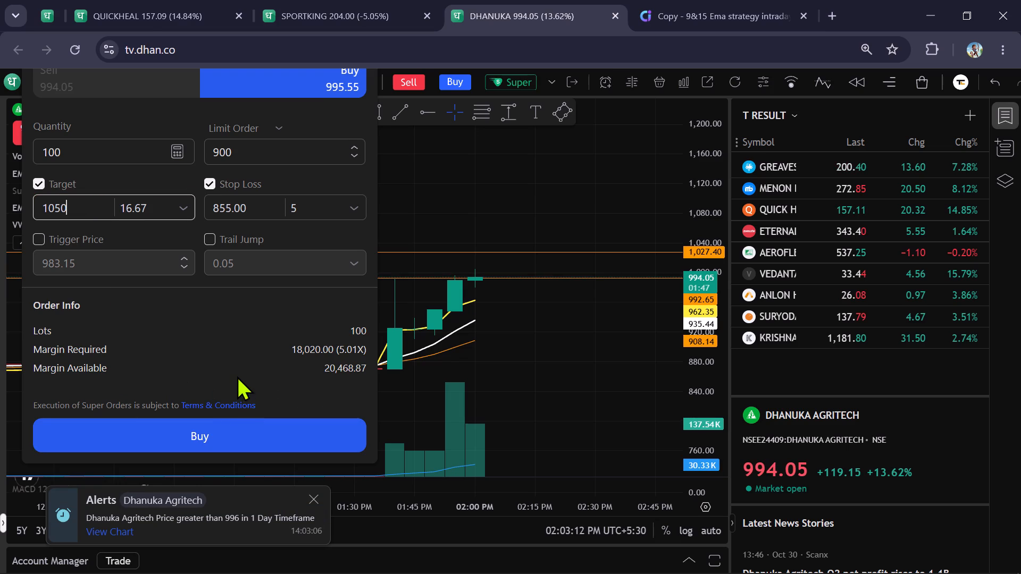
drag(232, 365, 226, 348)
click(235, 416)
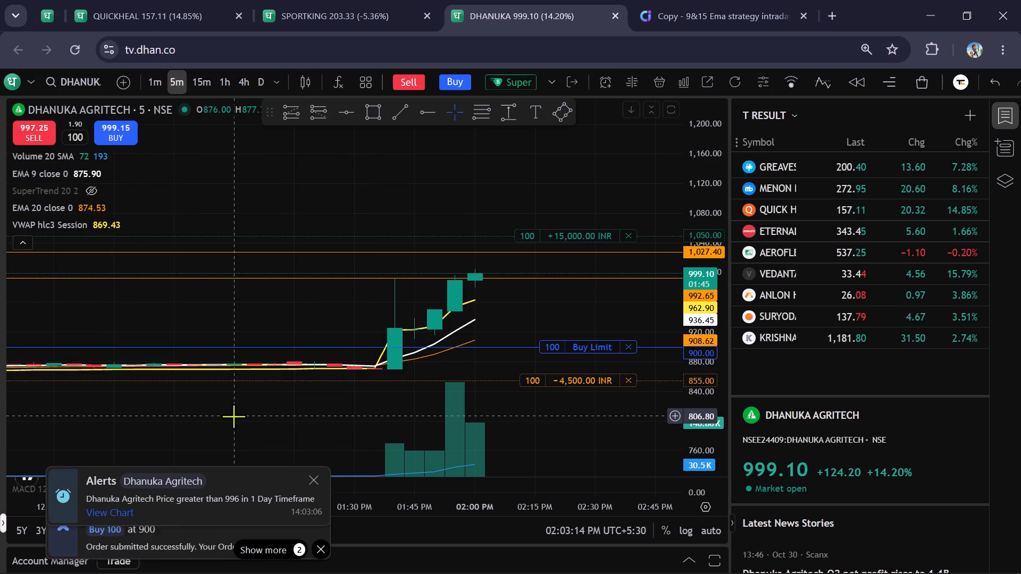
Switch the Dhanuka Agritech chart to the 1-minute timeframe and inspect the candles against the pending order levels.
scroll(470, 323, up, 2)
scroll(558, 320, up, 2)
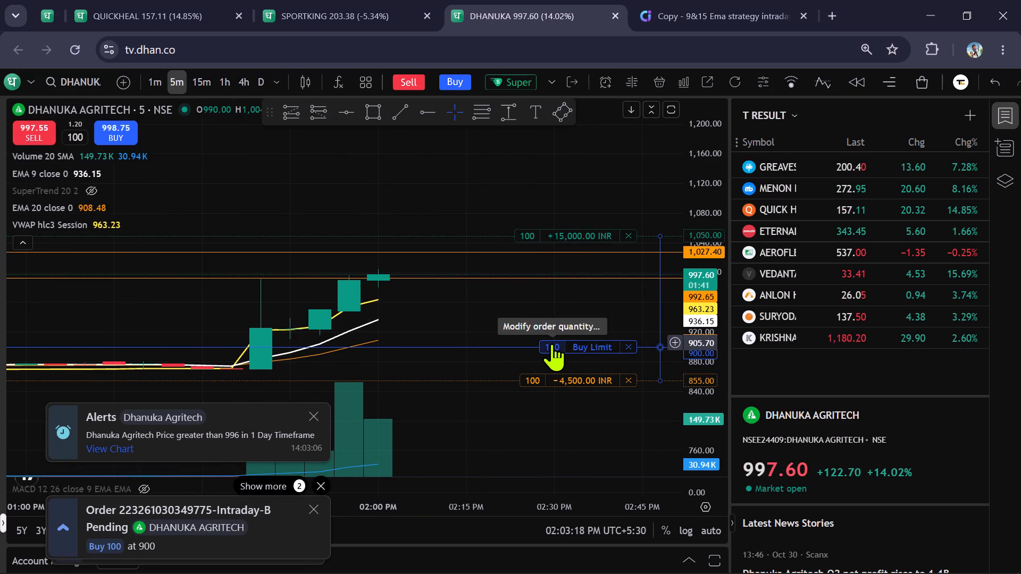
click(162, 77)
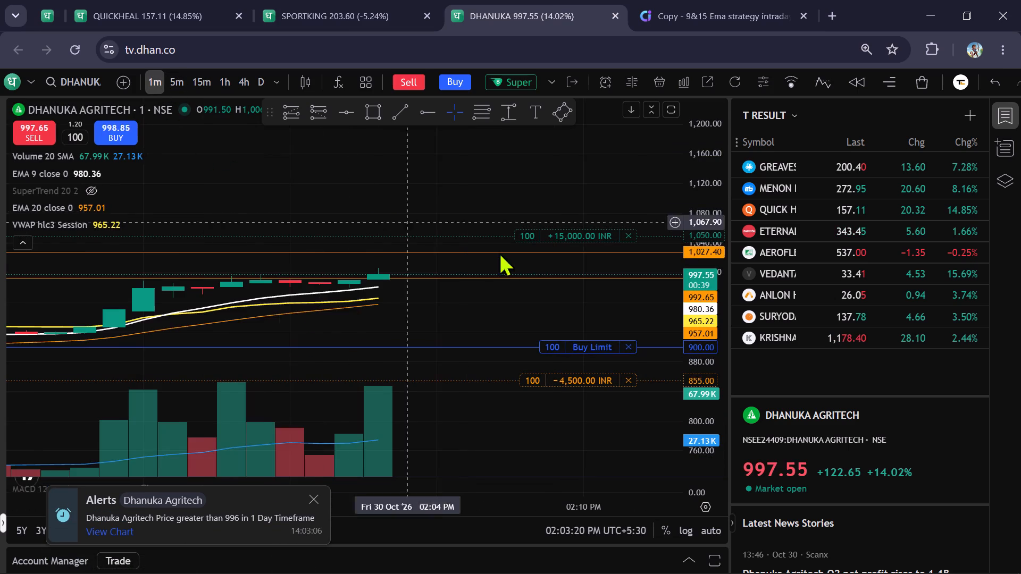
scroll(506, 255, down, 1)
scroll(696, 309, up, 5)
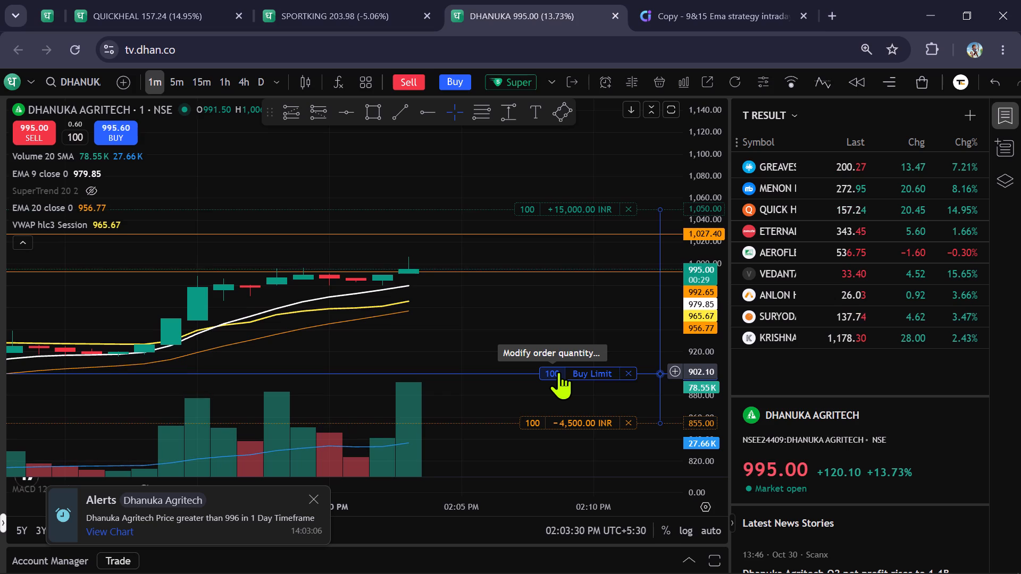
Check the Sportking and Quick Heal charts, and return to Dhanuka Agritech's 1-minute chart to watch the price.
click(332, 0)
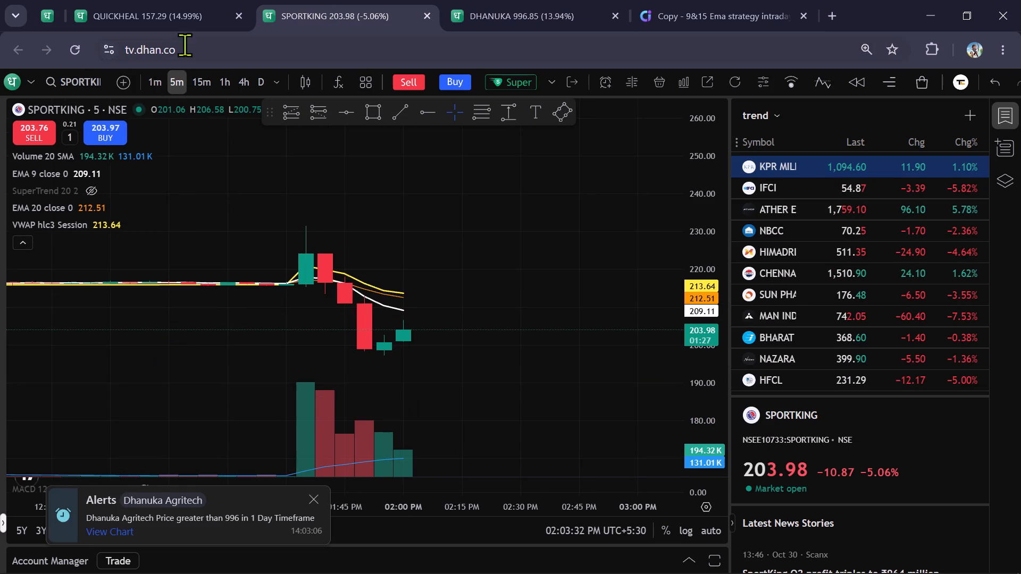
click(174, 18)
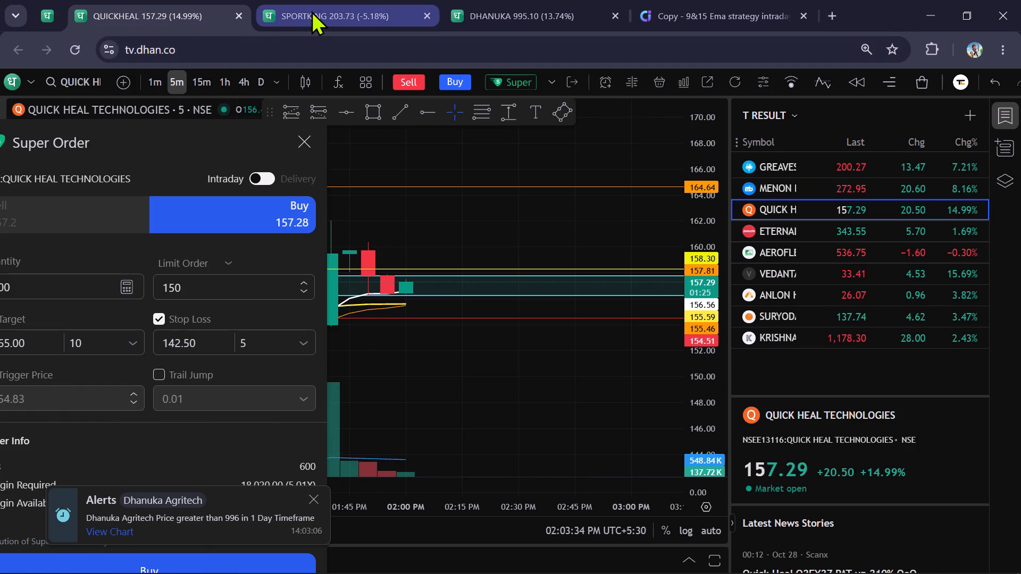
click(316, 7)
click(536, 4)
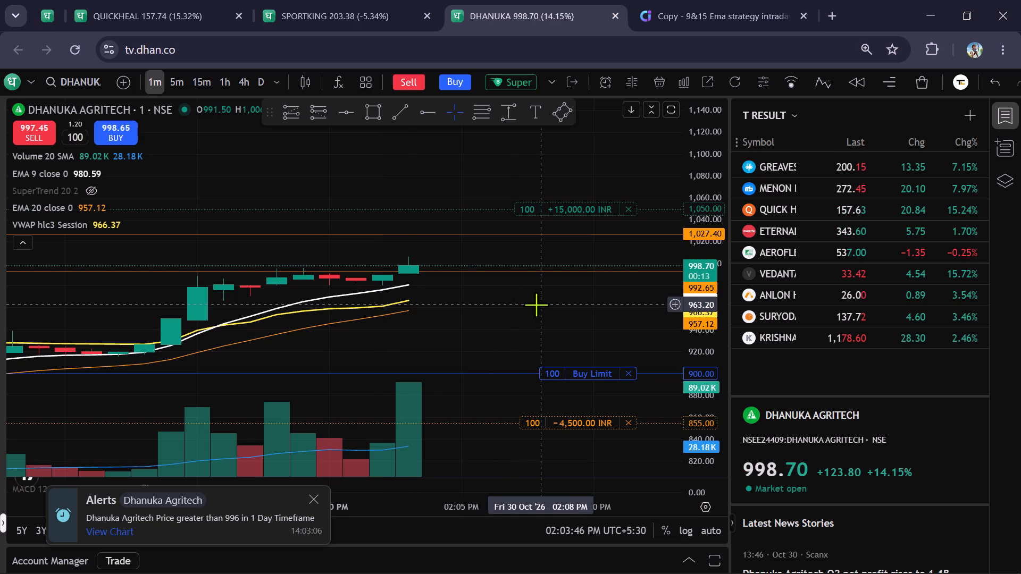
scroll(690, 277, up, 2)
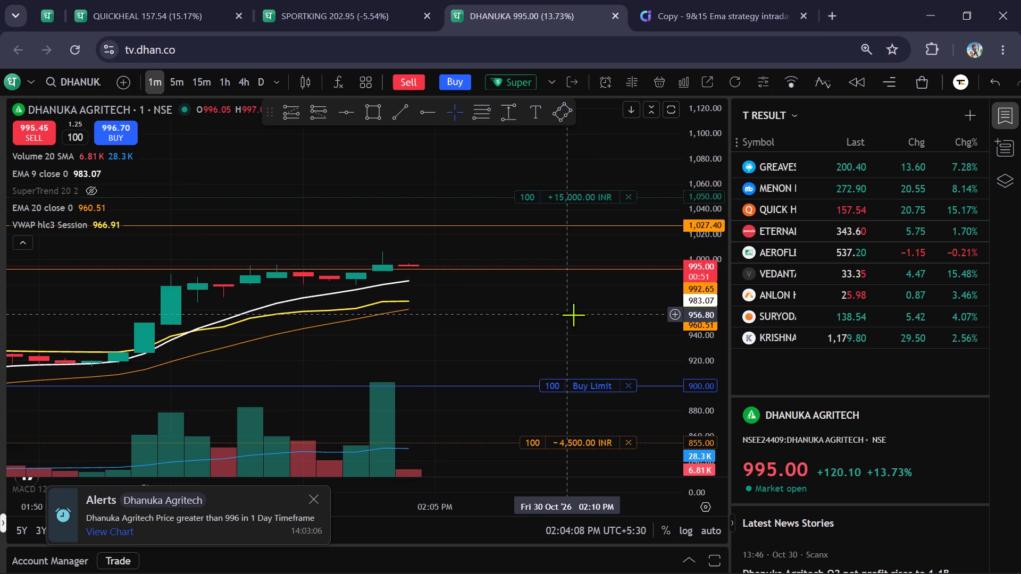
Load the NSE Skipper chart in place of Sportking and inspect its recent 5-minute candles.
click(303, 12)
drag(450, 163, 465, 242)
text(skipper)
key(Down)
key(Return)
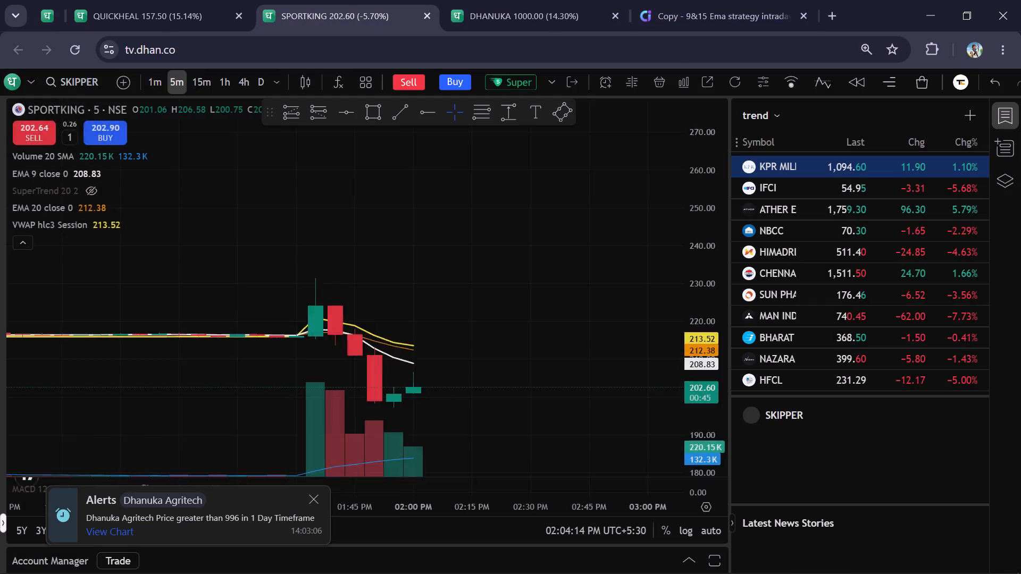
scroll(723, 251, down, 7)
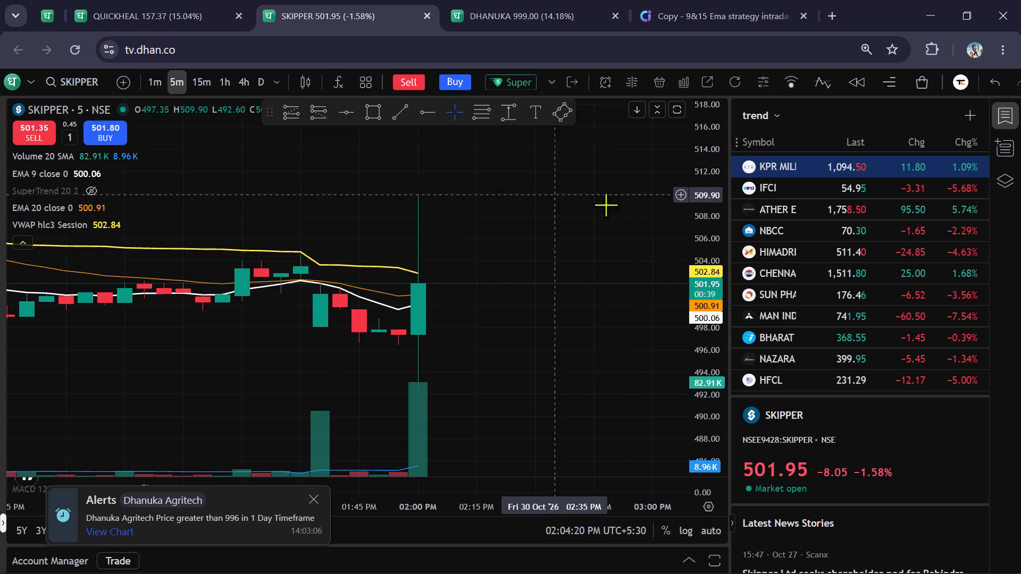
scroll(688, 232, down, 10)
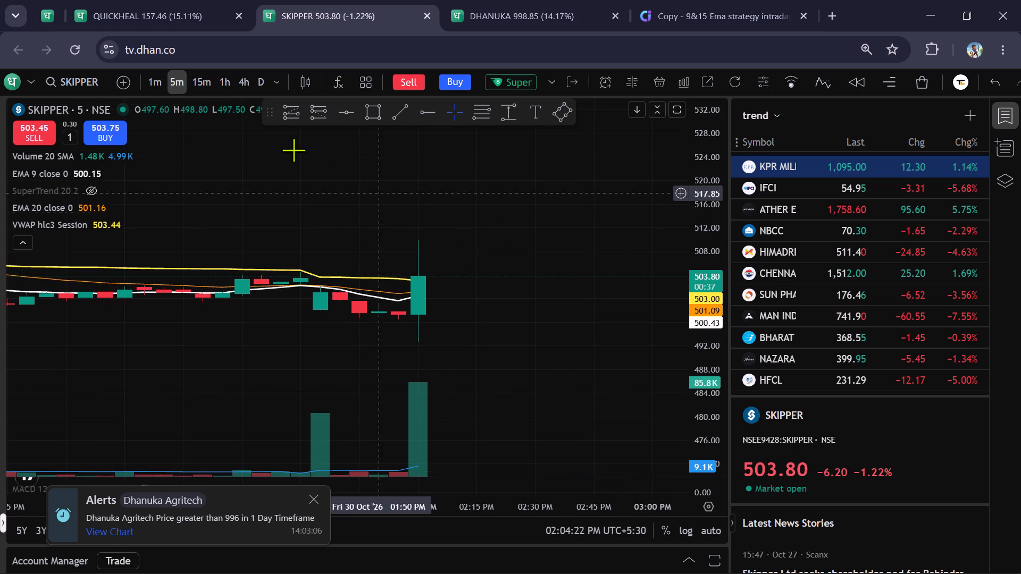
Switch the Skipper chart to the 1-minute timeframe and check its candles alongside the Dhanuka Agritech and Quick Heal charts.
click(146, 85)
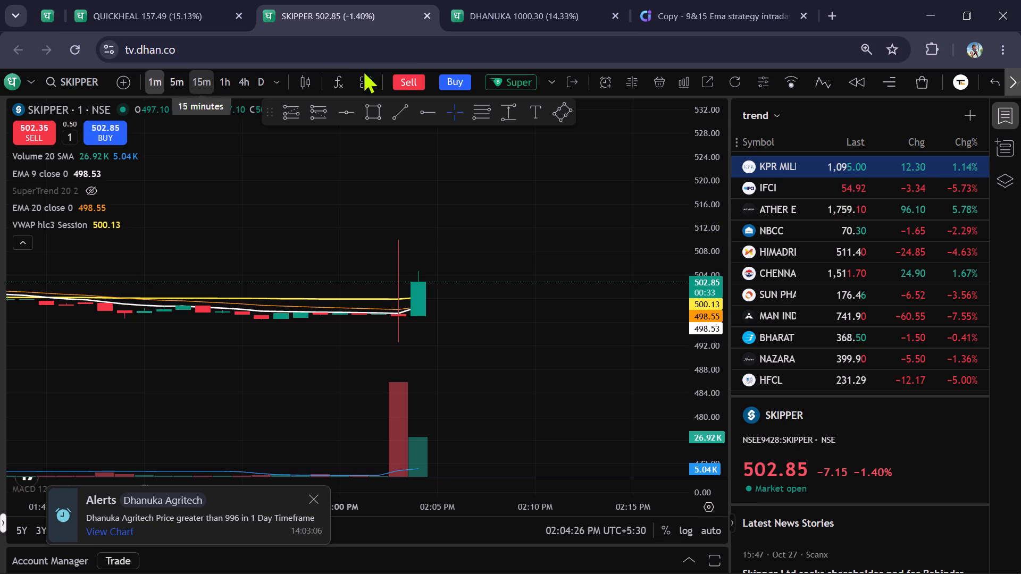
click(525, 0)
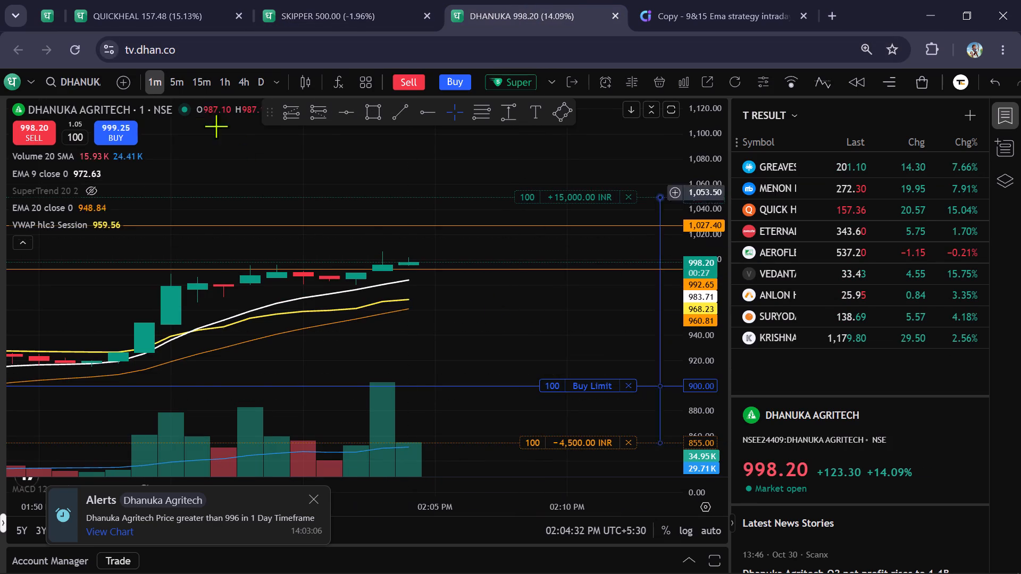
click(180, 89)
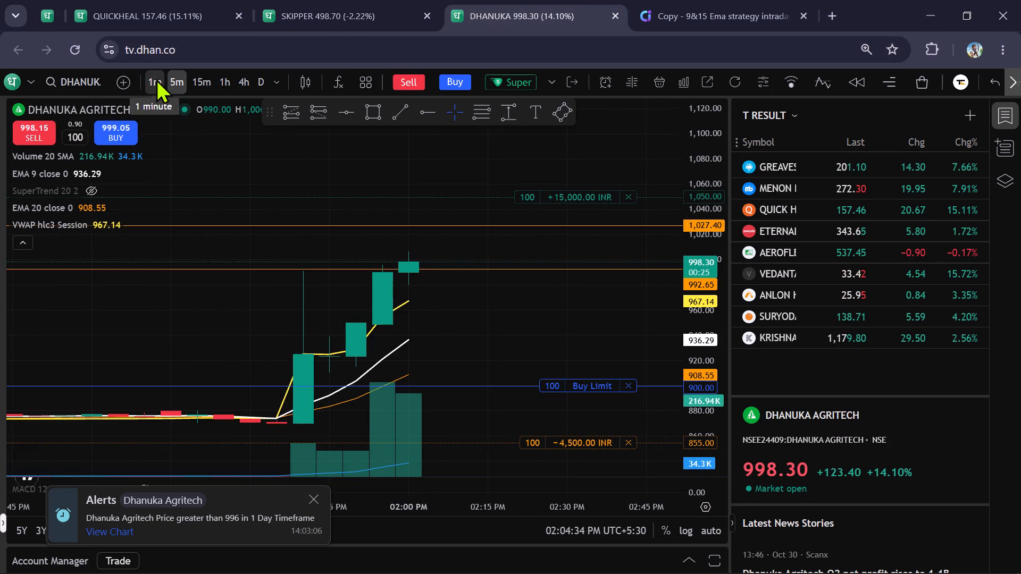
click(156, 79)
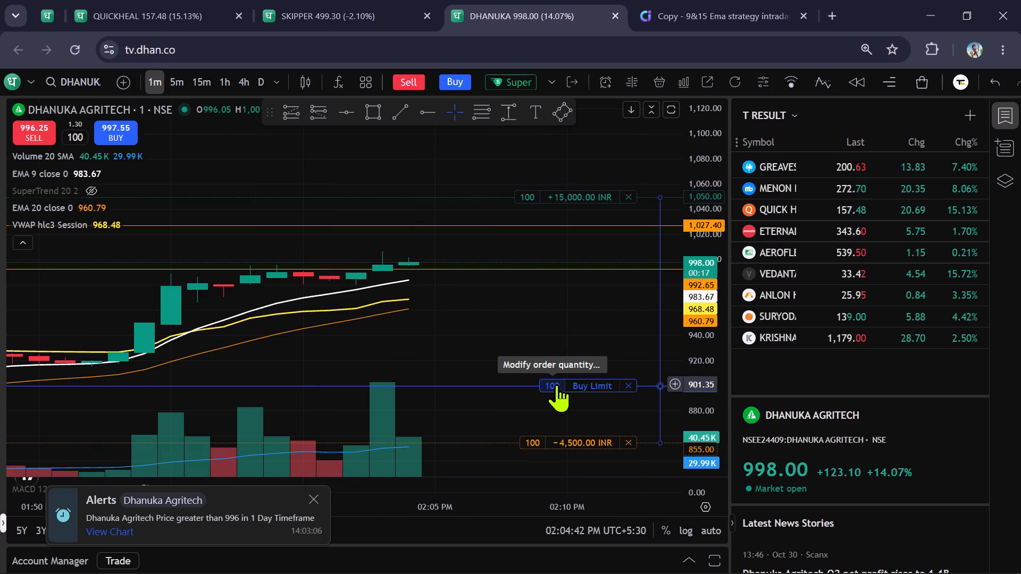
click(195, 5)
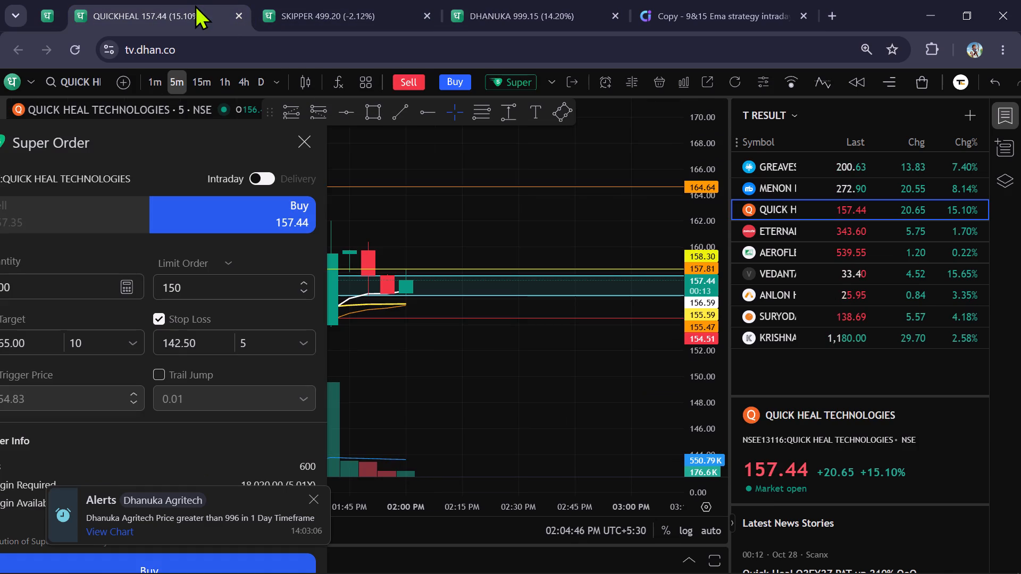
click(512, 0)
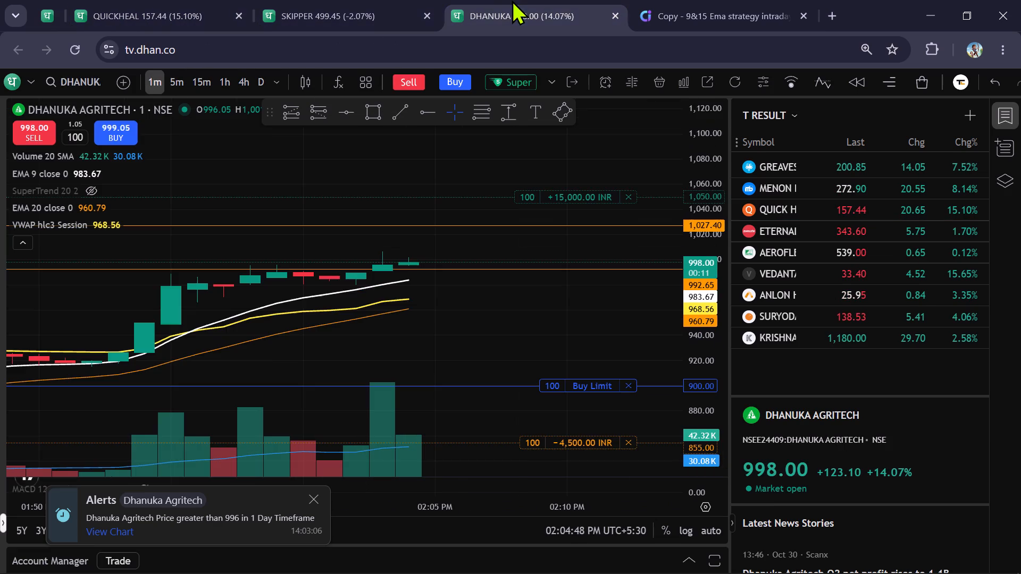
click(335, 0)
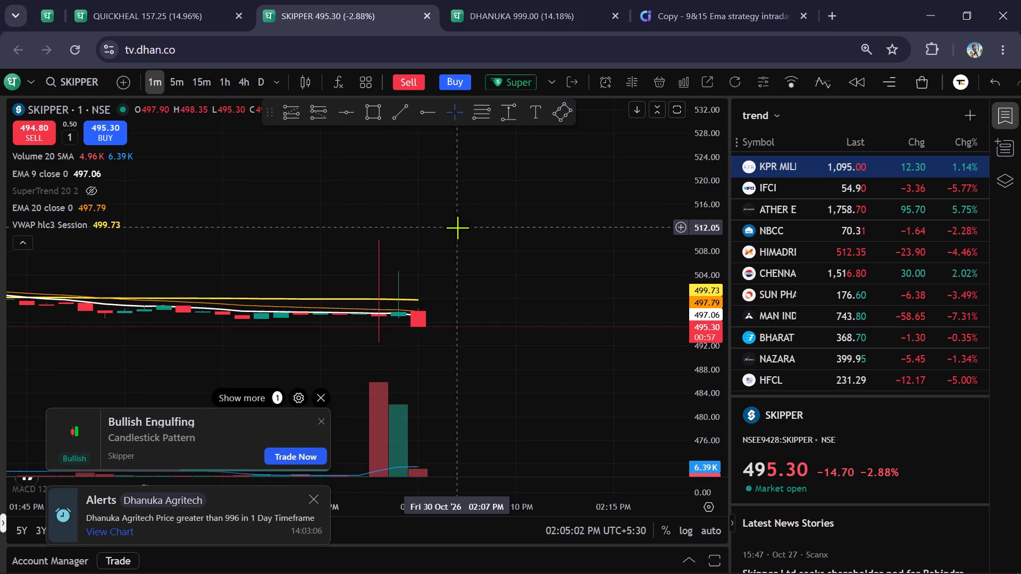
click(557, 0)
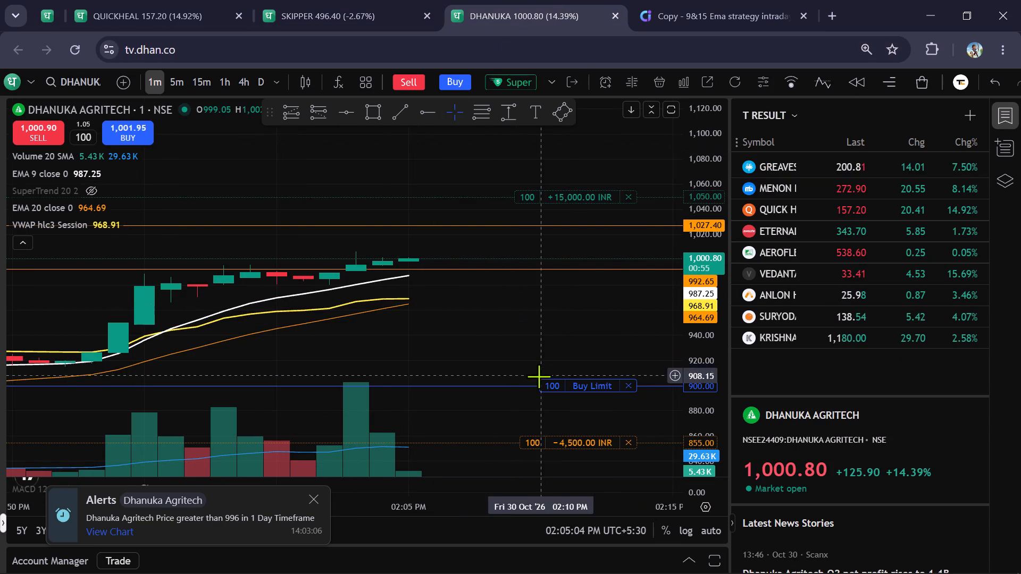
Inspect Dhanuka Agritech's 5-minute candles against the pending order levels, with a brief check of the Skipper and Quick Heal charts.
click(181, 80)
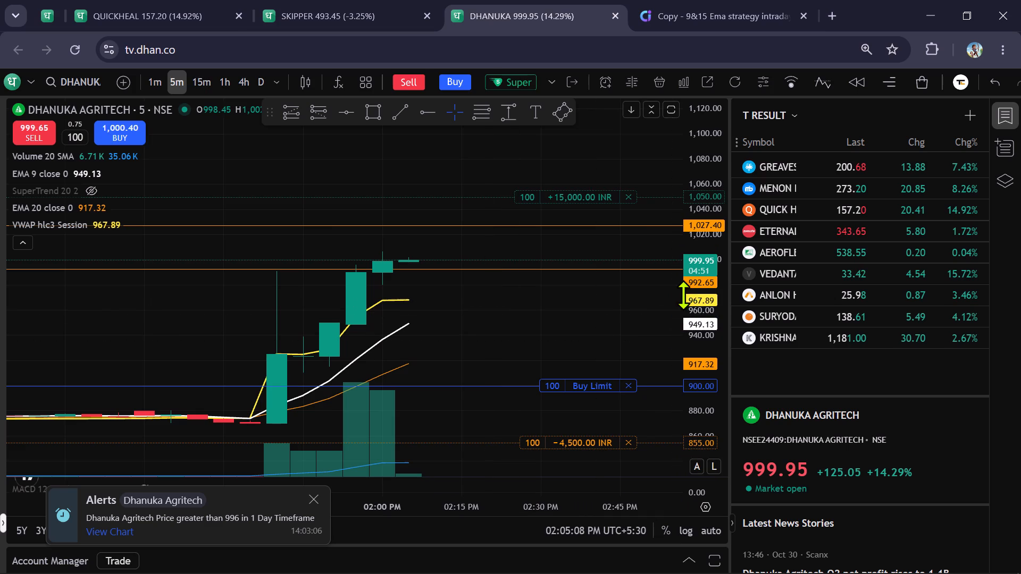
scroll(692, 287, down, 3)
scroll(691, 287, up, 3)
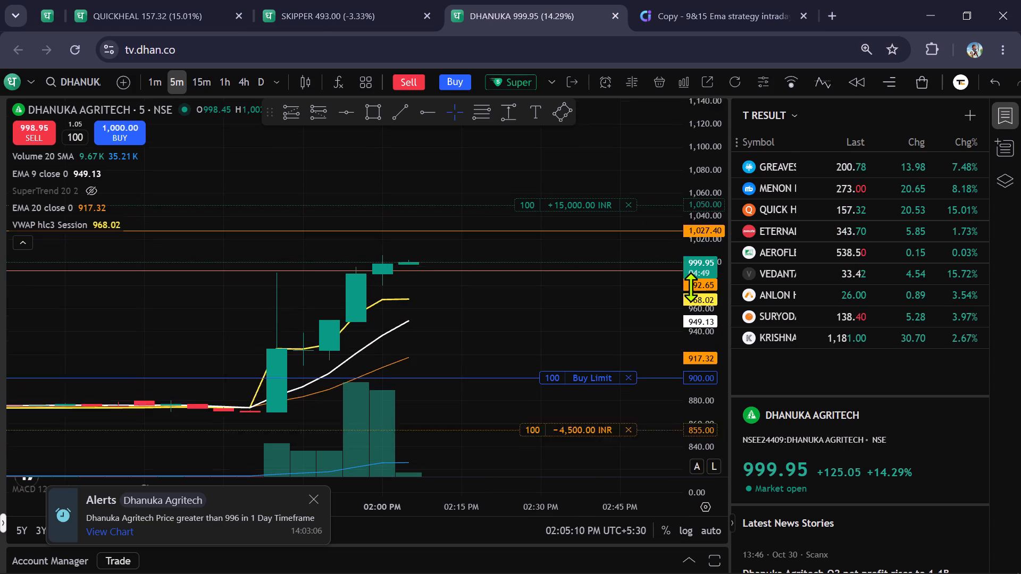
scroll(592, 310, up, 2)
scroll(592, 310, down, 1)
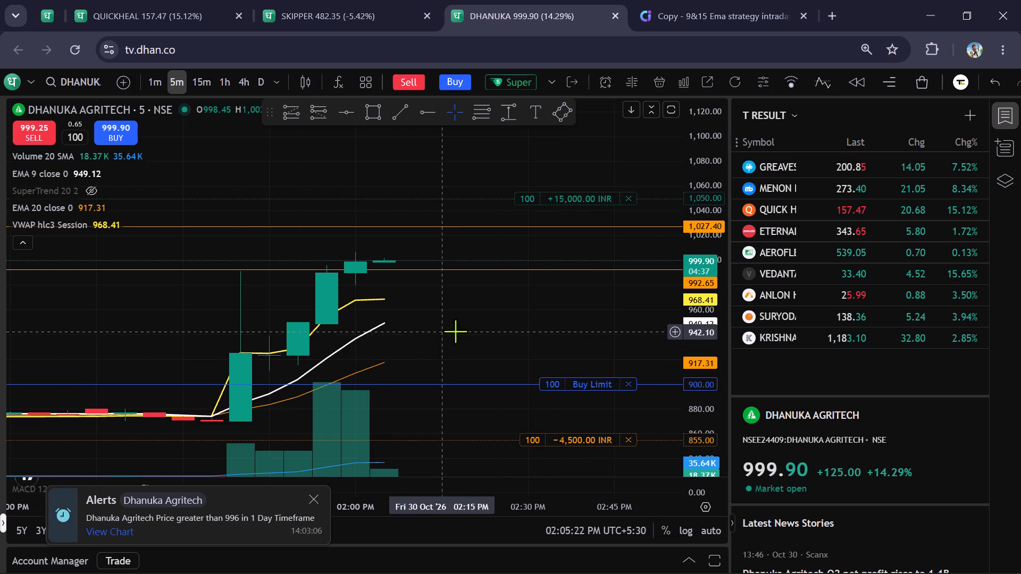
scroll(456, 331, down, 7)
scroll(467, 325, up, 7)
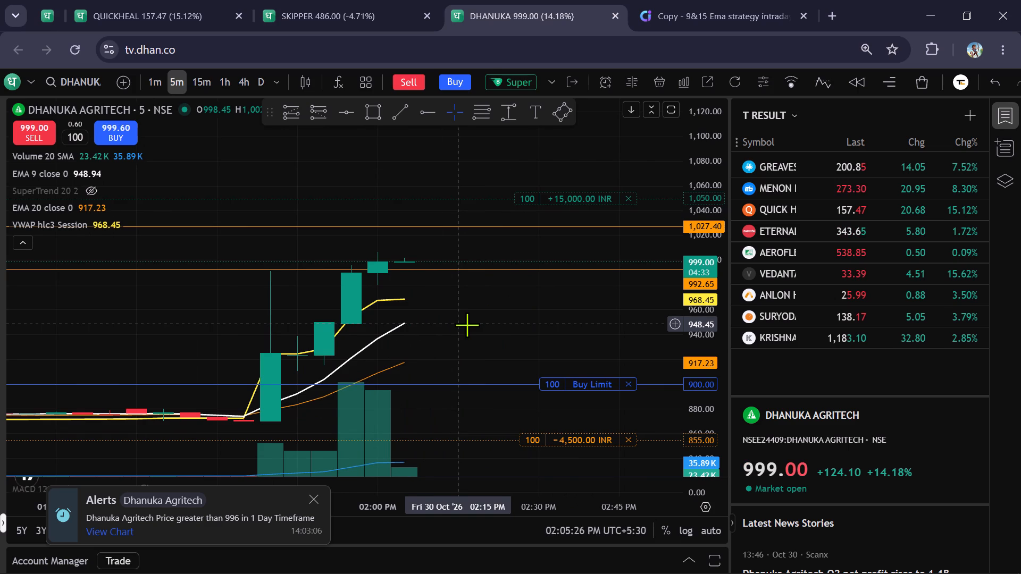
scroll(467, 325, up, 1)
click(357, 0)
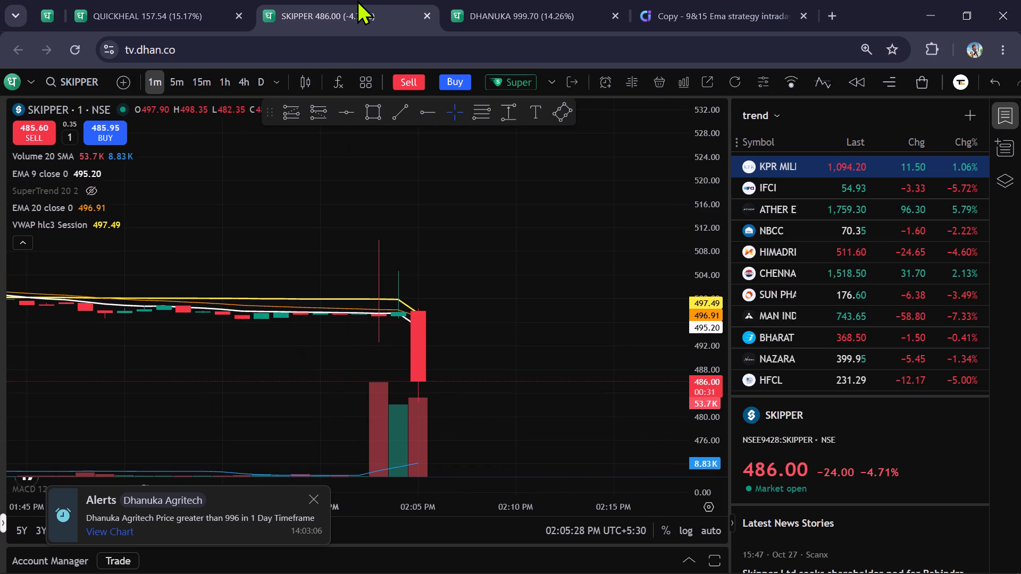
click(184, 10)
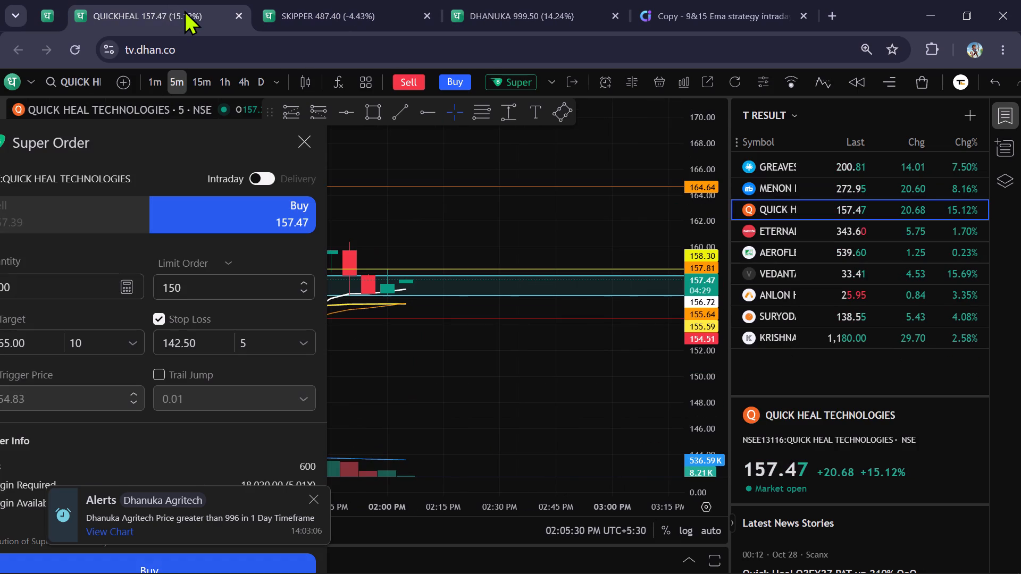
click(501, 0)
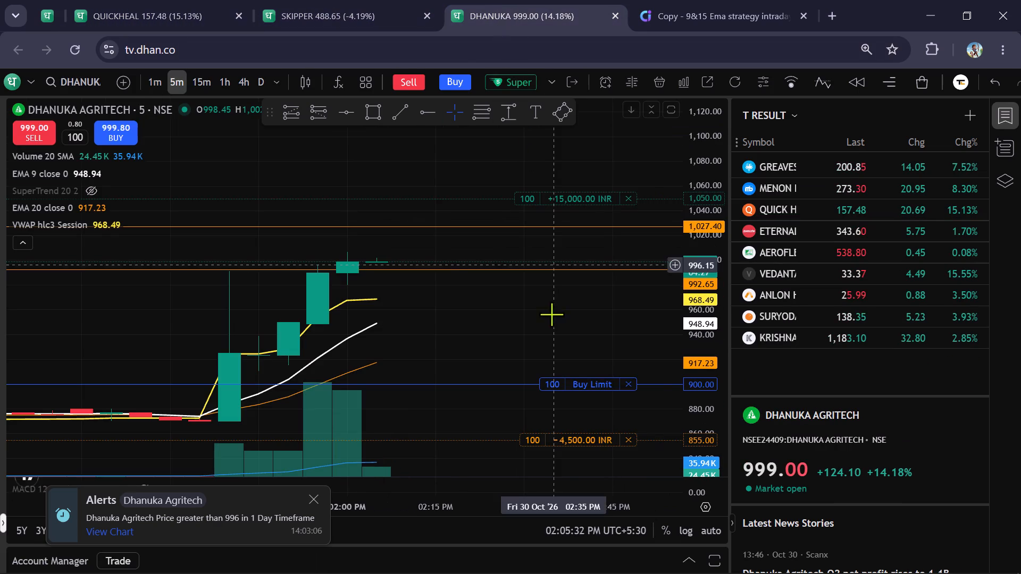
scroll(573, 319, down, 1)
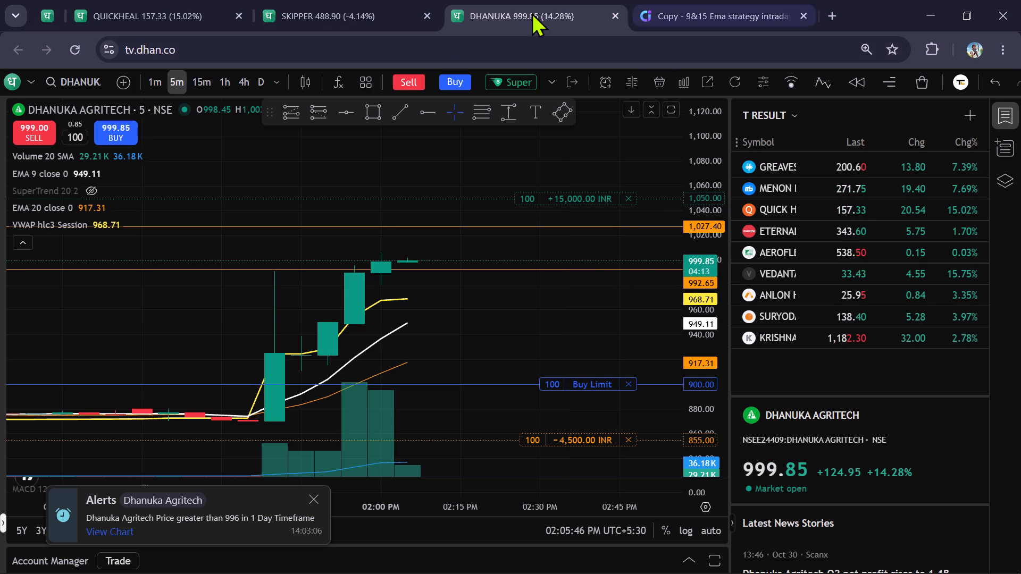
Look over Skipper's 1-minute candles, and load the Welspun Corp chart in its place.
click(330, 12)
drag(467, 179, 473, 226)
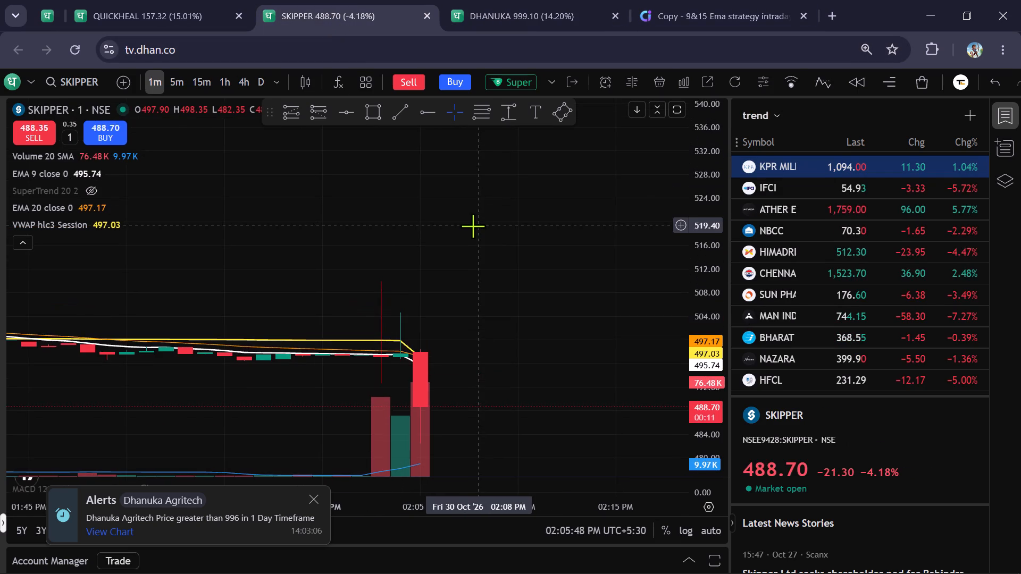
text(wes)
key(BackSpace)
text(lspun)
key(Down)
key(Return)
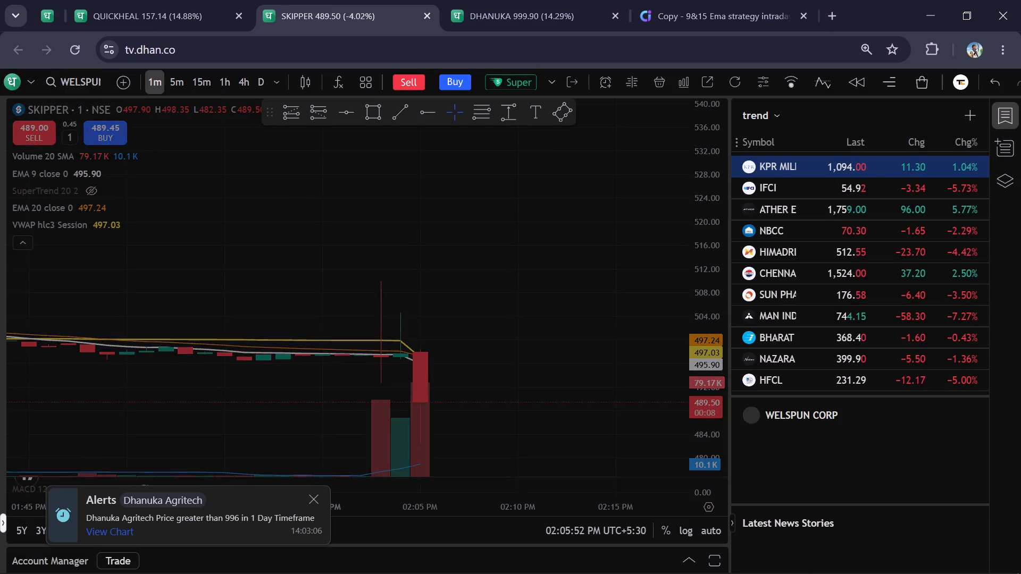
scroll(430, 204, down, 3)
Check the Quick Heal and Welspun Corp charts, and examine Dhanuka Agritech's 5-minute candles against the order levels.
click(516, 0)
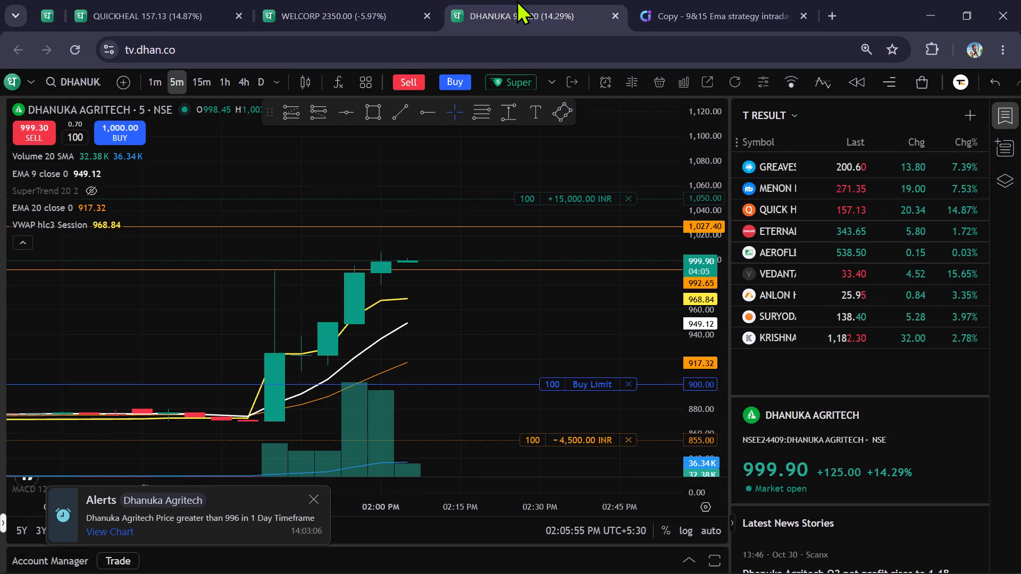
scroll(691, 292, down, 2)
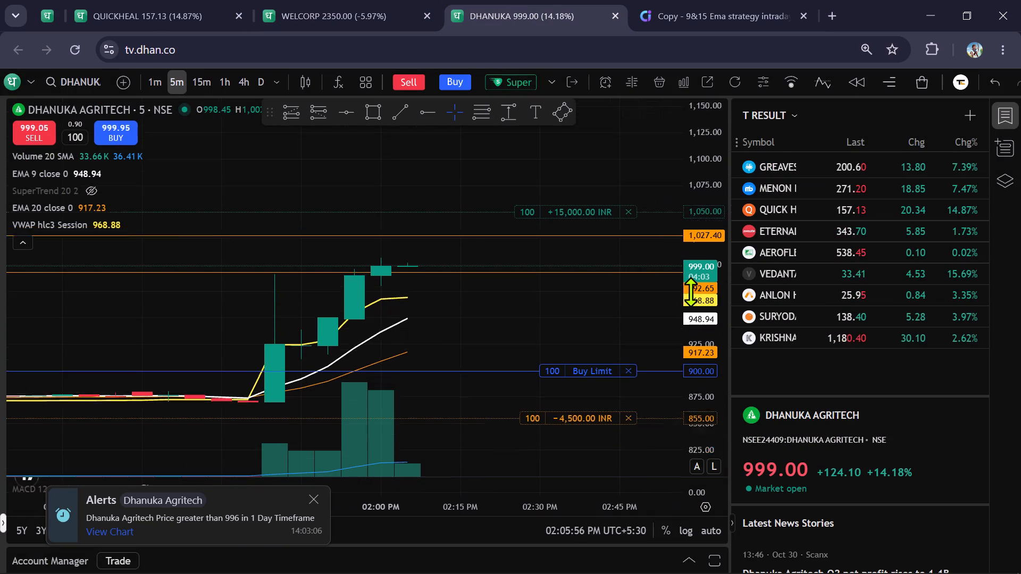
scroll(691, 292, down, 2)
scroll(611, 306, down, 2)
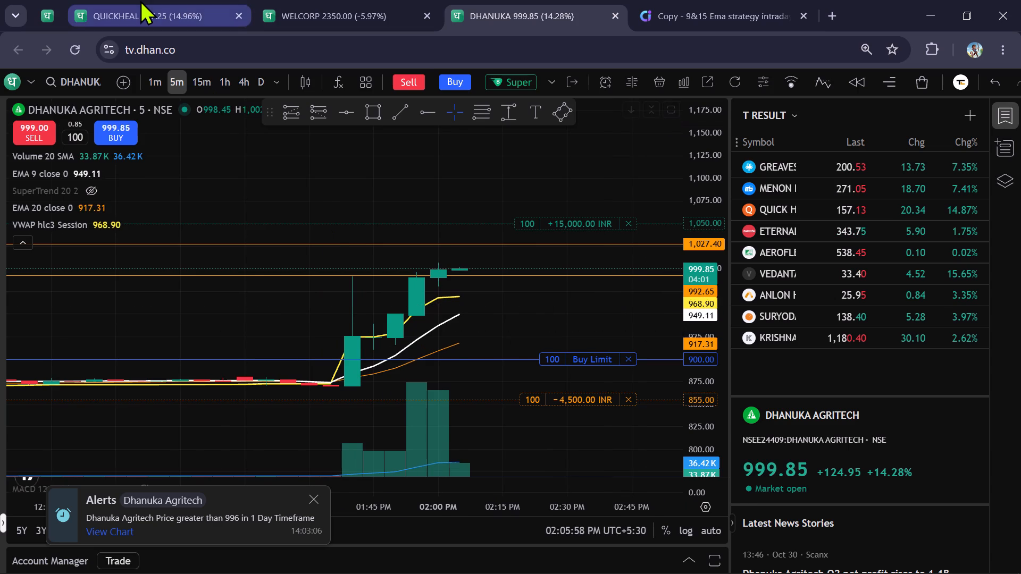
click(140, 0)
click(306, 0)
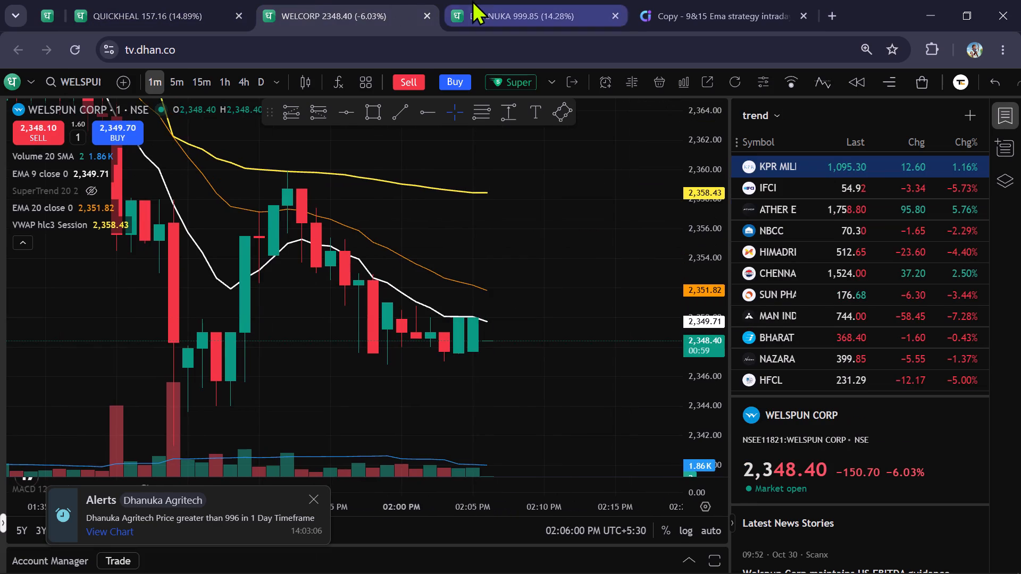
click(472, 0)
scroll(719, 287, up, 3)
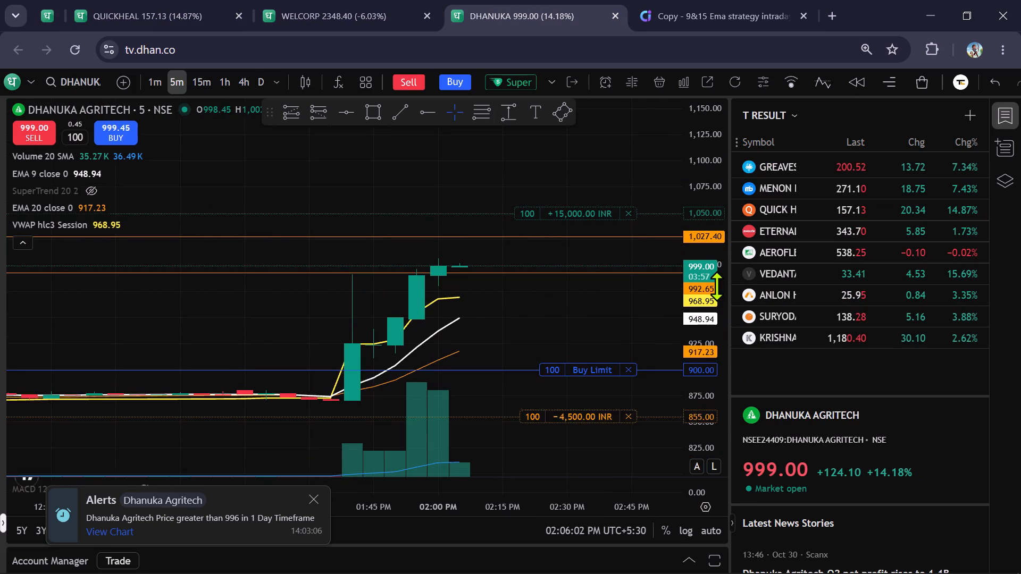
scroll(607, 314, up, 1)
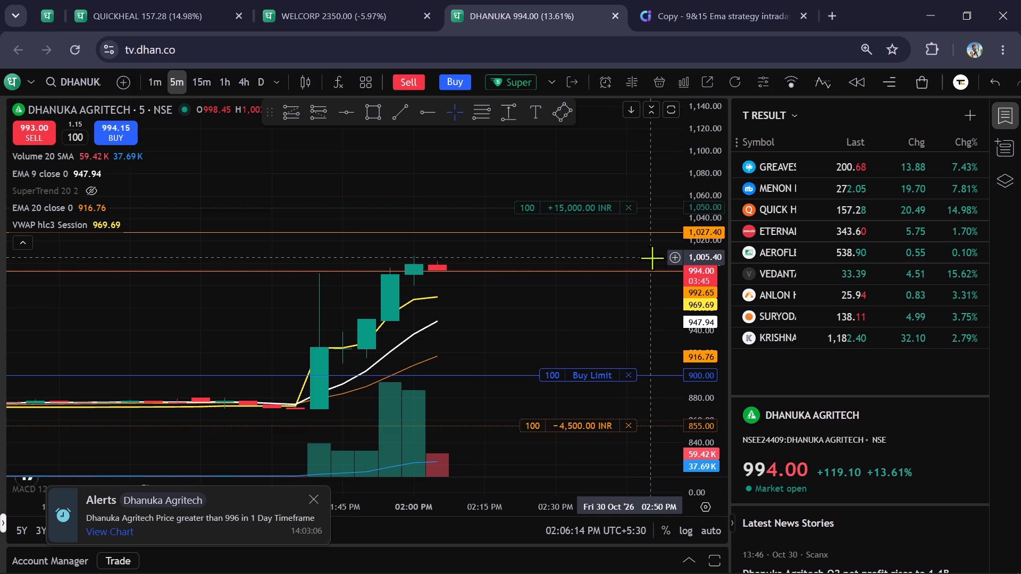
Add a price alert on Dhanuka Agritech at 1005.40 from the chart.
click(675, 258)
click(611, 395)
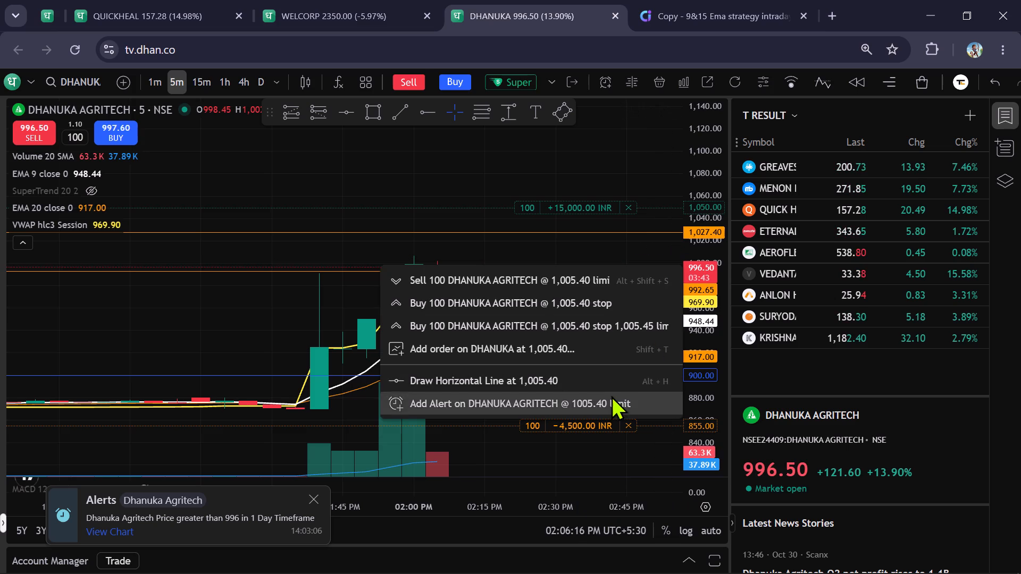
click(568, 359)
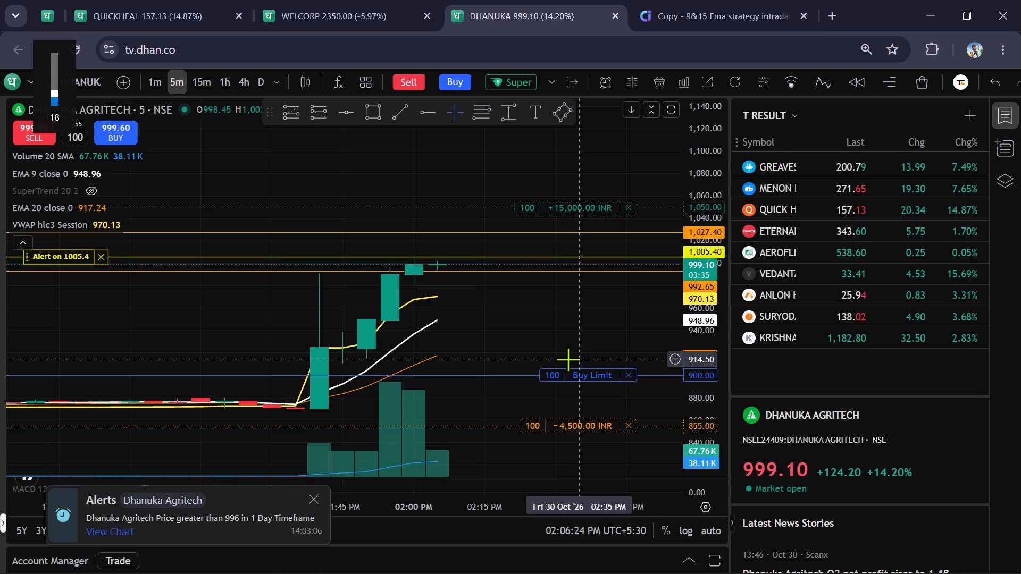
Switch the Welspun Corp window's watchlist from trend to T RESULT and open the Menon Bearings chart from it.
click(368, 1)
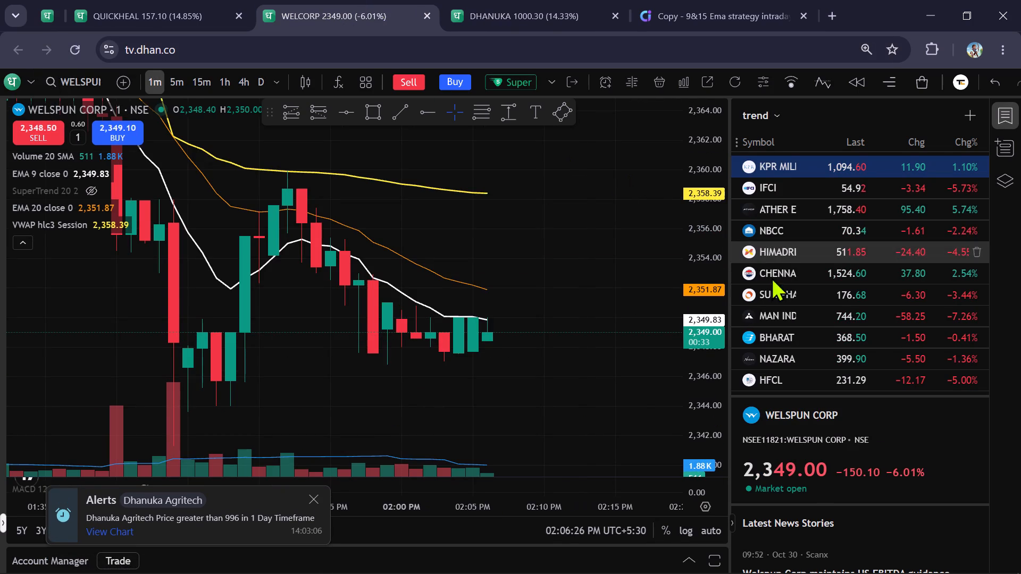
scroll(850, 218, down, 5)
click(758, 116)
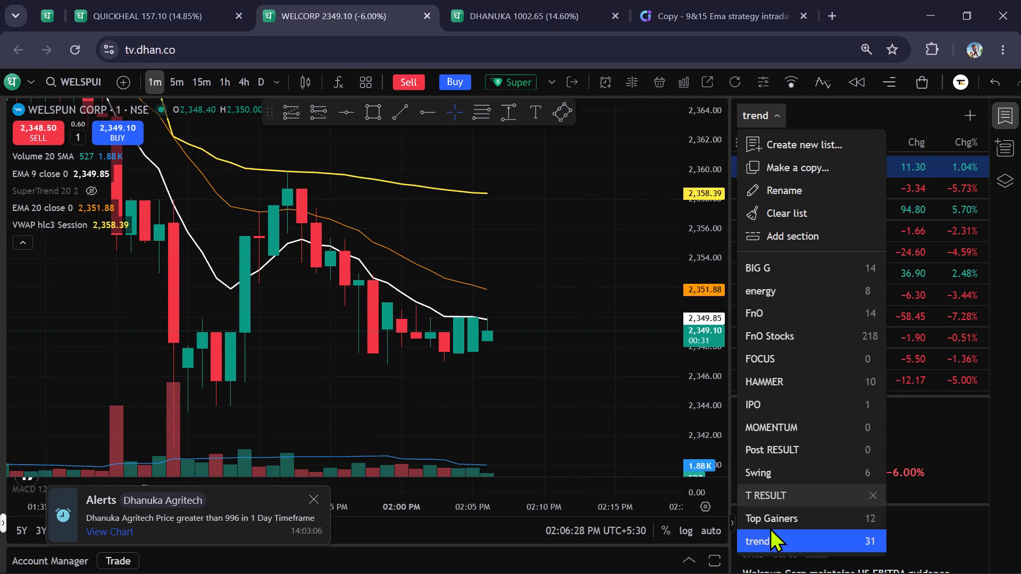
click(769, 492)
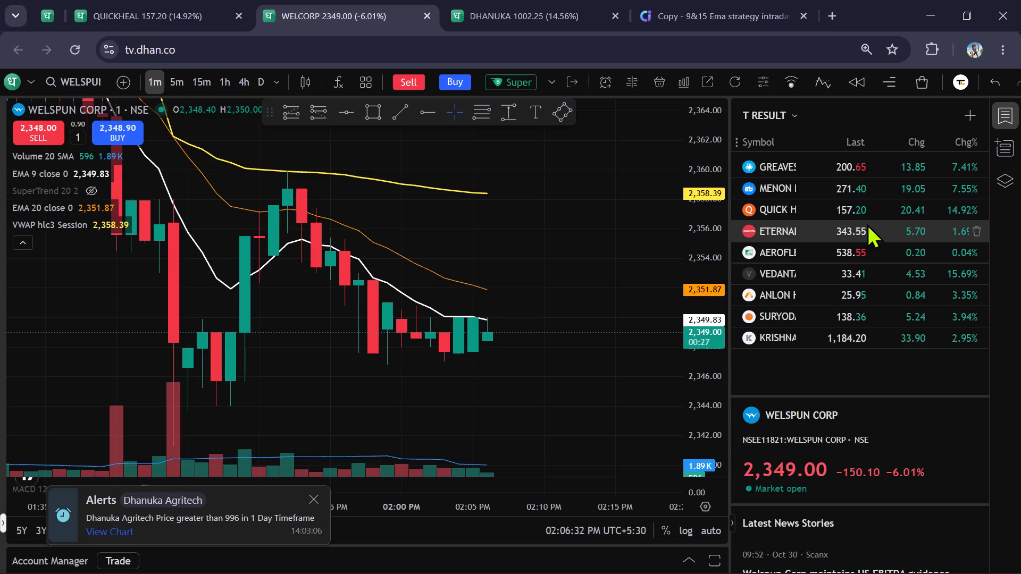
click(884, 187)
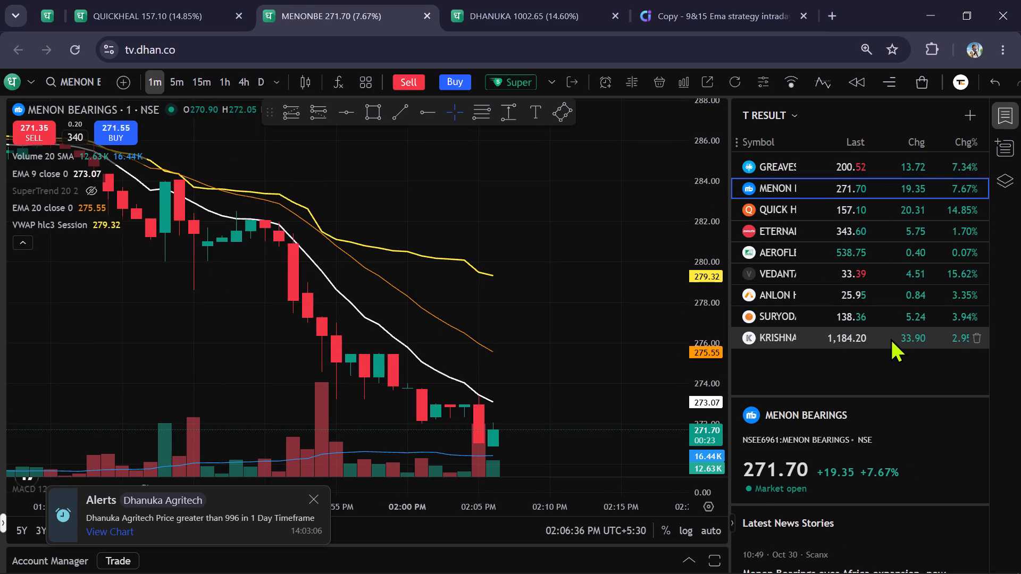
Return to Dhanuka Agritech and inspect its 5-minute and 1-minute candles around the 1005.4 alert and the pending order levels.
click(525, 0)
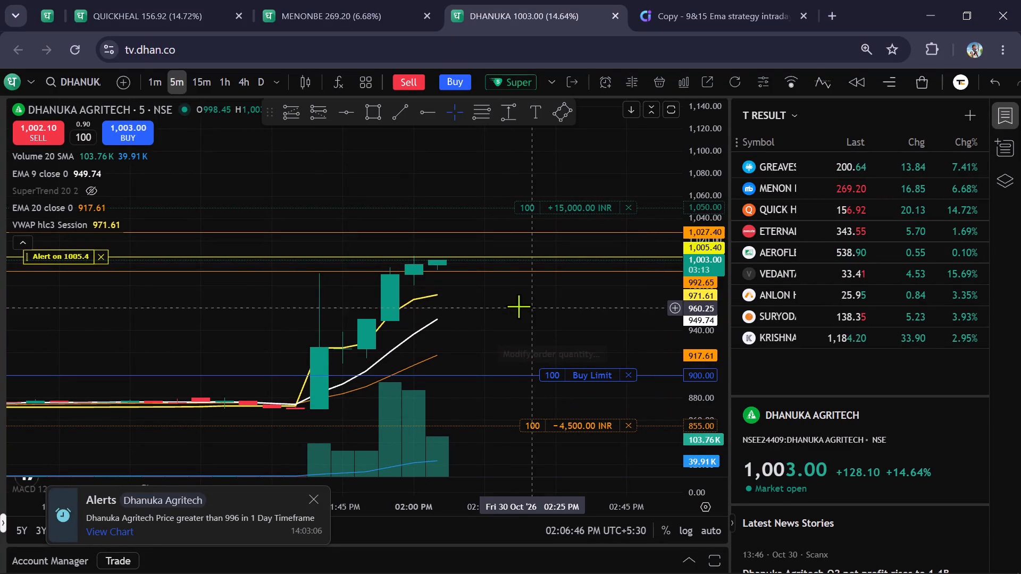
scroll(528, 318, down, 1)
drag(548, 323, 559, 267)
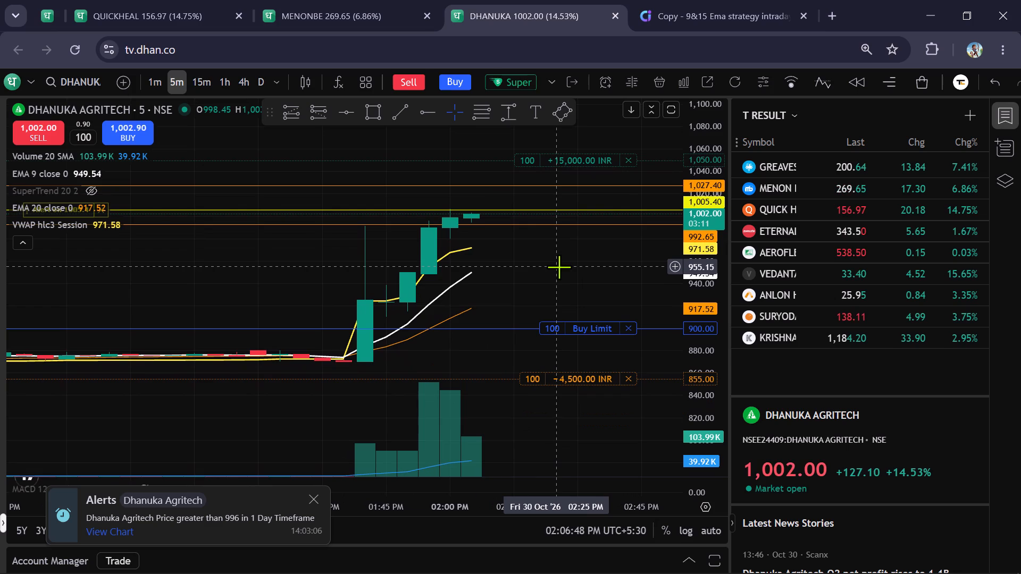
drag(562, 265, 533, 307)
scroll(533, 307, up, 1)
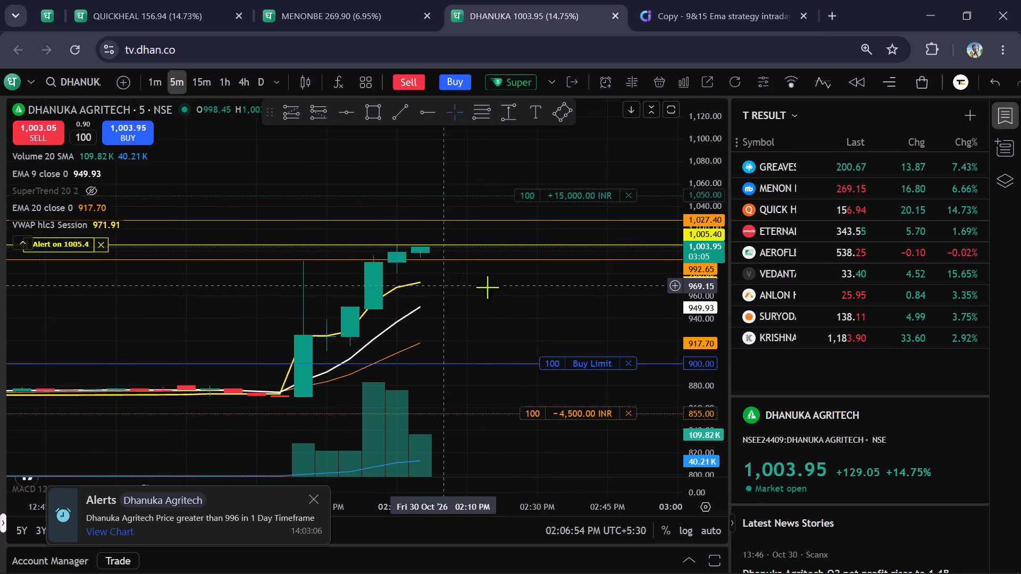
click(154, 76)
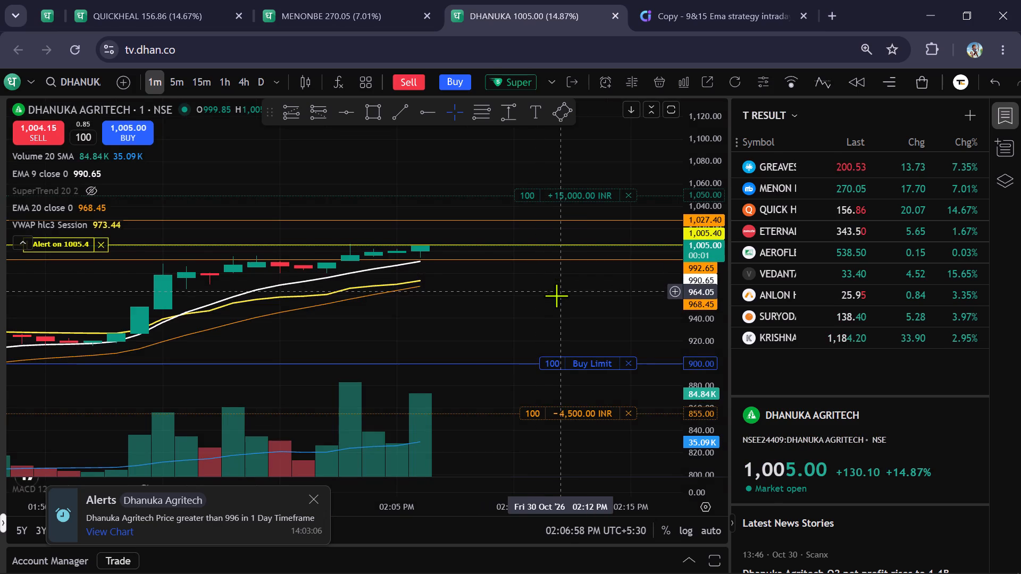
drag(556, 296, 555, 325)
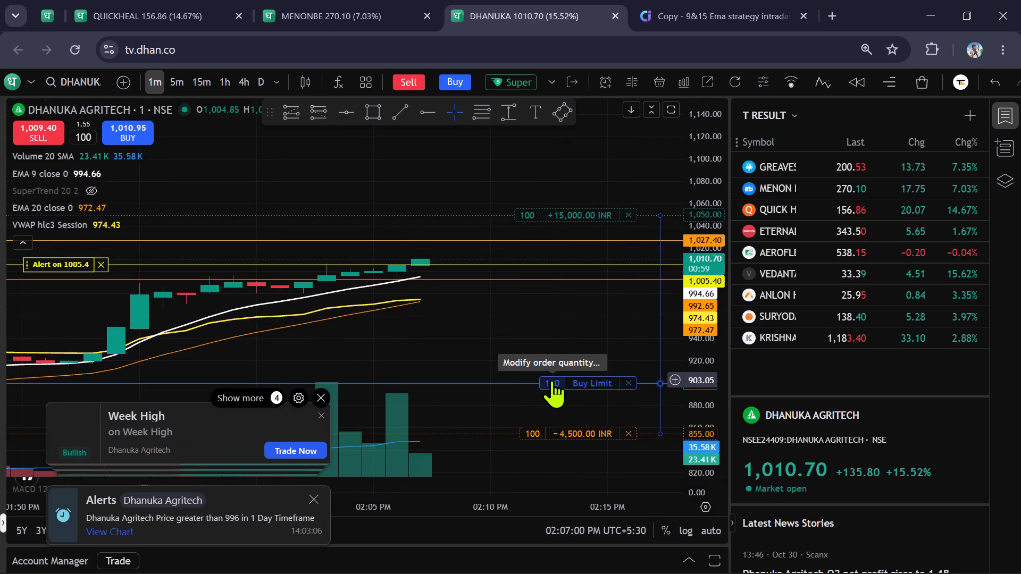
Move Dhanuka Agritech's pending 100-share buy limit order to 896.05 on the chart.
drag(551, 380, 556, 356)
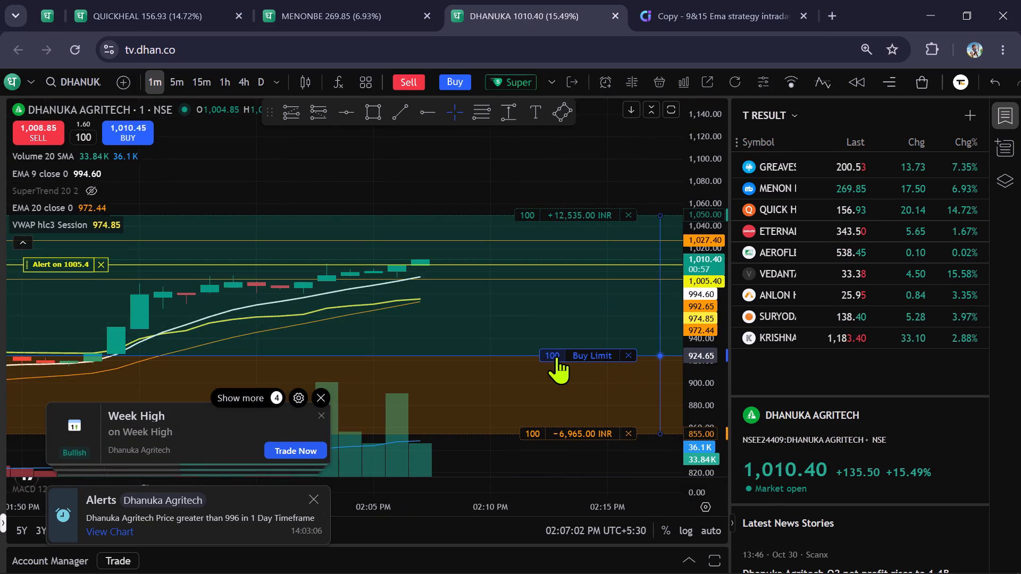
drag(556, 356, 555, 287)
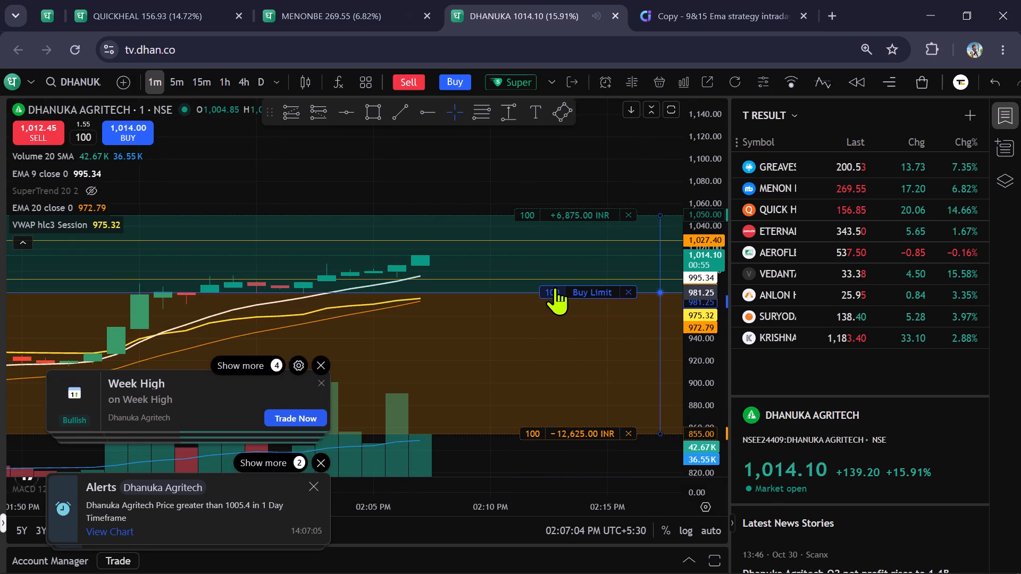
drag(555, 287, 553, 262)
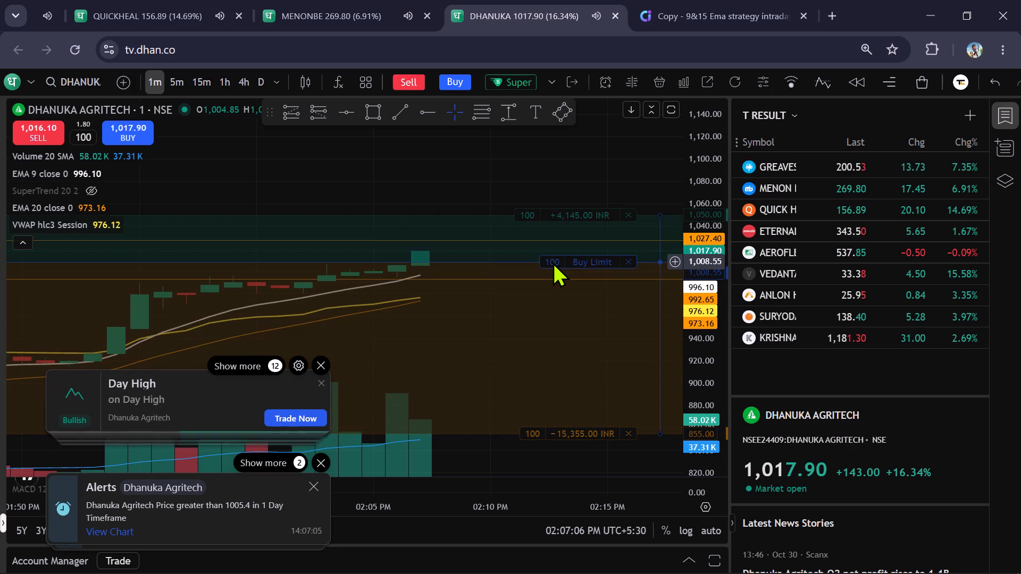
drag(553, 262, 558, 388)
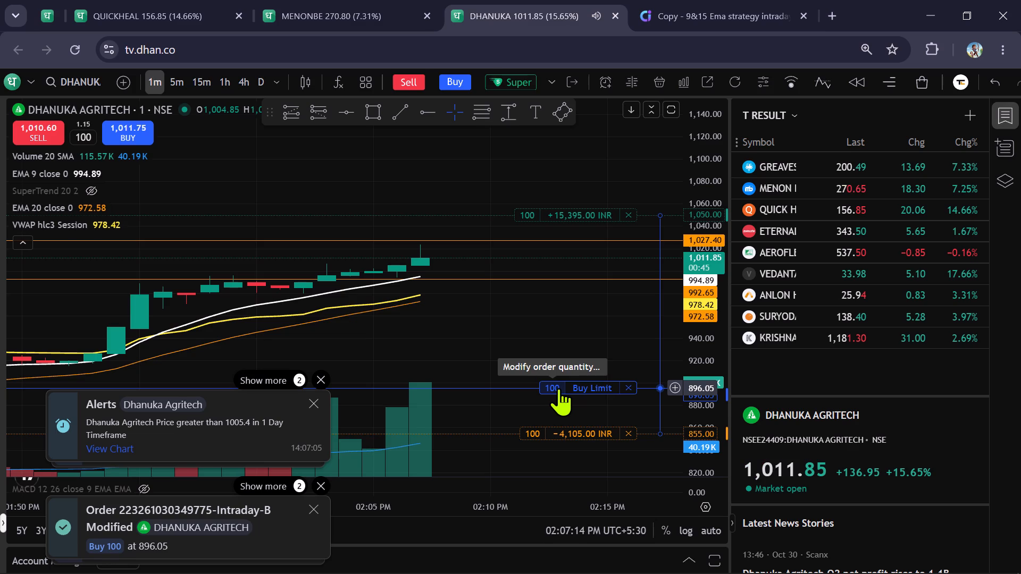
Examine Dhanuka Agritech's 1-minute and 5-minute candles against the pending entry, target and stop-loss levels.
drag(538, 326, 540, 354)
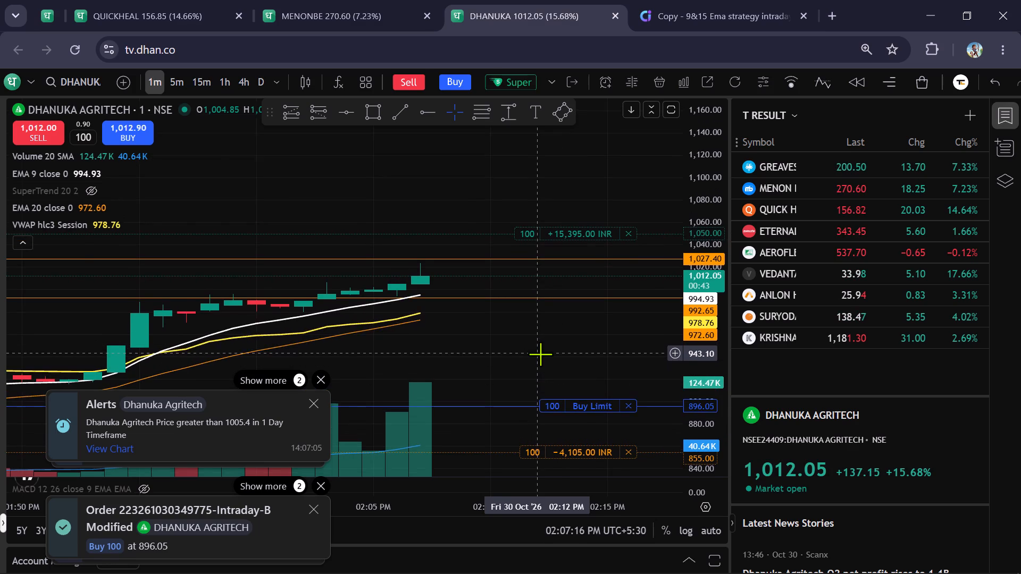
scroll(540, 354, up, 1)
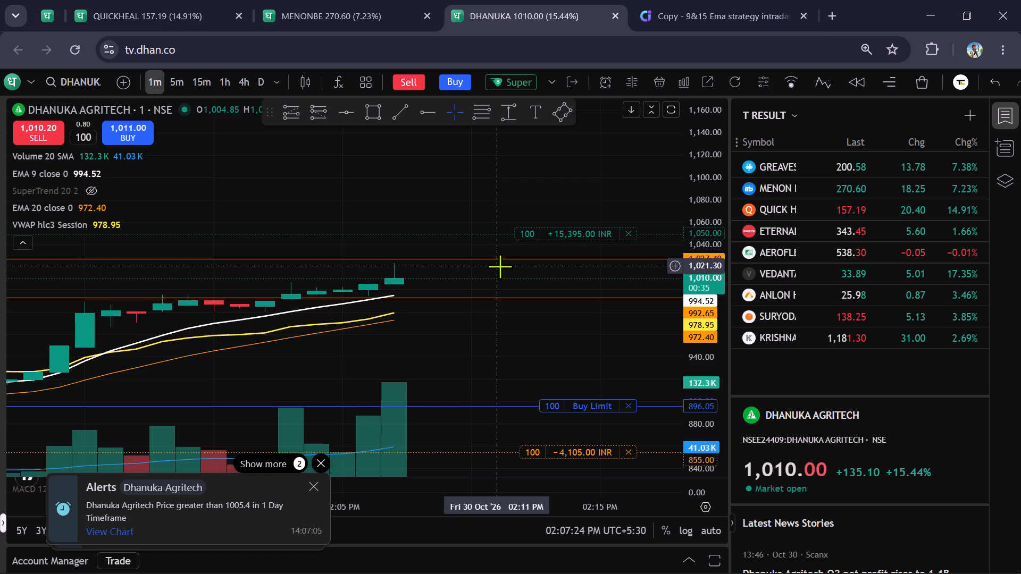
click(173, 79)
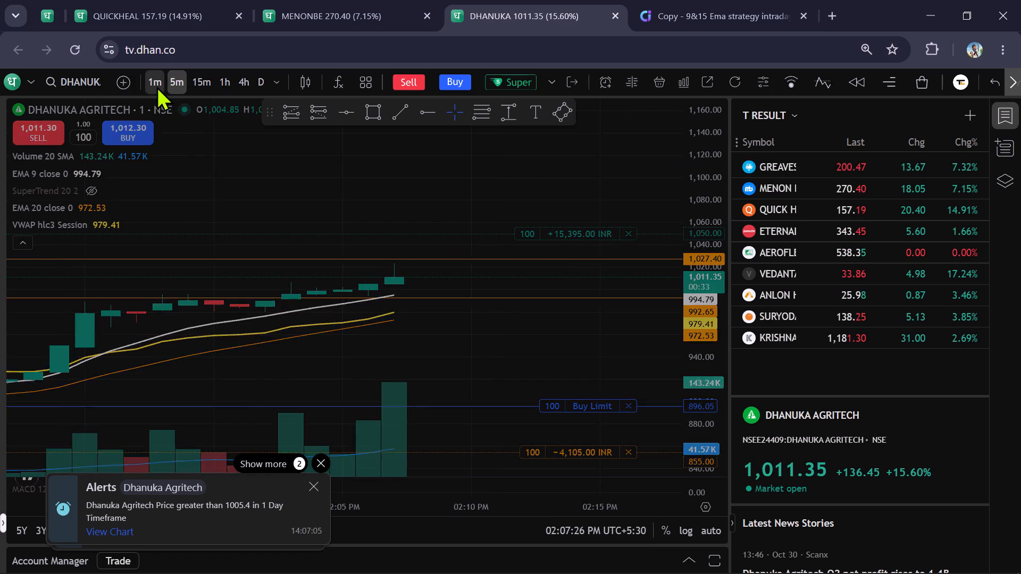
click(152, 83)
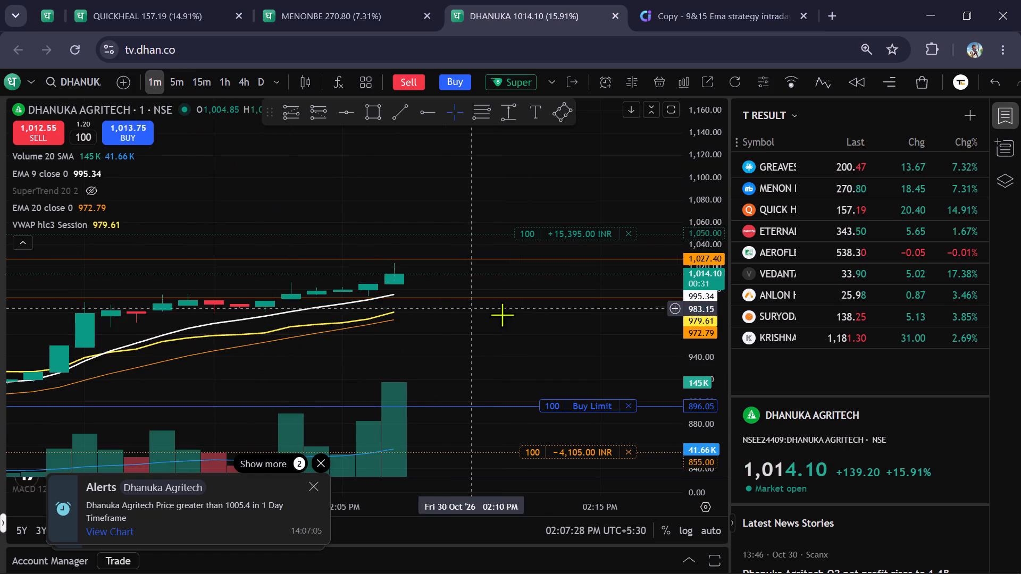
drag(547, 326, 522, 351)
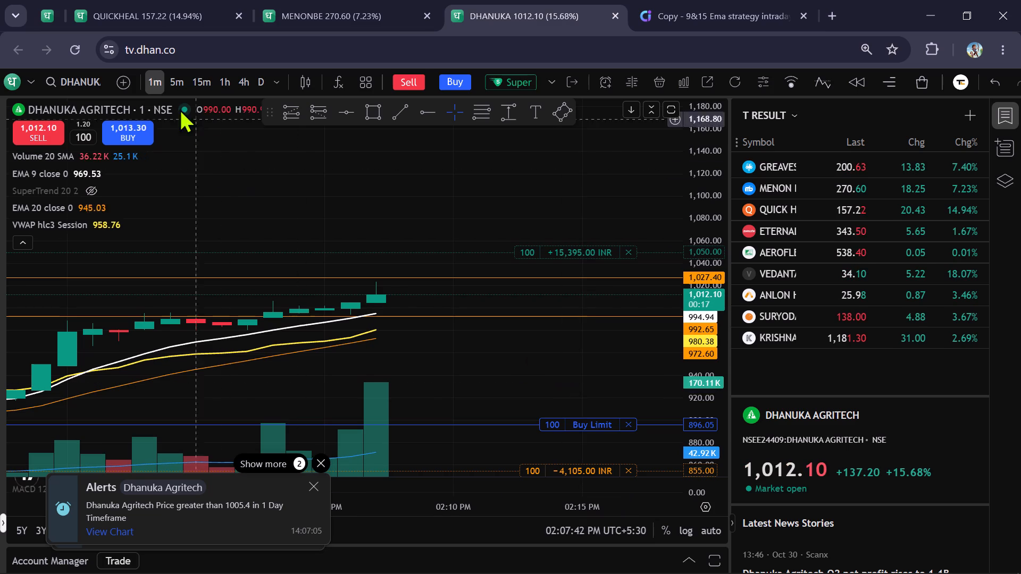
click(176, 76)
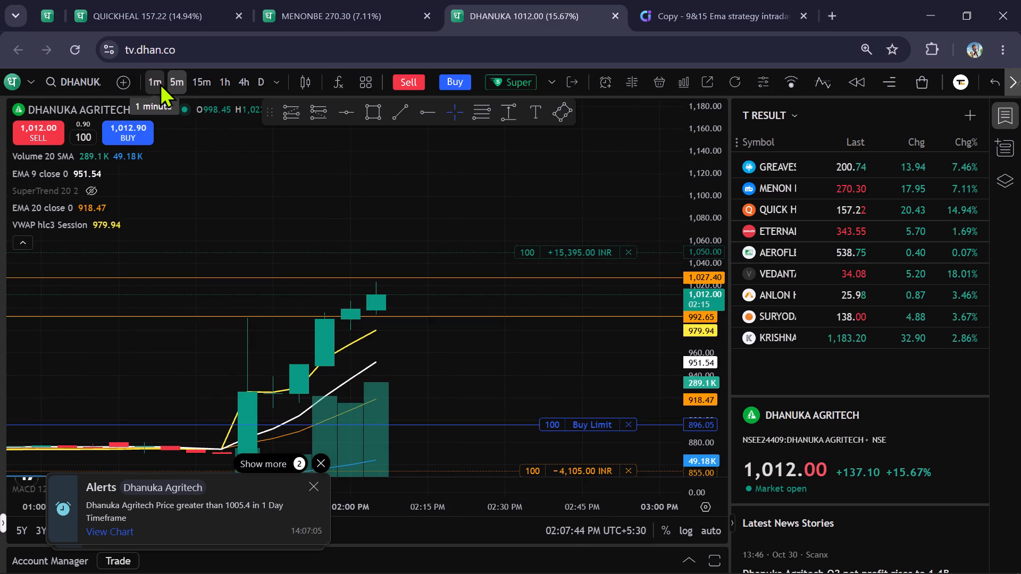
click(160, 83)
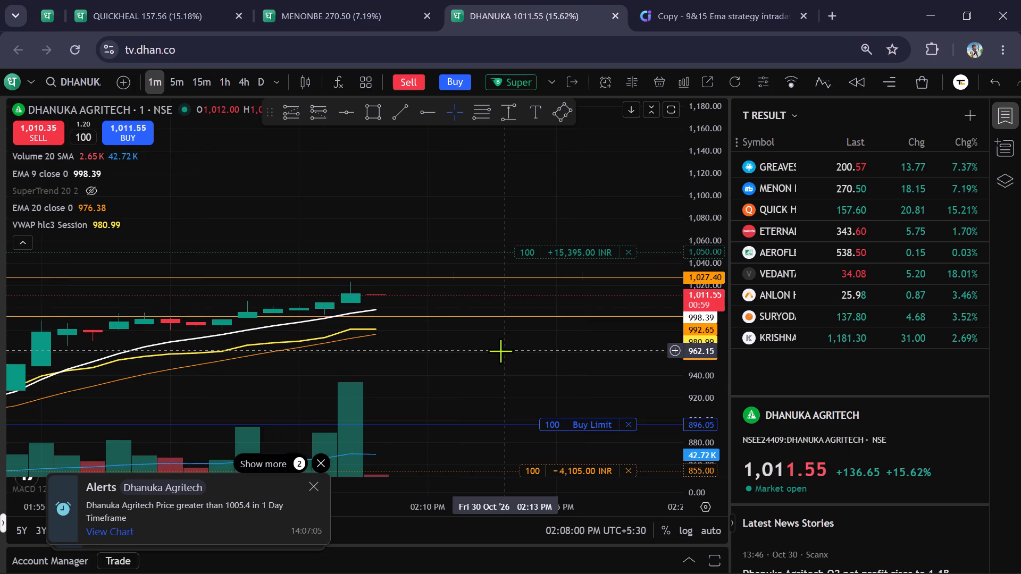
scroll(500, 351, down, 3)
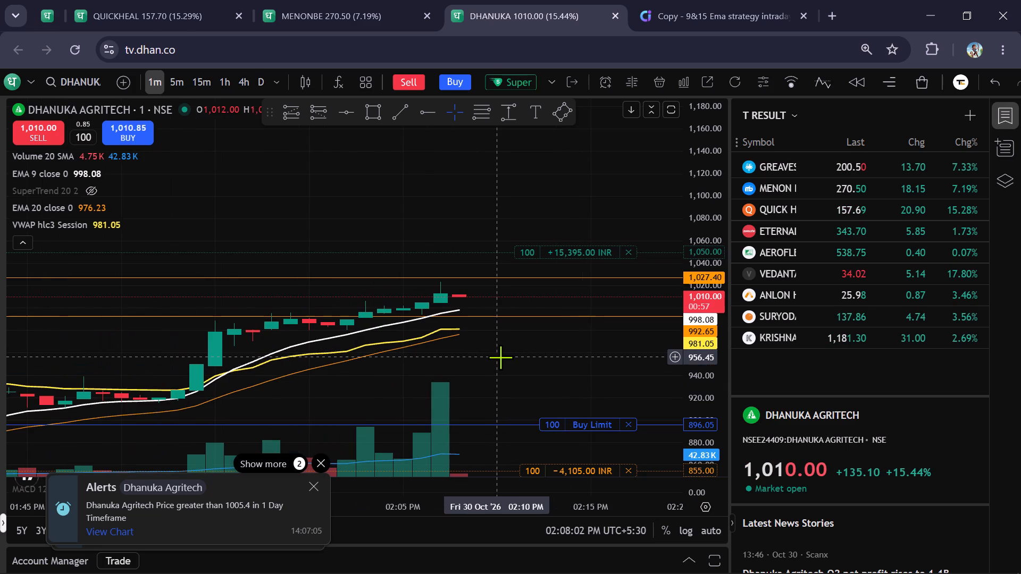
scroll(500, 357, up, 3)
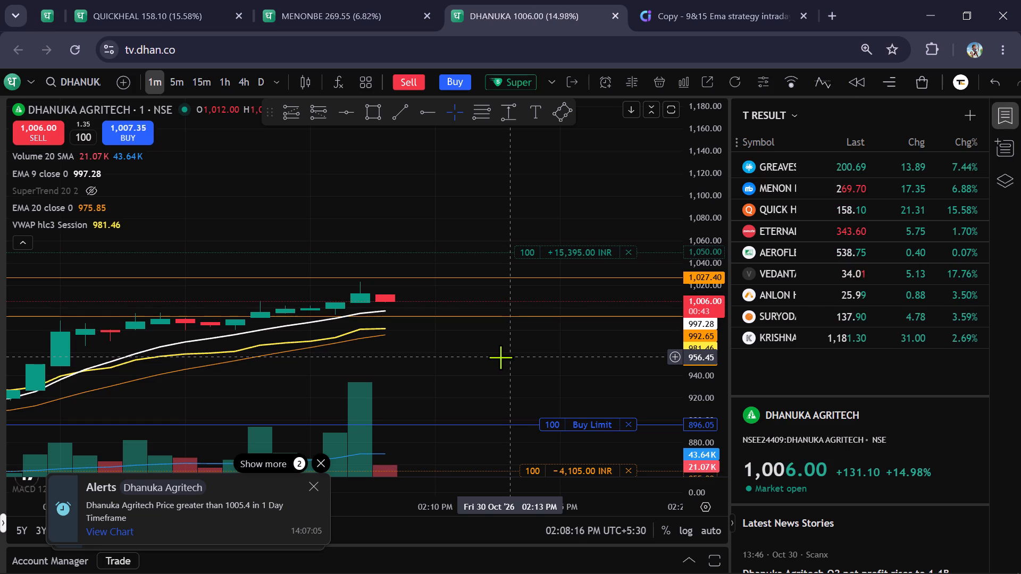
click(172, 78)
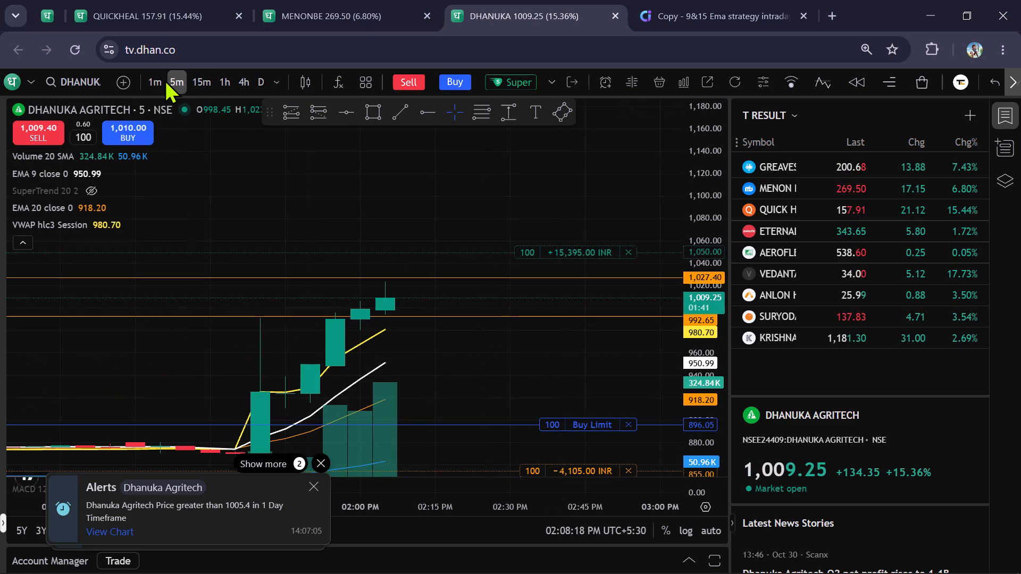
click(150, 80)
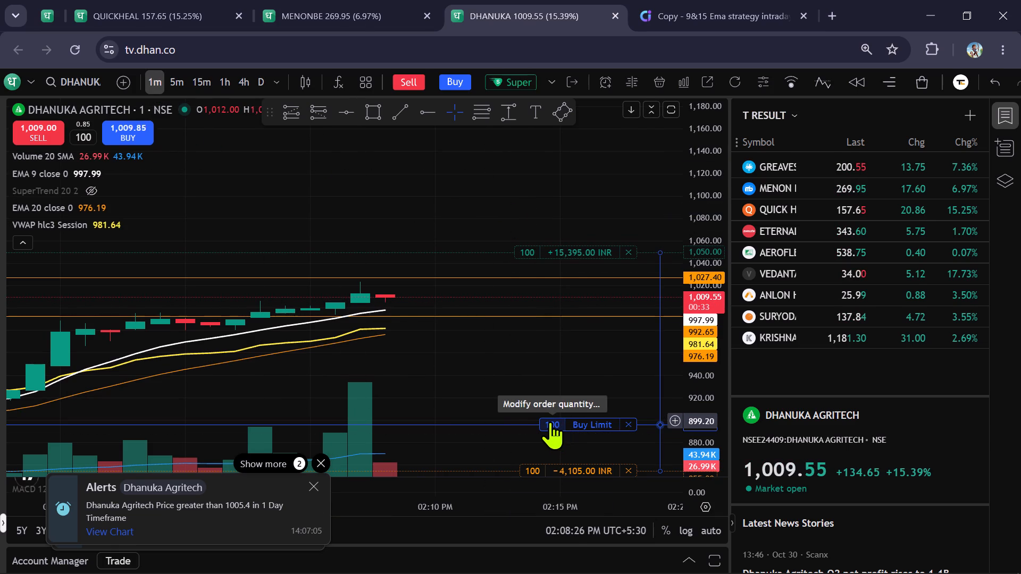
drag(547, 380, 482, 397)
drag(481, 396, 496, 361)
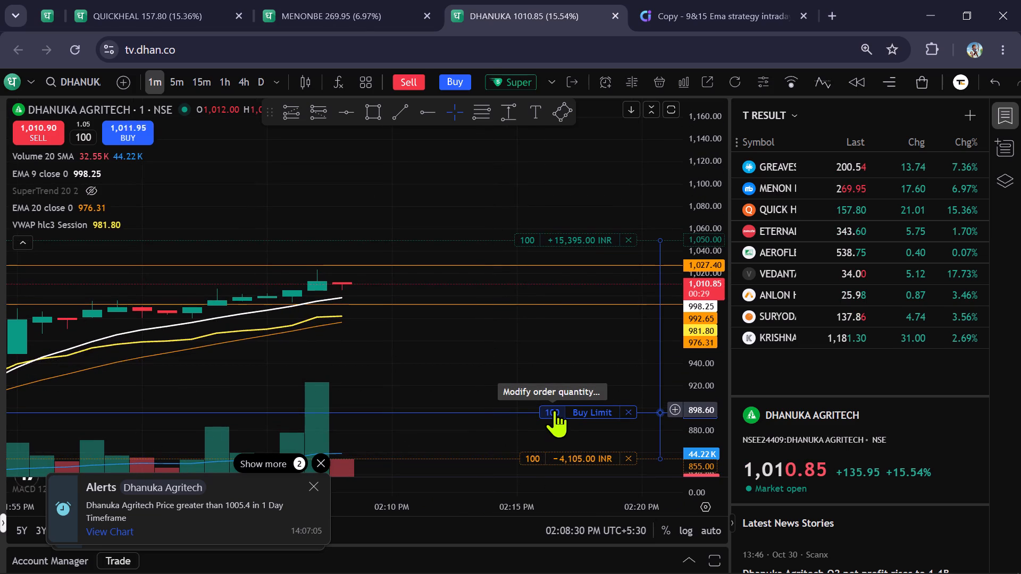
Move Dhanuka Agritech's 100-share buy limit order to 874.40 on the 1-minute chart.
drag(554, 410, 540, 282)
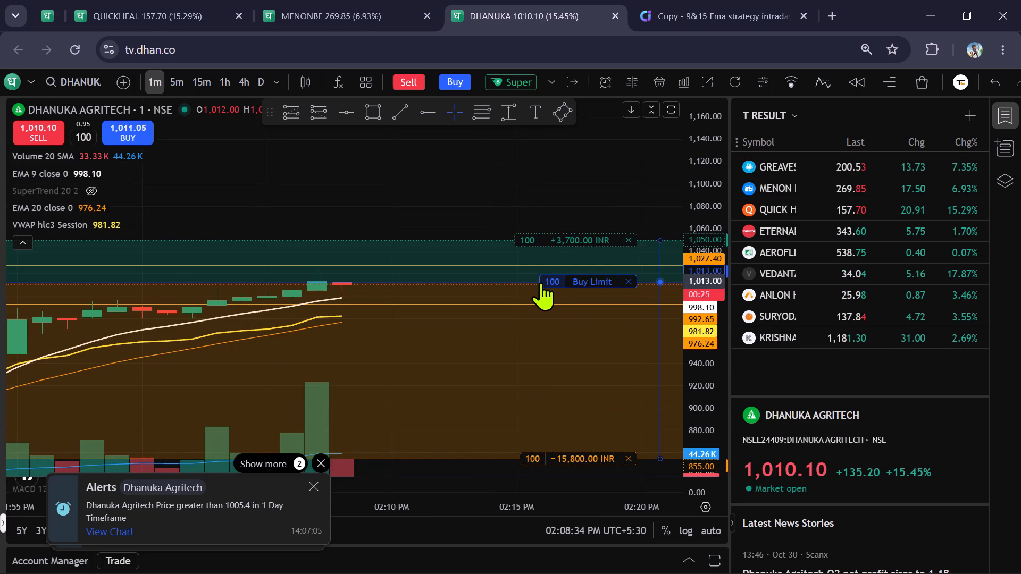
drag(540, 282, 542, 285)
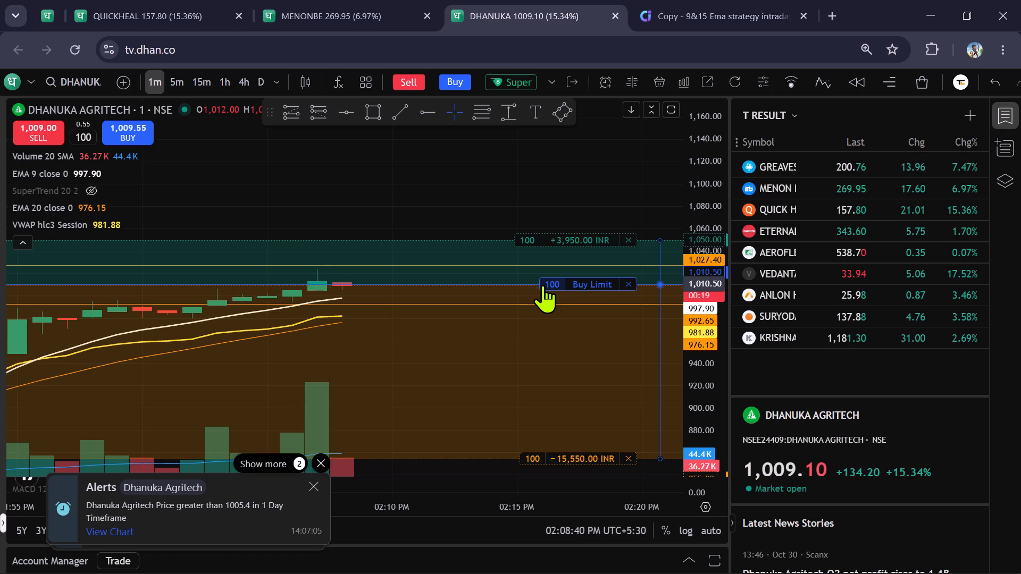
drag(542, 285, 530, 435)
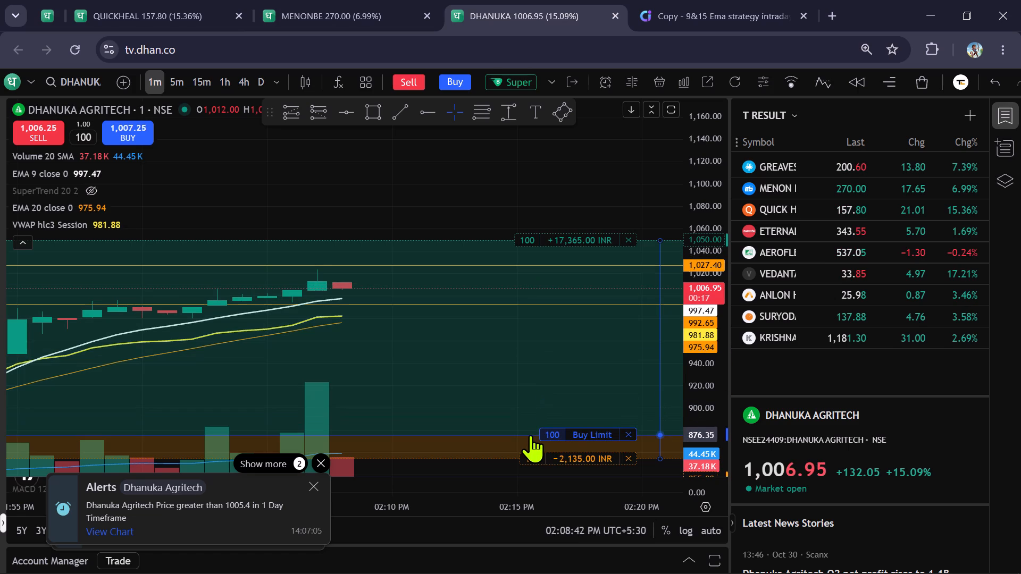
drag(530, 435, 531, 437)
Load Quick Heal in place of the Menon Bearings chart and check its 1-minute and 5-minute candles alongside Dhanuka Agritech.
scroll(524, 381, down, 2)
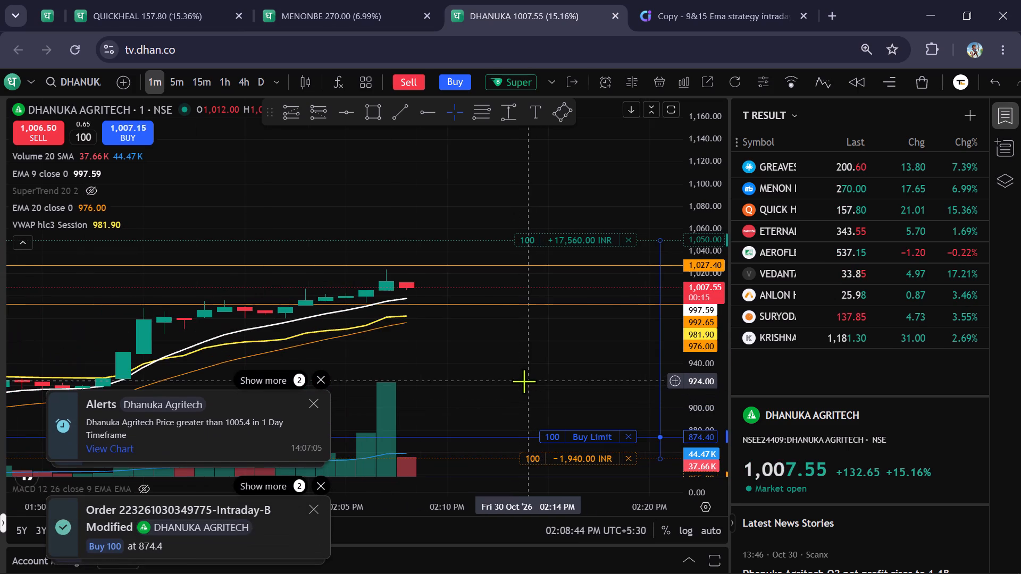
click(328, 0)
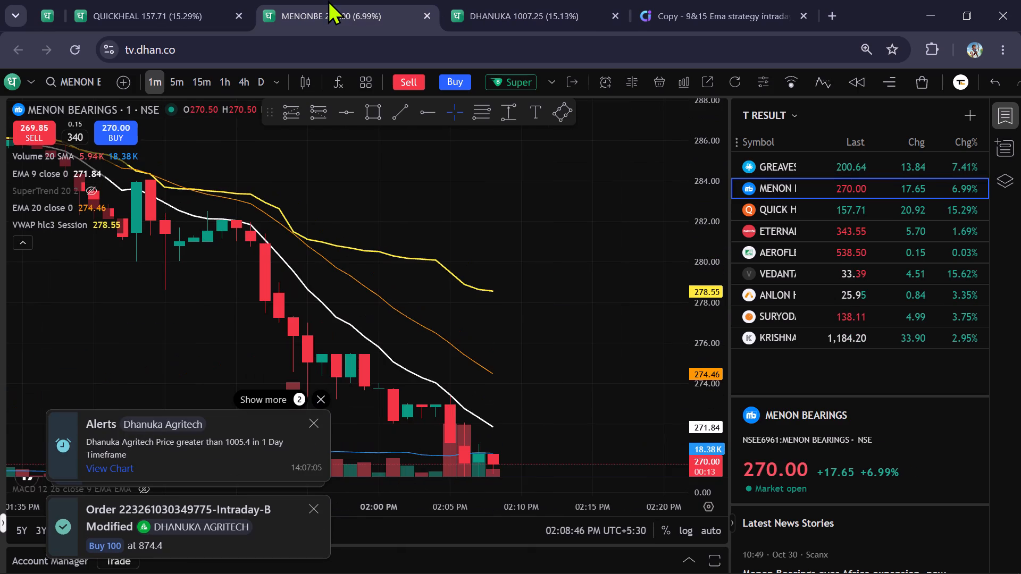
click(859, 205)
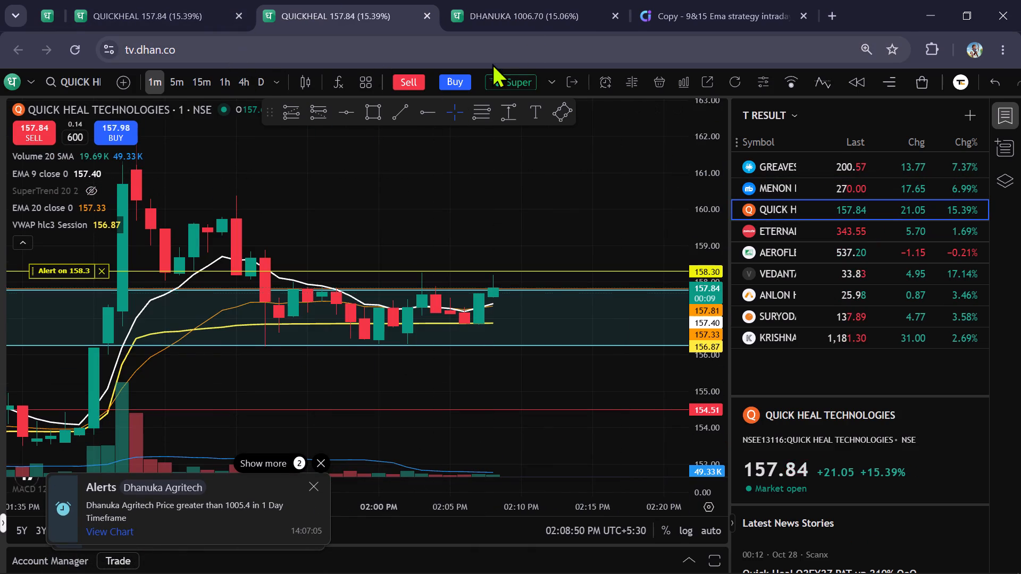
click(547, 15)
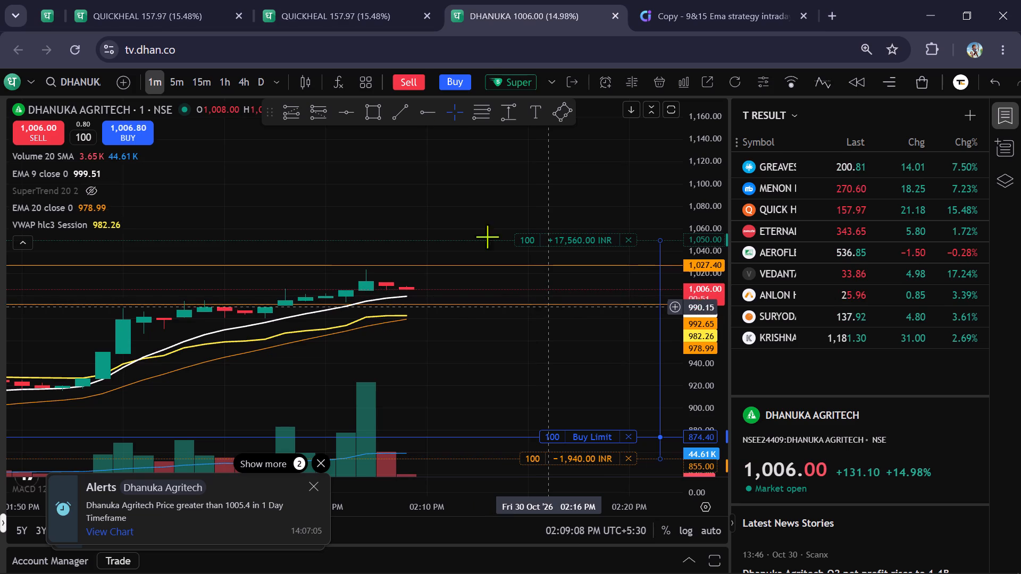
click(381, 0)
click(553, 0)
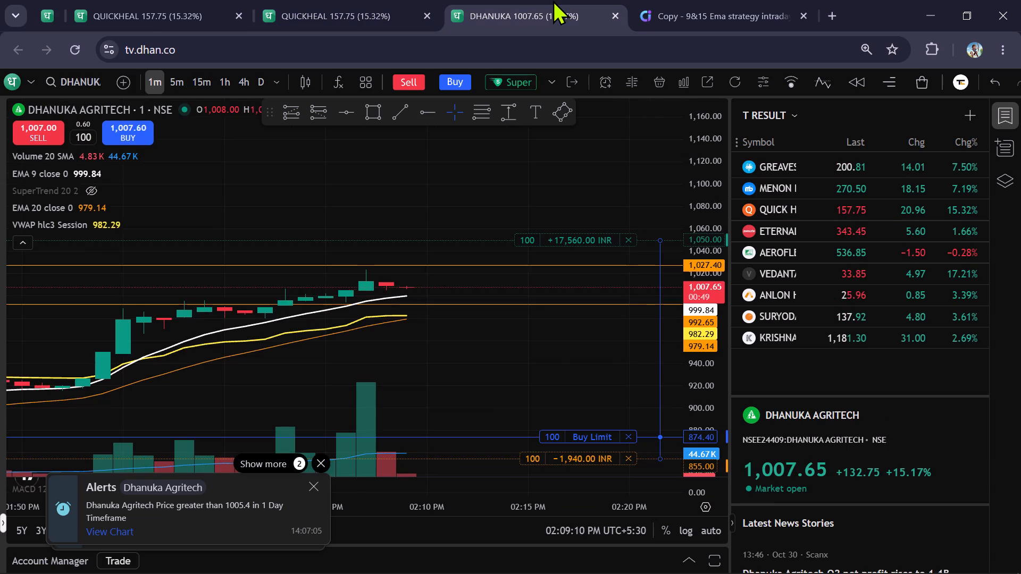
click(179, 0)
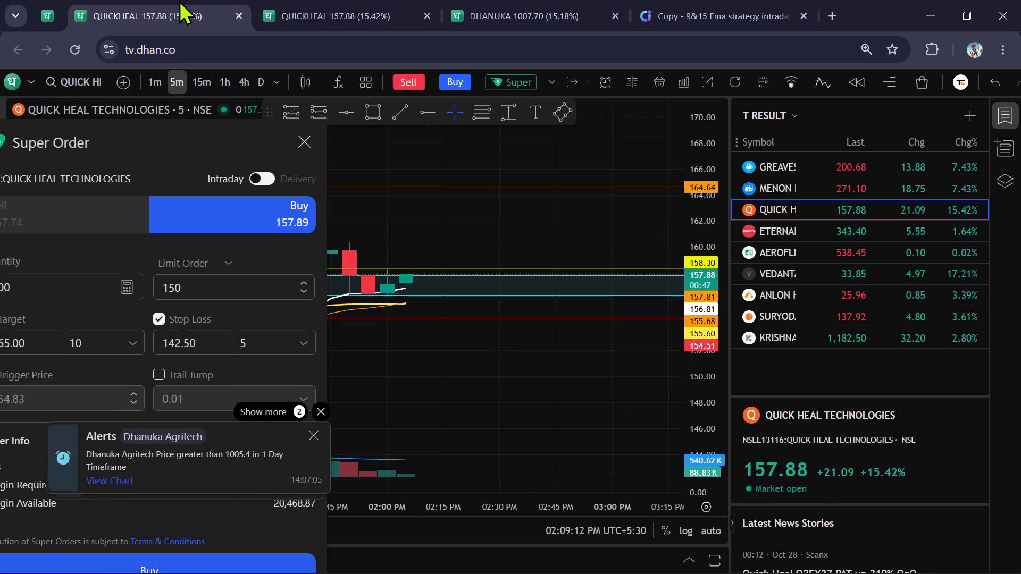
scroll(490, 159, down, 2)
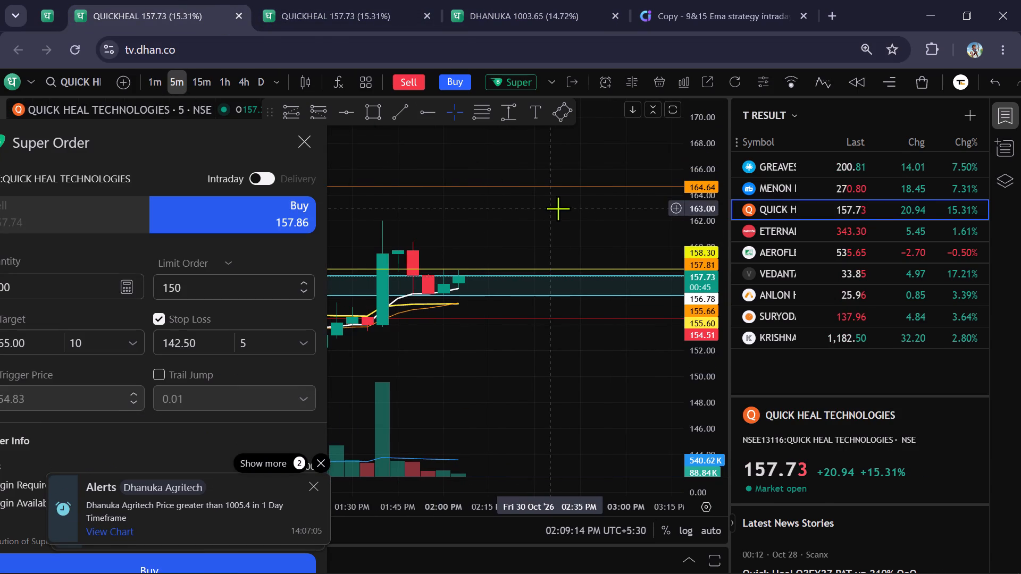
Return to Dhanuka Agritech's 5-minute chart and raise the Super Order's target level to 1086.75.
click(476, 11)
drag(554, 370, 541, 315)
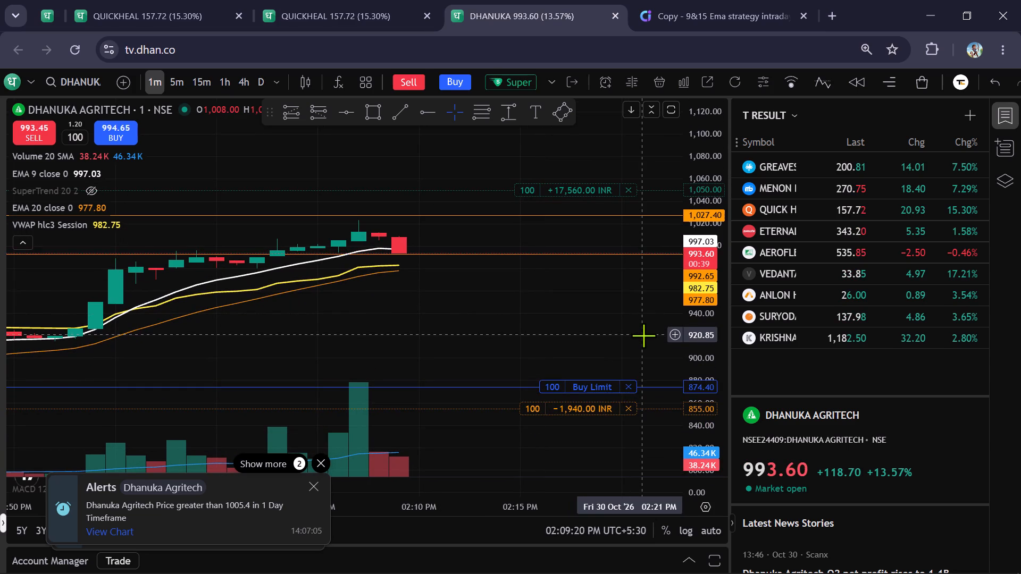
click(178, 78)
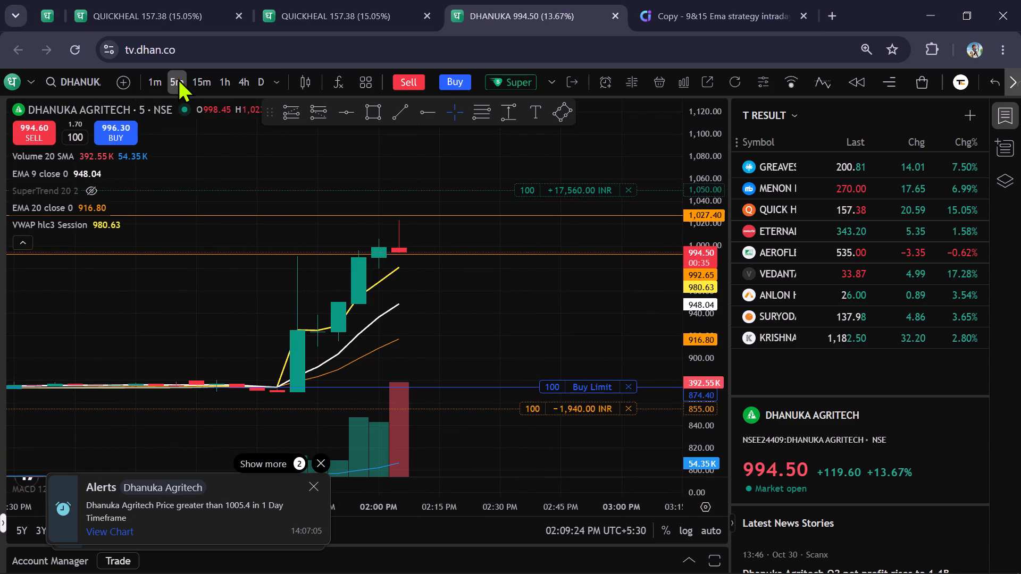
scroll(503, 318, up, 1)
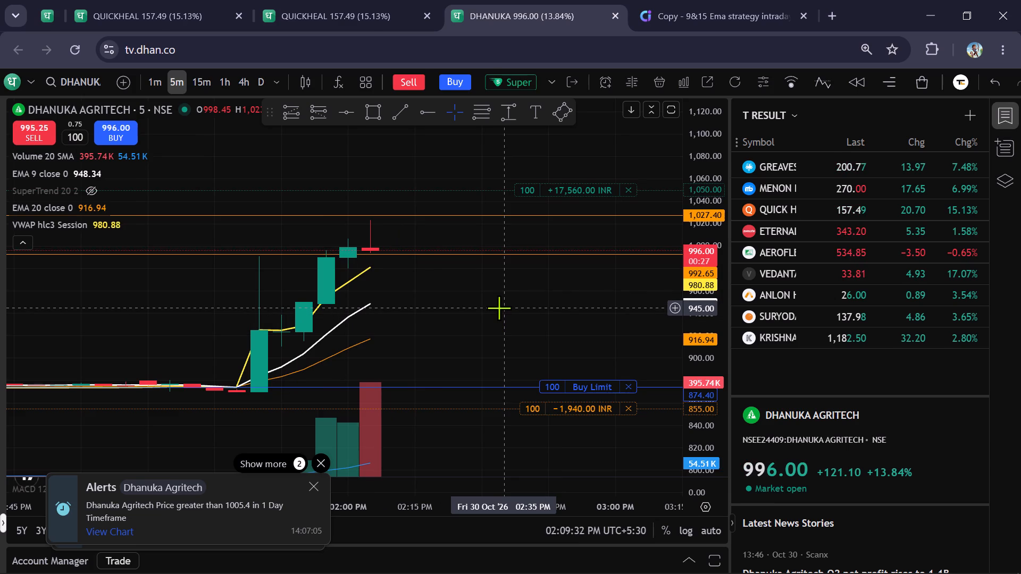
drag(526, 187, 529, 179)
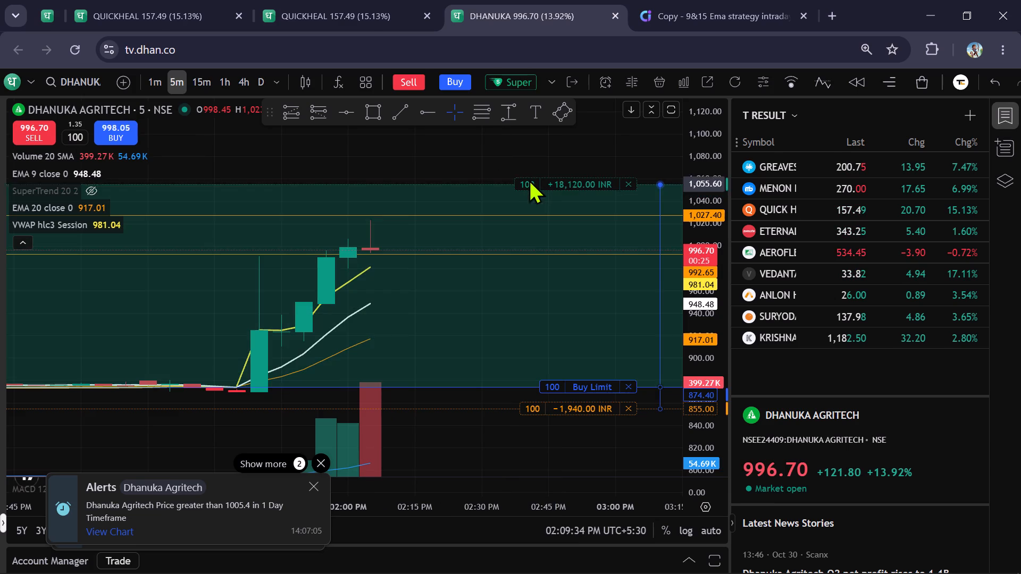
drag(529, 179, 532, 149)
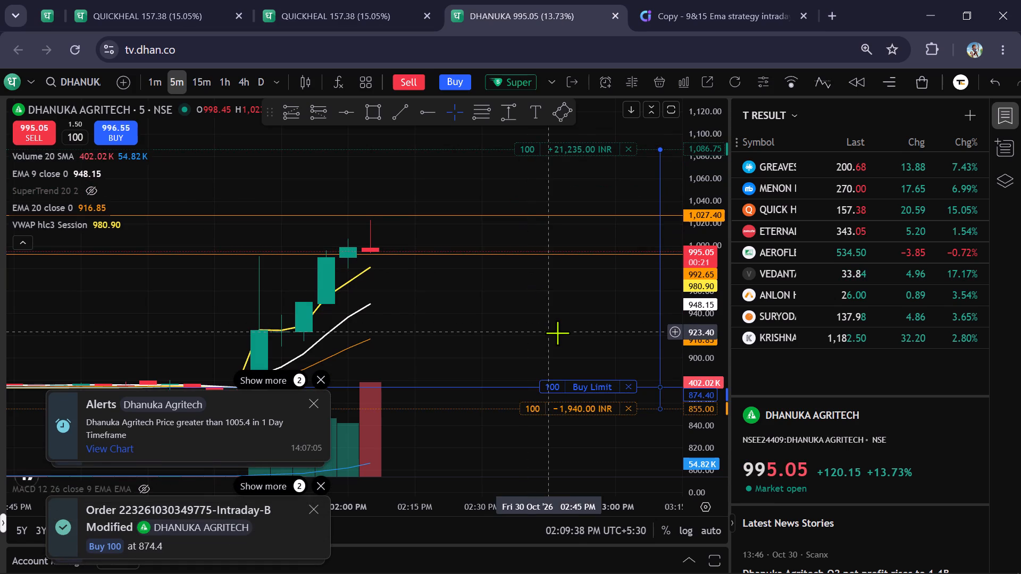
Draw a Fibonacci retracement on Dhanuka Agritech's 5-minute chart from the 1,023.85 high down to 870.60 at the base of the rally.
scroll(557, 333, up, 2)
click(375, 0)
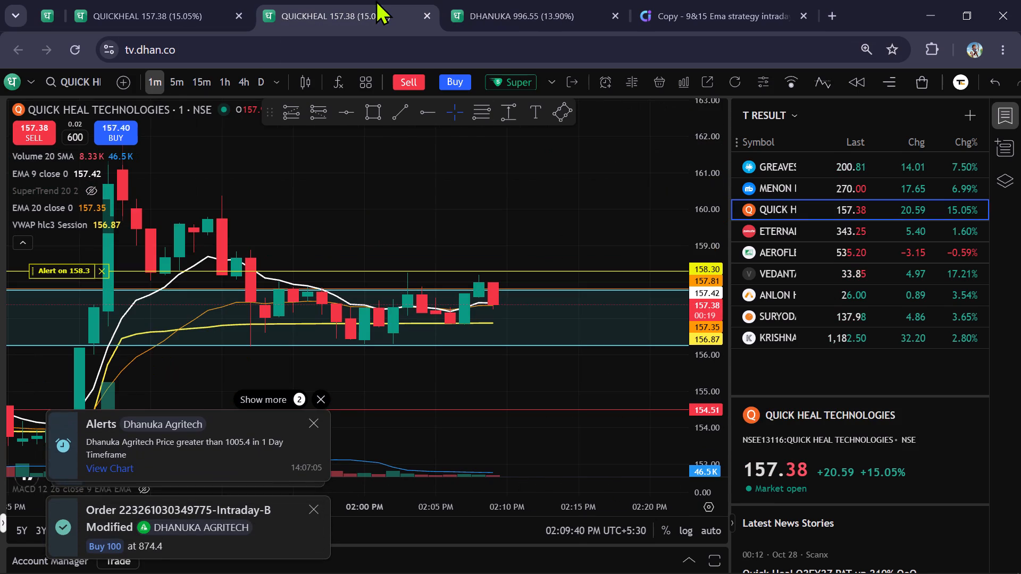
click(535, 14)
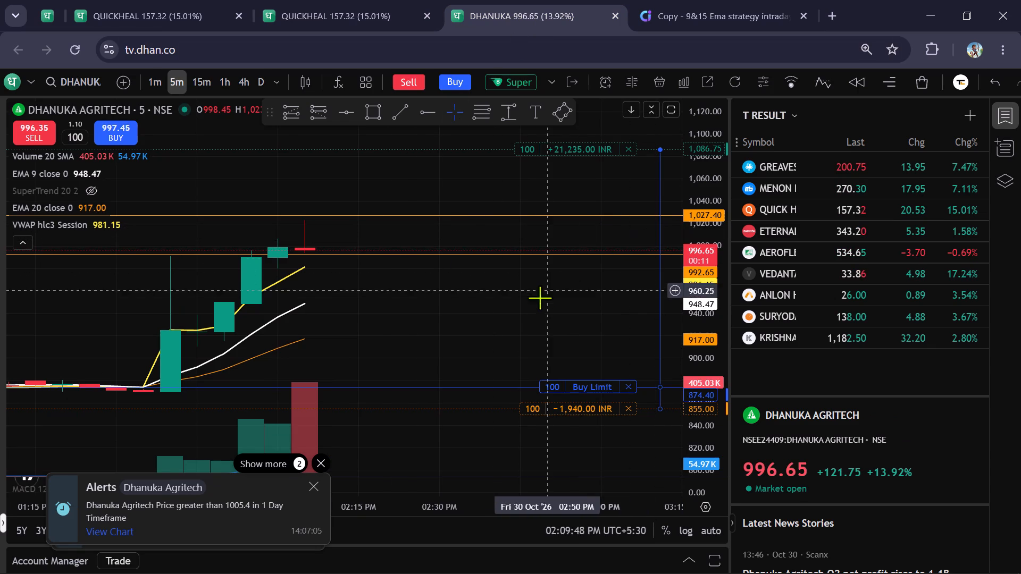
drag(482, 316, 587, 286)
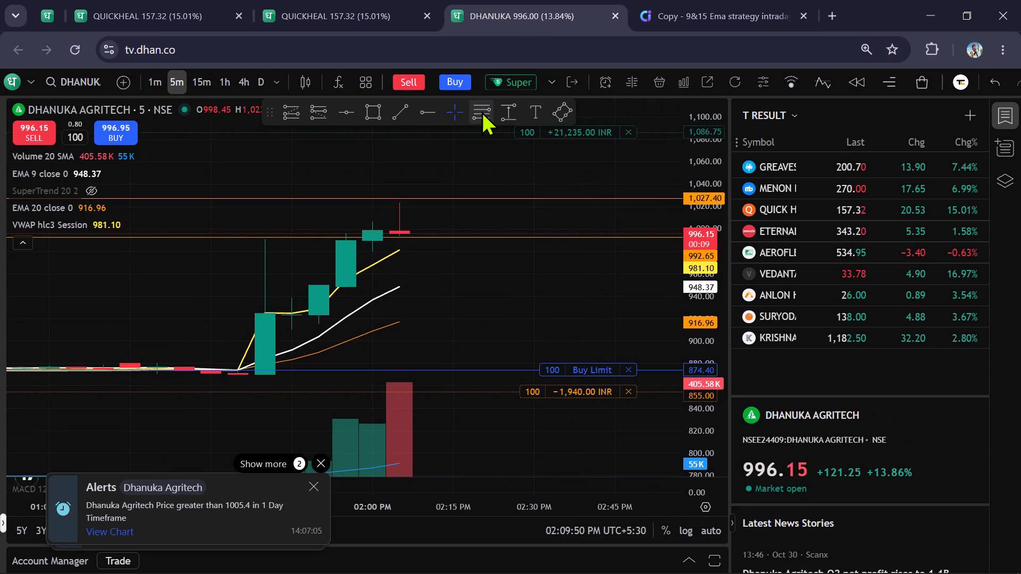
click(481, 111)
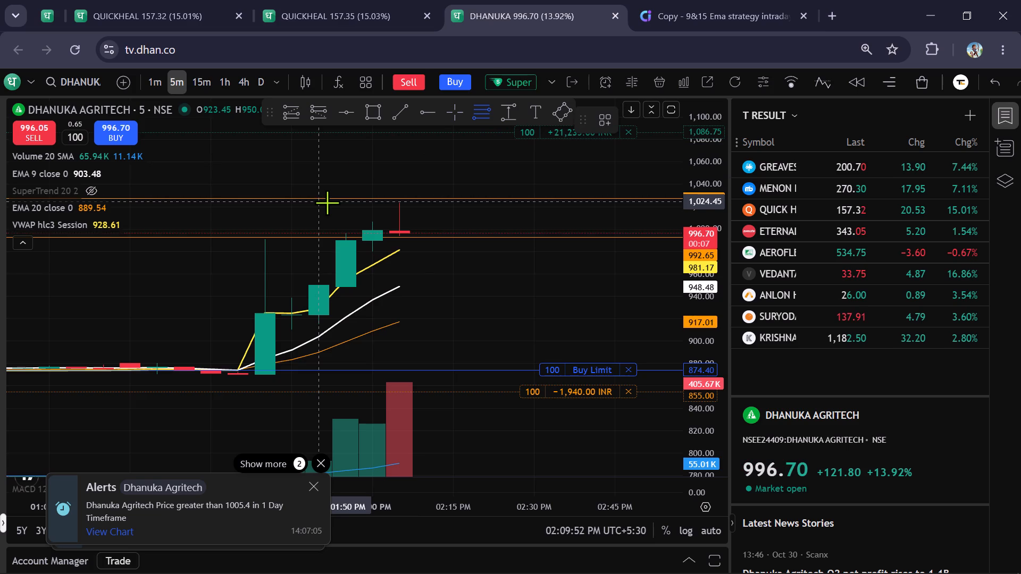
drag(323, 203, 280, 287)
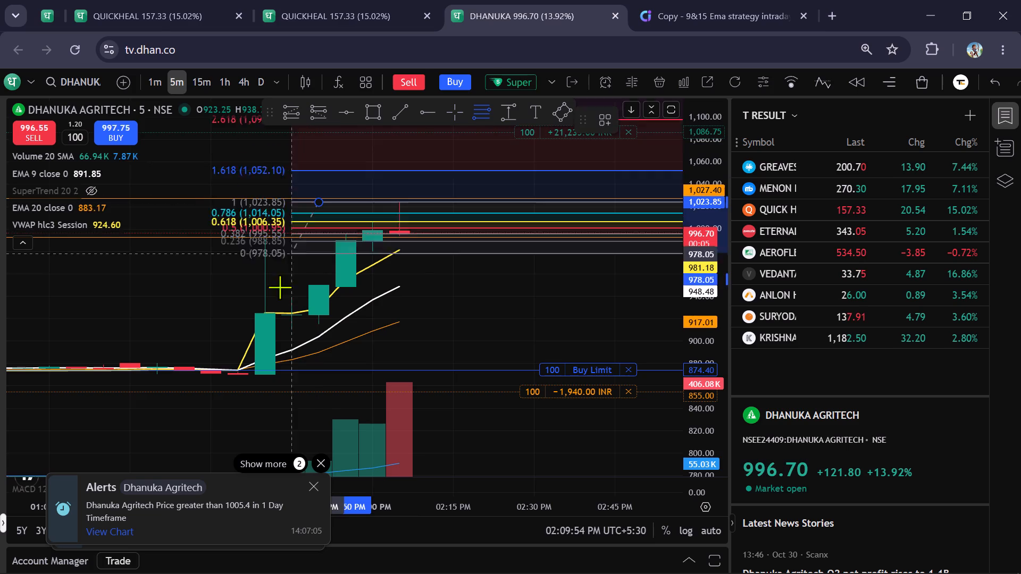
drag(280, 287, 198, 374)
click(198, 374)
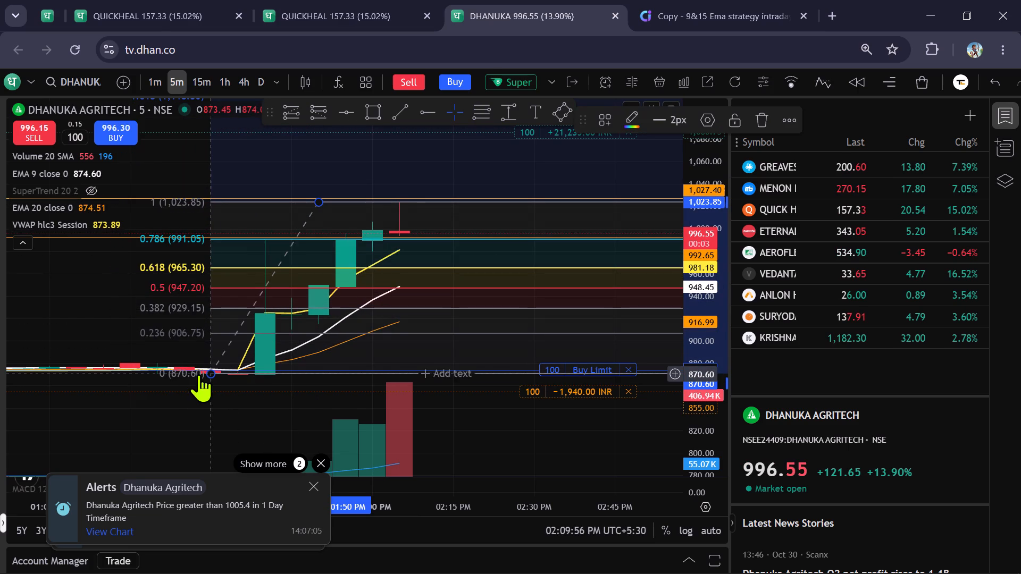
Draw a rectangle zone from about 966.40 to 946.45, around the 0.618 and 0.5 retracement levels, extending past the latest candles.
scroll(701, 289, up, 3)
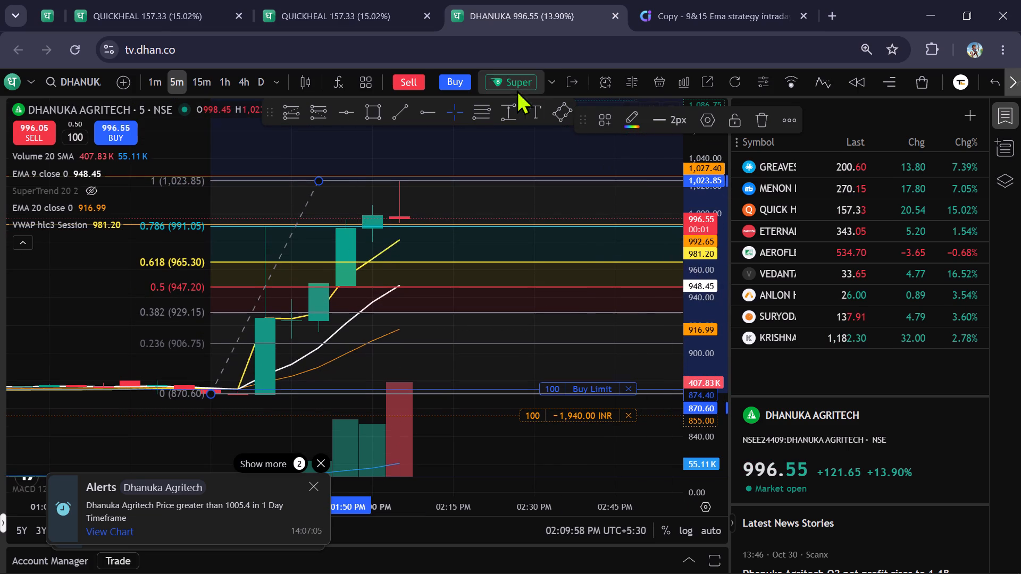
click(370, 111)
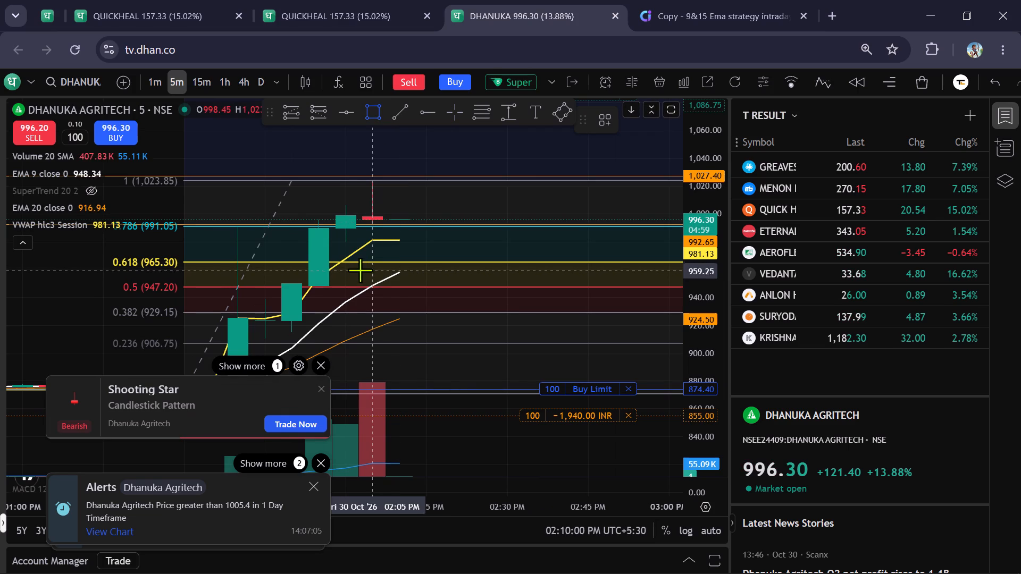
drag(356, 261, 564, 285)
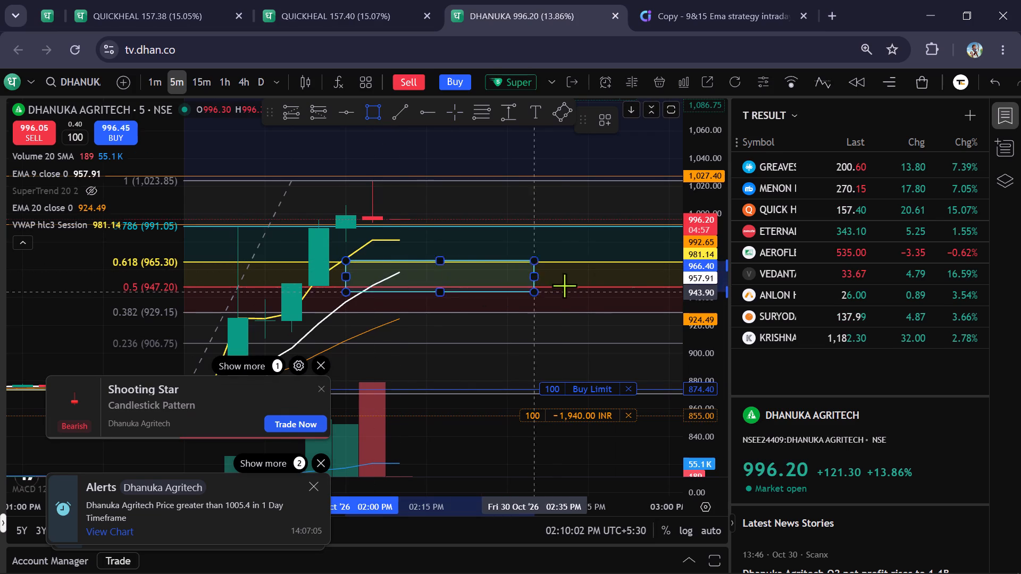
drag(564, 285, 630, 289)
click(630, 289)
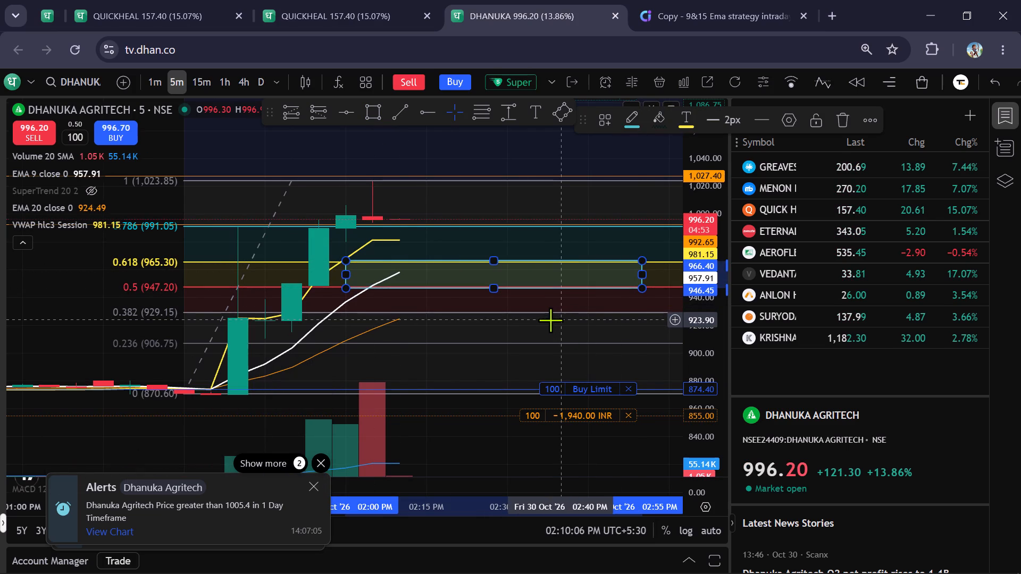
Delete the Fibonacci retracement from Dhanuka Agritech's chart, keeping the rectangle zone.
click(548, 313)
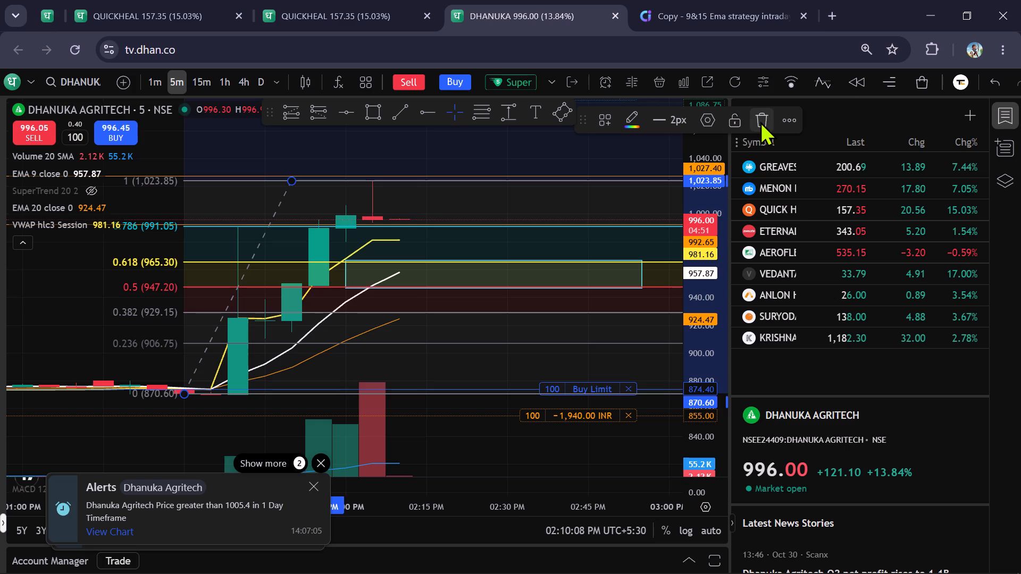
click(760, 121)
Examine Dhanuka Agritech's 5-minute candles against the rectangle zone and pending order, and glance at both Quick Heal charts.
scroll(573, 331, up, 1)
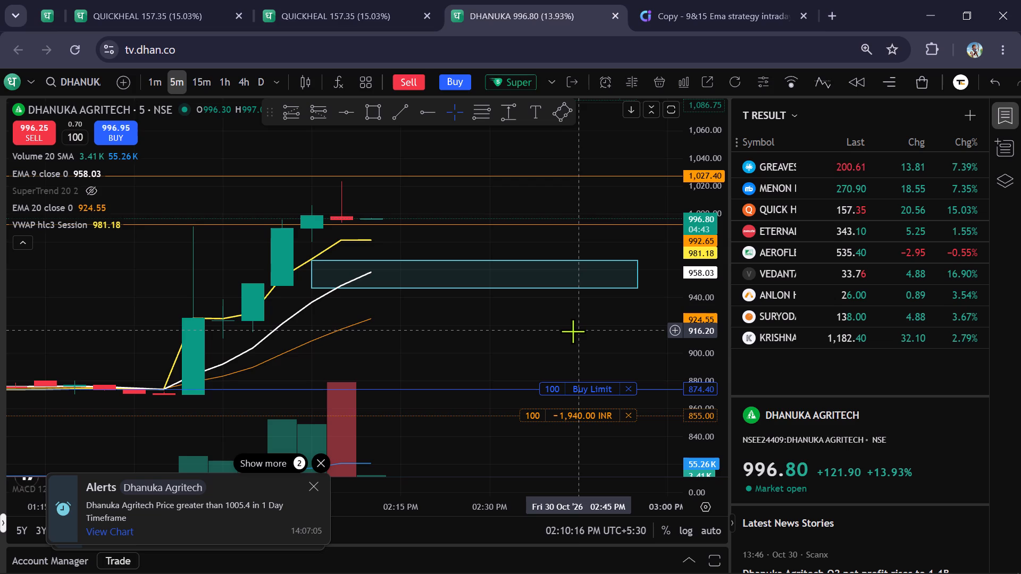
scroll(572, 332, down, 3)
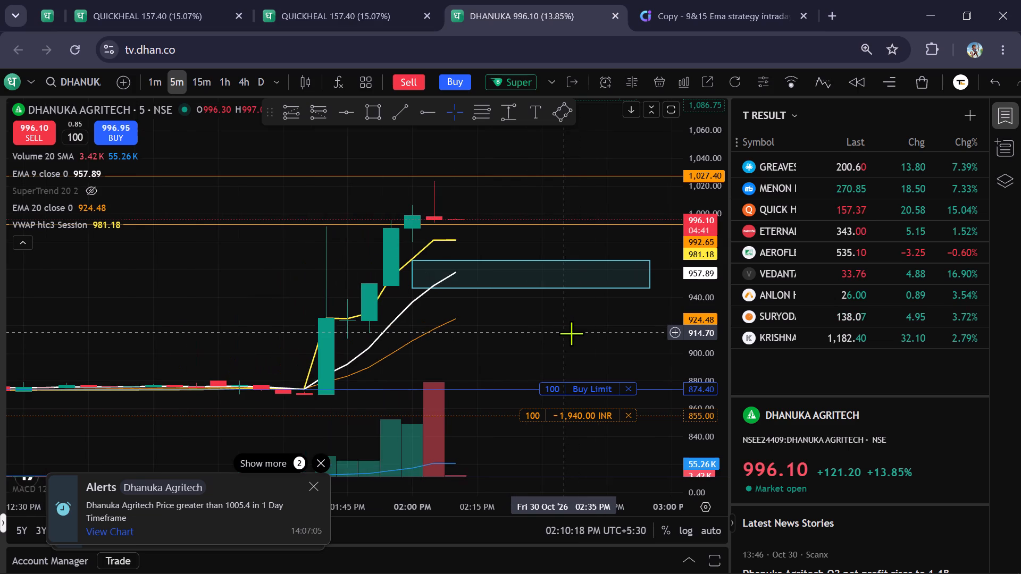
scroll(571, 333, up, 3)
scroll(712, 283, up, 5)
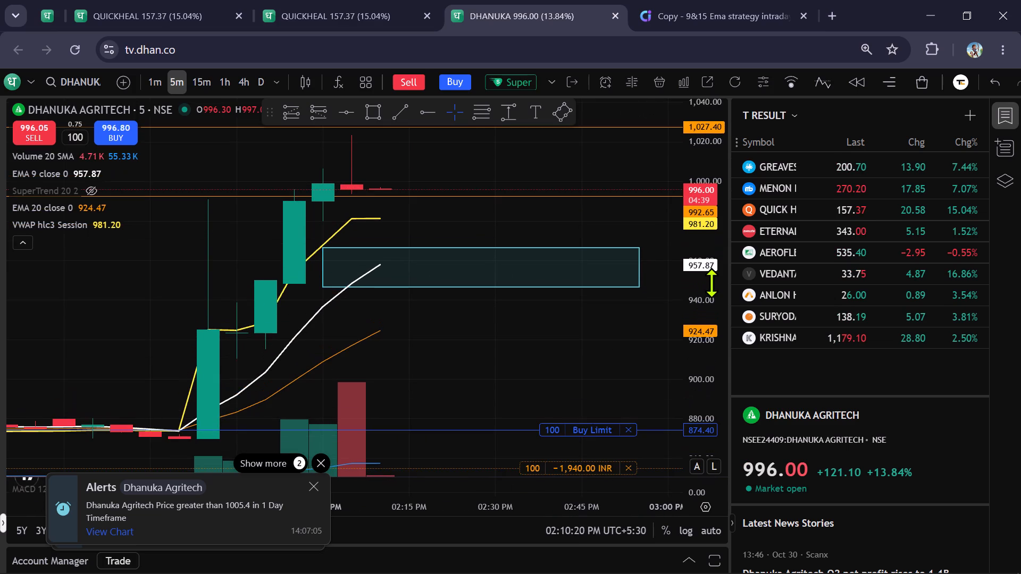
scroll(714, 281, down, 2)
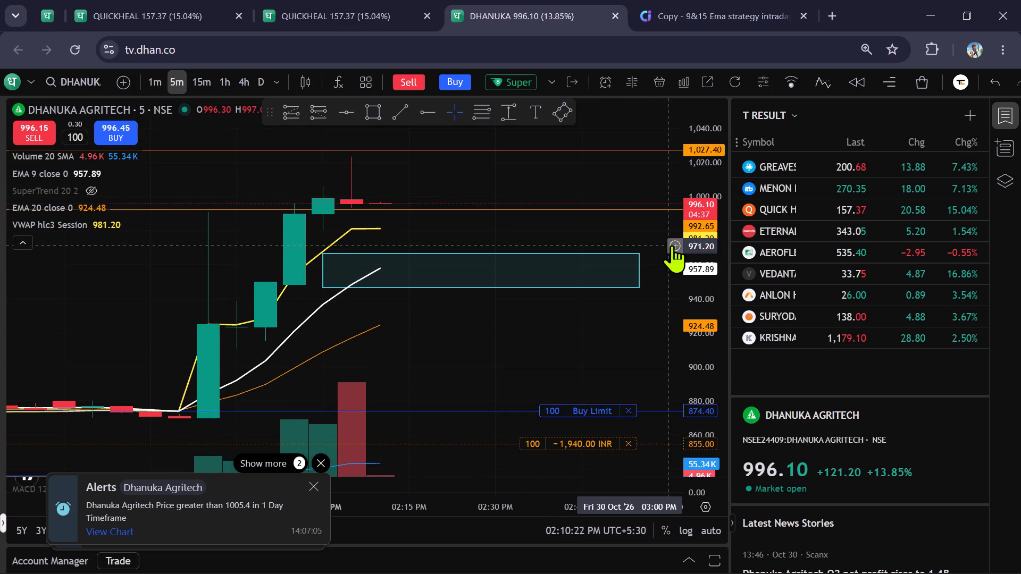
scroll(650, 281, down, 12)
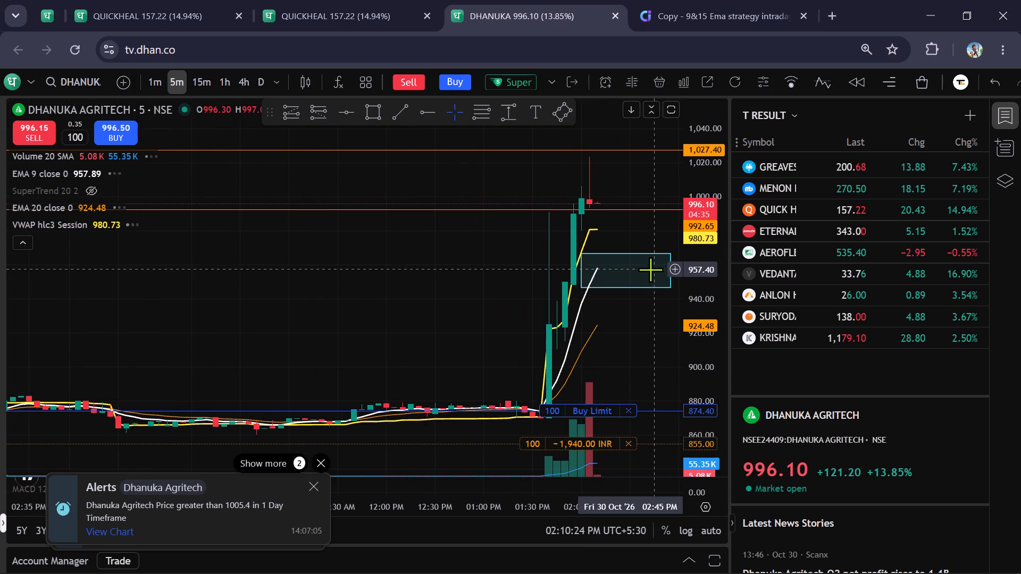
scroll(672, 289, up, 10)
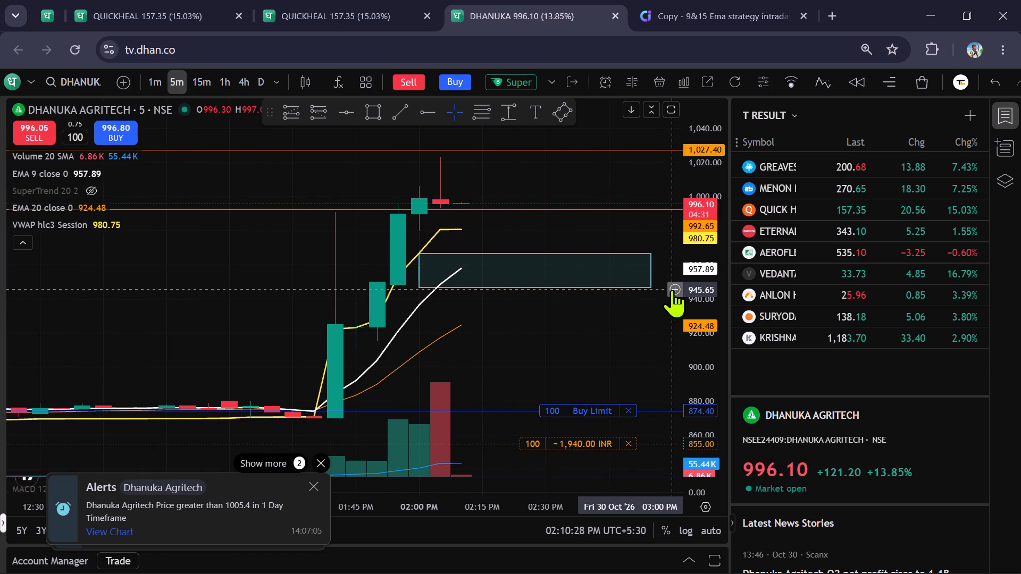
click(302, 0)
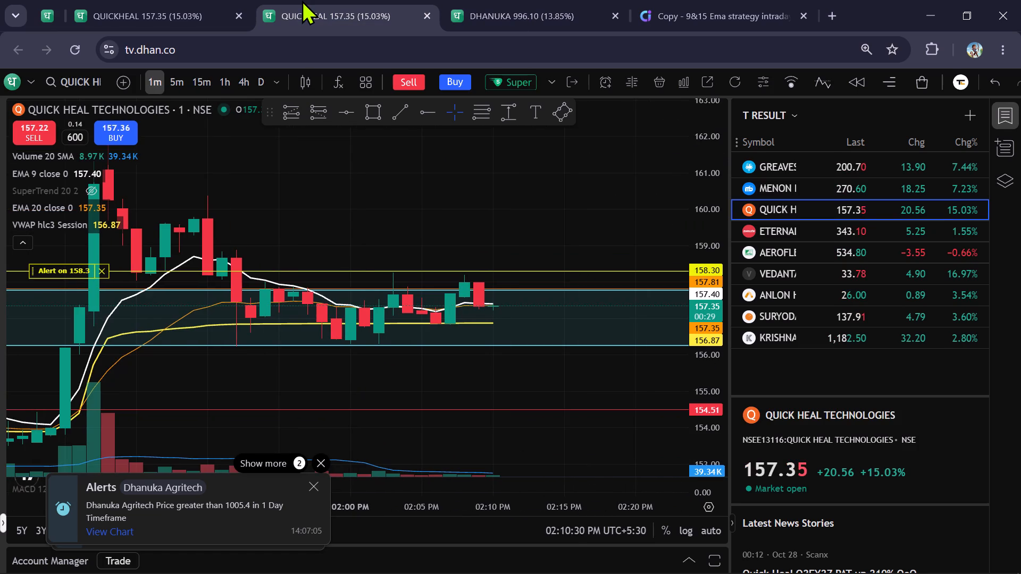
click(165, 13)
click(401, 0)
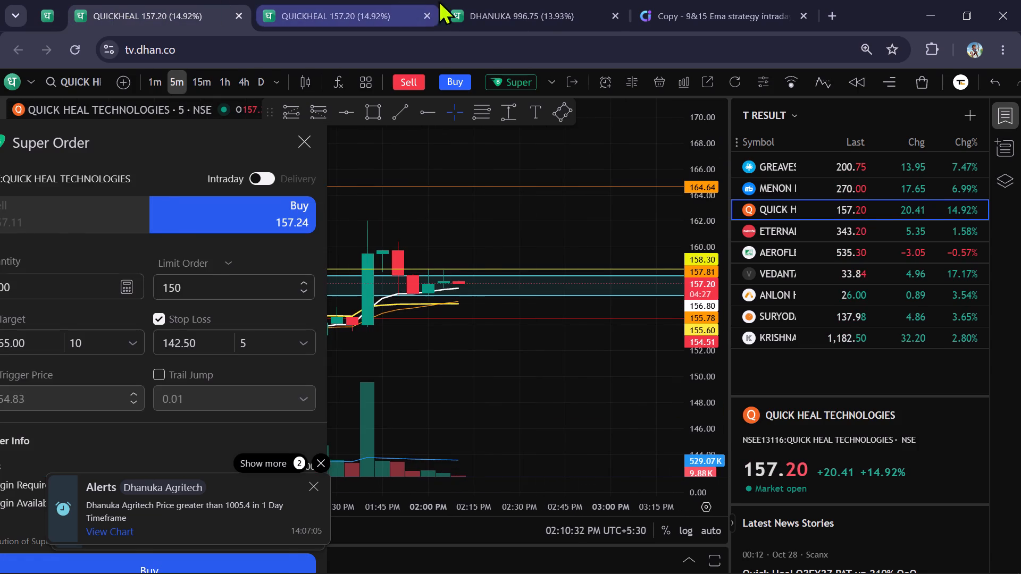
click(545, 0)
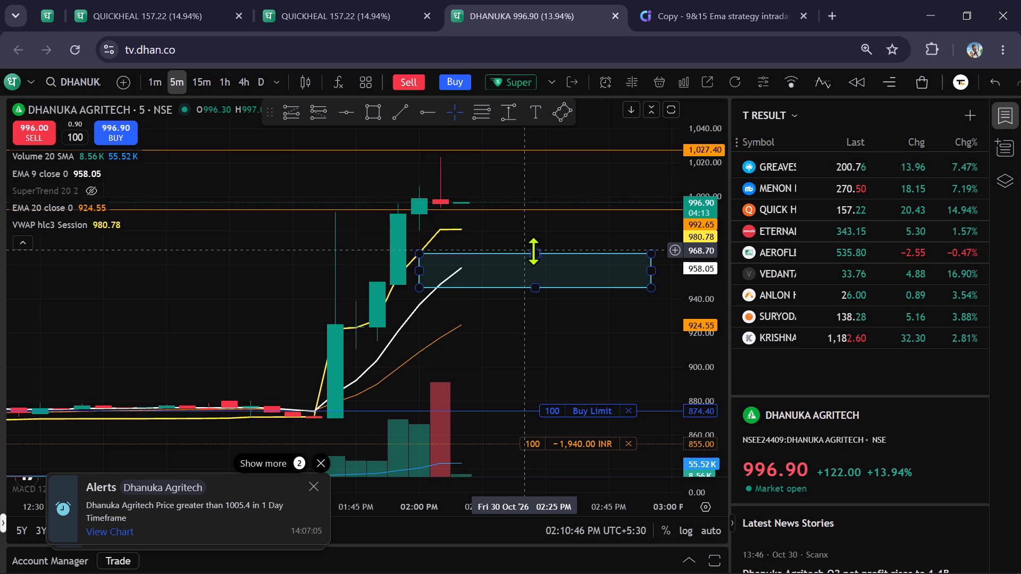
Load Ajanta Pharma in place of the 1-minute Quick Heal chart and check its 1-minute and 5-minute candles.
click(280, 3)
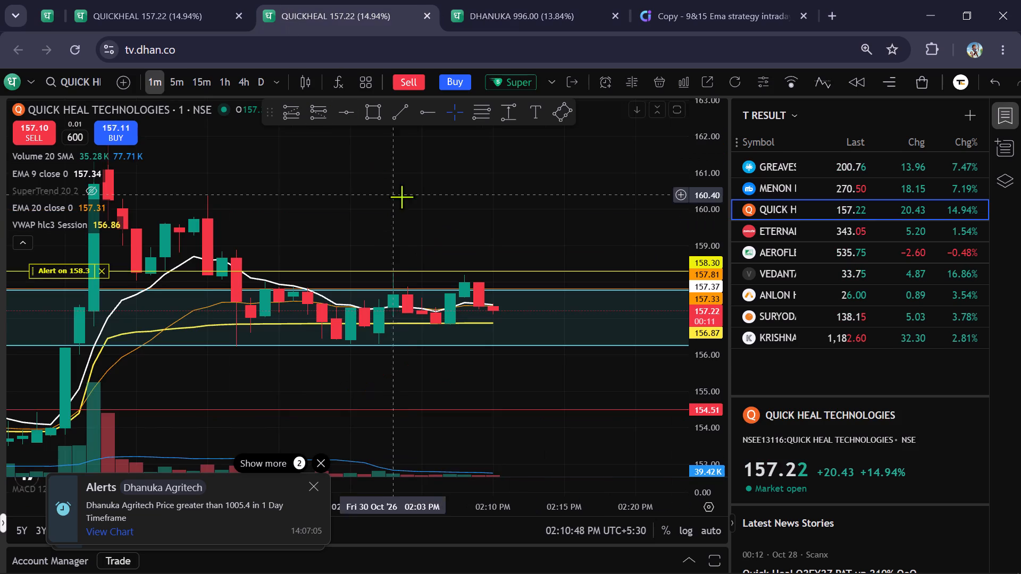
drag(401, 197, 392, 265)
text(ajanth)
key(Down)
key(Return)
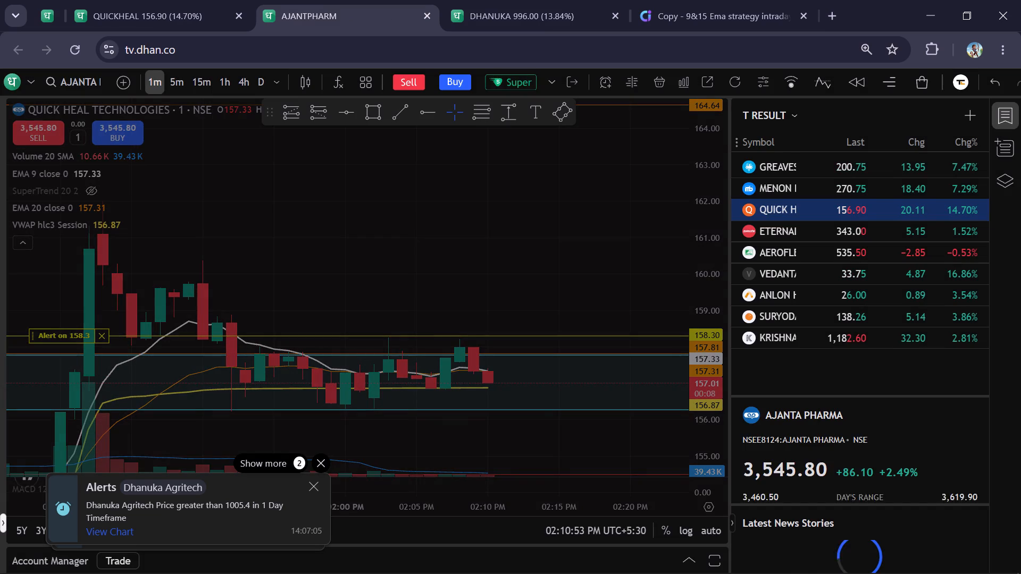
scroll(688, 226, down, 5)
scroll(613, 237, down, 5)
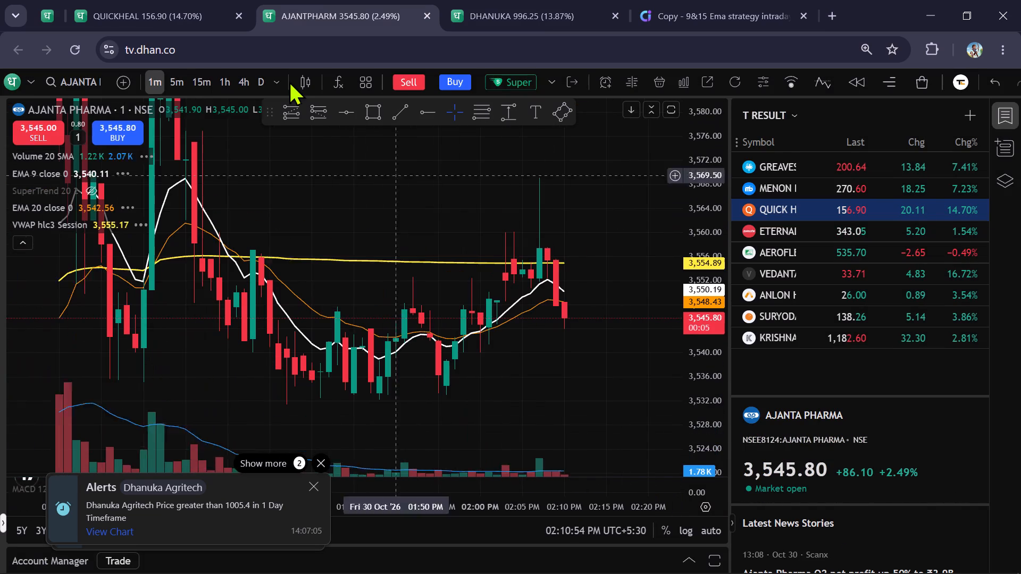
click(173, 90)
scroll(699, 242, down, 7)
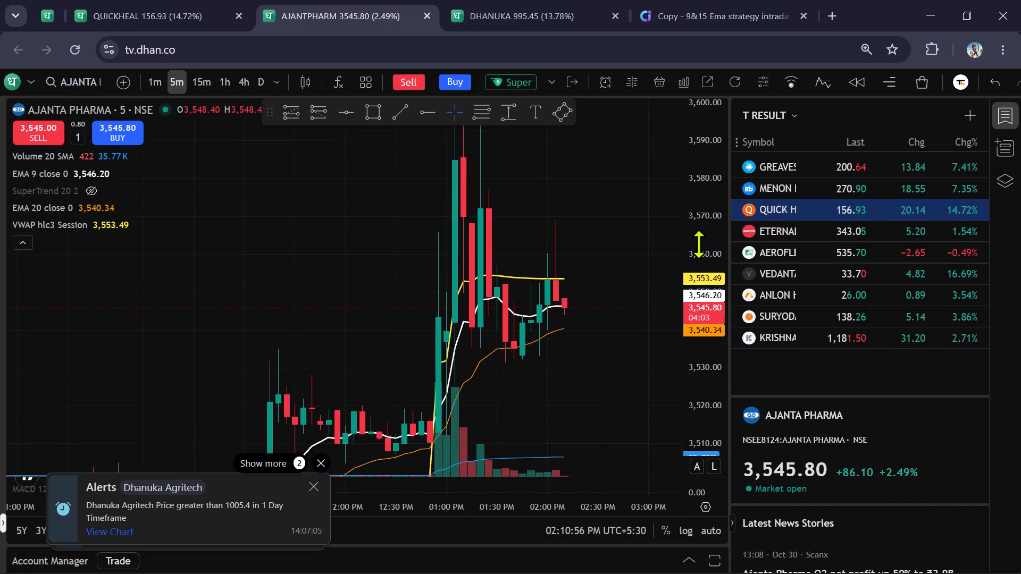
scroll(699, 244, down, 15)
scroll(537, 260, up, 5)
Examine Dhanuka Agritech's 5-minute and 1-minute candles relative to the rectangle zone, with a quick check of Ajanta Pharma and Quick Heal.
click(517, 7)
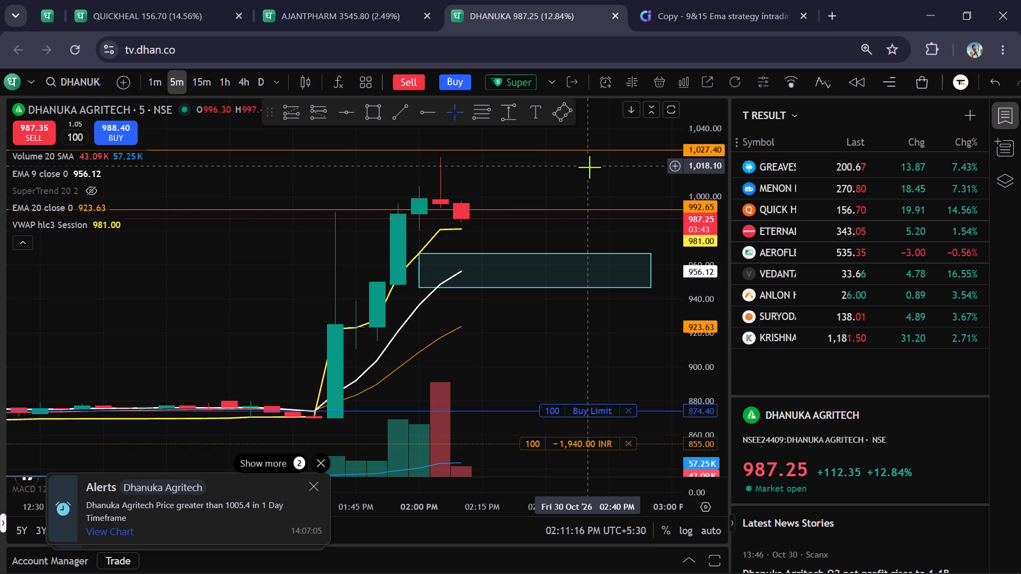
scroll(589, 167, up, 2)
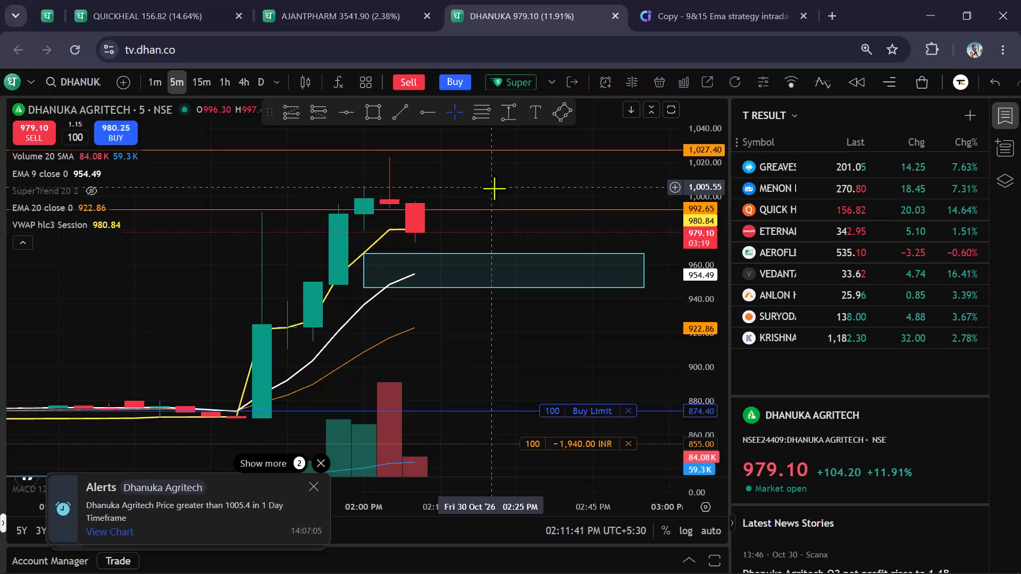
click(159, 85)
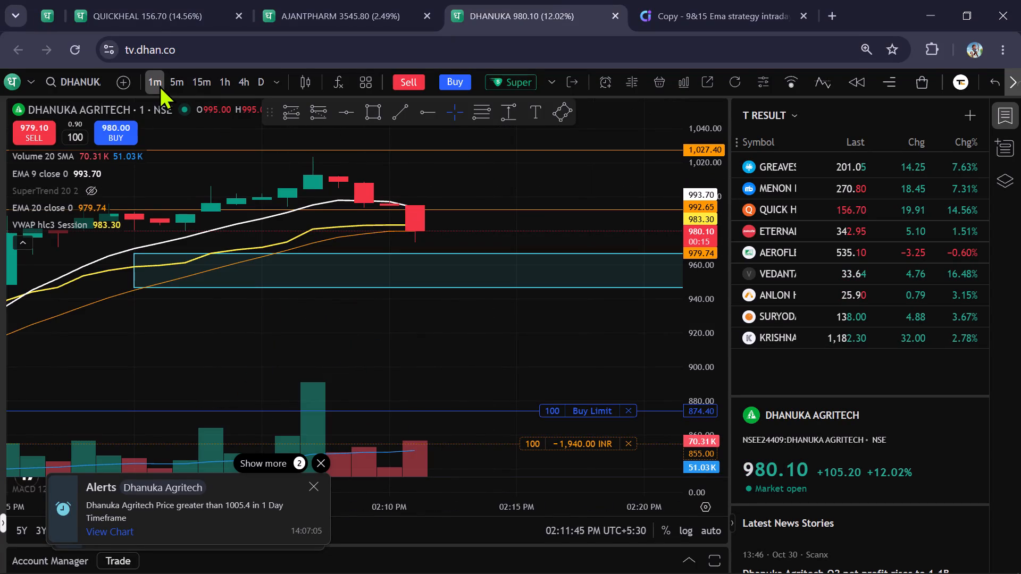
scroll(309, 202, down, 8)
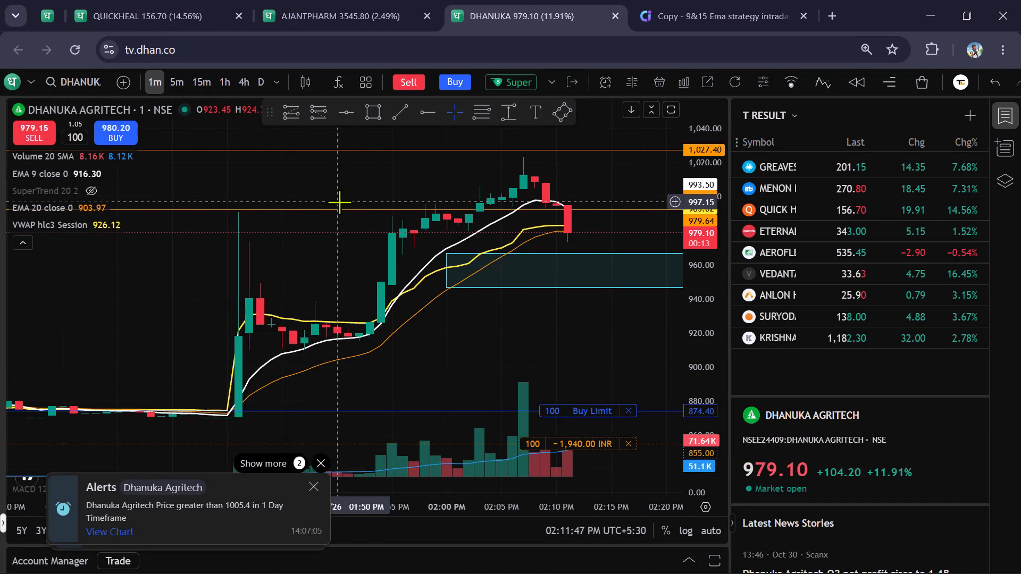
scroll(339, 202, up, 6)
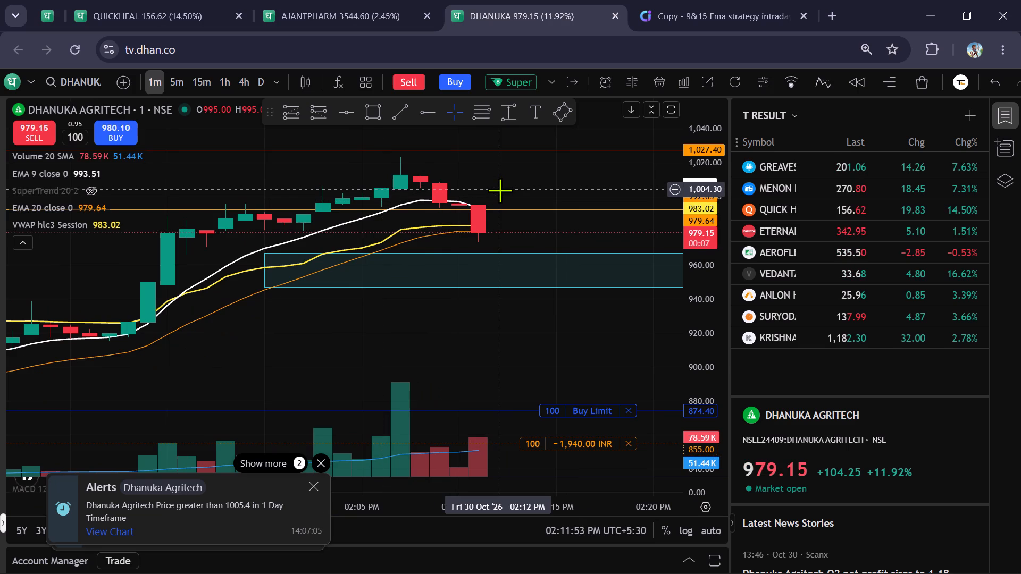
scroll(500, 190, up, 2)
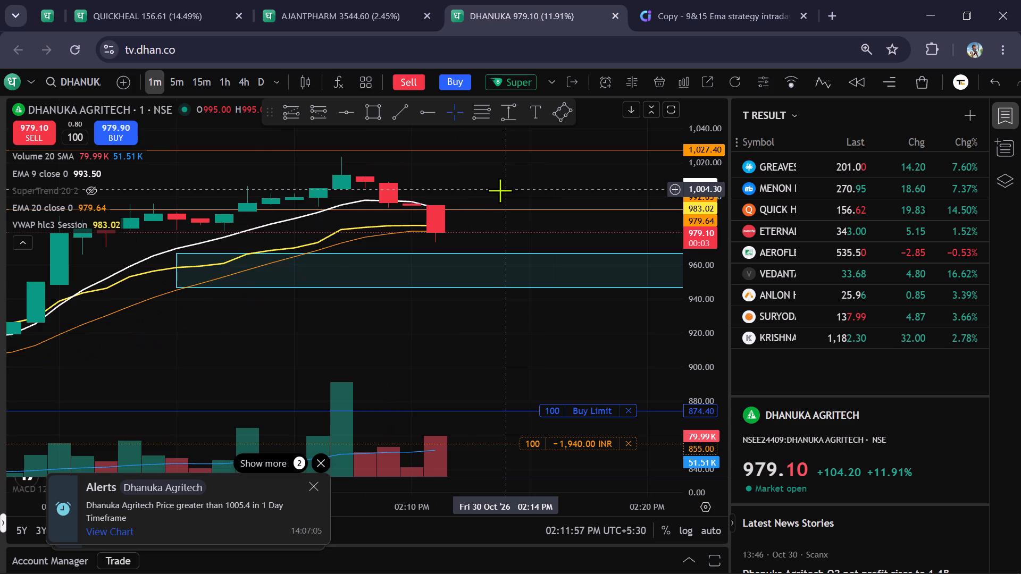
click(352, 0)
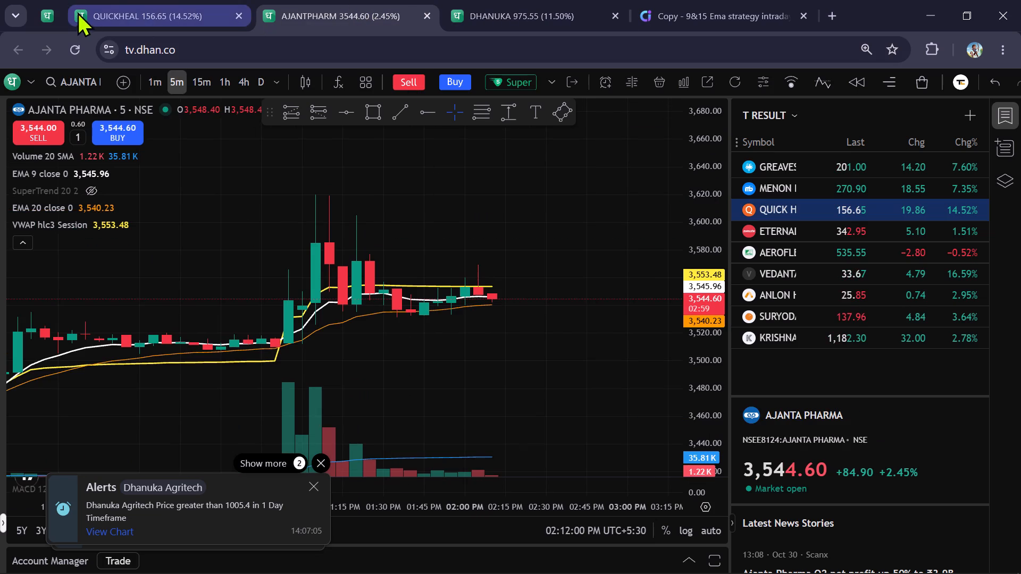
click(119, 0)
click(547, 0)
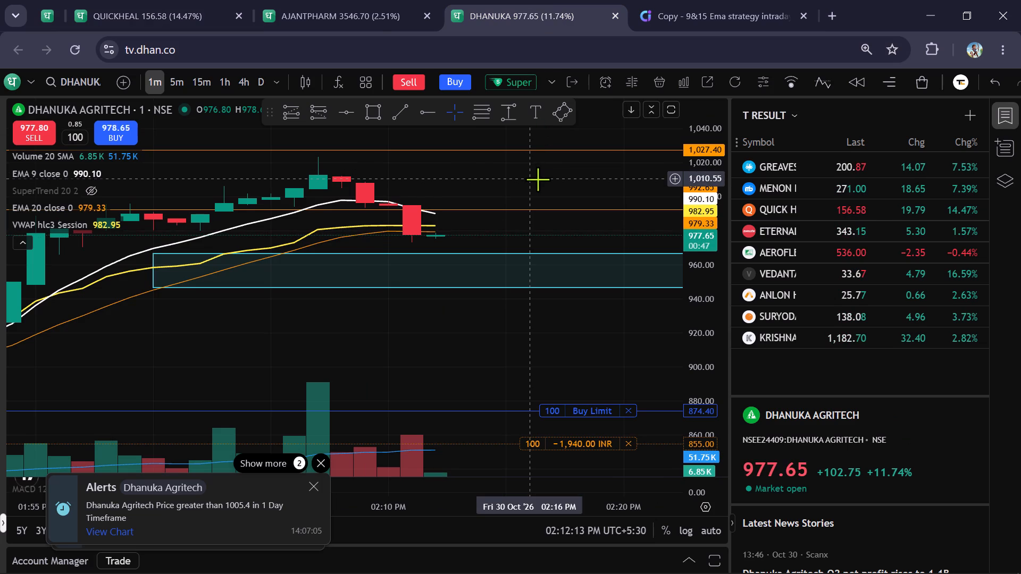
Move Dhanuka Agritech's 100-share buy limit order to 982.10 on the 1-minute chart.
scroll(553, 391, up, 1)
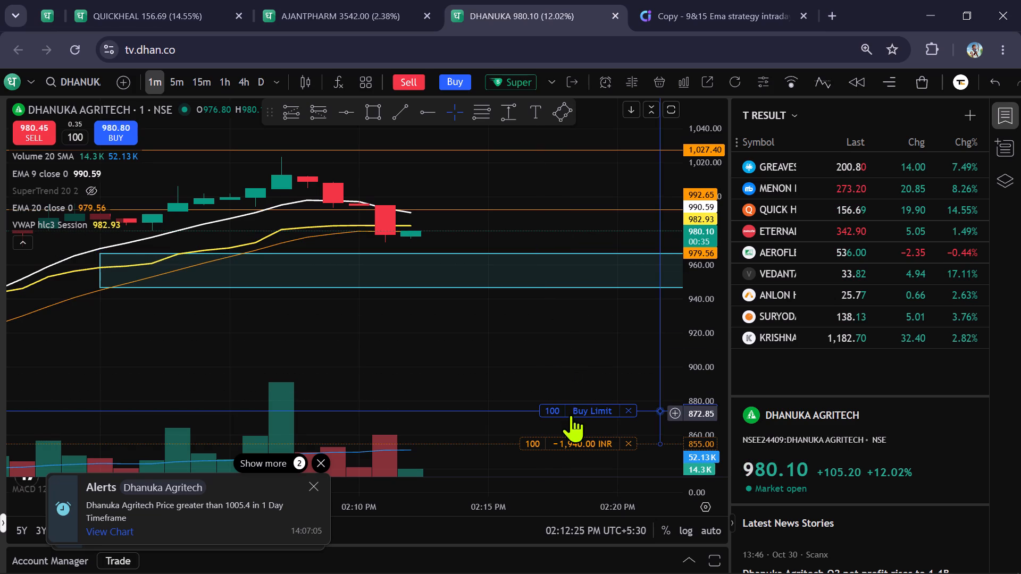
drag(559, 412, 522, 228)
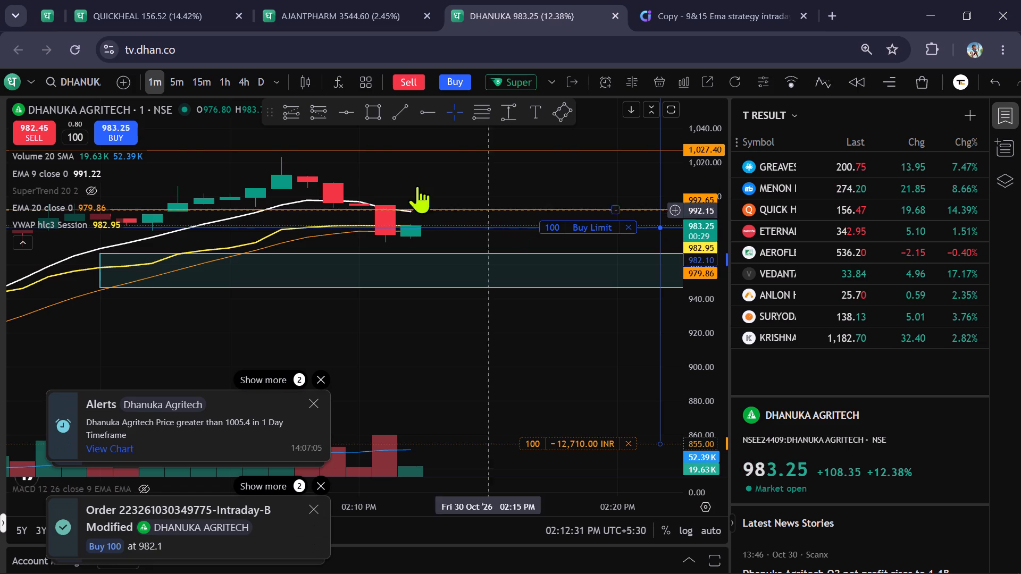
scroll(693, 171, down, 4)
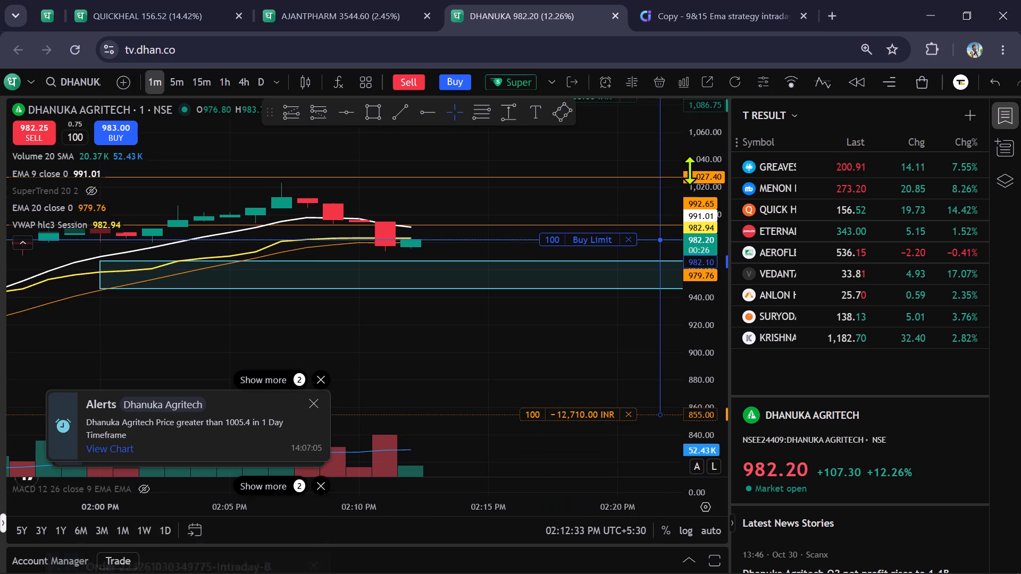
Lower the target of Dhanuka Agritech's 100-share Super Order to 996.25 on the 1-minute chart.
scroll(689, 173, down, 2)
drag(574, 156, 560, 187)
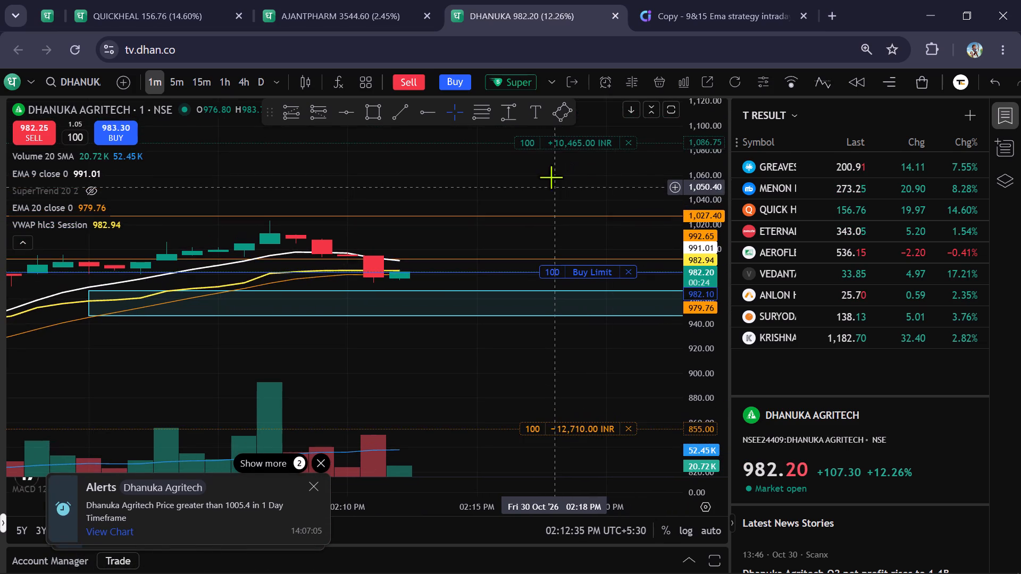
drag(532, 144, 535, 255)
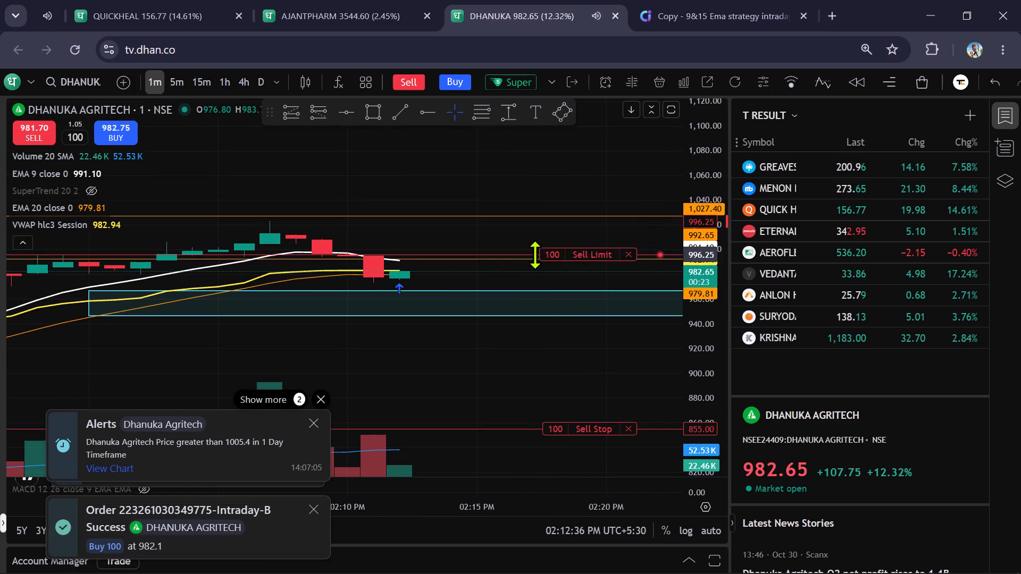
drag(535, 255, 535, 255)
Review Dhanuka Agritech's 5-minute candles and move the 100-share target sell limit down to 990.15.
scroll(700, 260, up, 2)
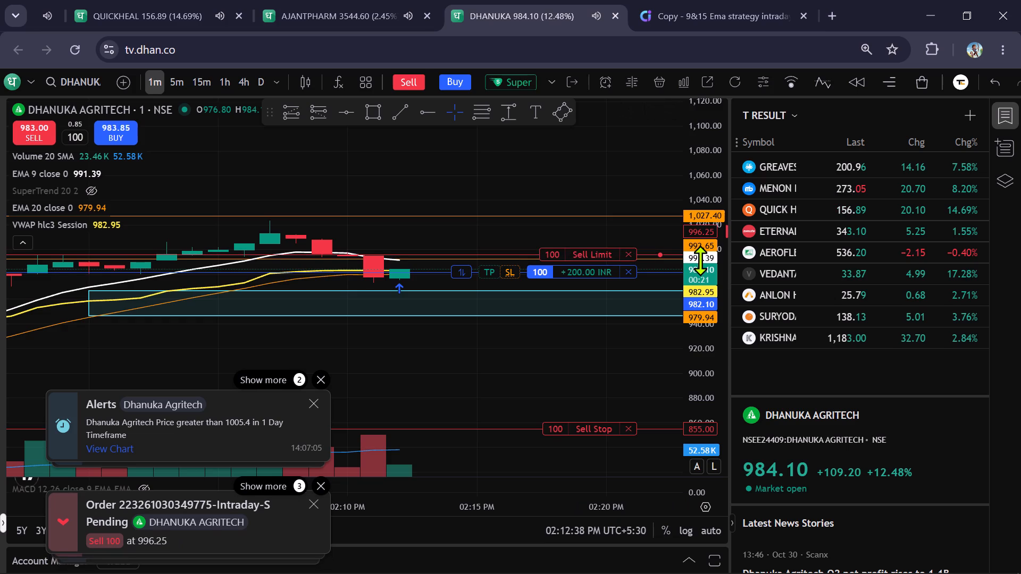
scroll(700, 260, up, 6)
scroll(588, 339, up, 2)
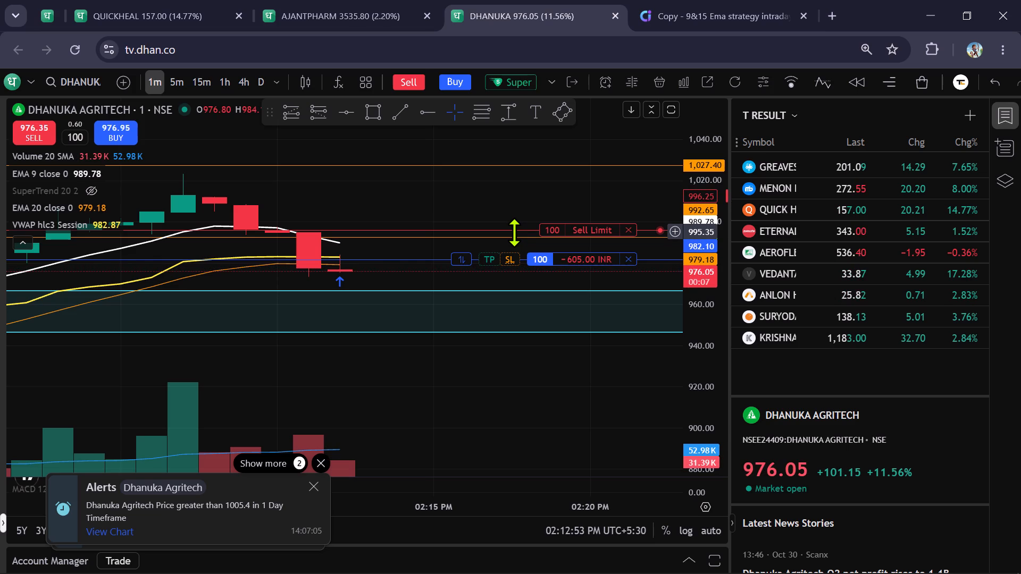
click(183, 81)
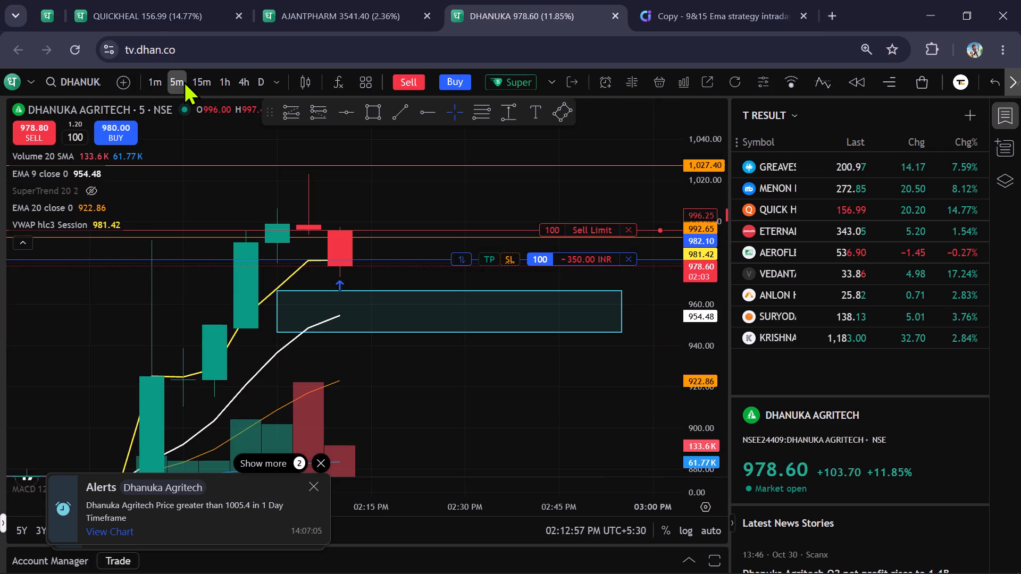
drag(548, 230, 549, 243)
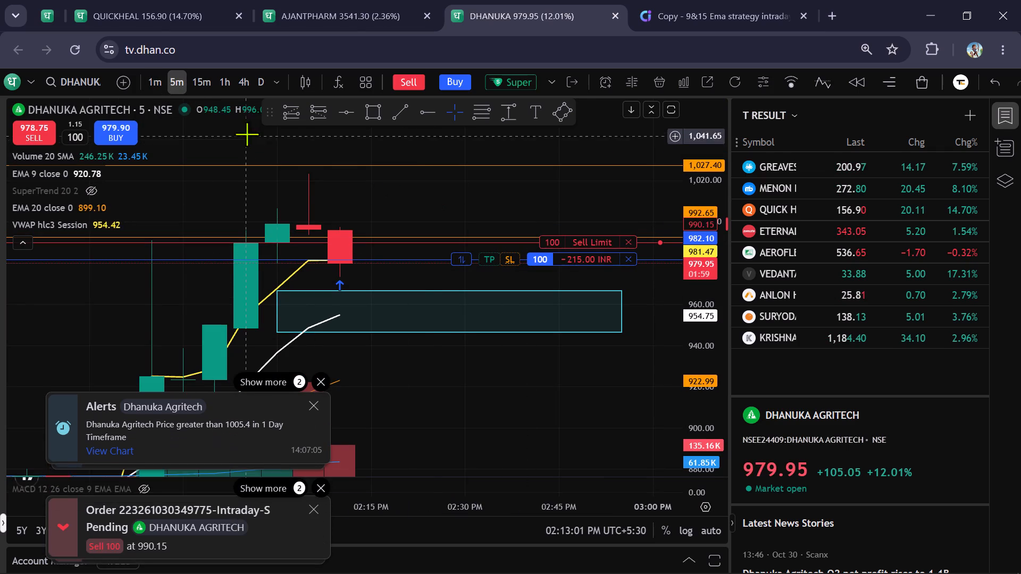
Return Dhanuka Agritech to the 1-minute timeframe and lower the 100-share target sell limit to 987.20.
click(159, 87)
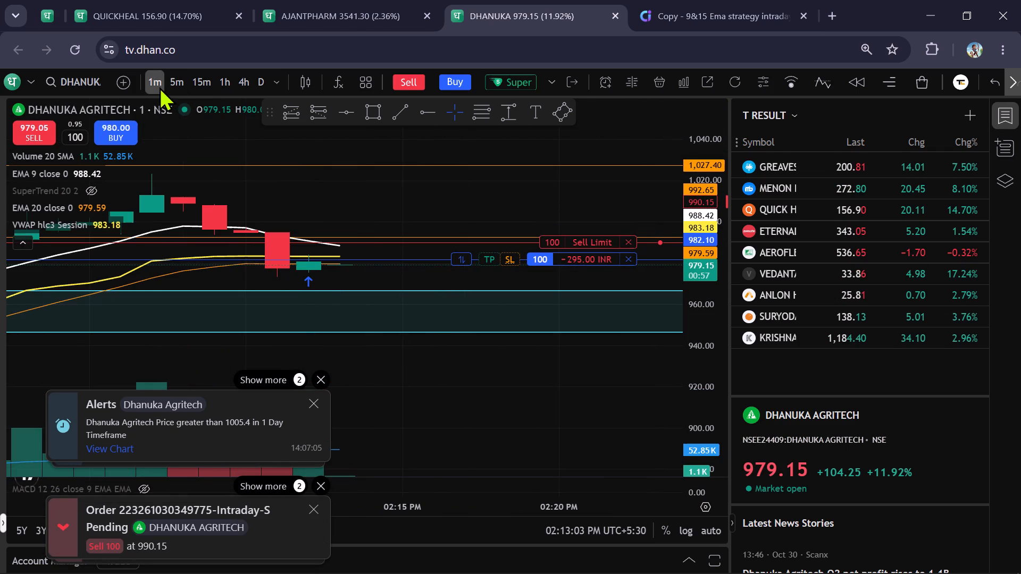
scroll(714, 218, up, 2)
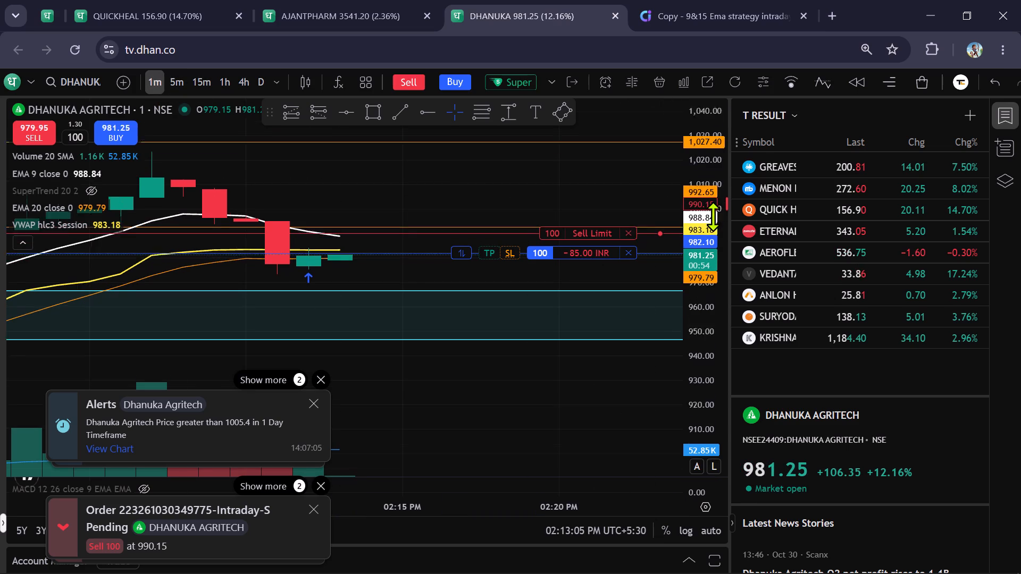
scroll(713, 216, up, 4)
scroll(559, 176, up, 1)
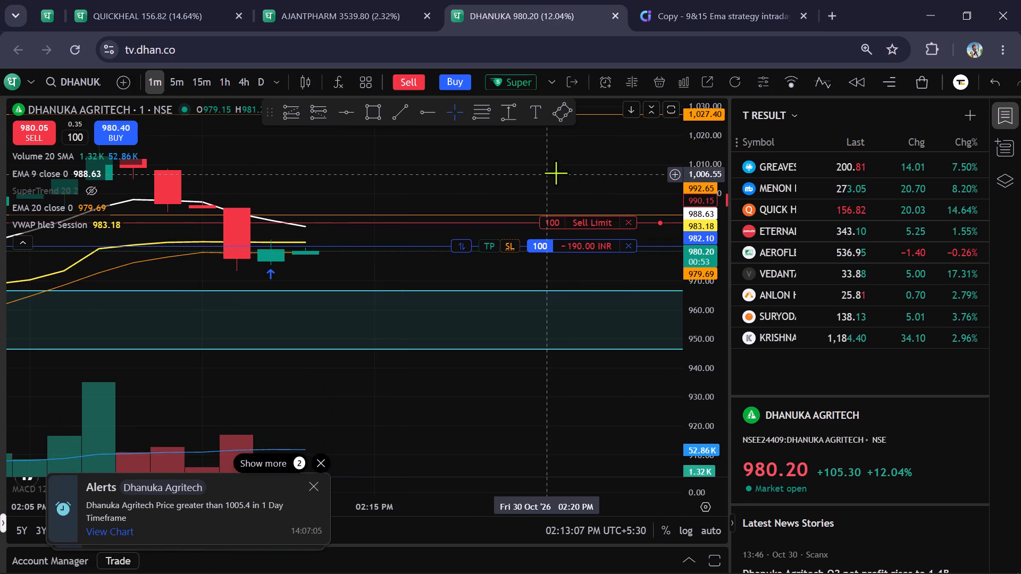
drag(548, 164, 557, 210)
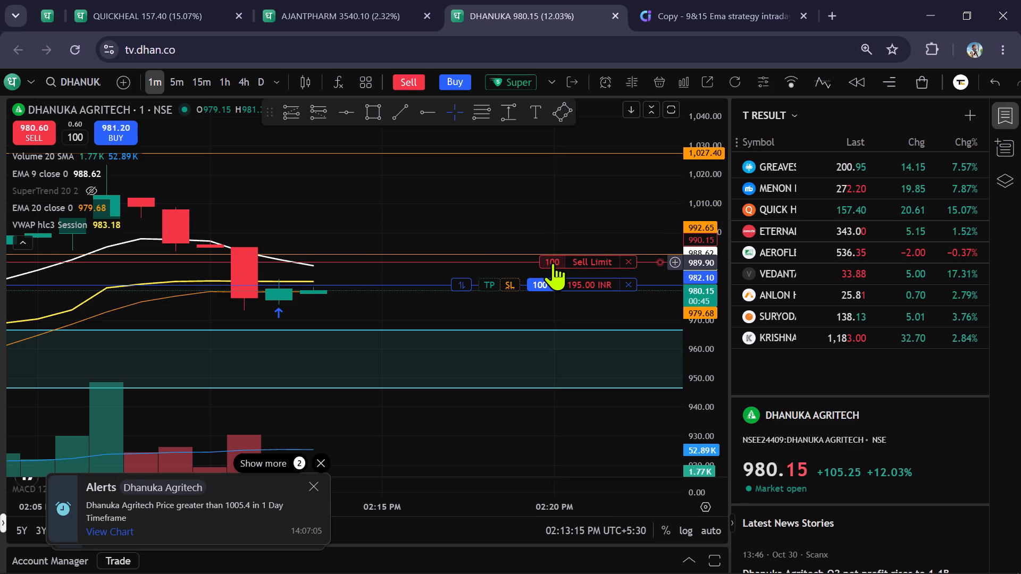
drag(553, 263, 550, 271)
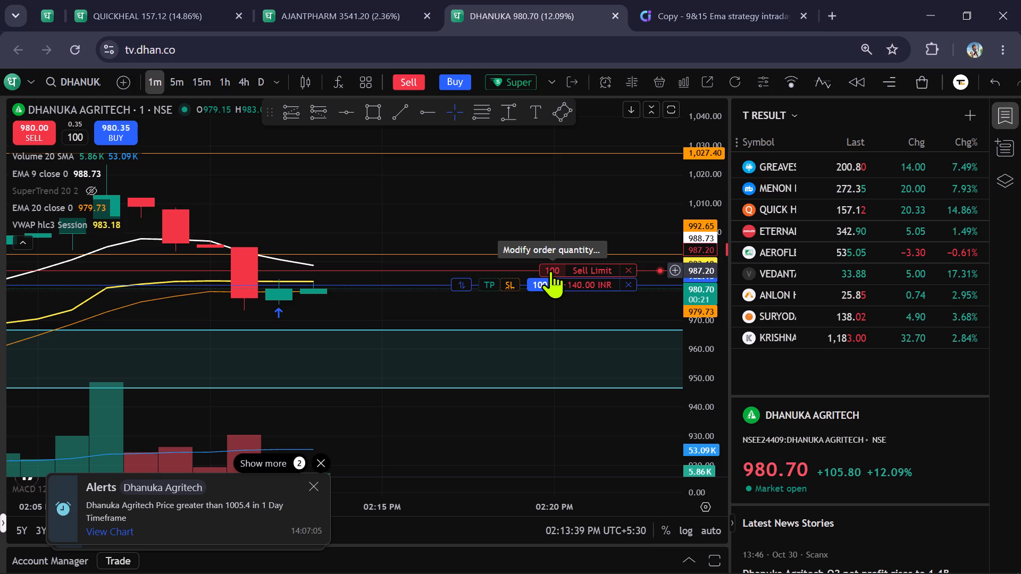
Lower Dhanuka Agritech's 100-share target sell limit to 985.95 on the 1-minute chart.
click(166, 80)
click(158, 77)
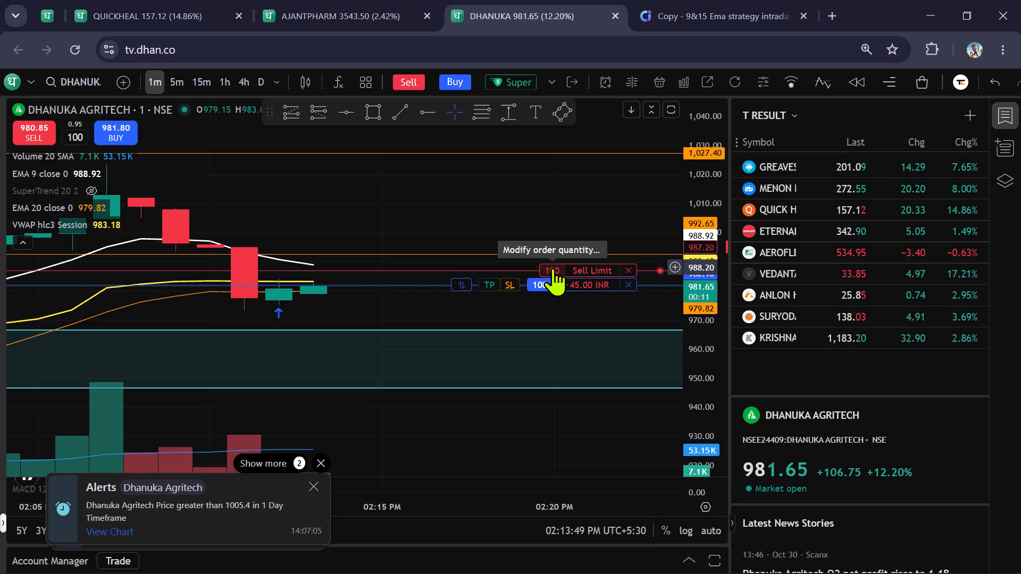
drag(553, 268, 553, 269)
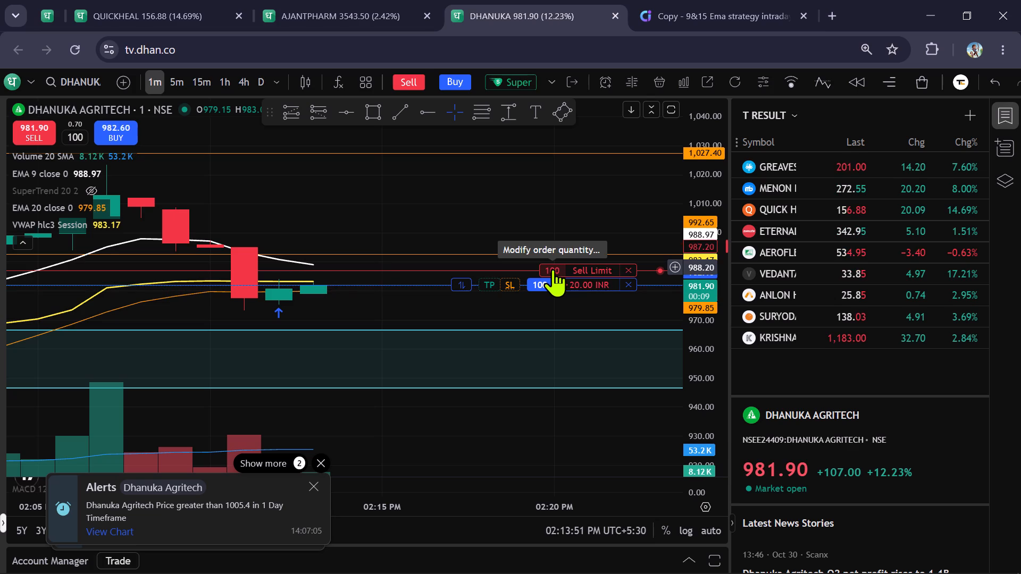
drag(553, 269, 554, 274)
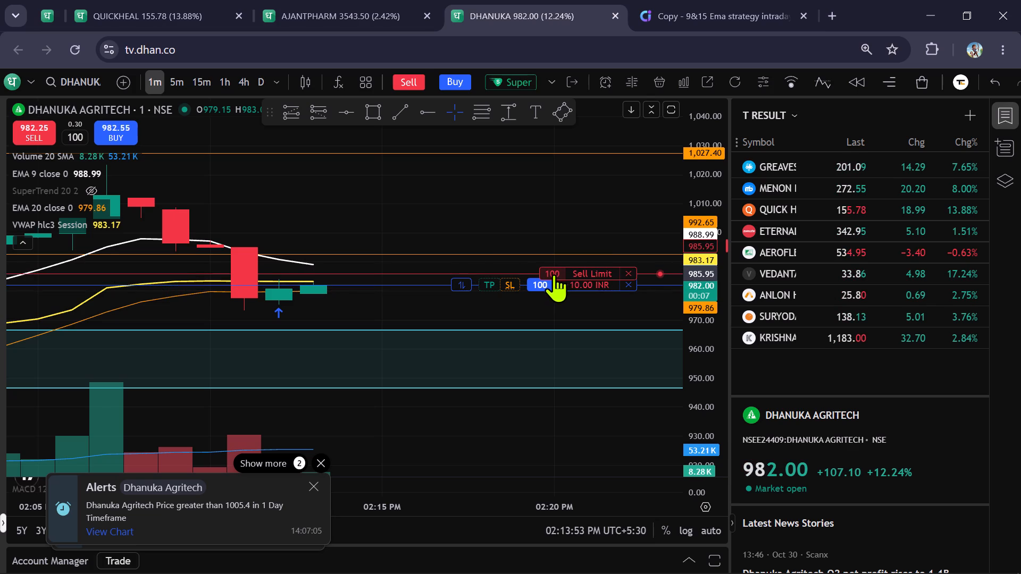
drag(554, 274, 549, 274)
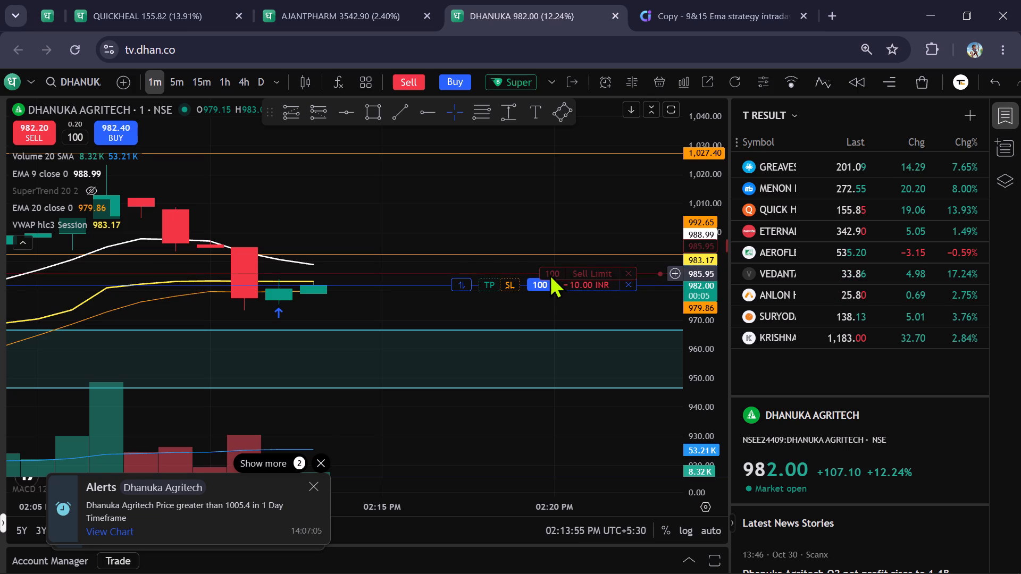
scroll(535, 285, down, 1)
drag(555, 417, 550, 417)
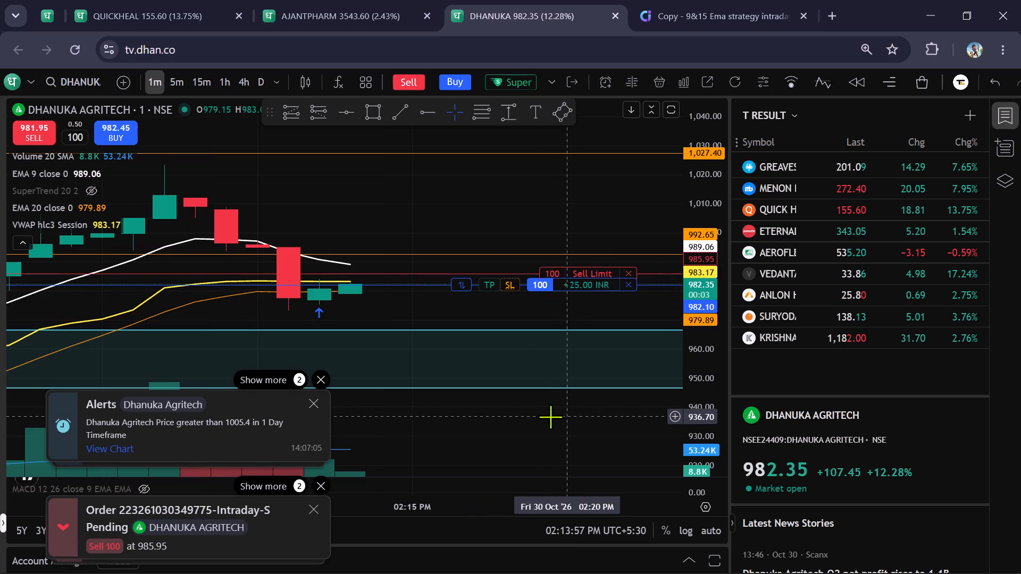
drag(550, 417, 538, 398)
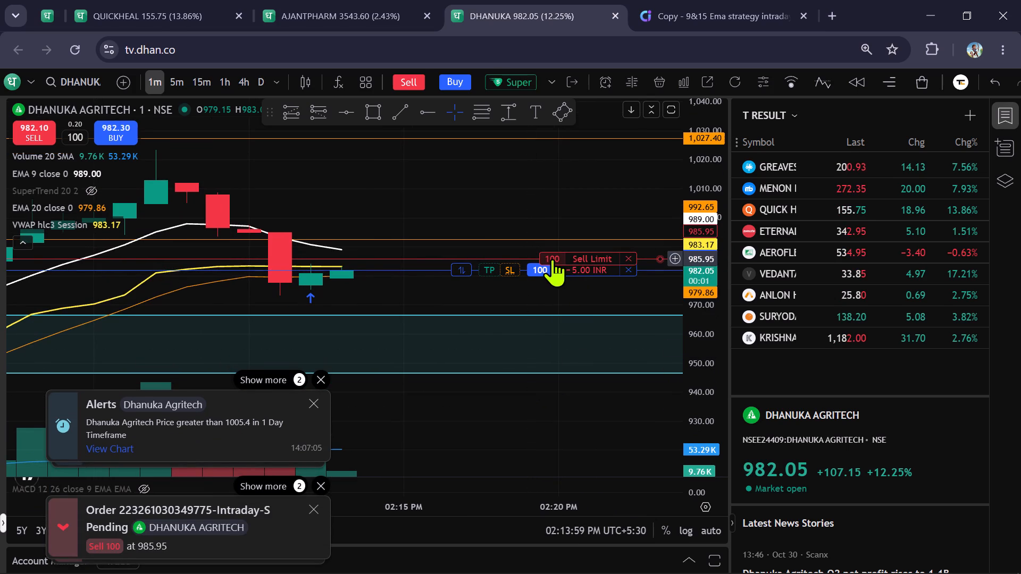
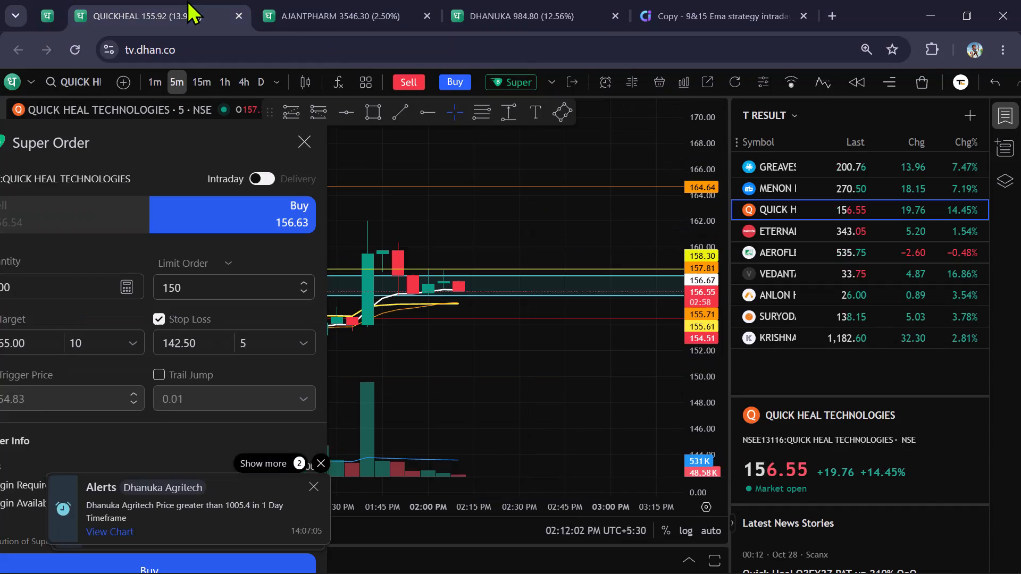
Check Ajanta Pharma's chart, and examine Dhanuka Agritech's price action on the 5-minute timeframe.
click(367, 15)
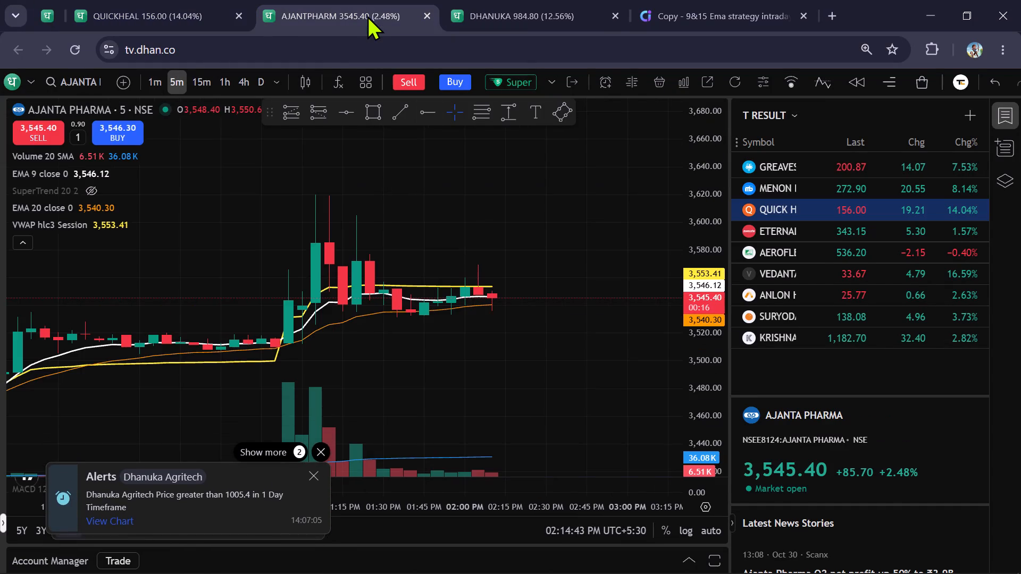
click(519, 0)
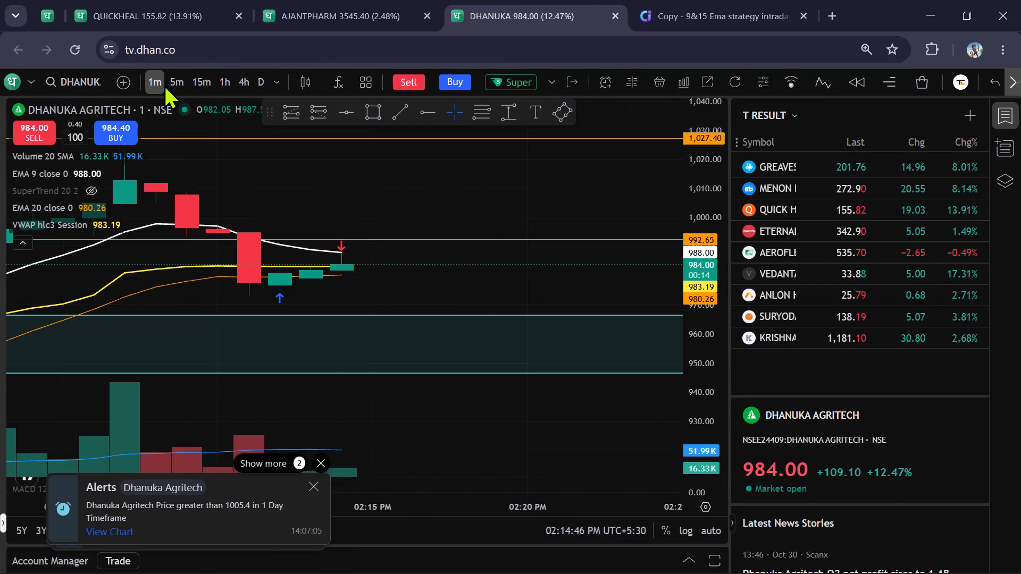
click(175, 76)
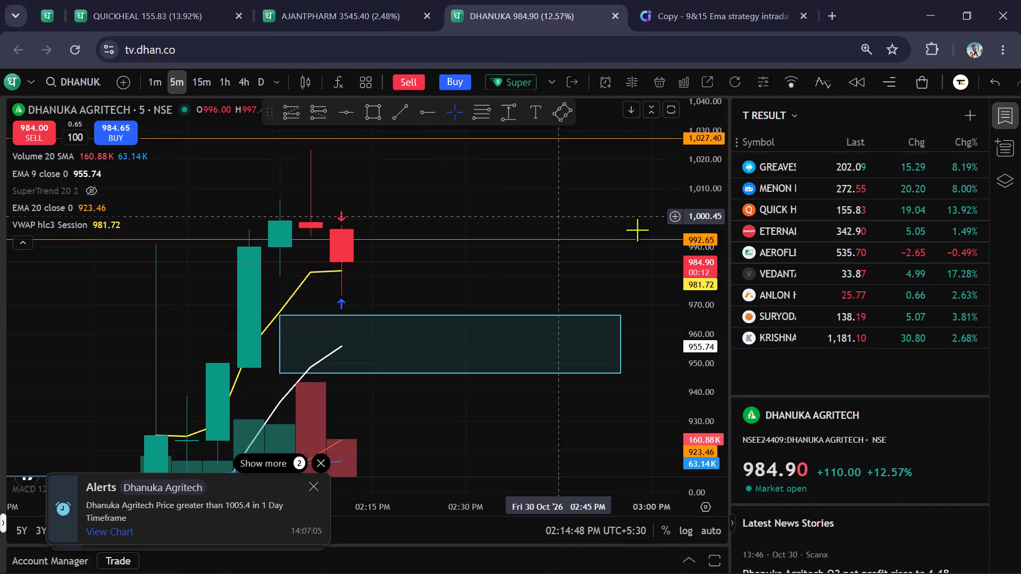
scroll(702, 230, down, 11)
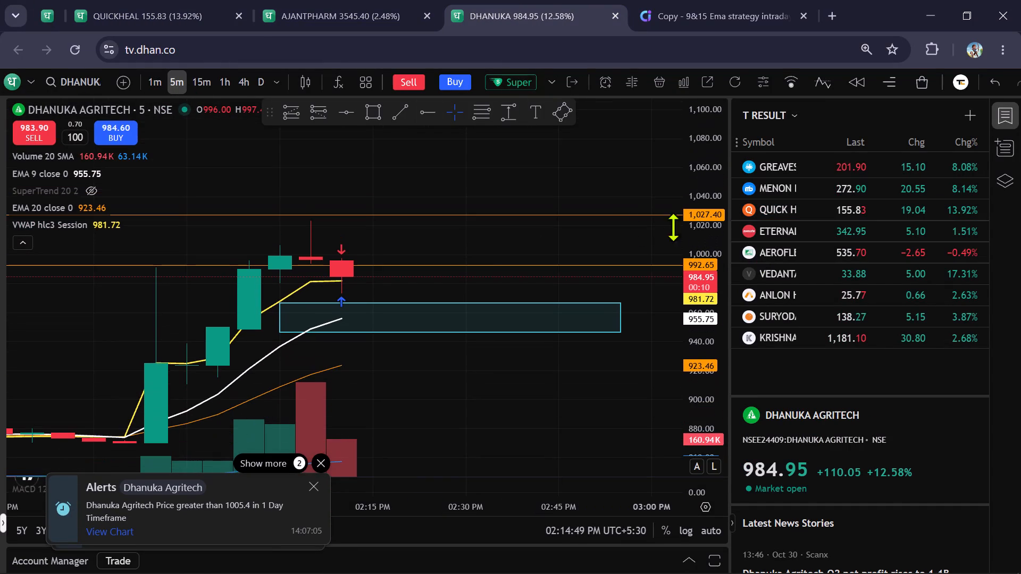
Start a 100-share buy Super Order for Dhanuka Agritech as a limit order at 900.
click(537, 80)
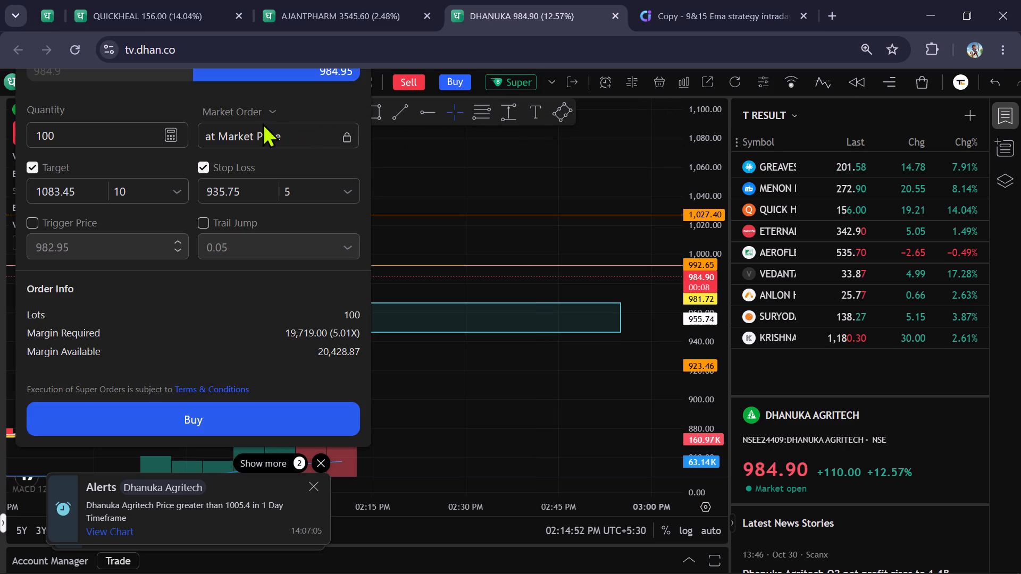
click(256, 115)
click(247, 159)
click(262, 141)
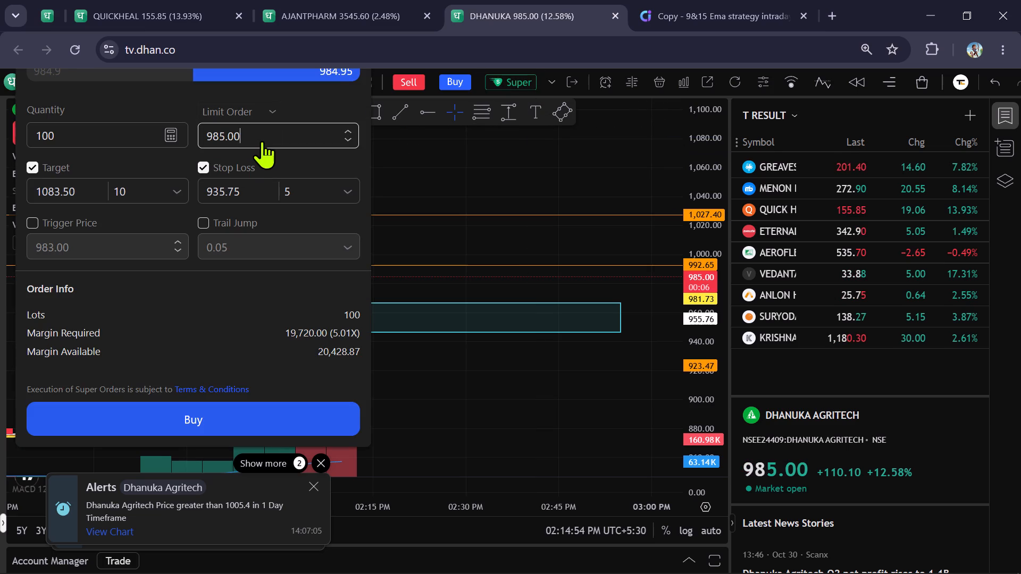
key(BackSpace)
key(BackSpace)
key(BackSpace)
key(BackSpace)
key(BackSpace)
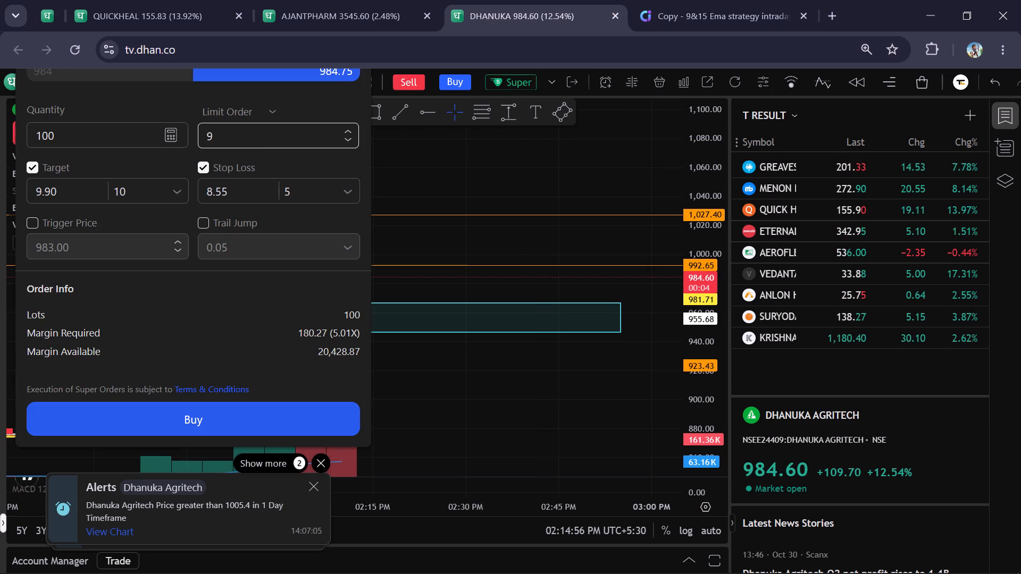
text(00)
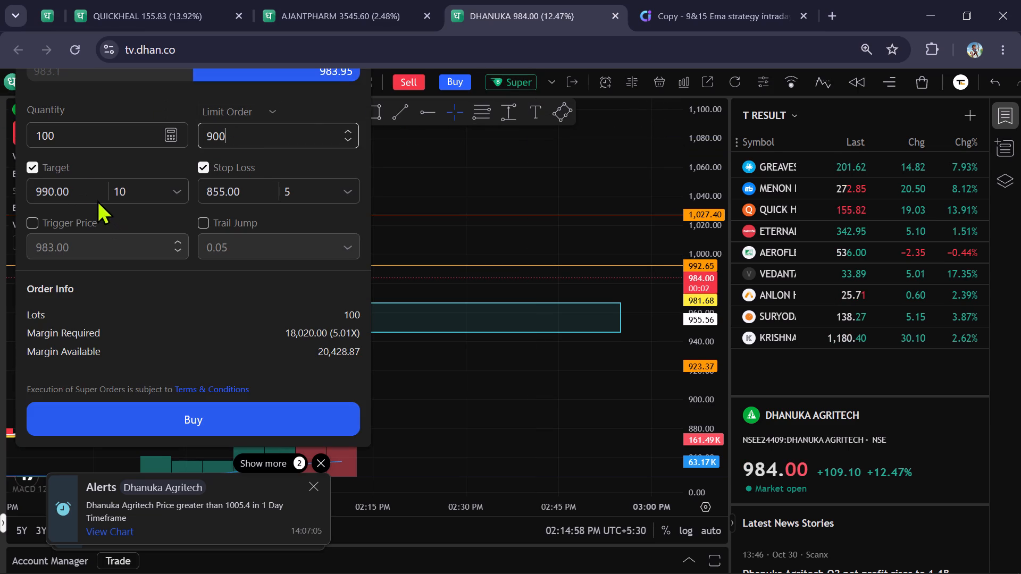
Set the target price of the Dhanuka Agritech buy Super Order to 1050.
click(93, 191)
key(BackSpace)
key(BackSpace)
key(BackSpace)
key(BackSpace)
key(BackSpace)
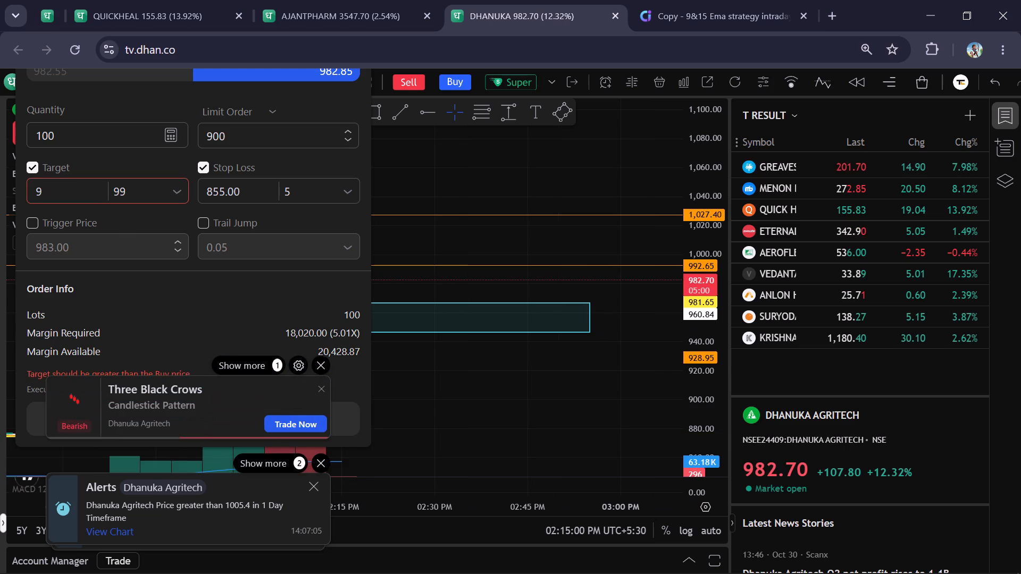
key(BackSpace)
text(1050)
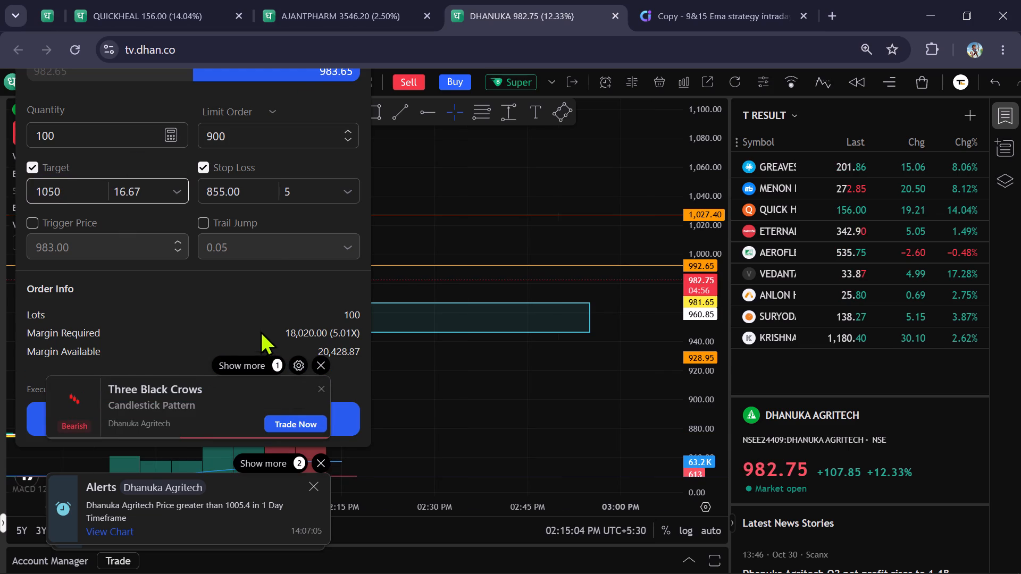
Move the Super Order form off the recent Dhanuka Agritech candles.
drag(266, 308, 192, 422)
drag(180, 107, 151, 274)
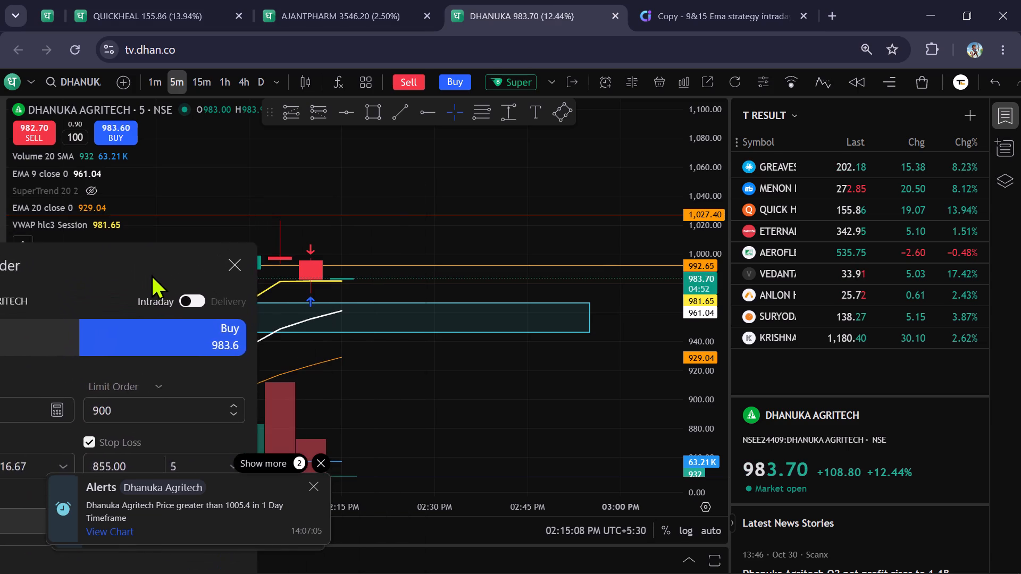
drag(151, 274, 174, 286)
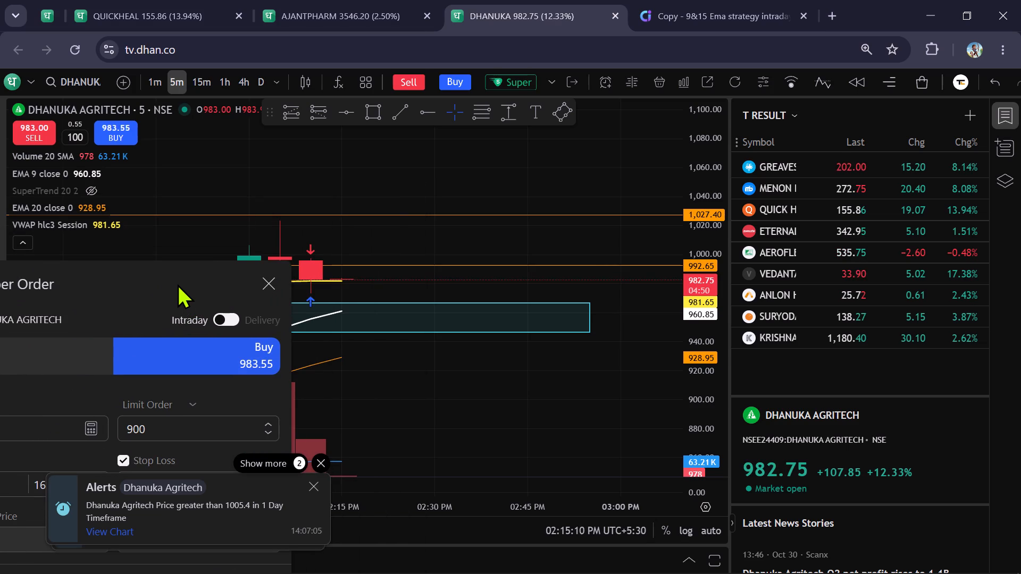
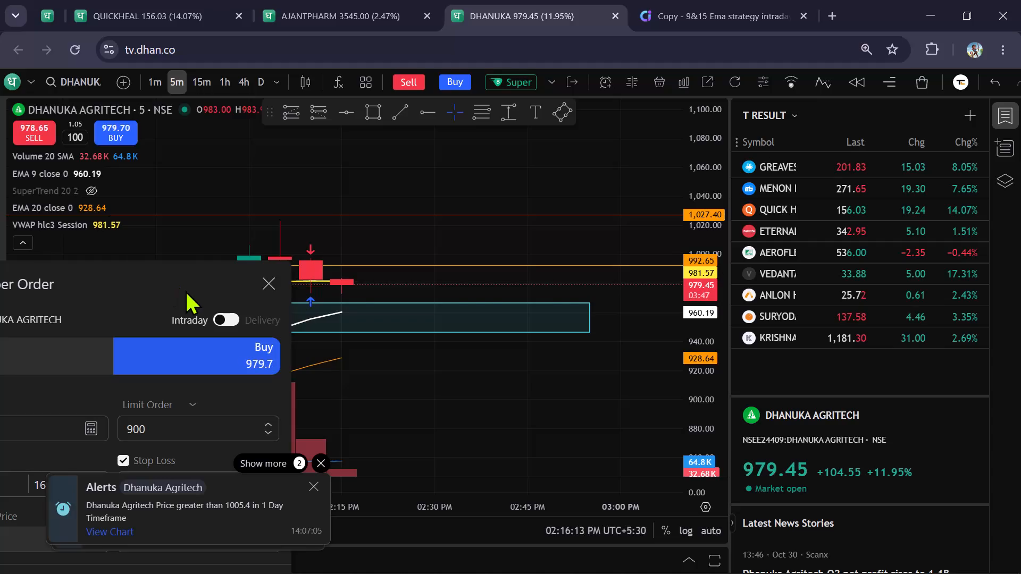
Bring the whole Super Order form into view and examine the recent Dhanuka Agritech candles beside it.
scroll(332, 292, down, 3)
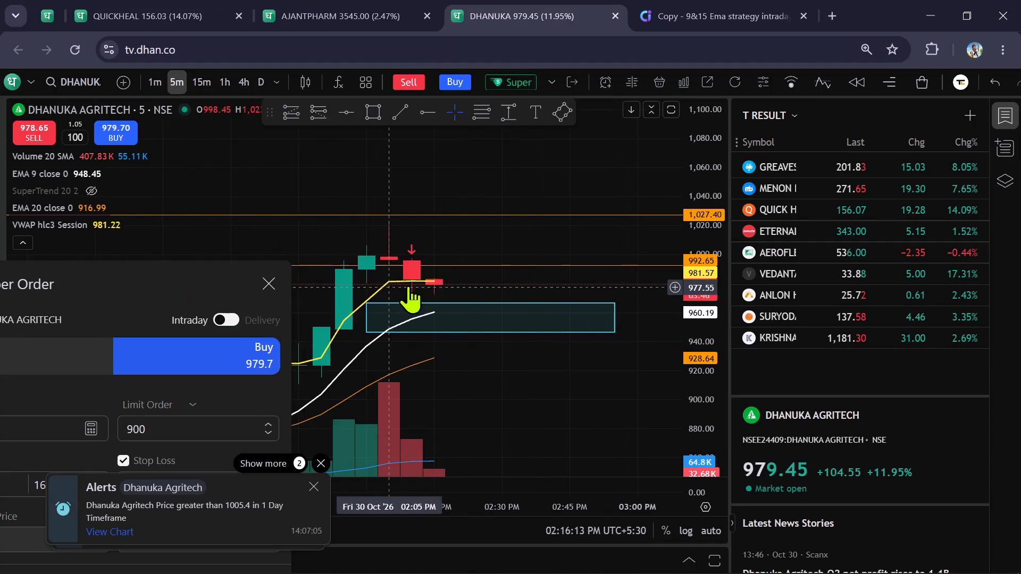
scroll(462, 290, up, 2)
drag(182, 299, 203, 185)
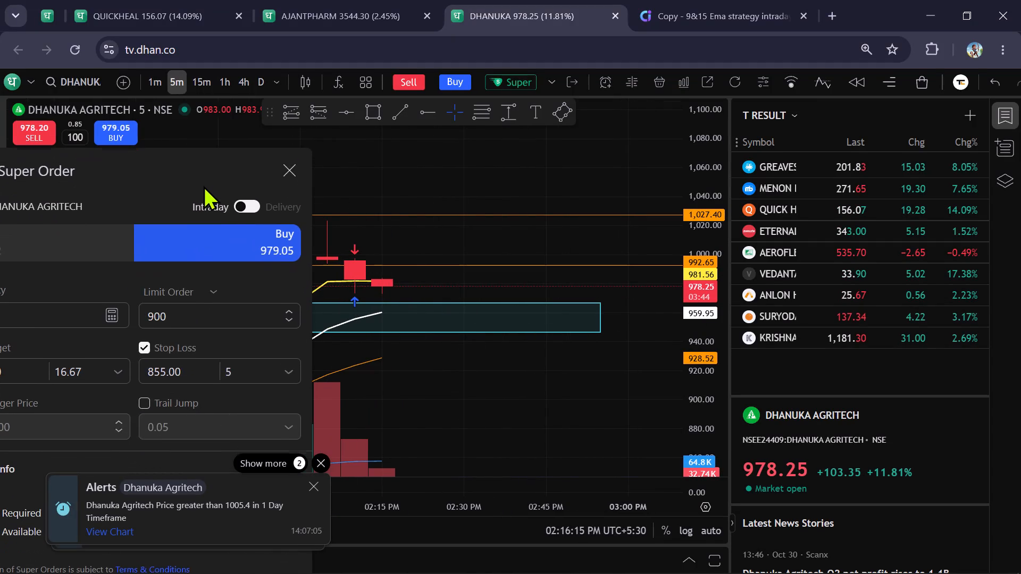
drag(203, 185, 254, 69)
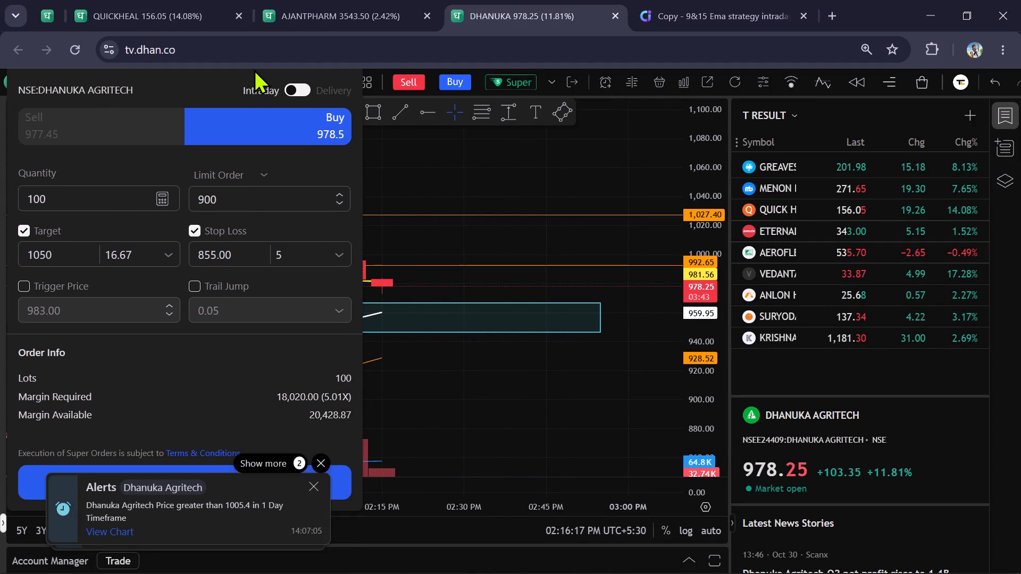
scroll(567, 360, down, 3)
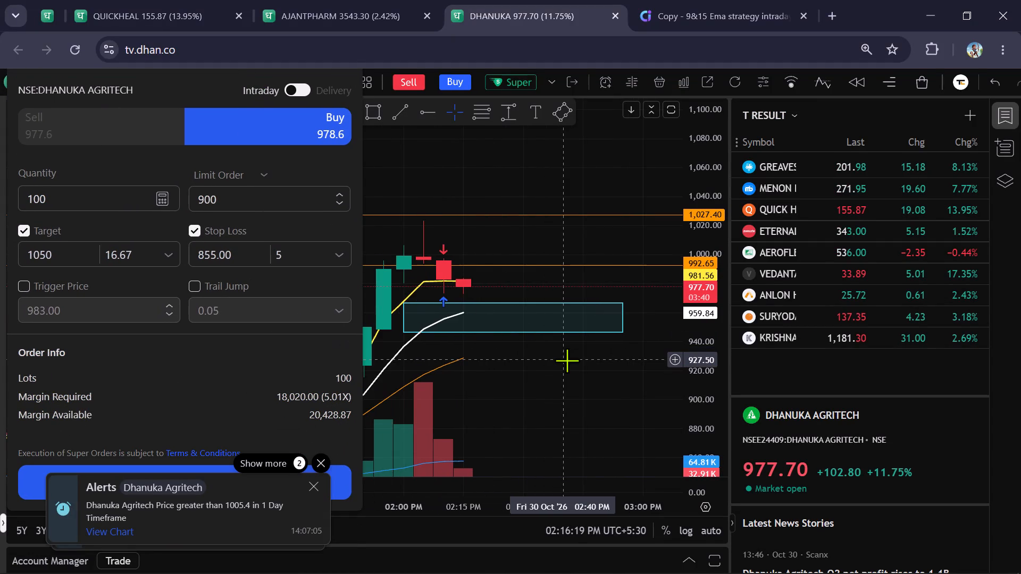
scroll(567, 360, up, 2)
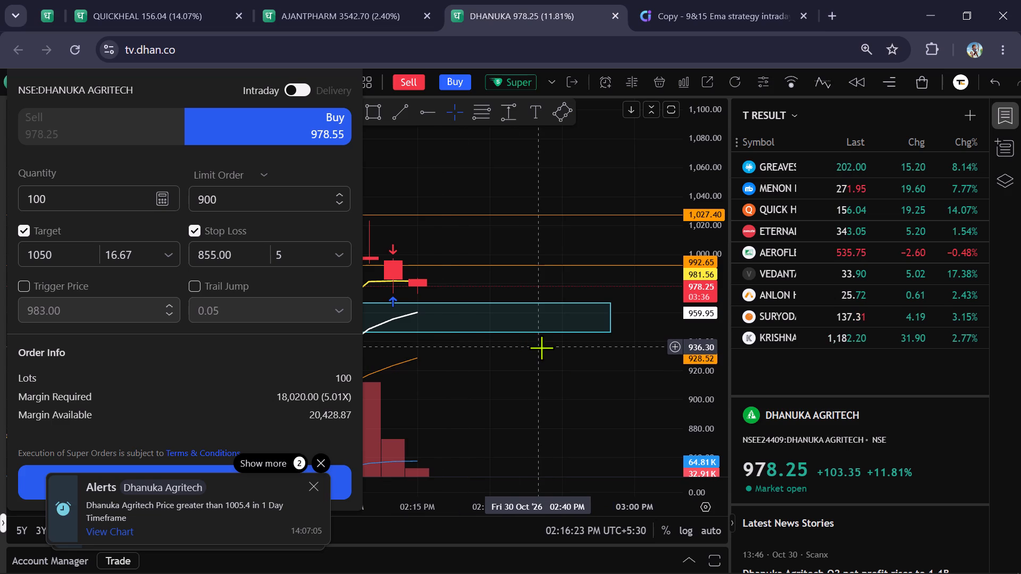
scroll(550, 353, down, 3)
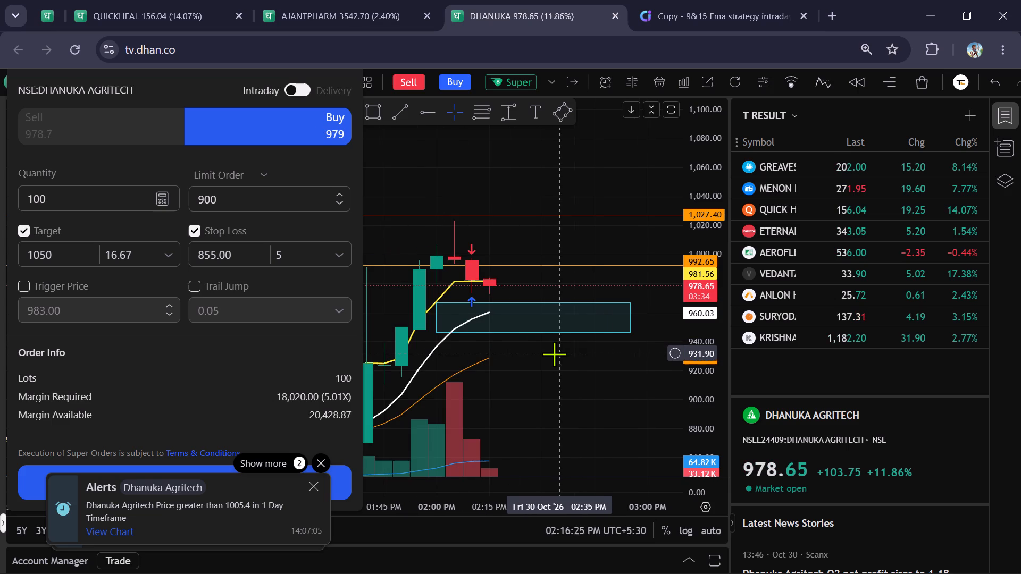
scroll(570, 357, up, 2)
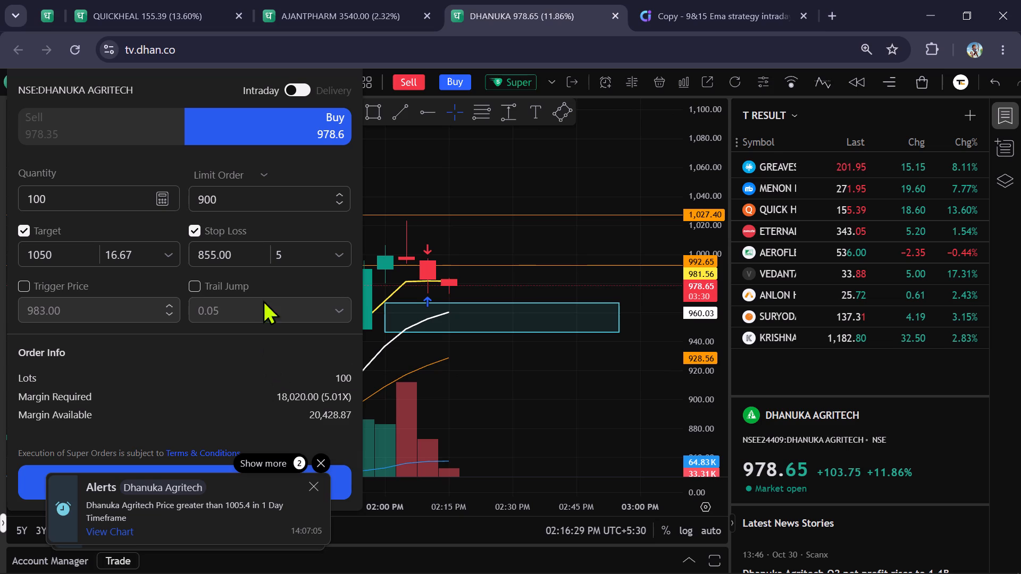
Set the limit price of the Dhanuka Agritech buy Super Order to 870.
click(237, 201)
key(BackSpace)
key(BackSpace)
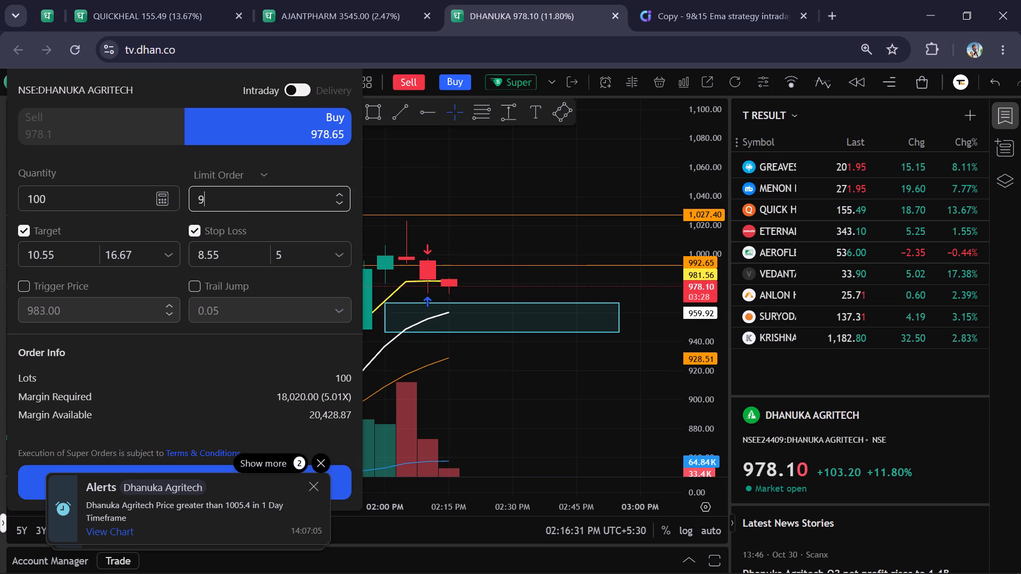
key(BackSpace)
text(855)
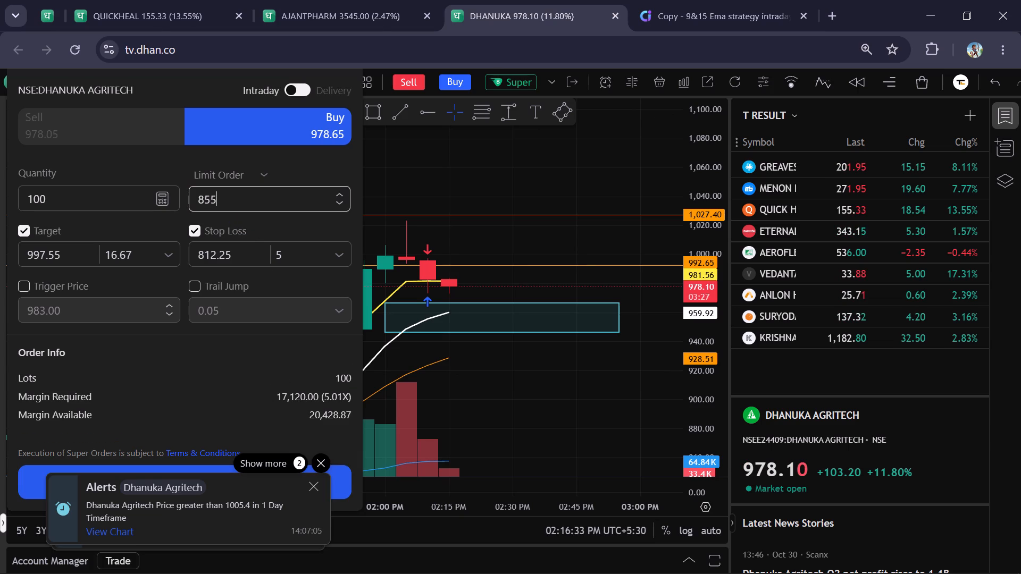
key(BackSpace)
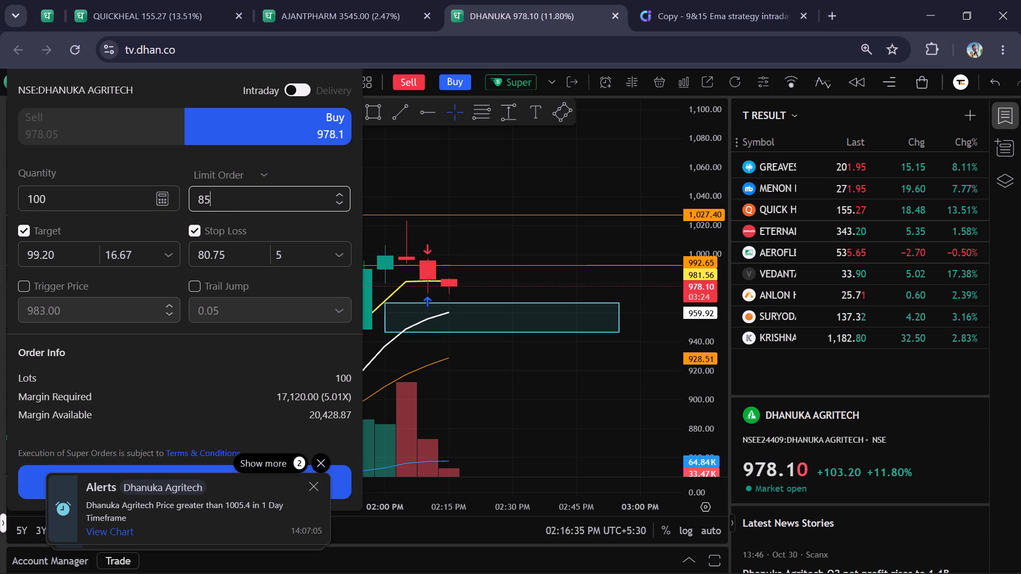
key(BackSpace)
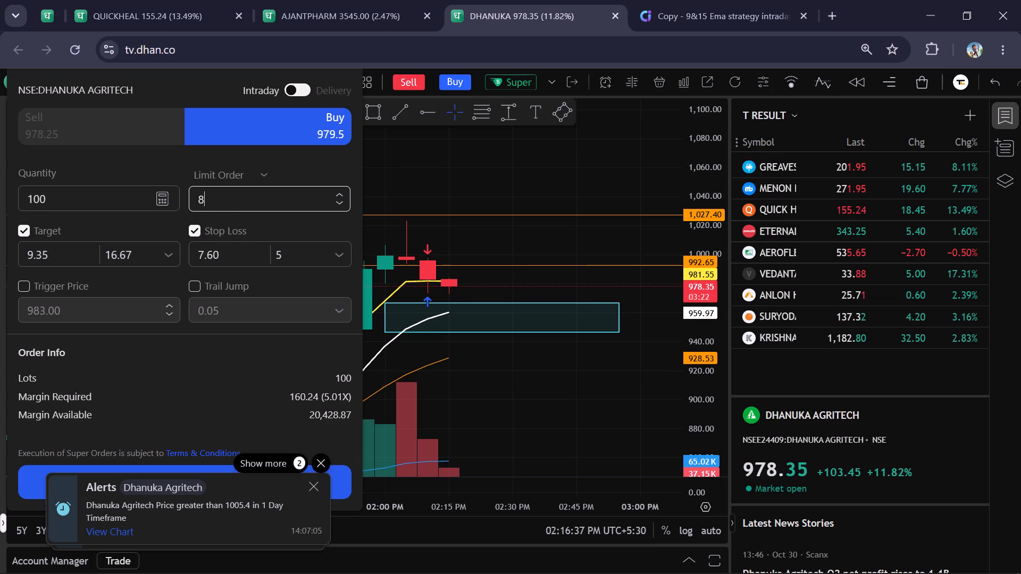
text(70)
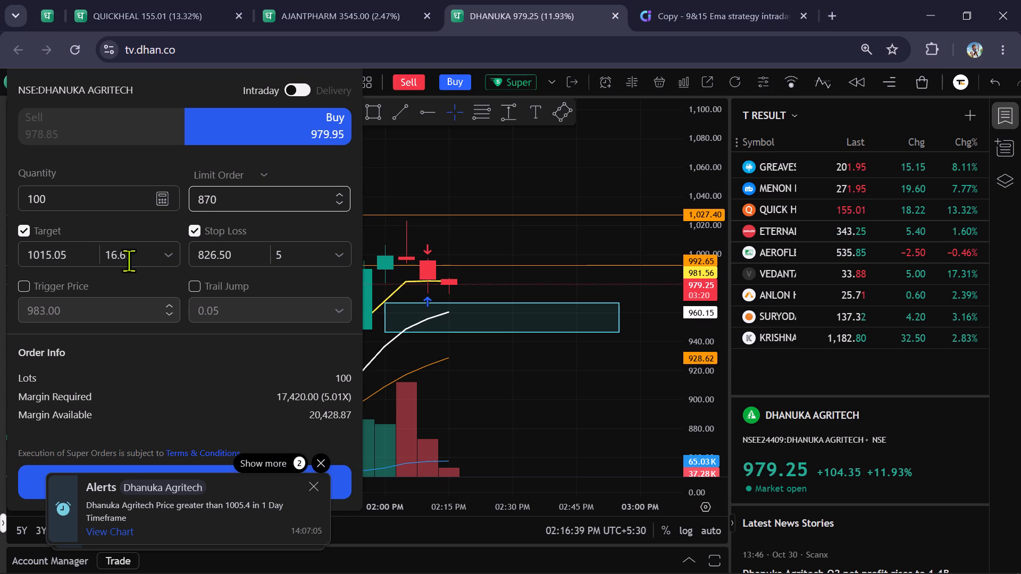
Set the target price of the Dhanuka Agritech buy Super Order to 1050.
click(93, 260)
key(BackSpace)
key(BackSpace)
key(BackSpace)
key(BackSpace)
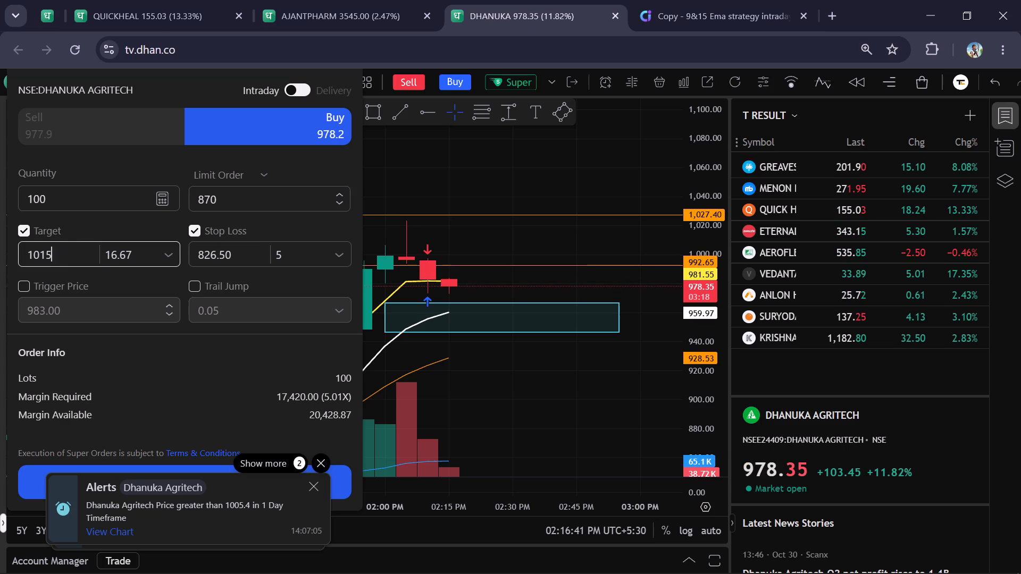
key(BackSpace)
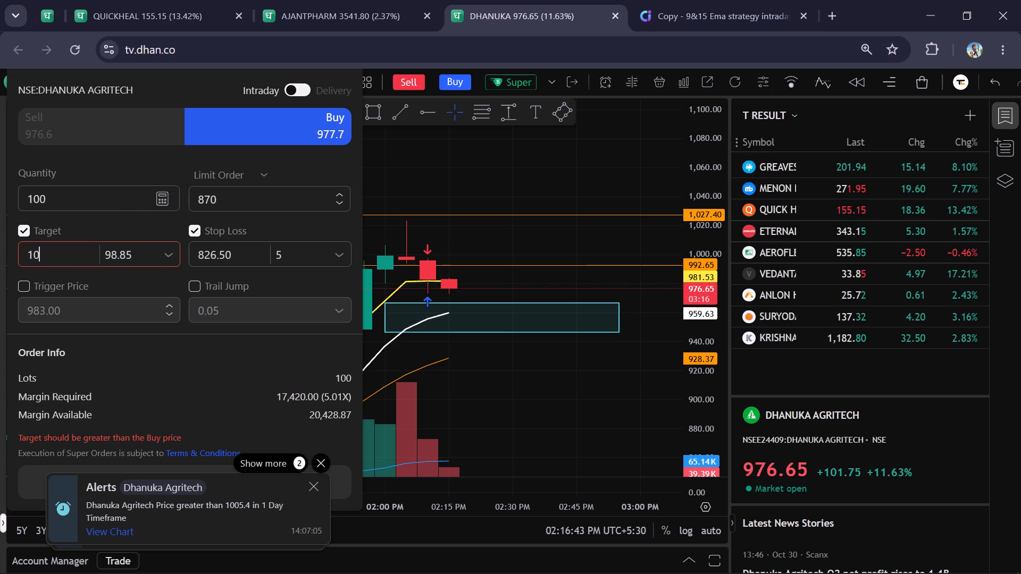
key(3)
key(0)
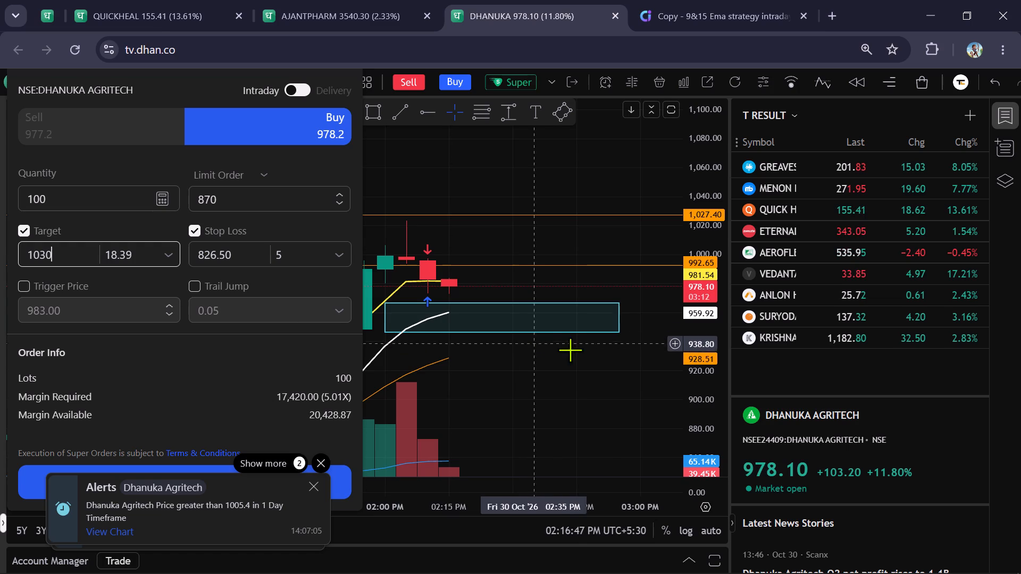
key(BackSpace)
key(BackSpace)
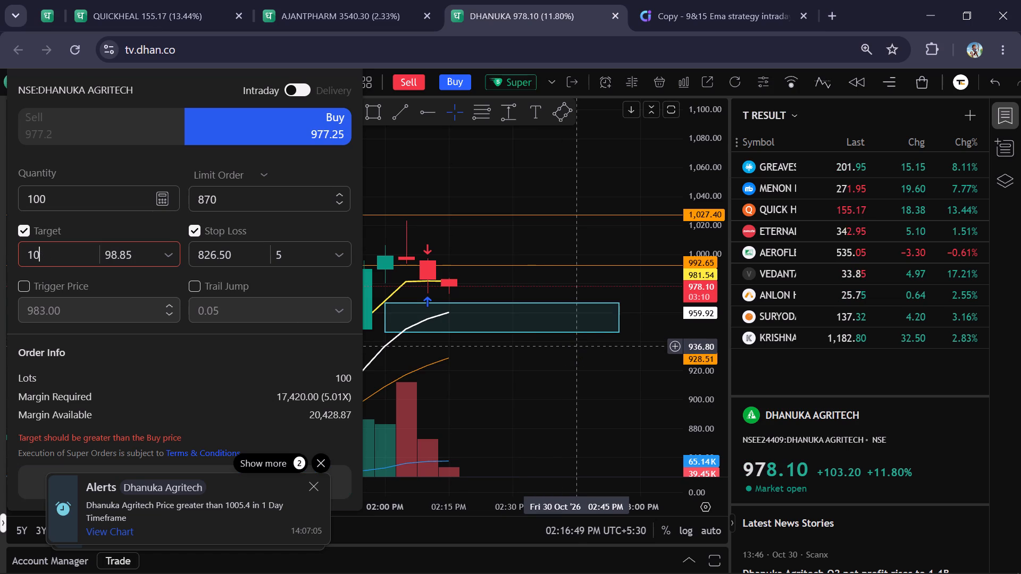
text(50)
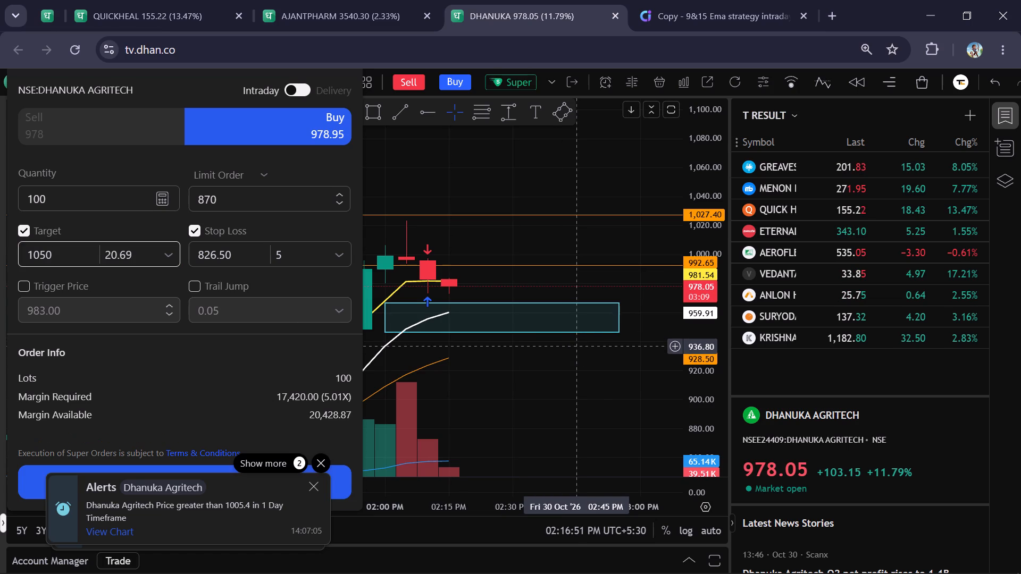
Submit the intraday Super Order to buy 100 Dhanuka Agritech shares at a limit of 870.
scroll(643, 393, down, 1)
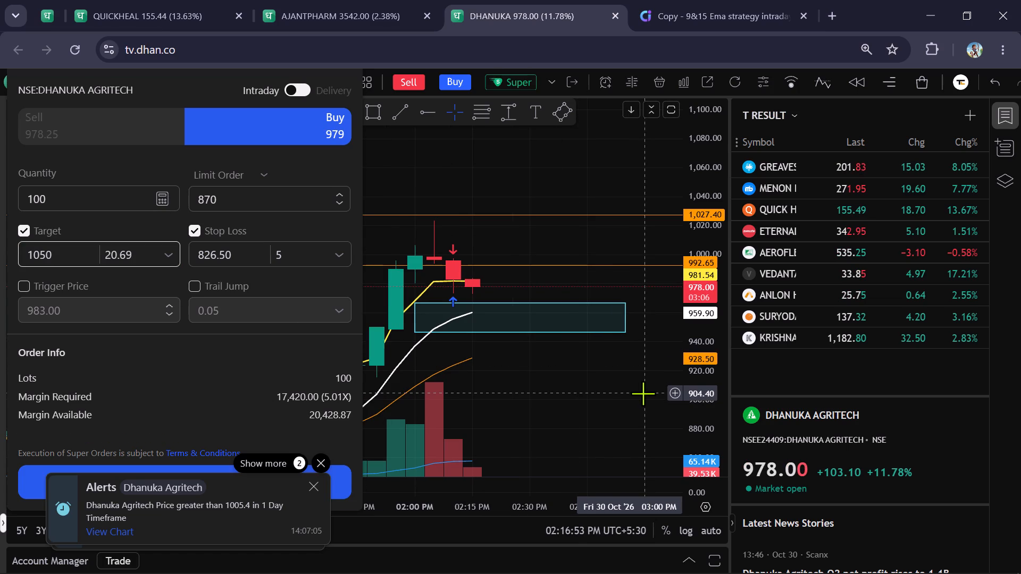
scroll(643, 393, up, 1)
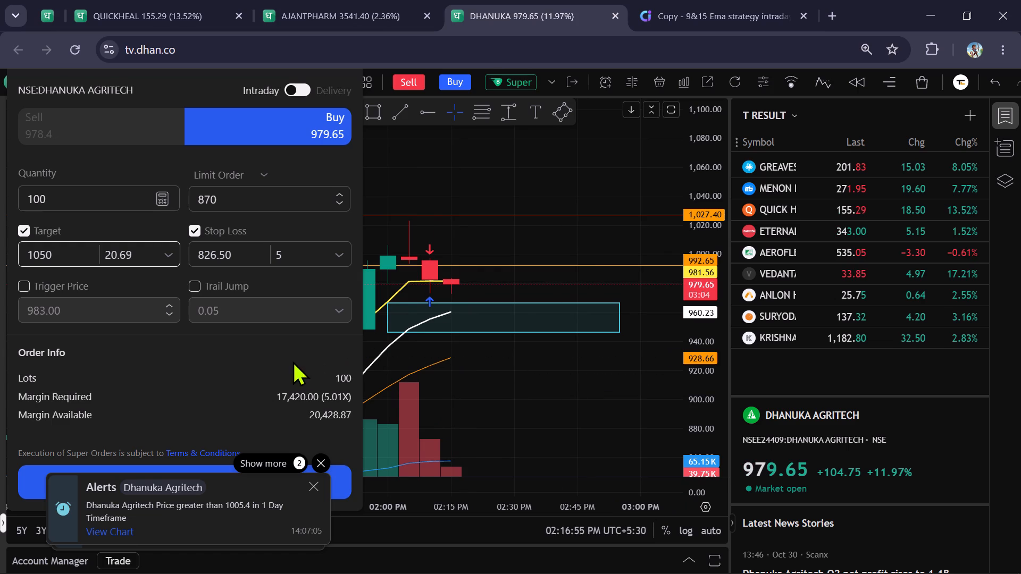
drag(242, 393, 261, 328)
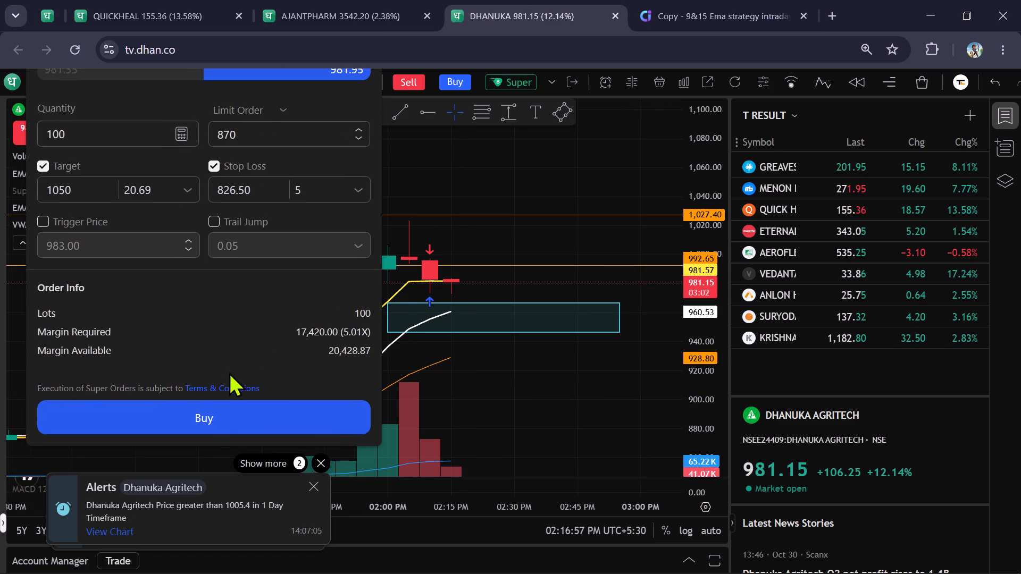
click(212, 410)
Move the pending Dhanuka Agritech buy limit order on the chart to 885.25.
scroll(405, 344, up, 2)
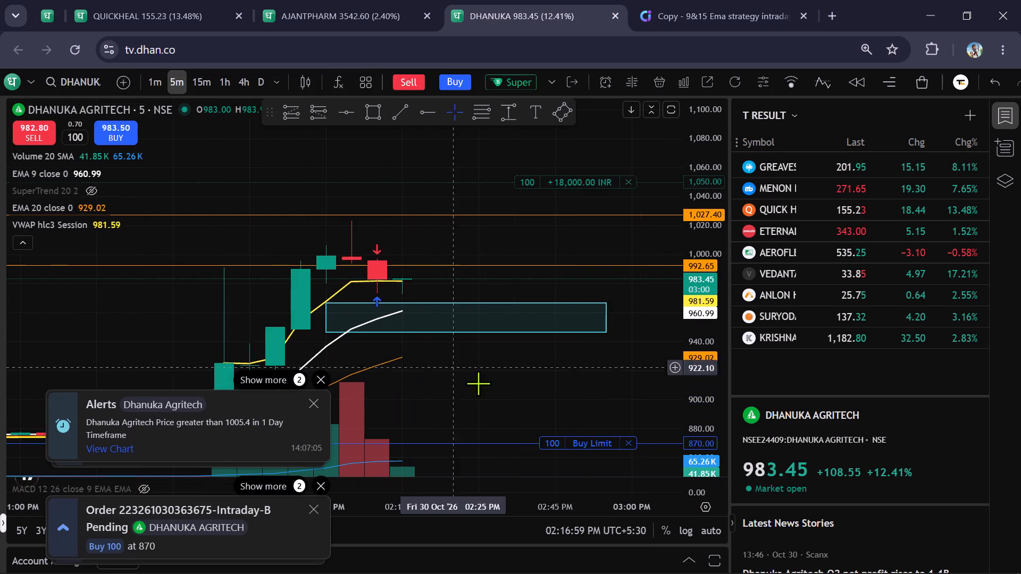
drag(551, 443, 544, 310)
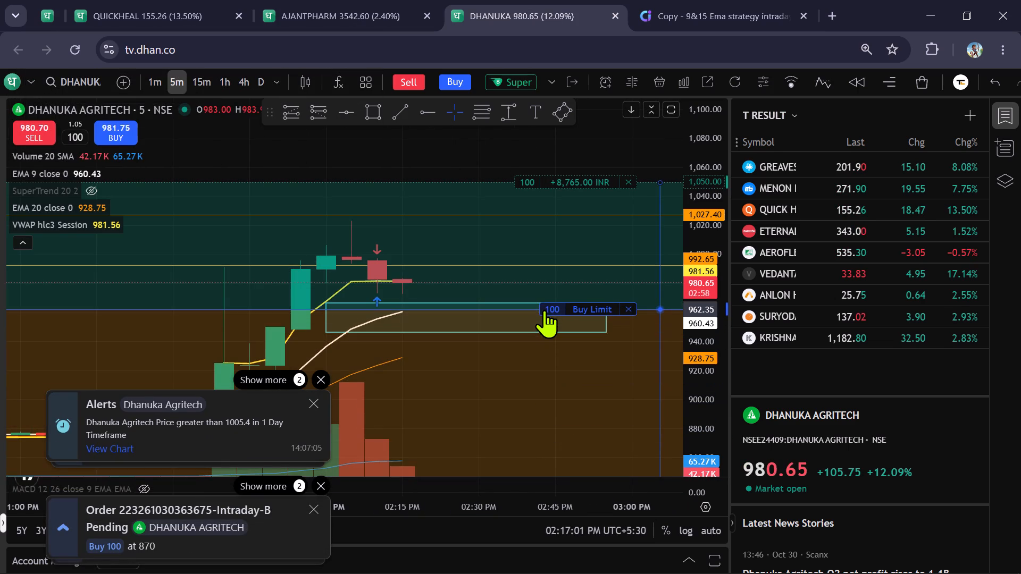
drag(544, 310, 553, 421)
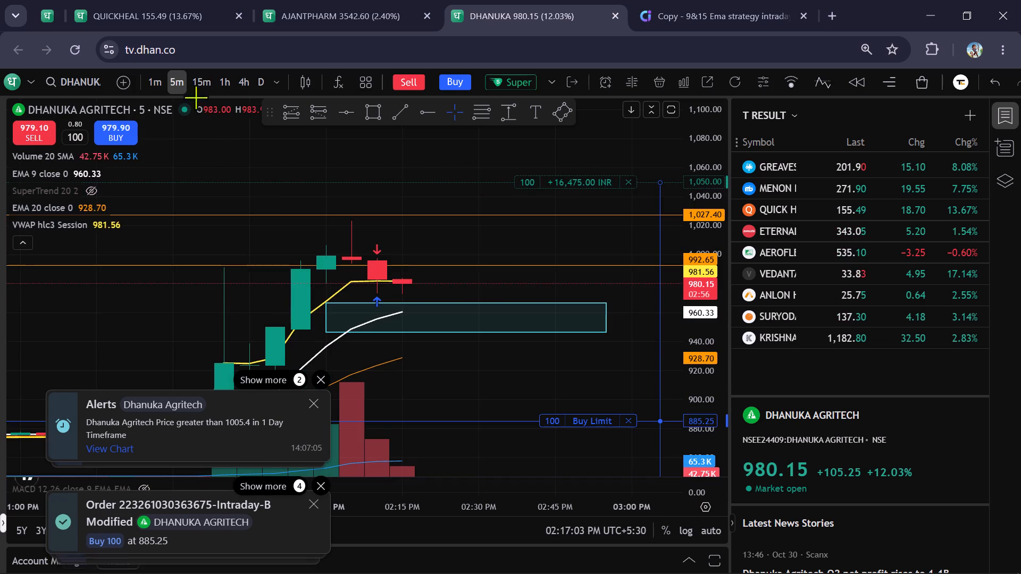
Switch the Dhanuka Agritech chart to the 1-minute timeframe and examine the recent candles against the pending buy order.
click(154, 79)
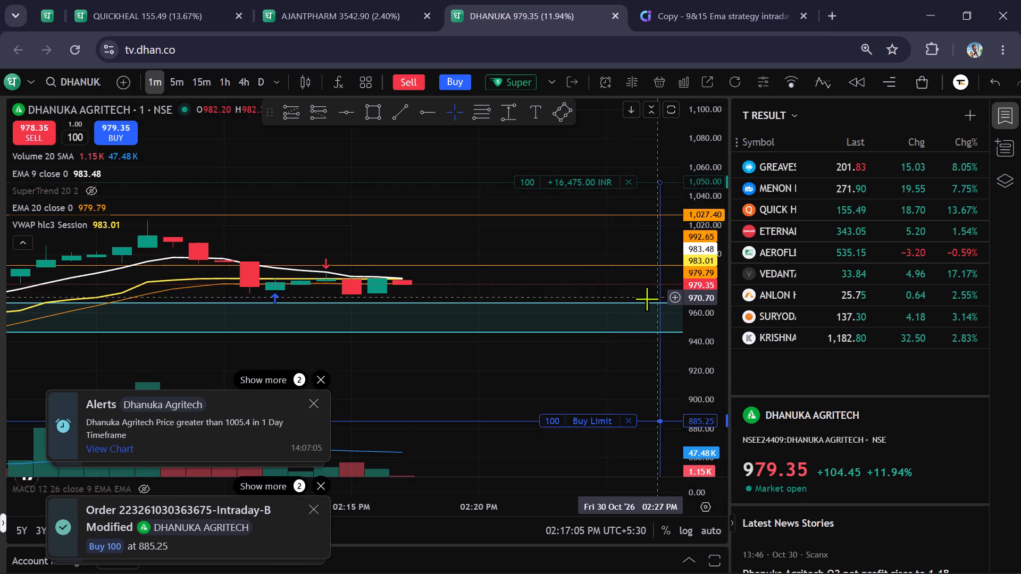
scroll(647, 299, down, 1)
scroll(677, 293, up, 3)
scroll(682, 300, down, 3)
scroll(684, 297, up, 5)
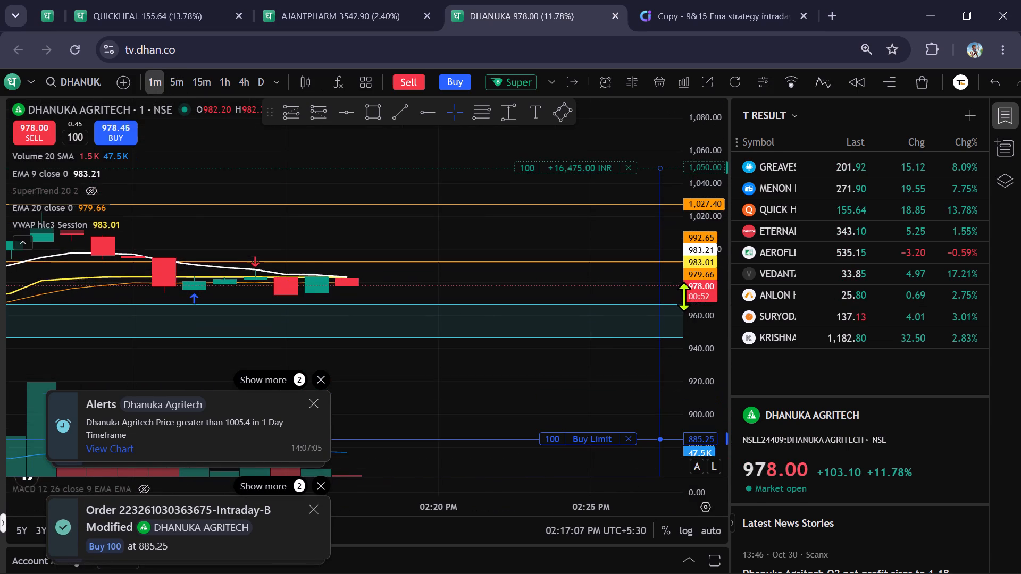
scroll(596, 335, down, 3)
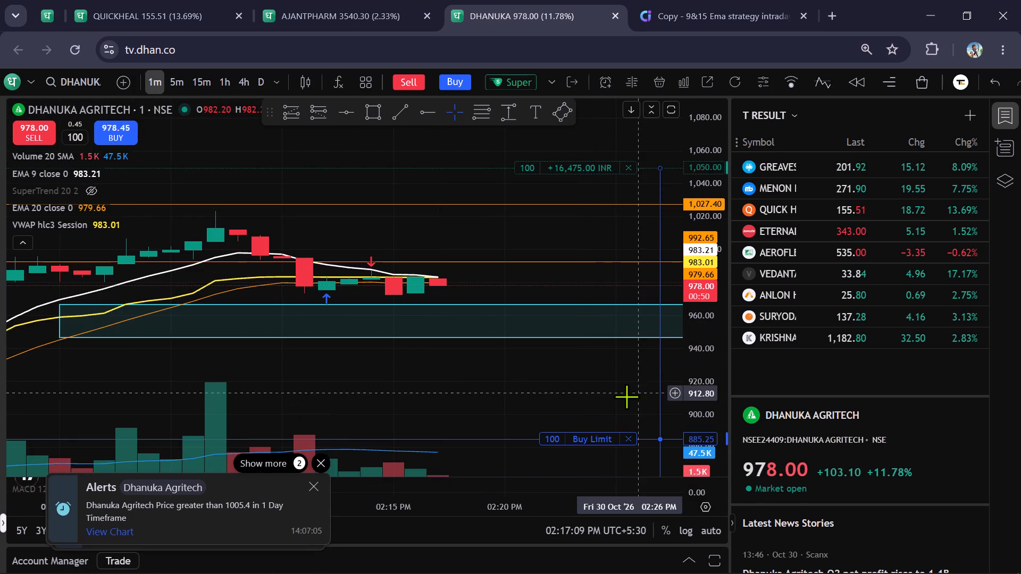
scroll(620, 396, down, 1)
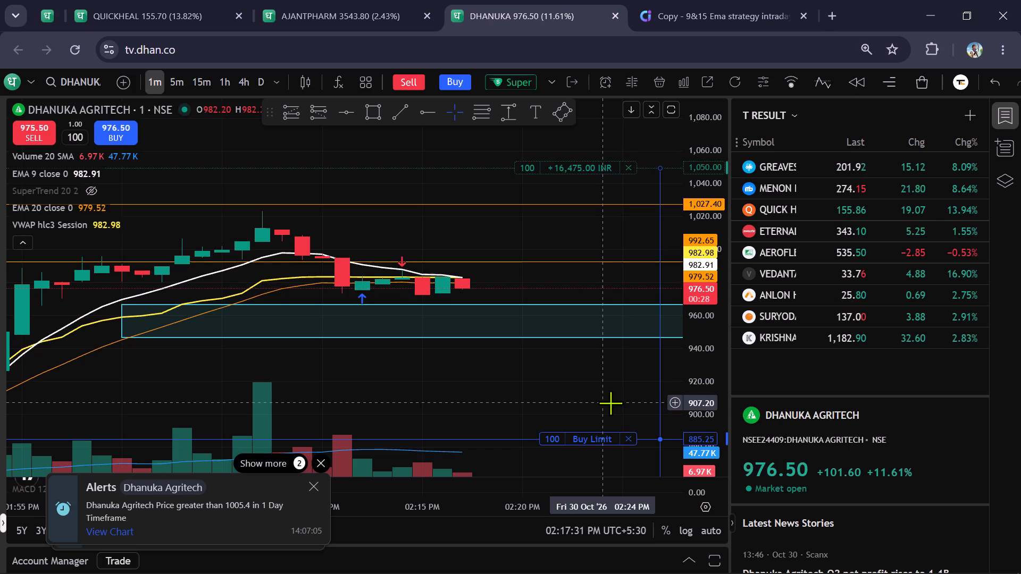
Check the Quick Heal and Ajanta Pharma charts, and return to the Dhanuka Agritech chart.
click(180, 0)
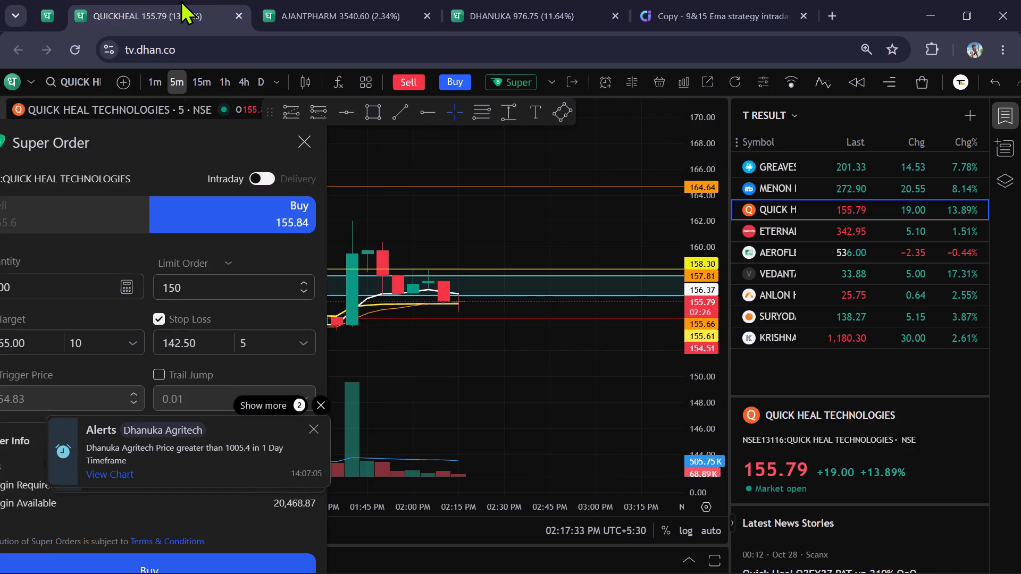
click(312, 0)
click(509, 0)
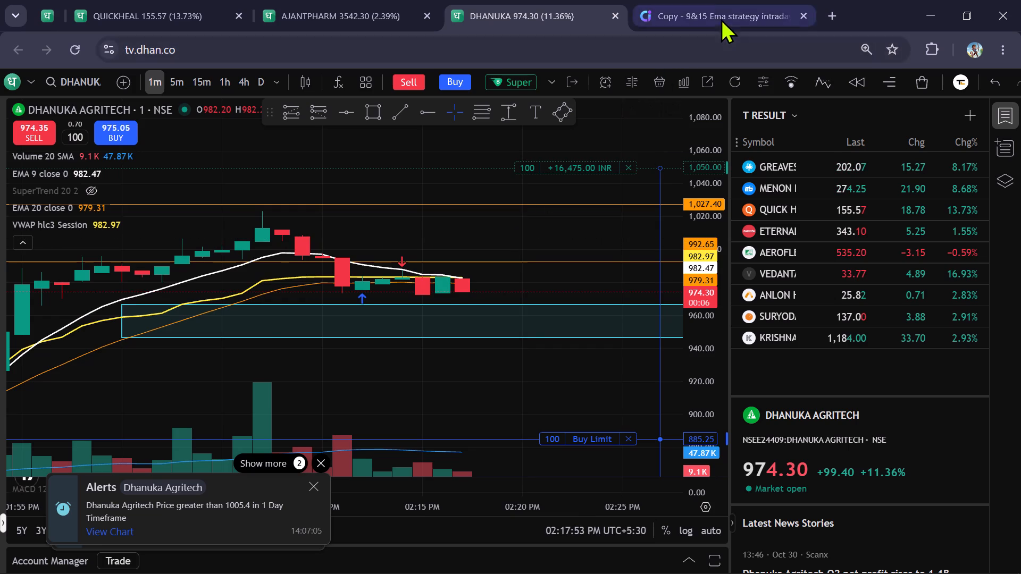
Rerun the Chartink 9&15 EMA intraday screener and review its refreshed stock list.
click(717, 5)
click(0, 153)
scroll(0, 153, up, 2)
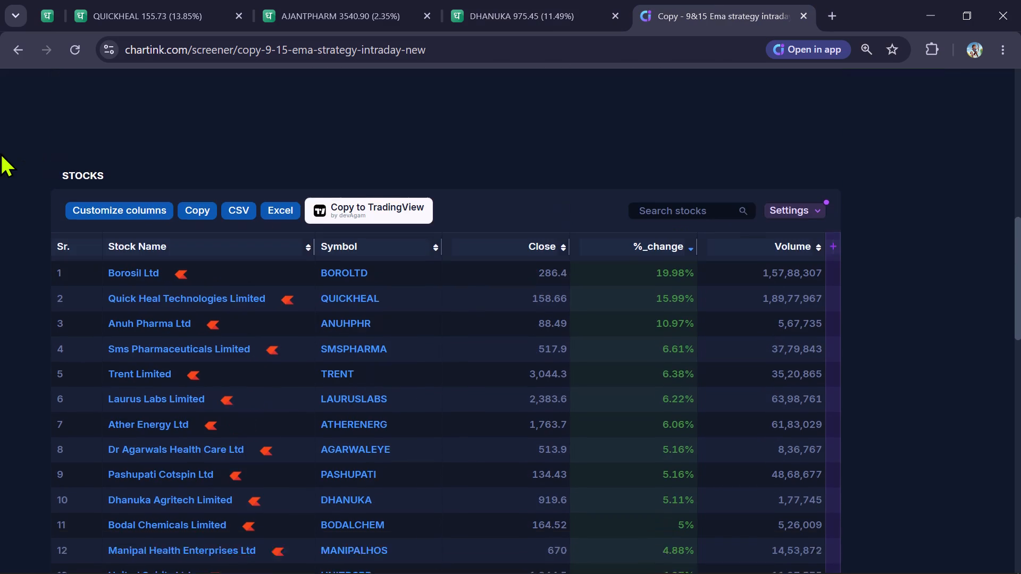
scroll(11, 153, up, 1)
click(89, 171)
scroll(0, 214, down, 2)
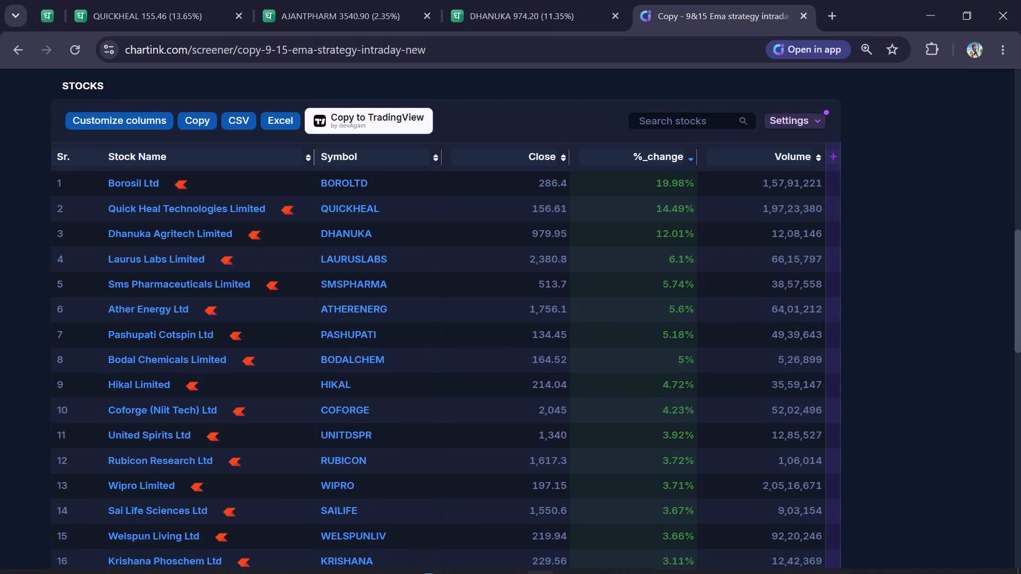
click(0, 134)
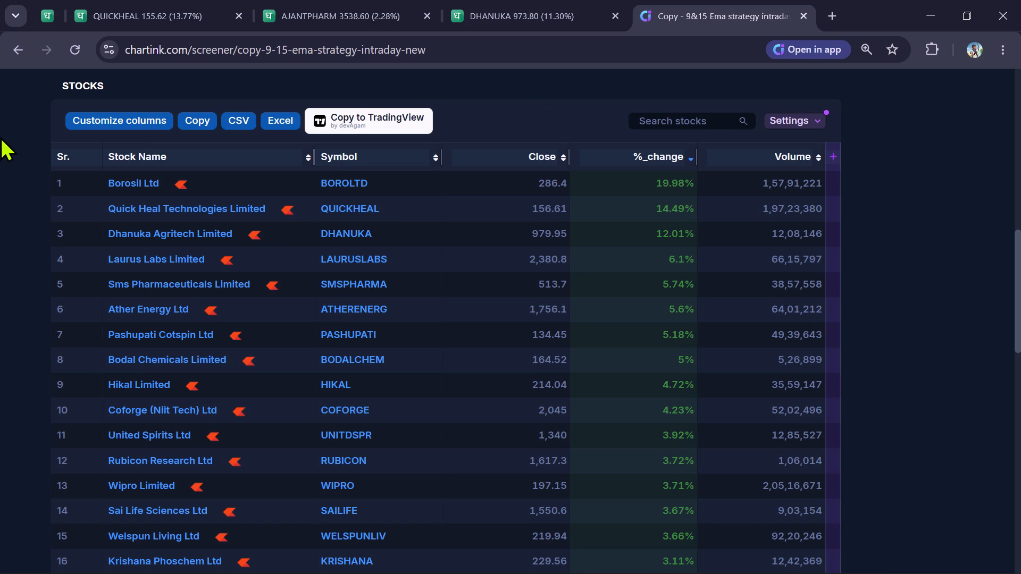
Close the Ajanta Pharma chart and return to Dhanuka Agritech's 1-minute chart with the pending buy order.
click(344, 3)
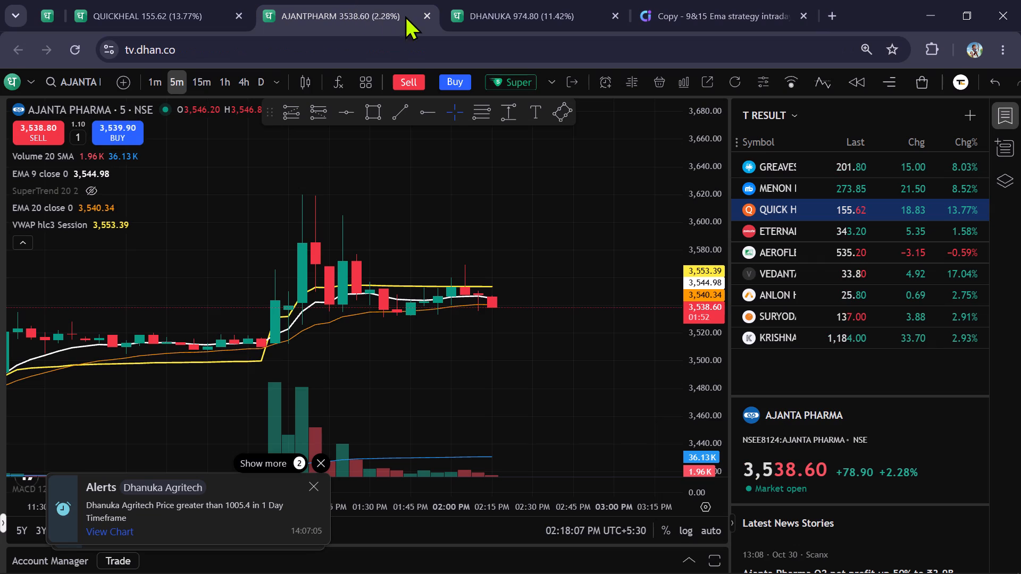
click(429, 16)
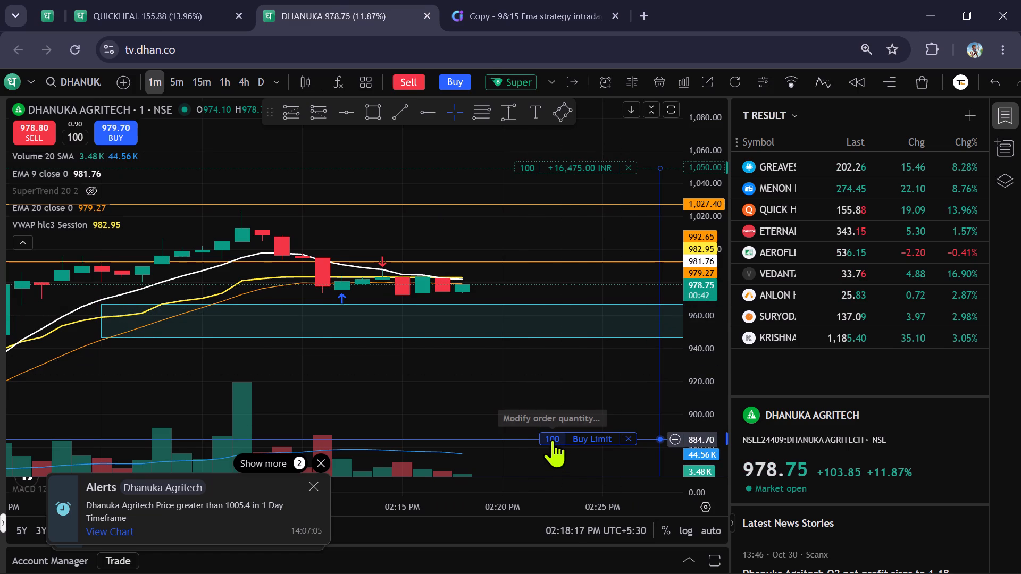
scroll(542, 406, up, 1)
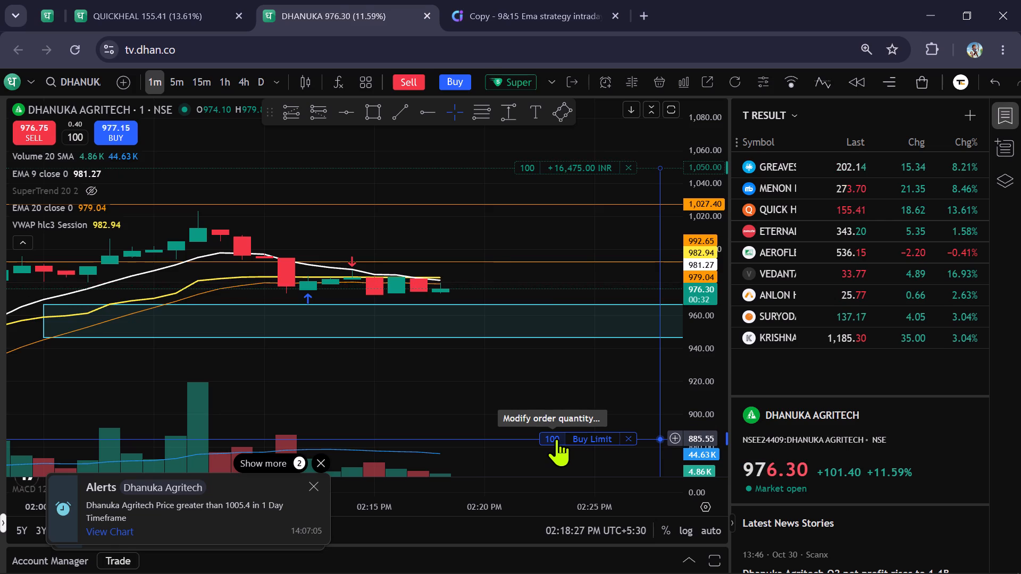
Compare Dhanuka Agritech's recent candles on the 1-minute and 5-minute timeframes against the pending buy order and its target.
click(155, 8)
click(300, 0)
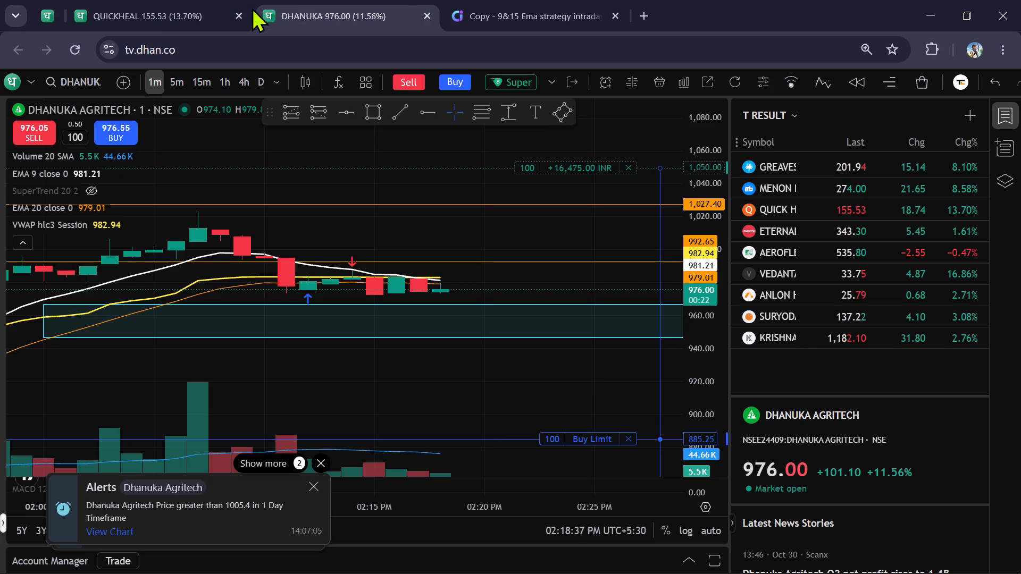
click(173, 81)
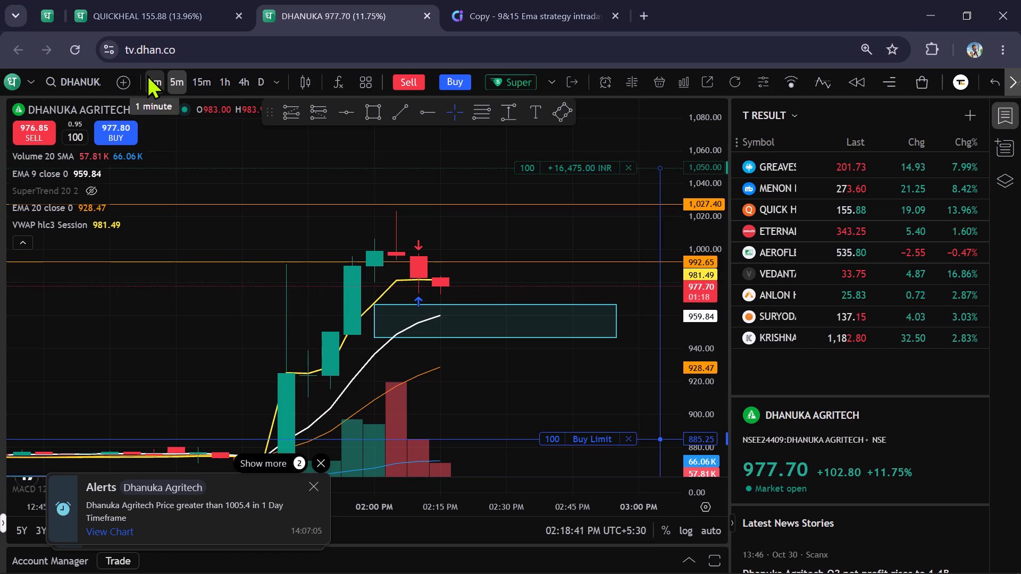
click(150, 76)
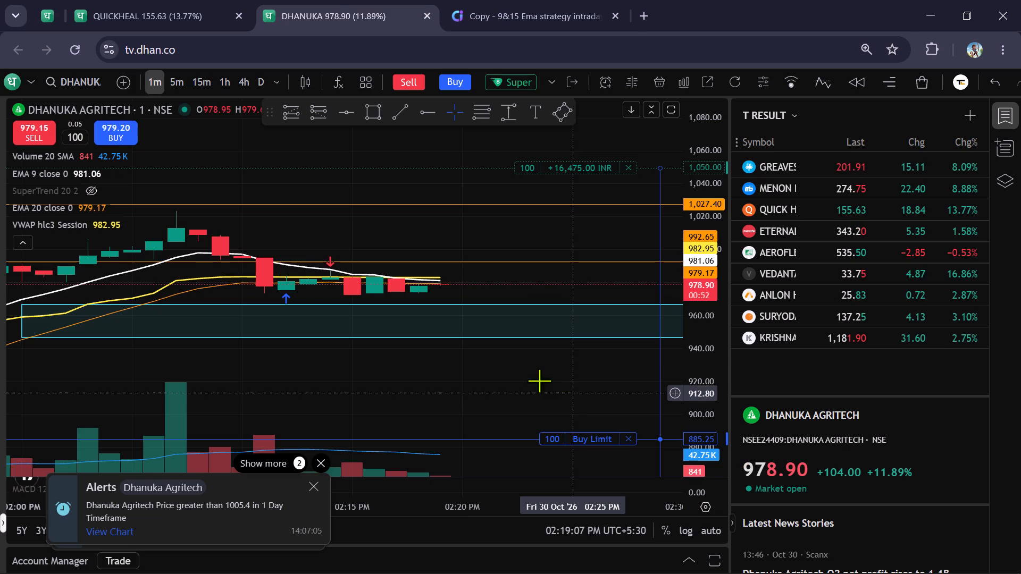
click(181, 77)
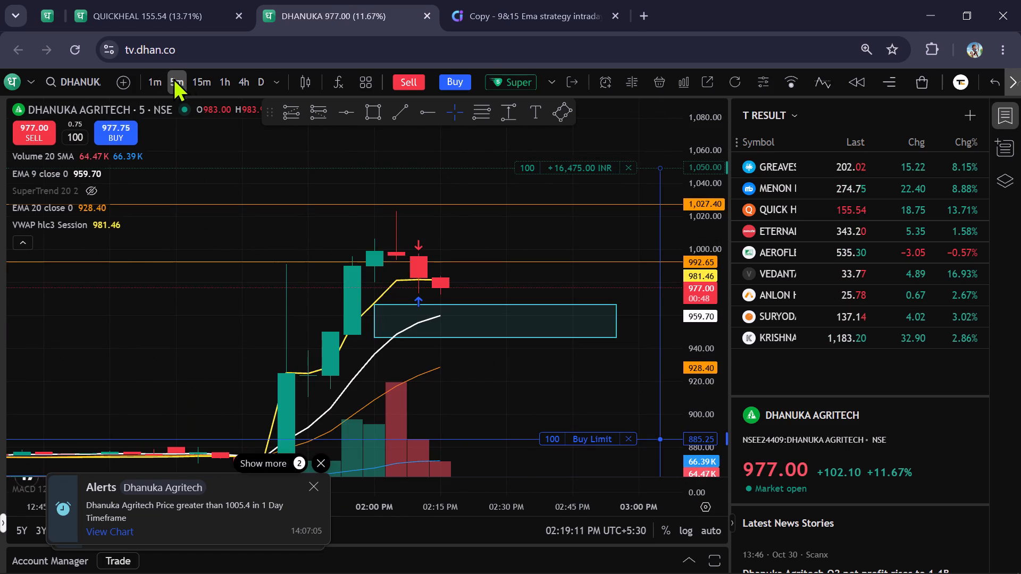
scroll(706, 268, down, 6)
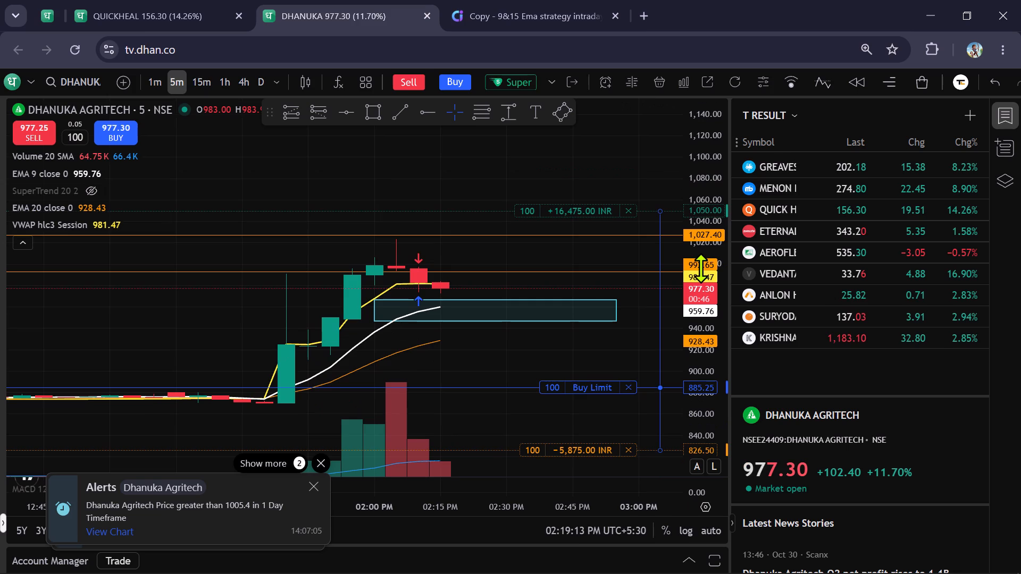
scroll(699, 268, up, 4)
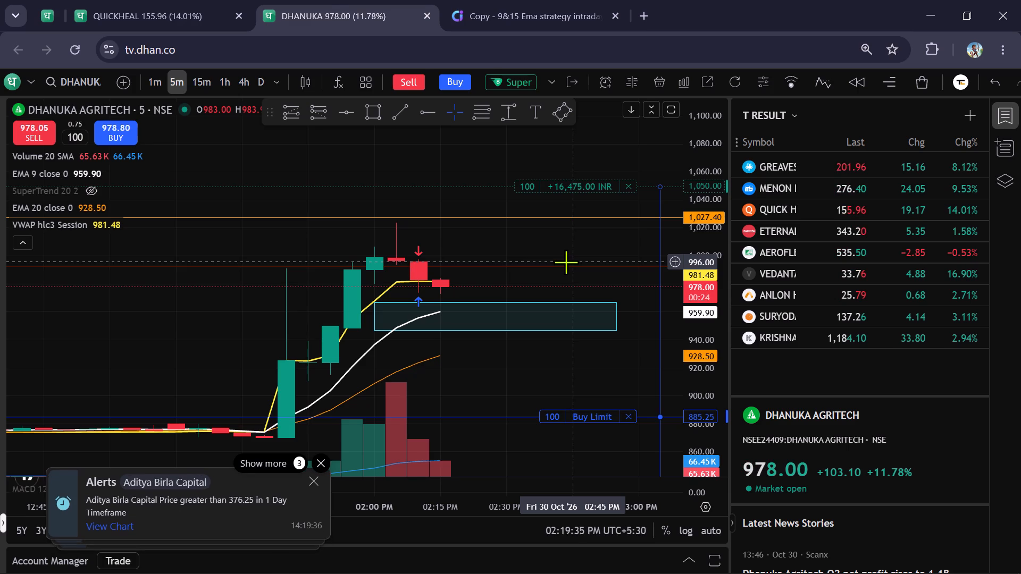
Replace the Quick Heal chart with Aditya Birla Capital by searching for "abc capi".
click(165, 0)
click(300, 143)
drag(388, 153, 396, 211)
text(abc capi)
key(Down)
key(Return)
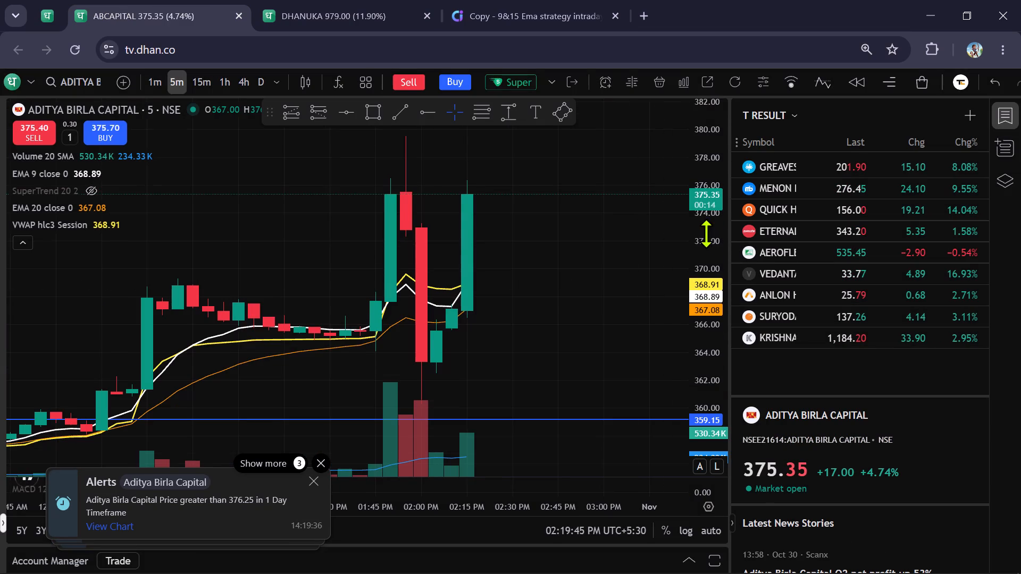
scroll(706, 233, down, 15)
Cancel the pending 100-share Dhanuka Agritech buy limit order at 885.25.
click(363, 0)
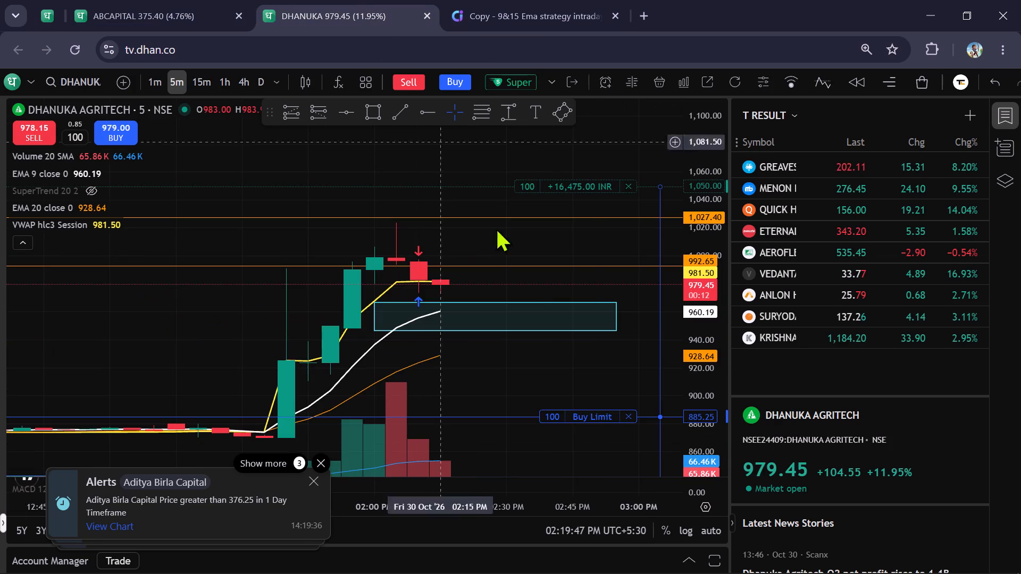
click(626, 418)
Start an intraday buy Super Order for Aditya Birla Capital with a quantity of 250.
click(168, 0)
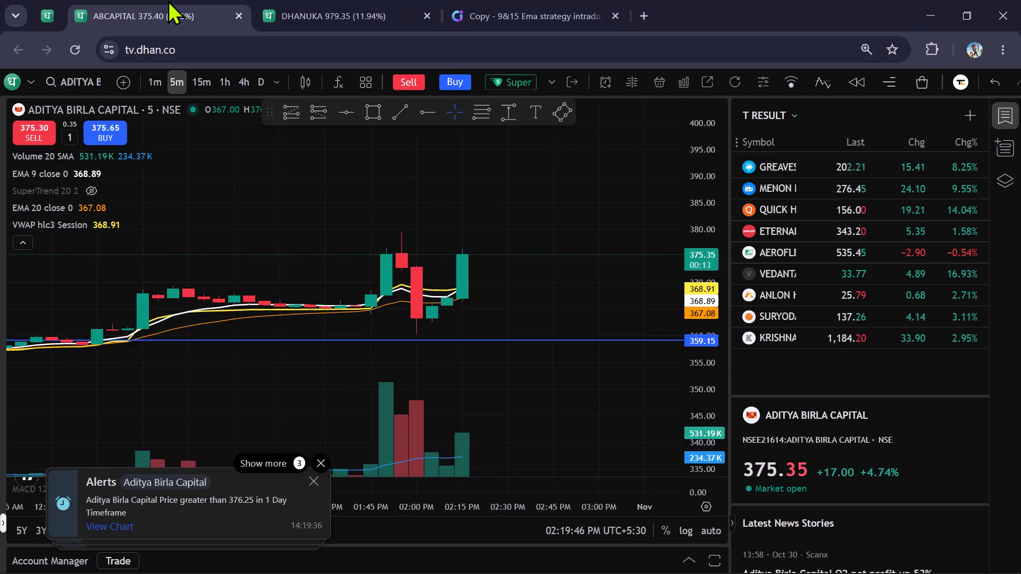
scroll(376, 212, up, 2)
click(495, 79)
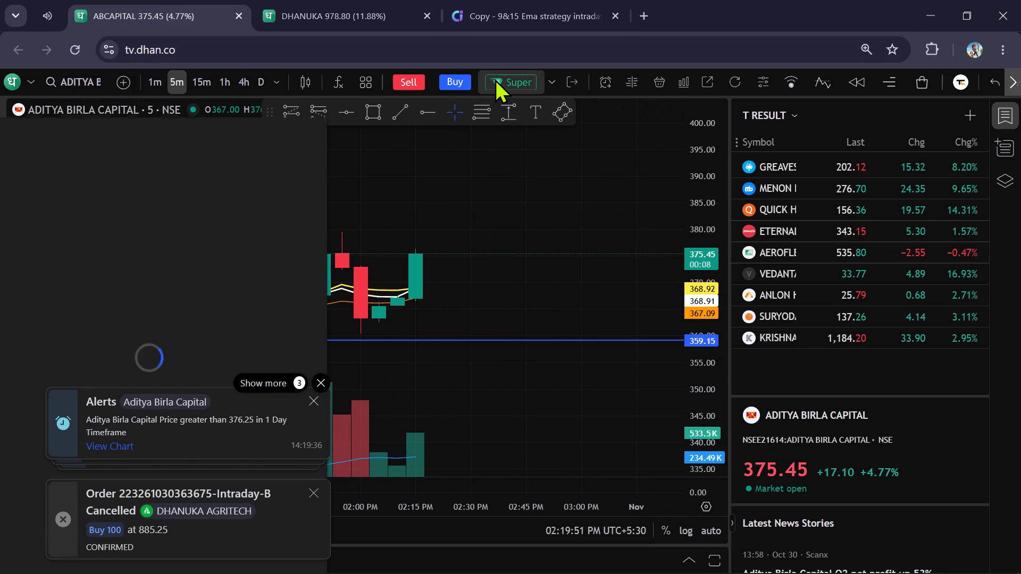
drag(164, 231, 265, 176)
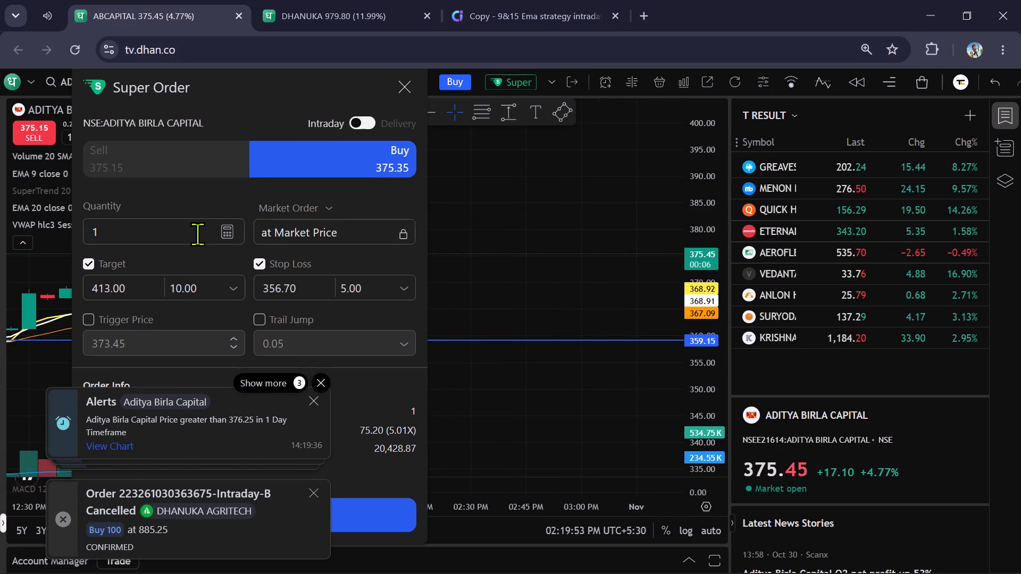
click(197, 234)
key(BackSpace)
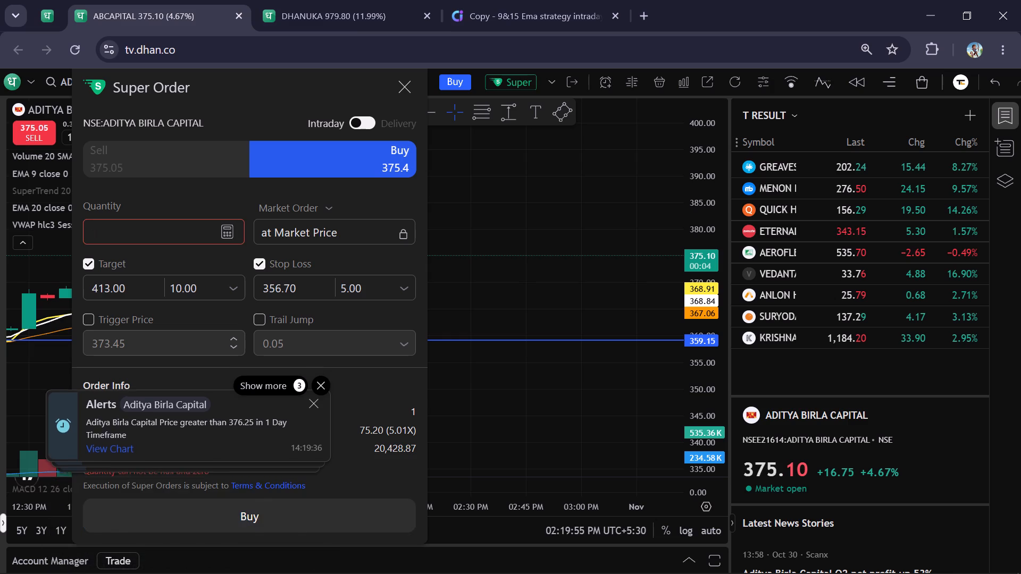
text(600)
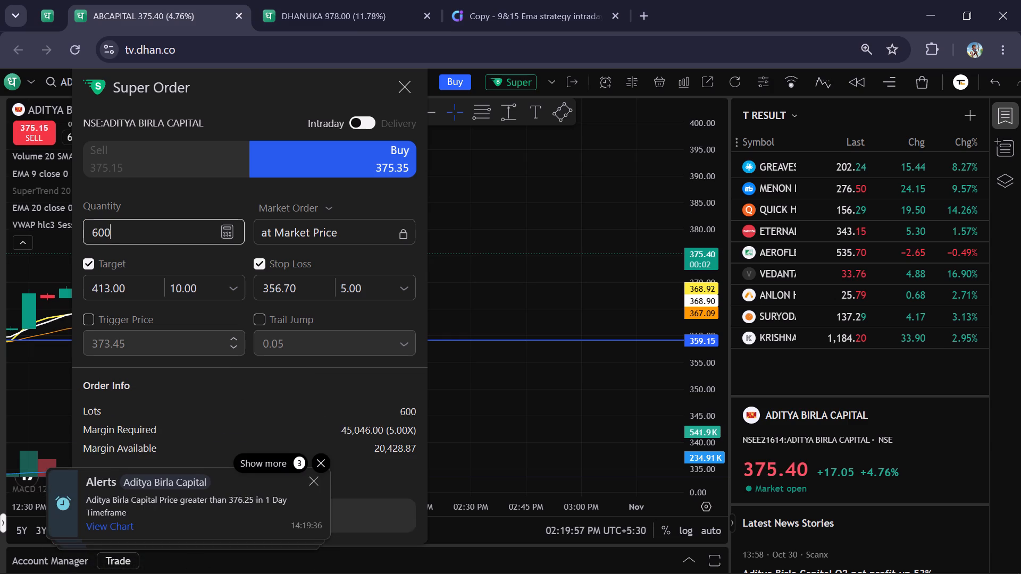
key(BackSpace)
key(BackSpace)
key(BackSpace)
key(BackSpace)
key(BackSpace)
key(BackSpace)
text(300)
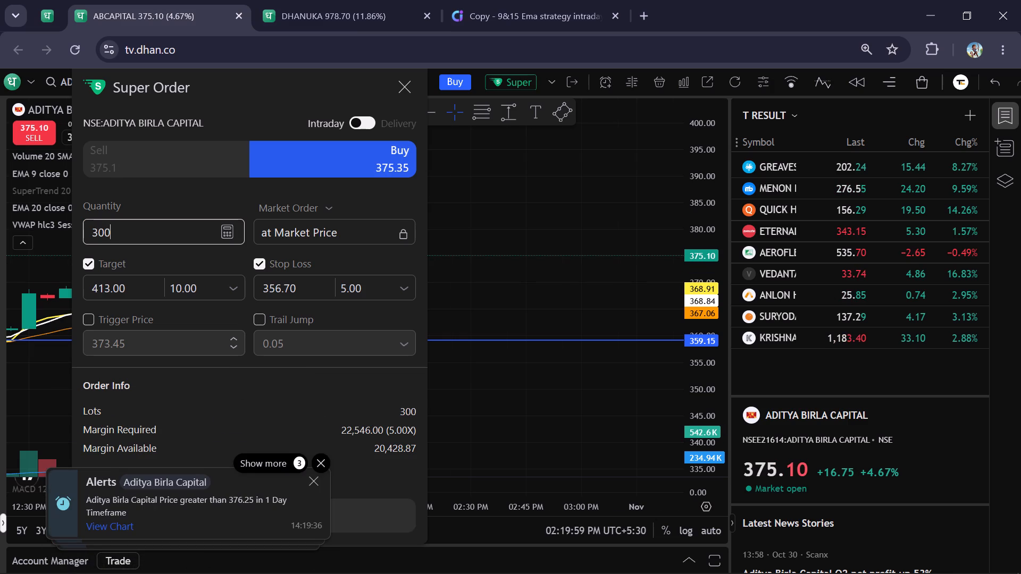
key(BackSpace)
key(BackSpace)
key(BackSpace)
text(250)
Change the Aditya Birla Capital Super Order to a limit order priced at 355.
click(286, 207)
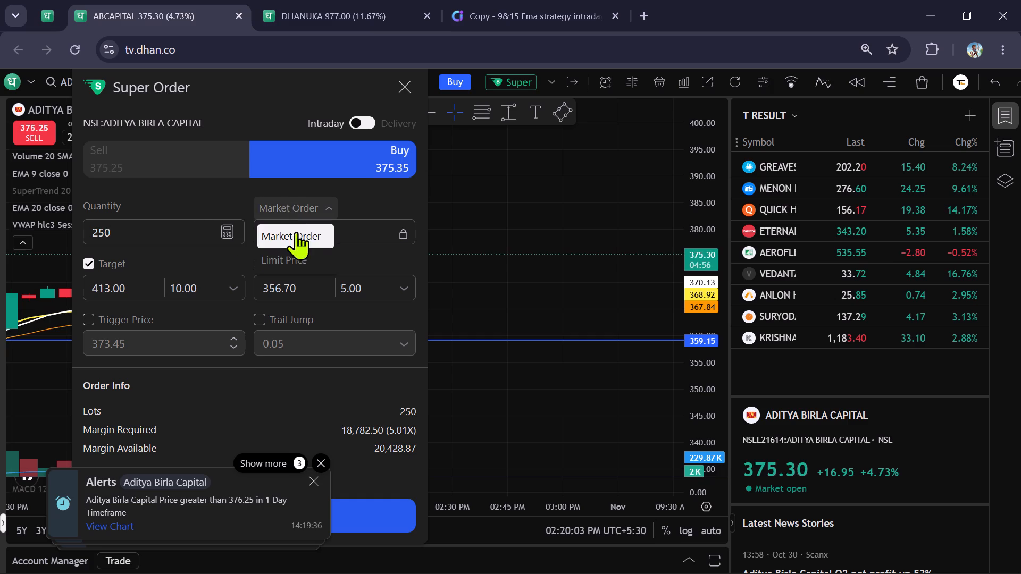
click(298, 260)
click(312, 237)
key(BackSpace)
key(BackSpace)
key(BackSpace)
key(BackSpace)
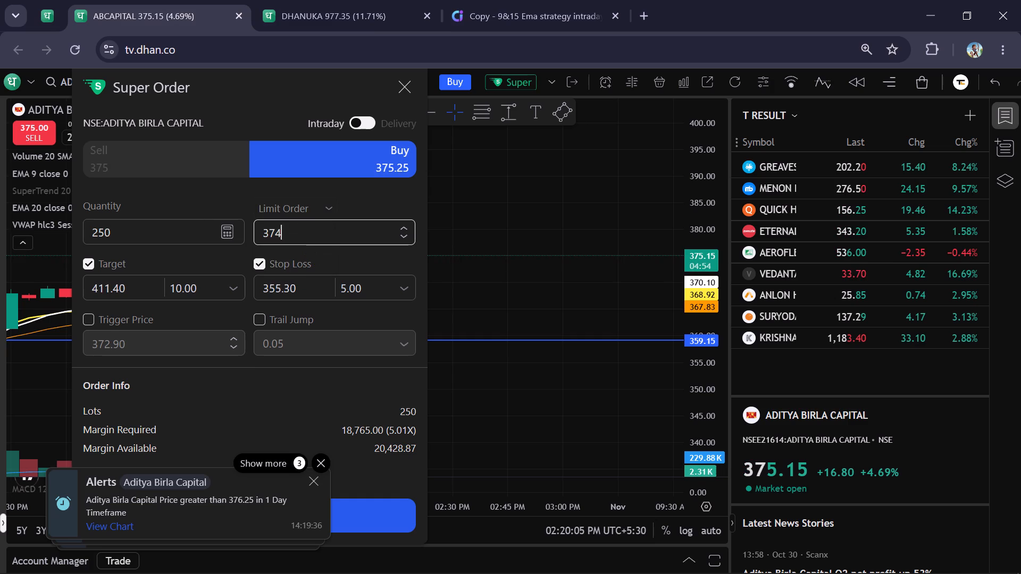
key(BackSpace)
text(55)
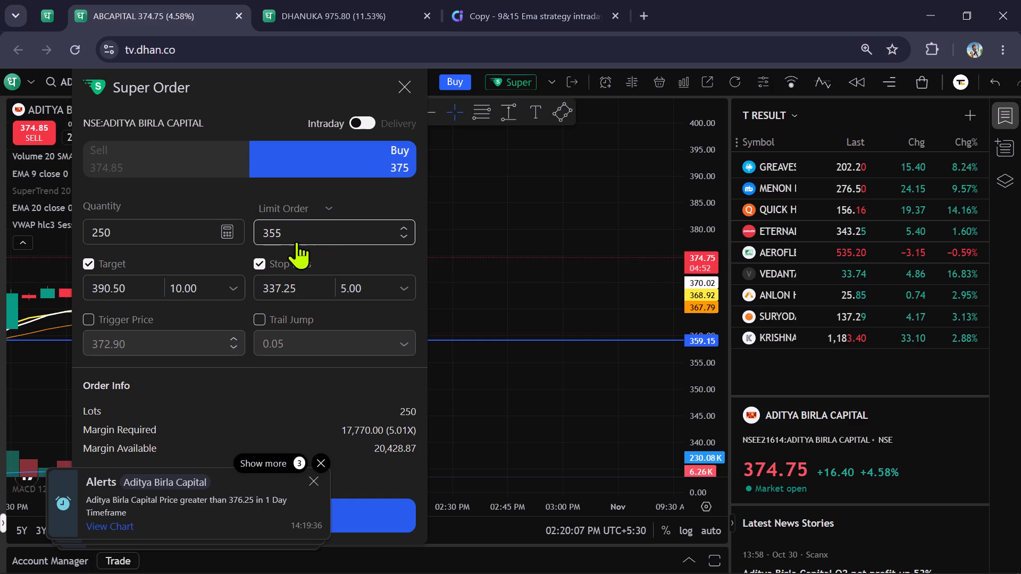
Check the Dhanuka Agritech chart again, then submit the Aditya Birla Capital buy Super Order.
drag(265, 406, 190, 356)
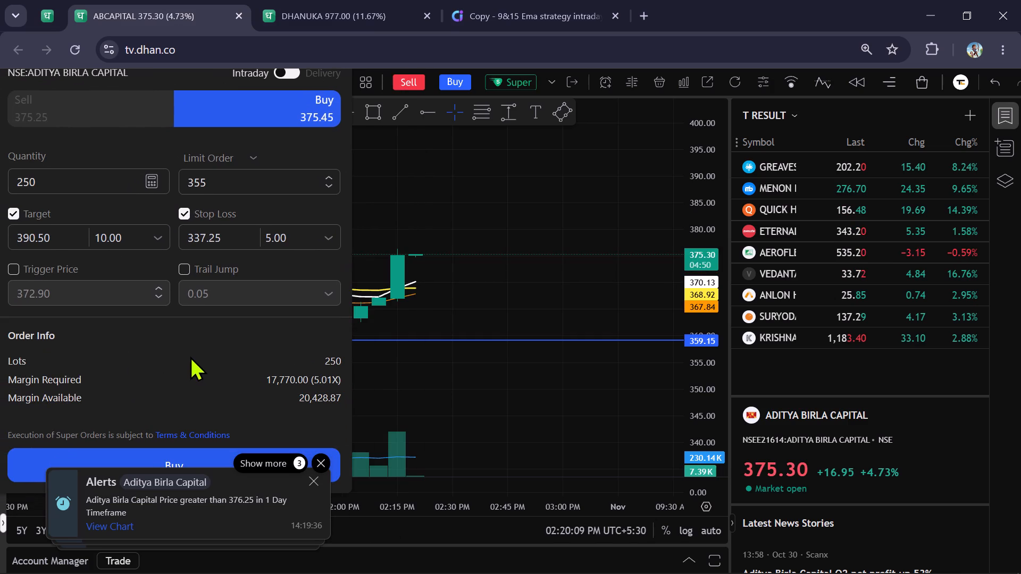
drag(401, 378, 489, 384)
click(369, 0)
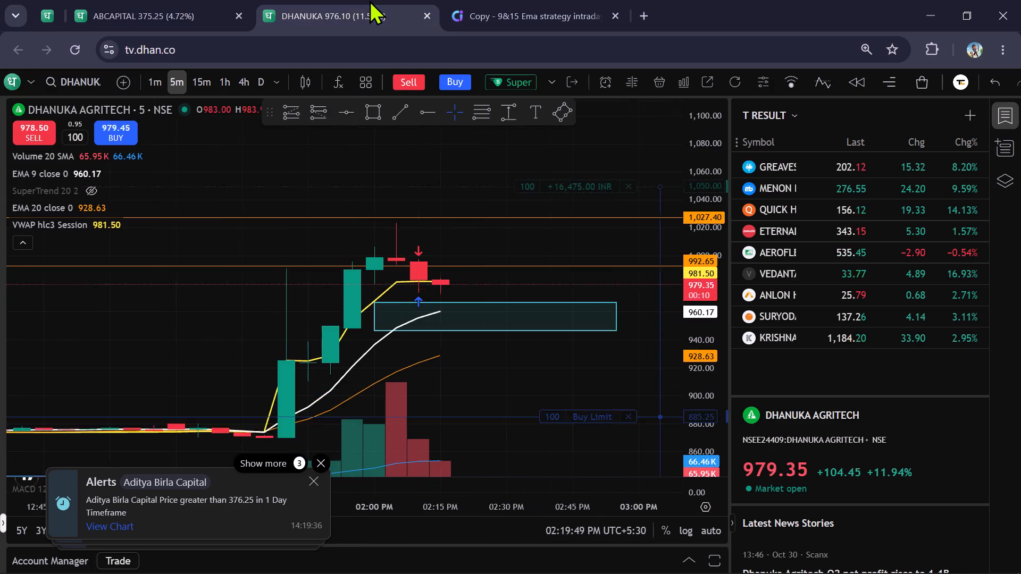
click(179, 4)
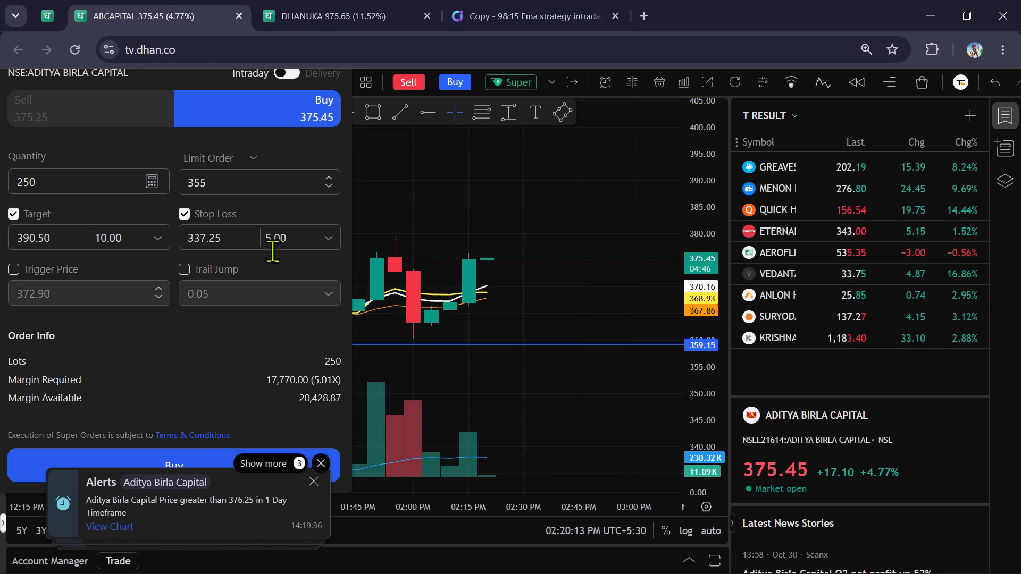
drag(239, 399, 258, 341)
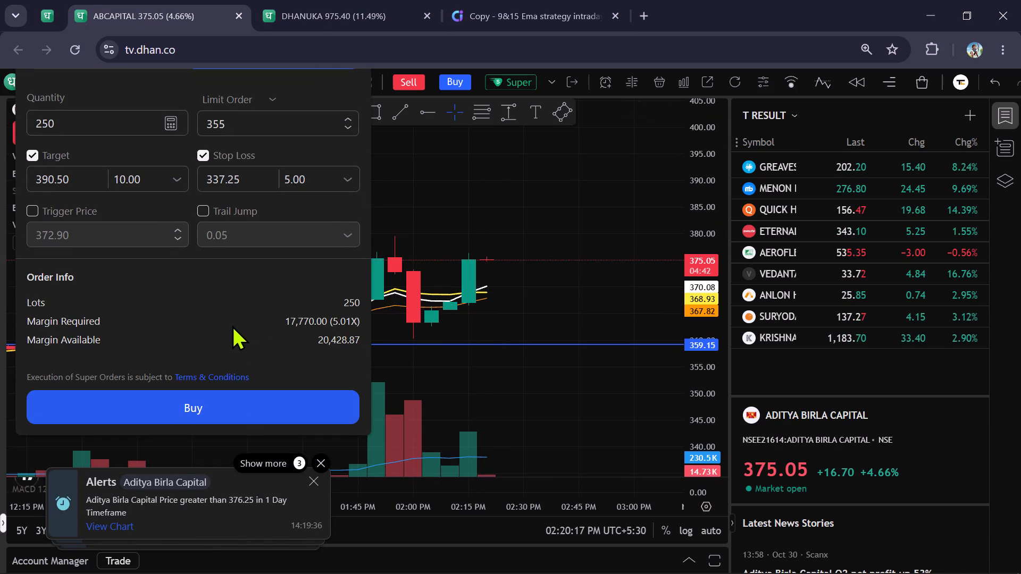
click(182, 407)
Examine Aditya Birla Capital on the daily, 5-minute and 1-minute timeframes against the pending order levels.
scroll(571, 347, up, 1)
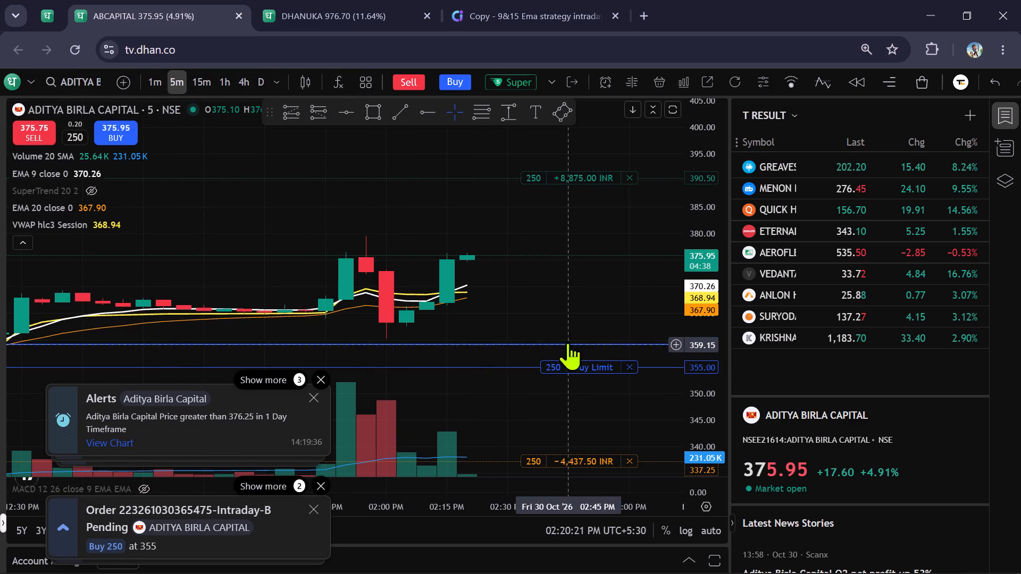
click(258, 73)
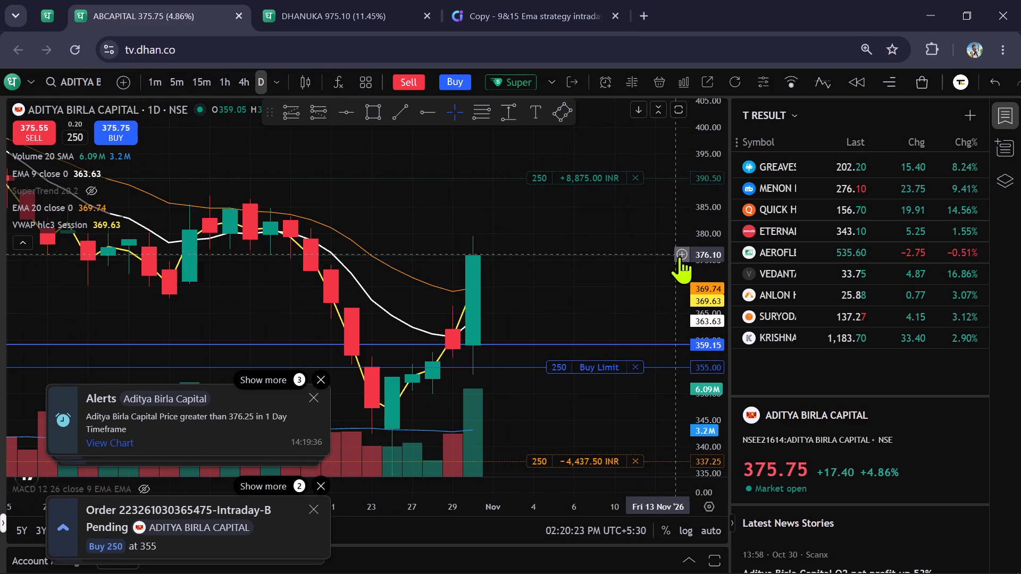
scroll(691, 256, down, 2)
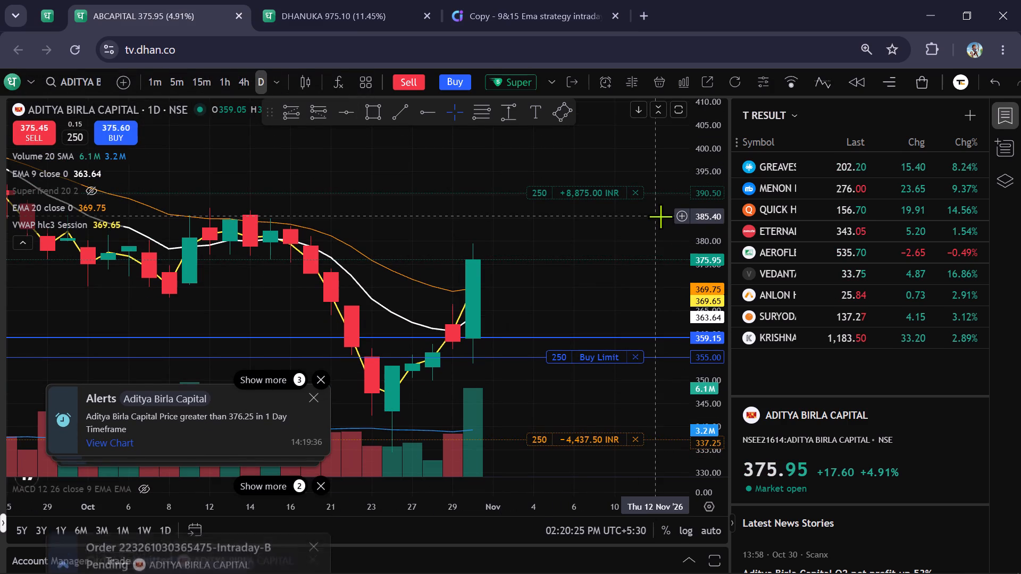
click(172, 86)
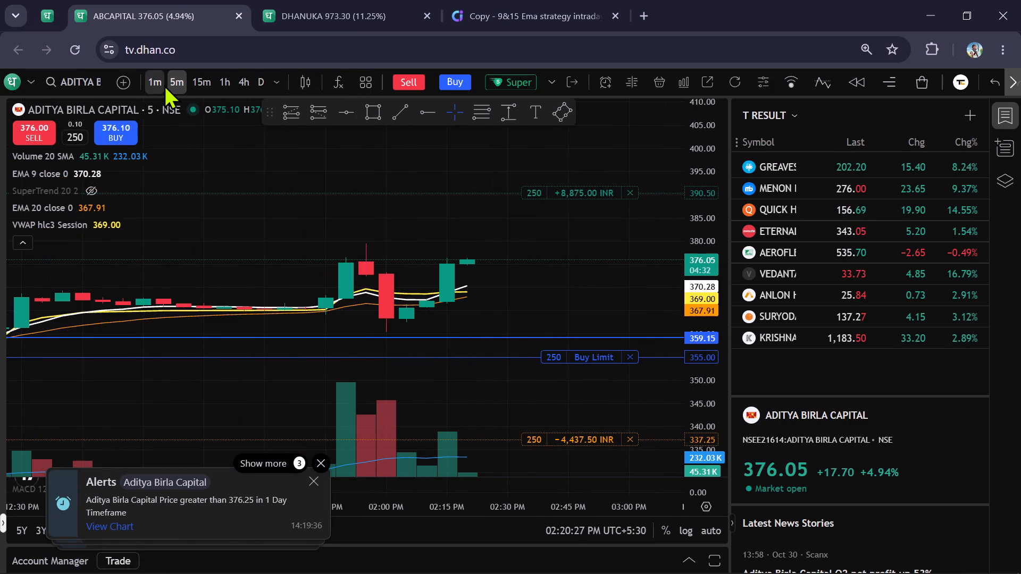
scroll(474, 257, up, 1)
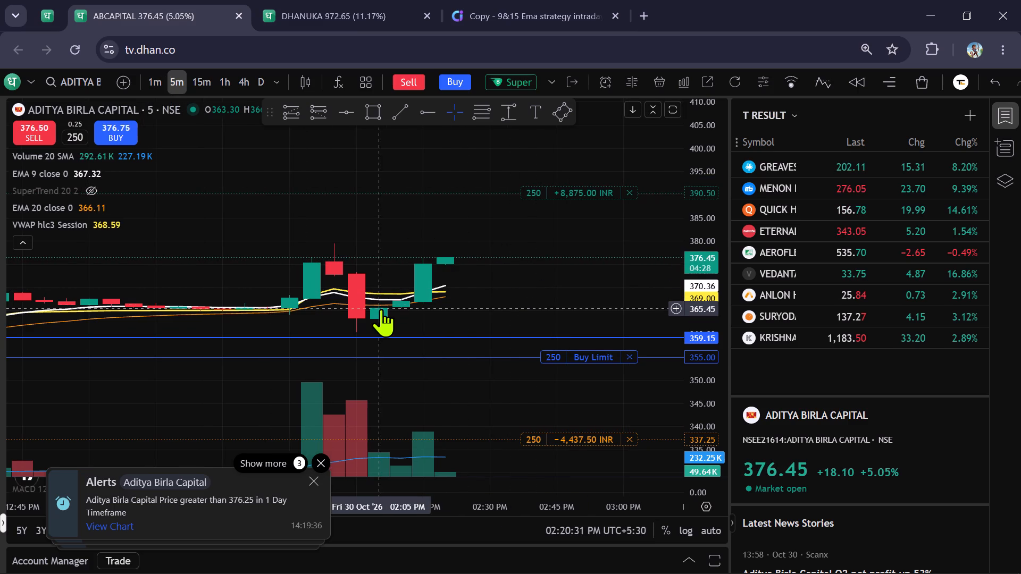
click(156, 86)
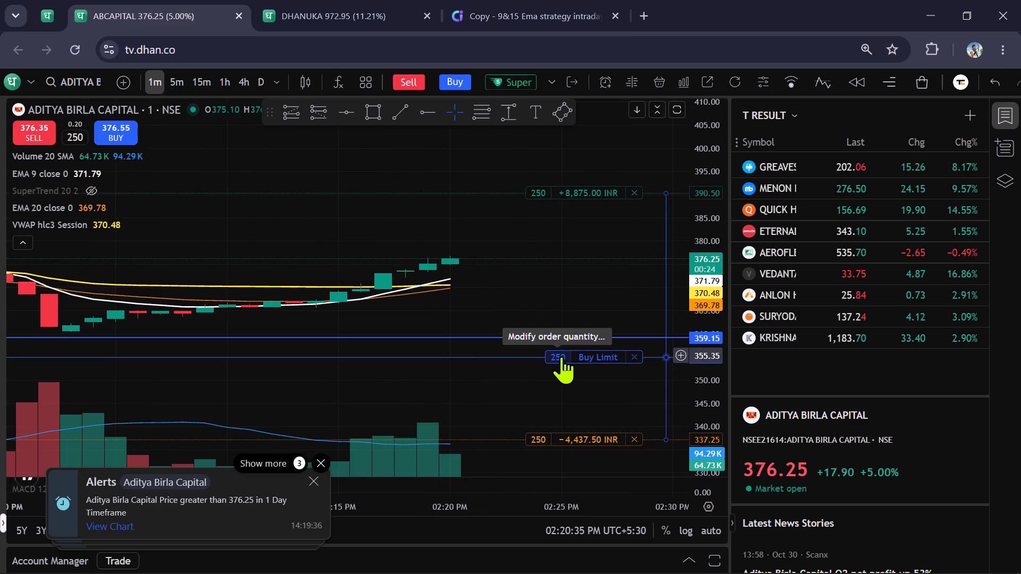
drag(559, 302, 529, 302)
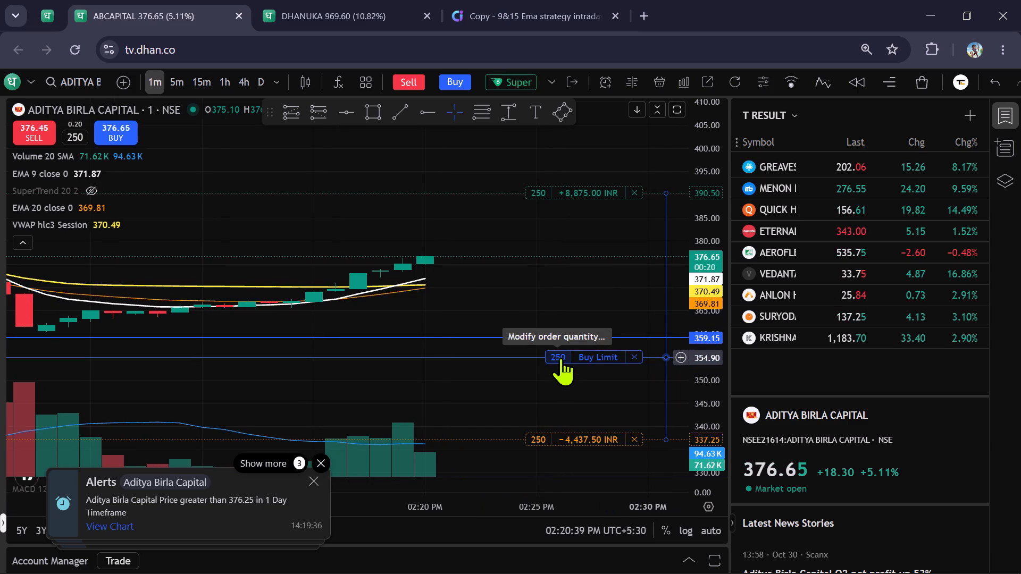
Move the pending Aditya Birla Capital buy limit order on the chart to 344.
drag(560, 358, 570, 279)
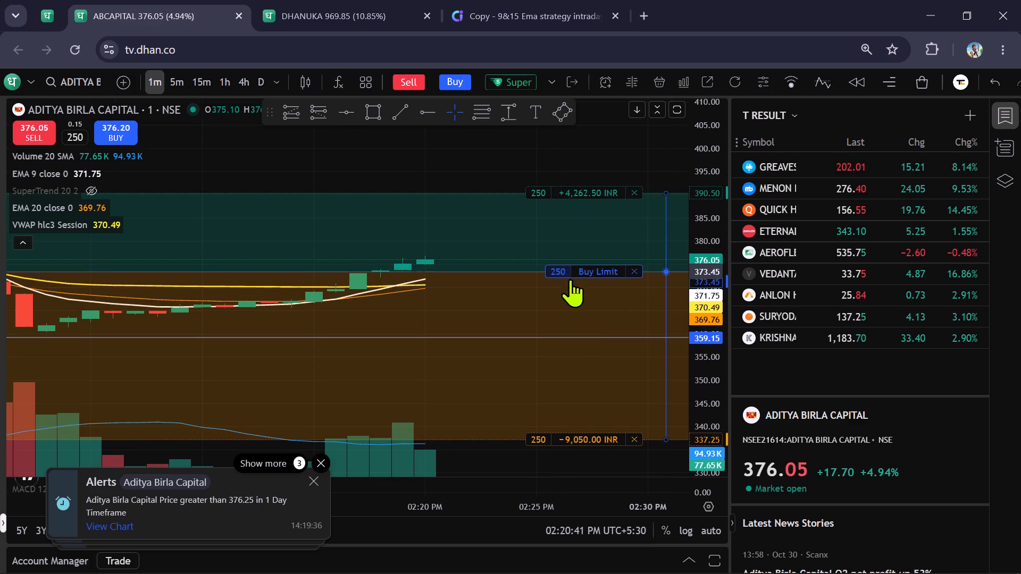
drag(570, 279, 555, 398)
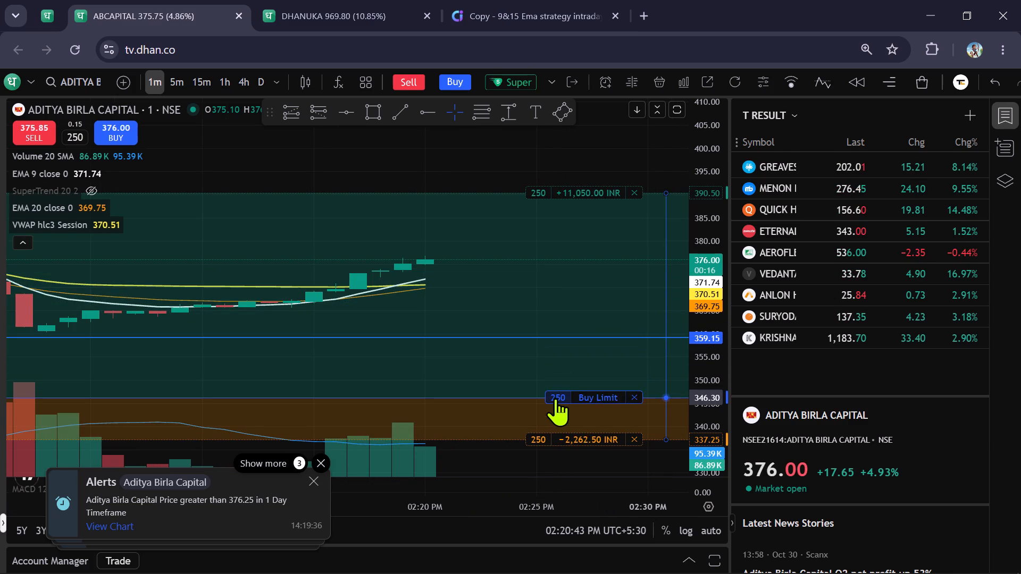
drag(555, 398, 555, 408)
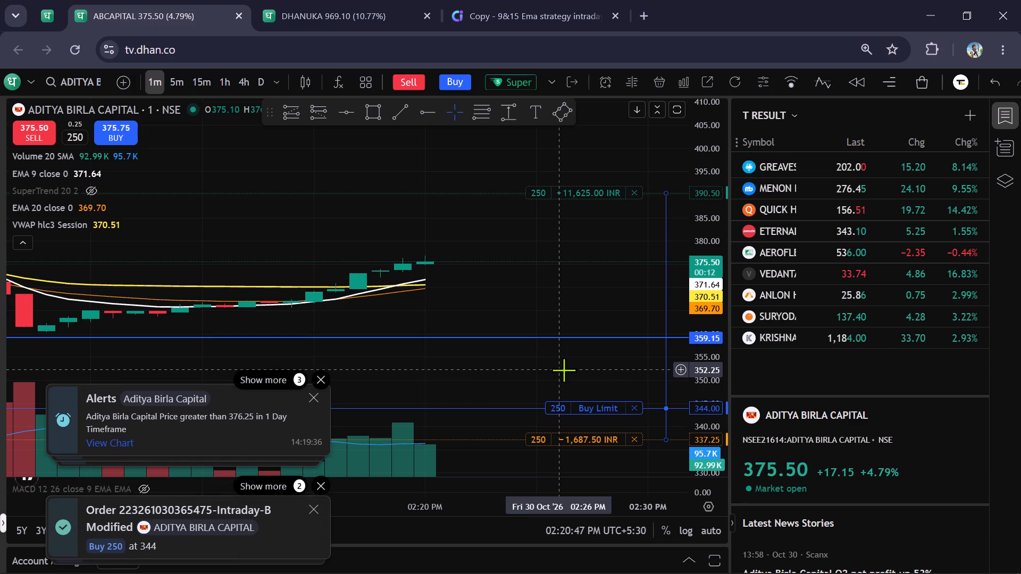
Check the Dhanuka Agritech chart and return to review Aditya Birla Capital's recent 1-minute candles.
click(317, 0)
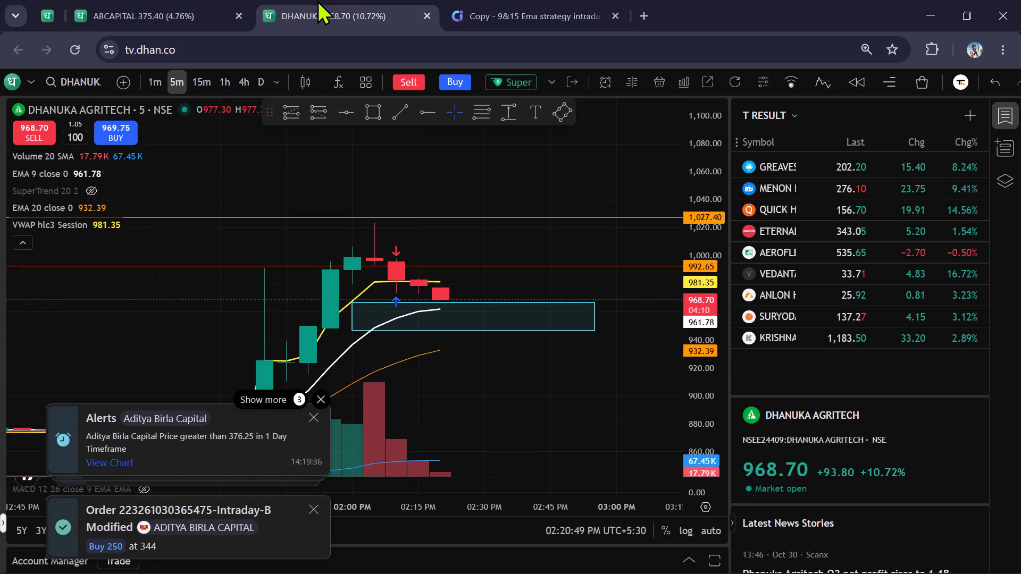
click(178, 3)
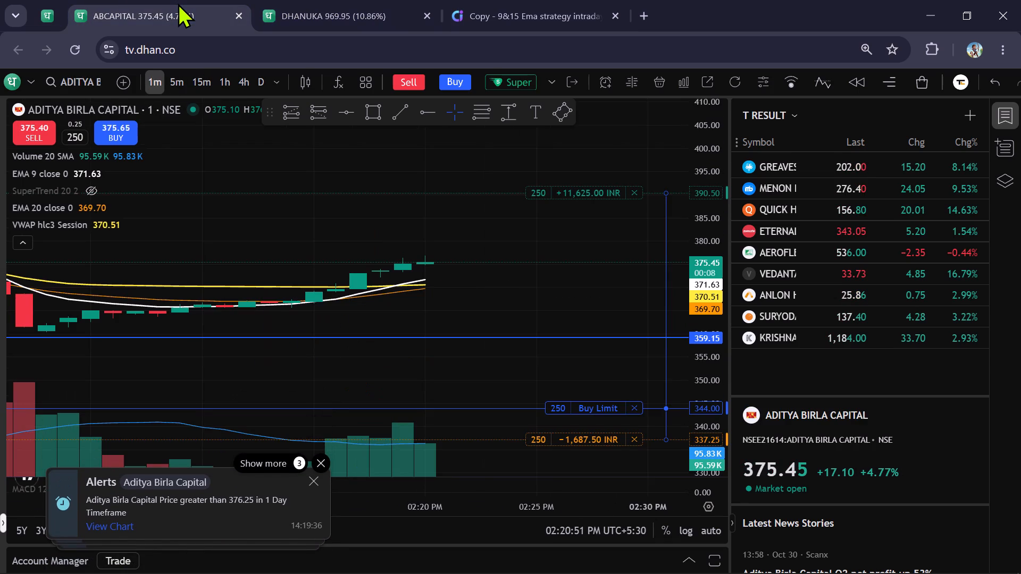
scroll(443, 239, down, 5)
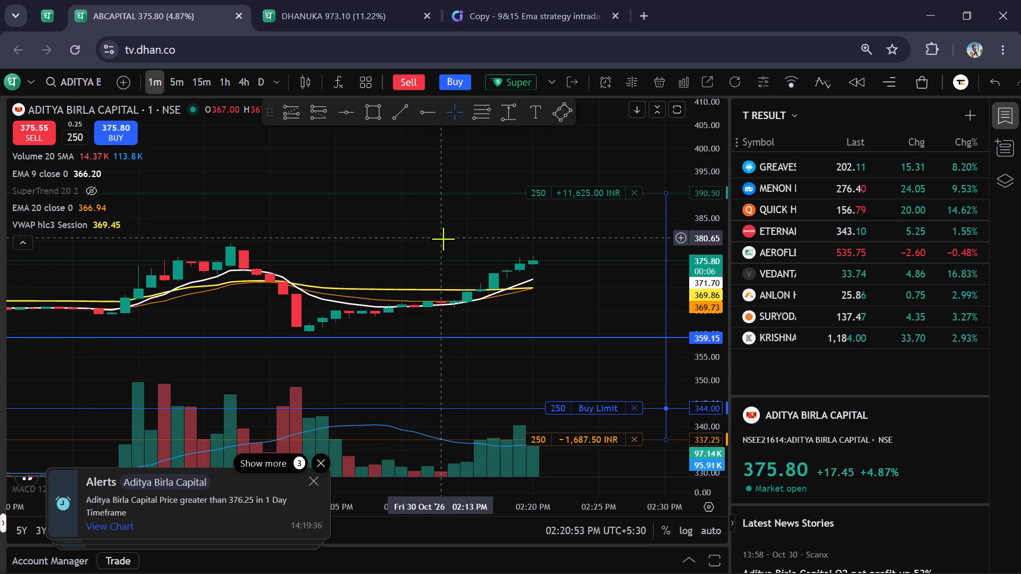
scroll(439, 237, up, 3)
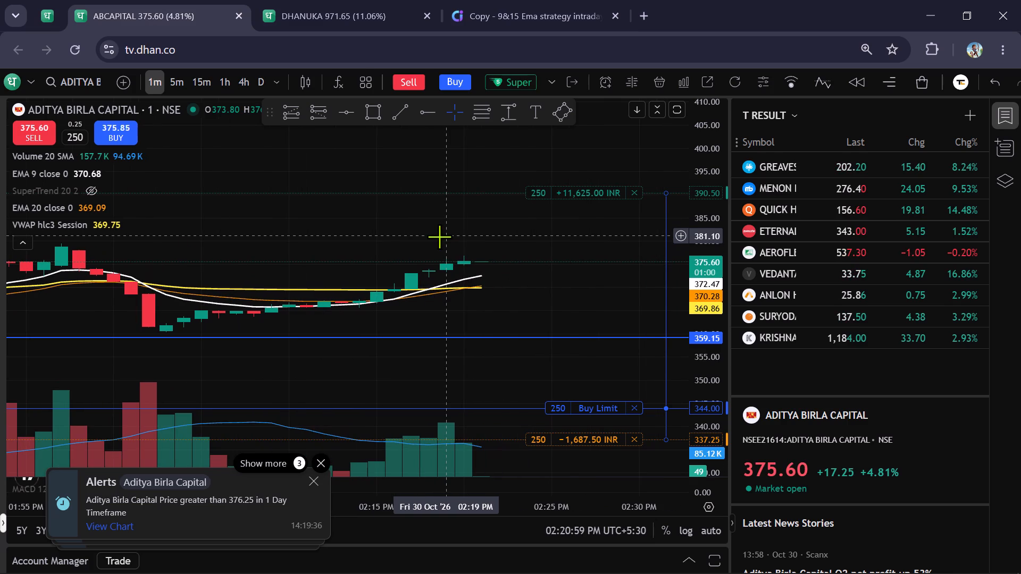
Move the pending 250-share Aditya Birla Capital buy limit order on the chart to 350.10.
scroll(540, 322, up, 1)
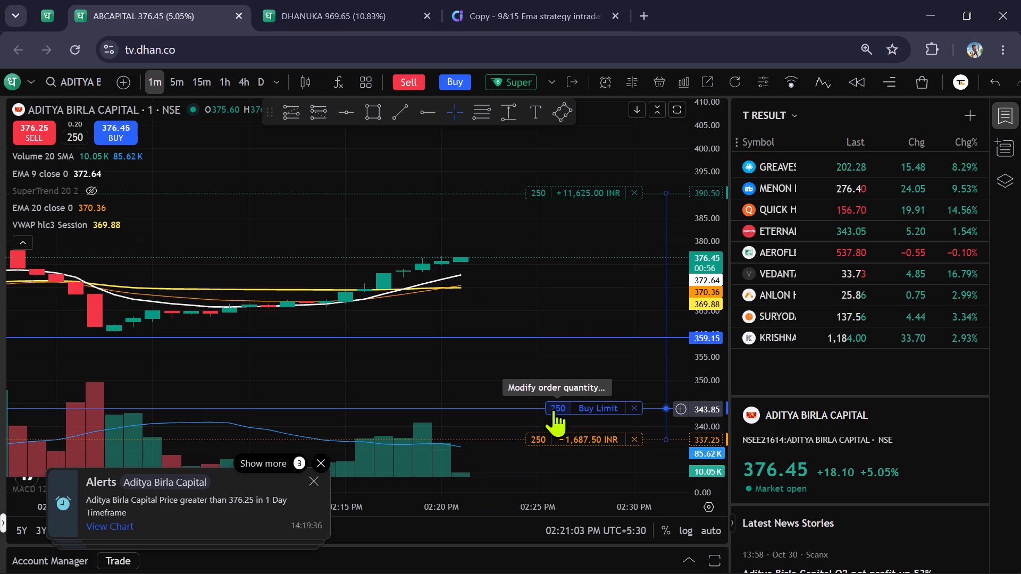
scroll(545, 395, up, 1)
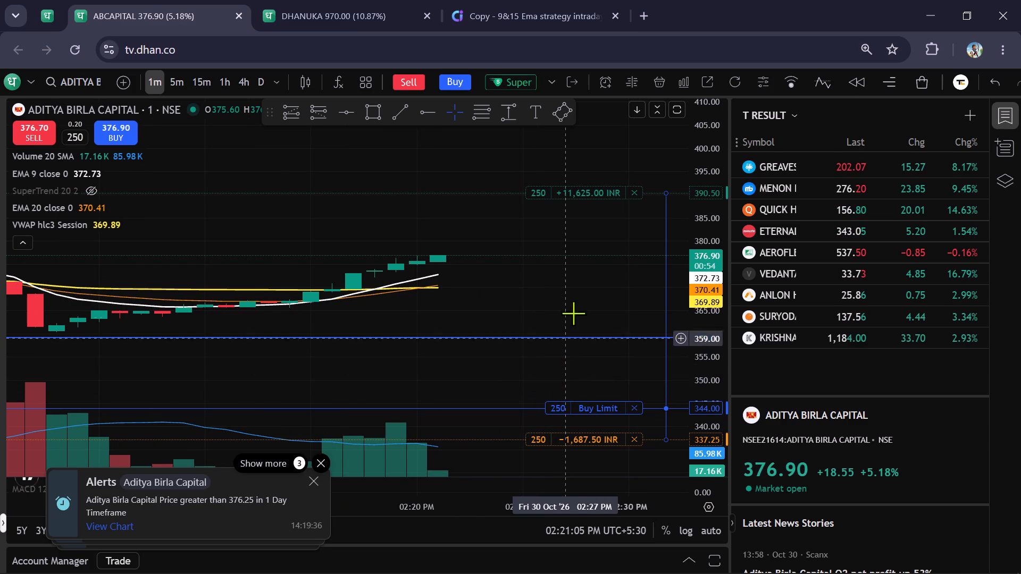
drag(573, 310, 545, 322)
drag(559, 415, 551, 403)
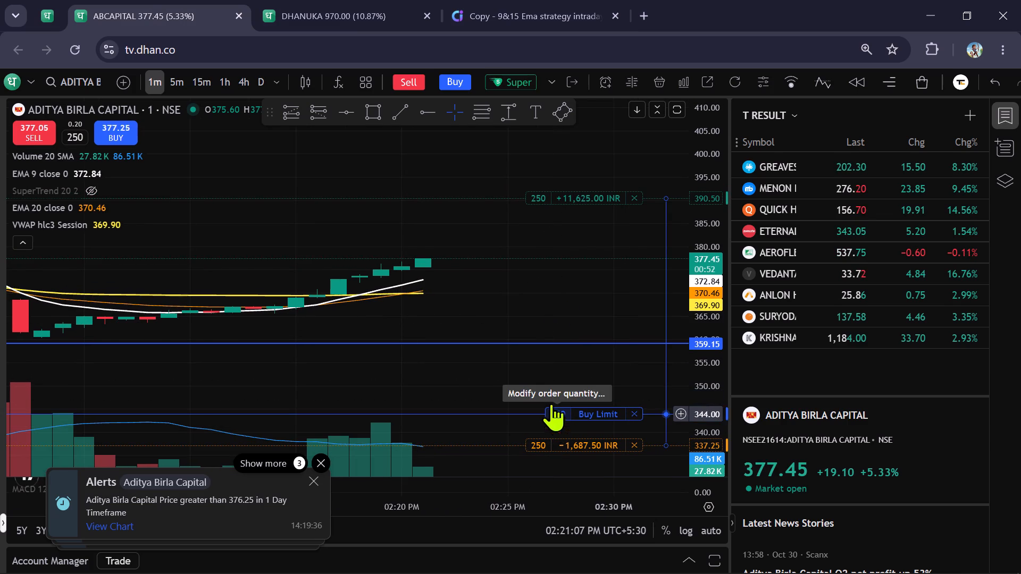
drag(551, 403, 549, 268)
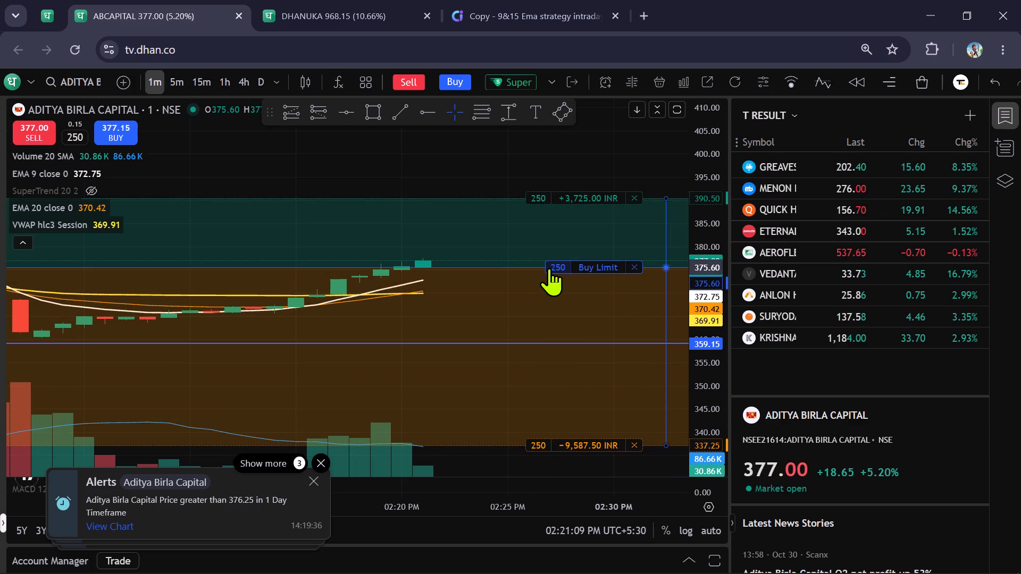
drag(549, 268, 553, 268)
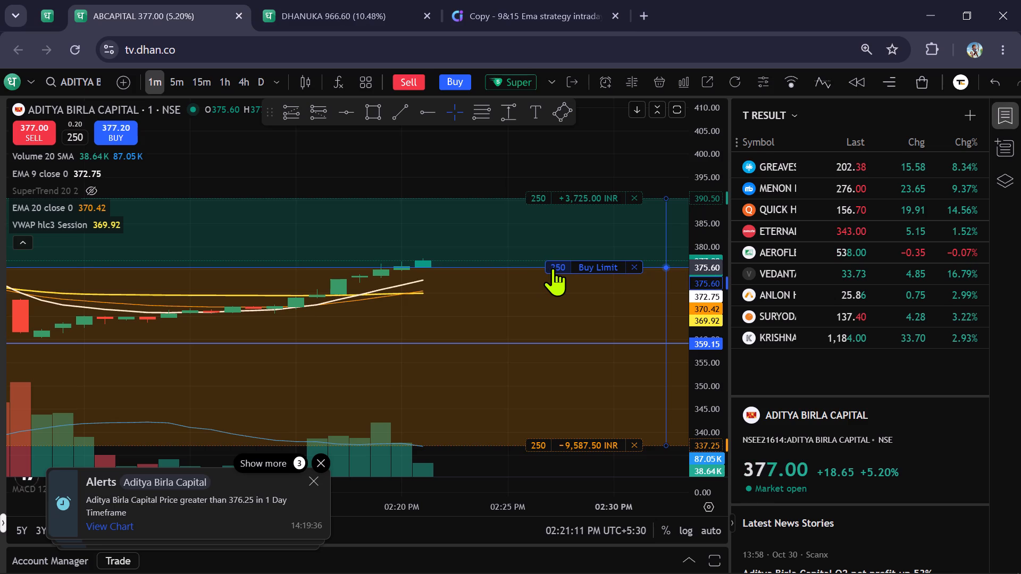
drag(553, 268, 554, 267)
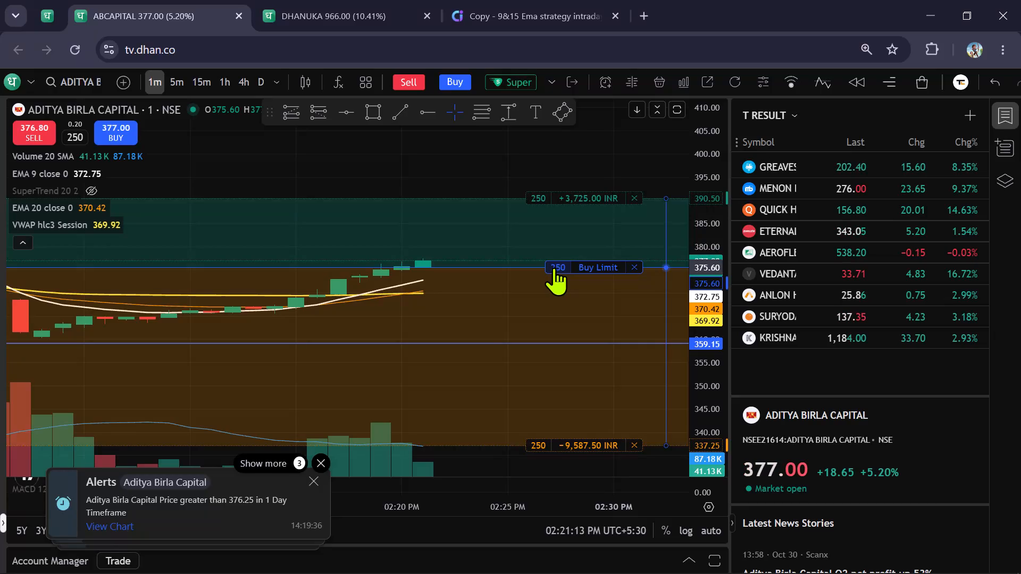
drag(554, 267, 554, 265)
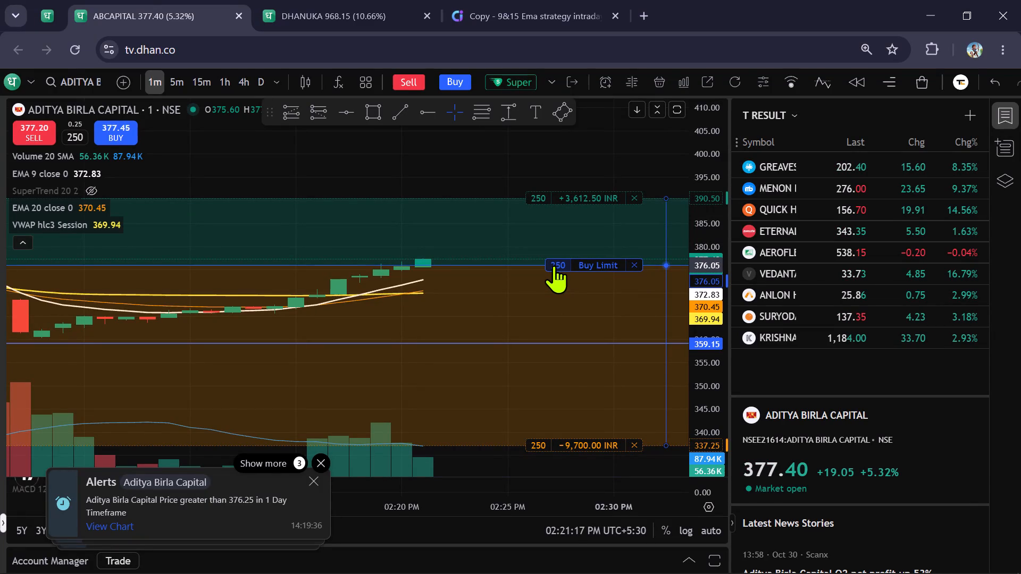
drag(554, 265, 541, 386)
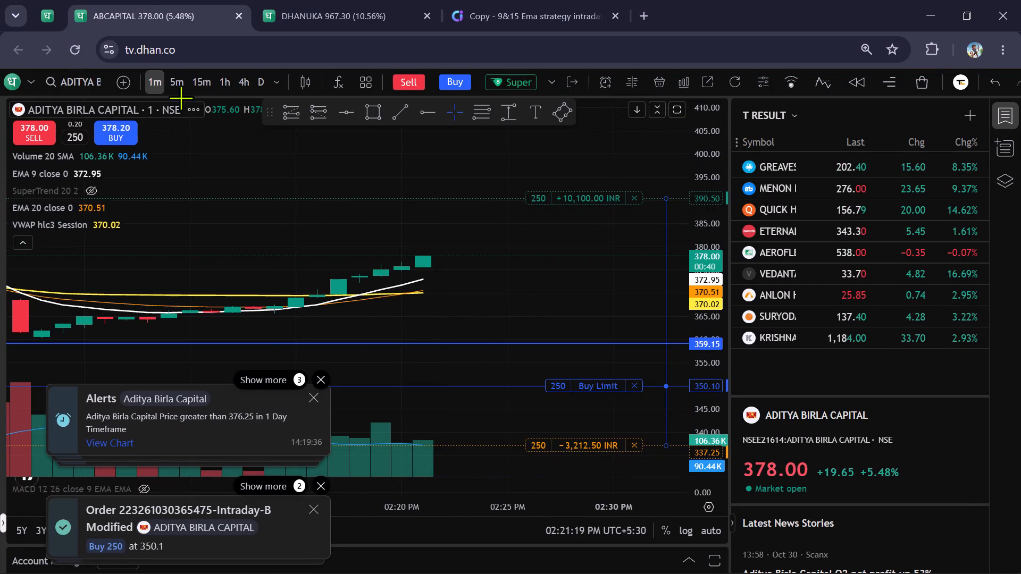
On Aditya Birla Capital's 5-minute chart, draw a horizontal line at 379.30 near the recent swing high.
click(179, 84)
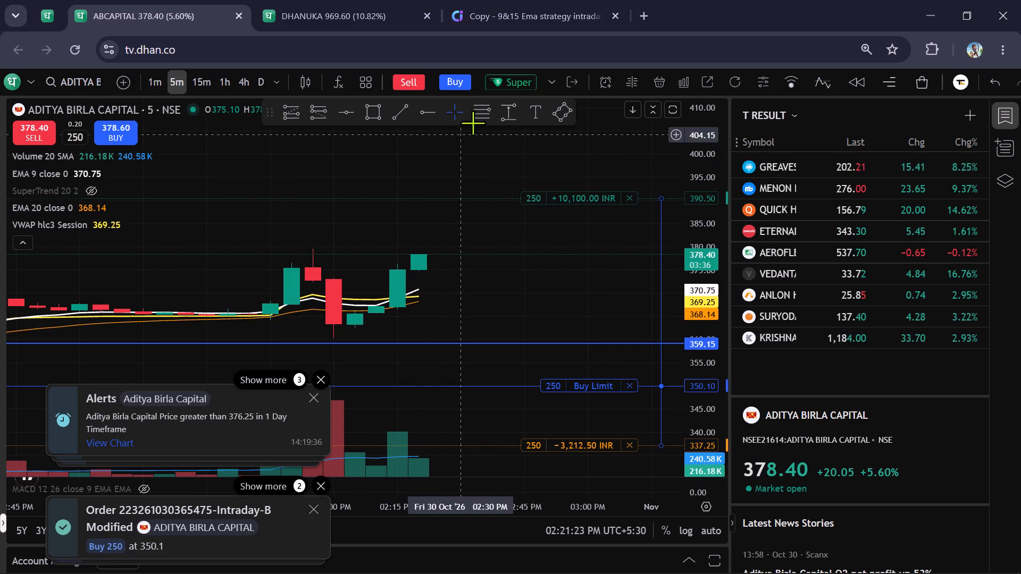
click(346, 113)
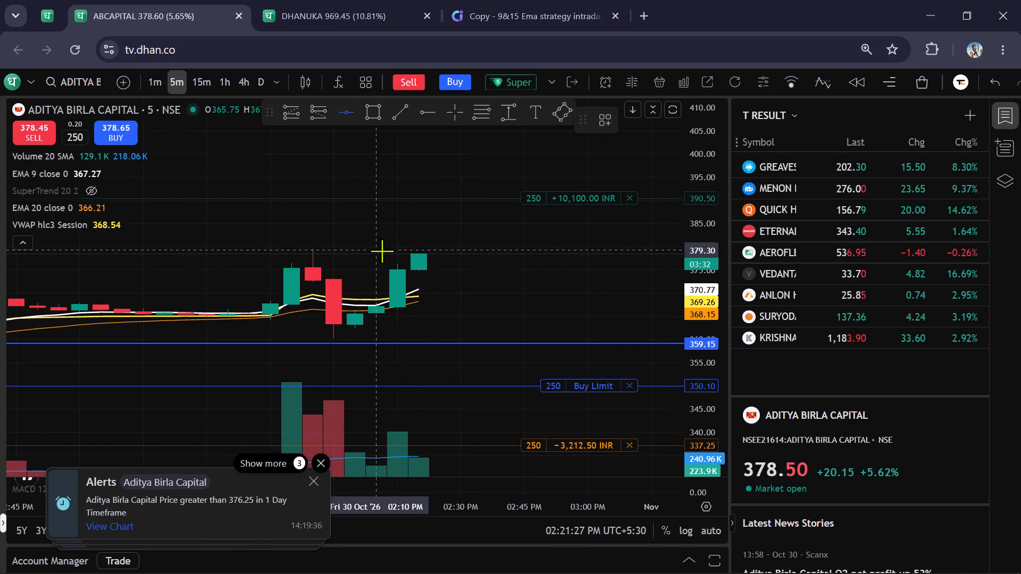
click(382, 251)
click(440, 227)
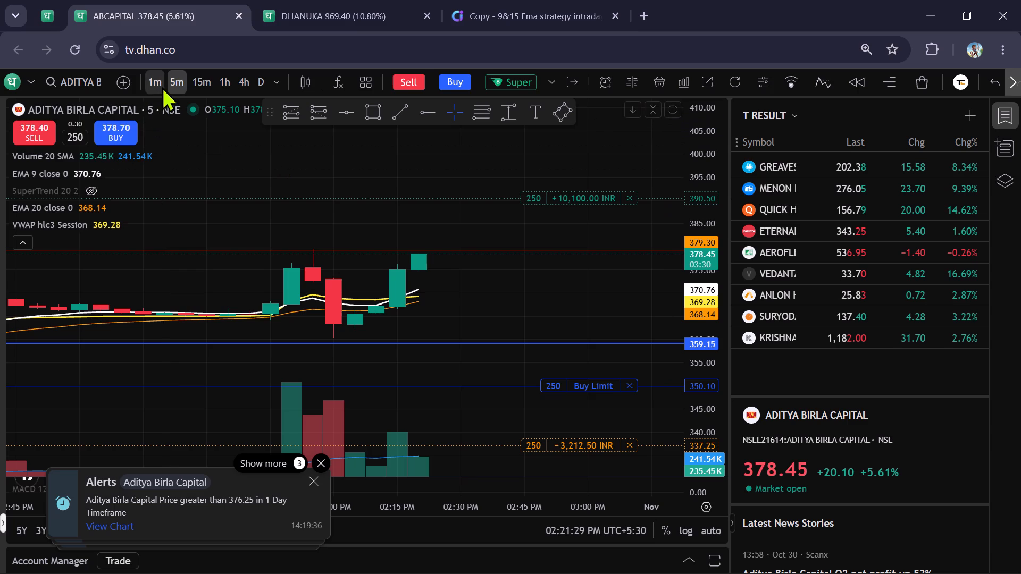
Compare Aditya Birla Capital's 1-minute and 5-minute candles against the 379.30 line.
click(159, 80)
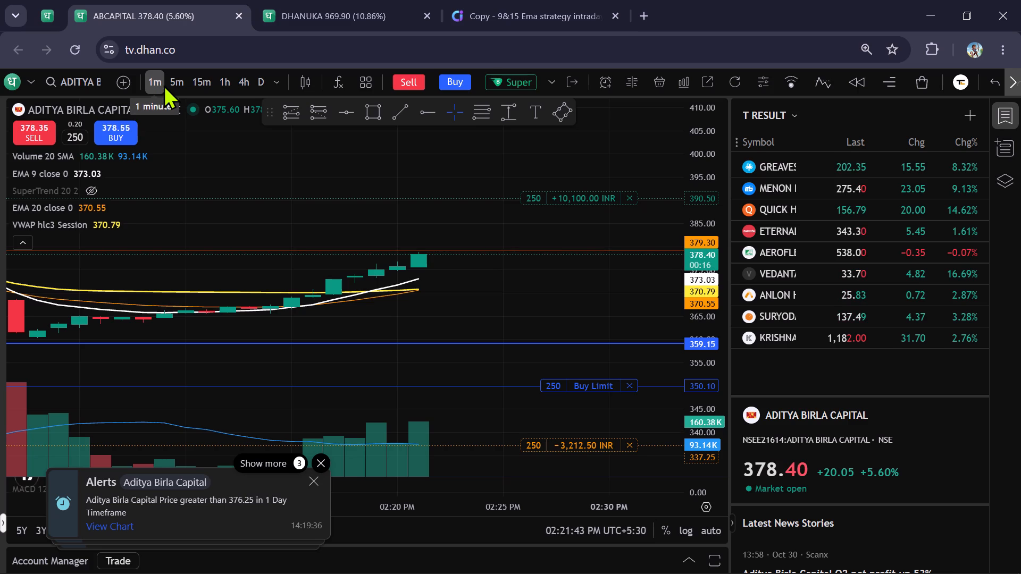
click(173, 81)
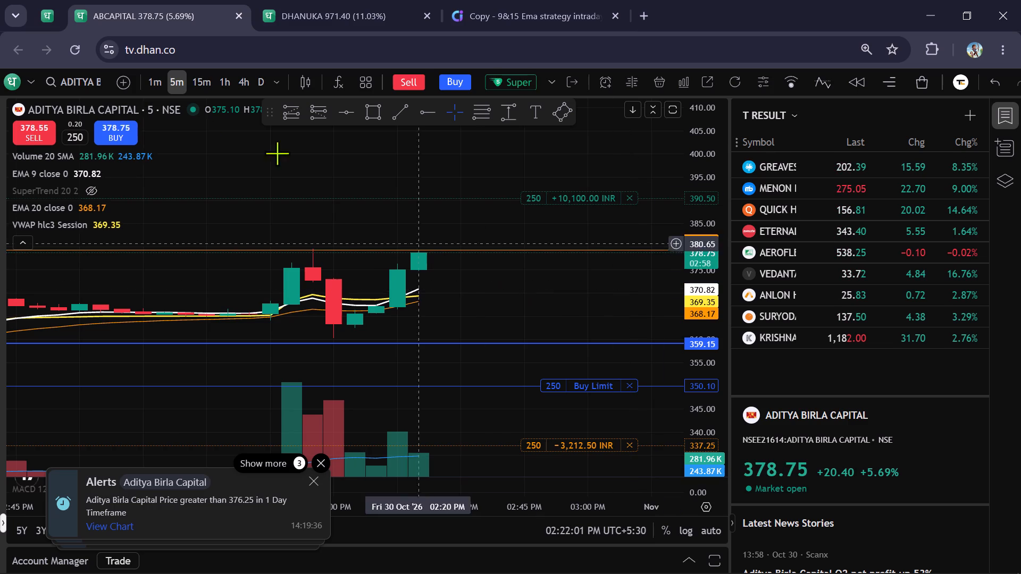
click(157, 78)
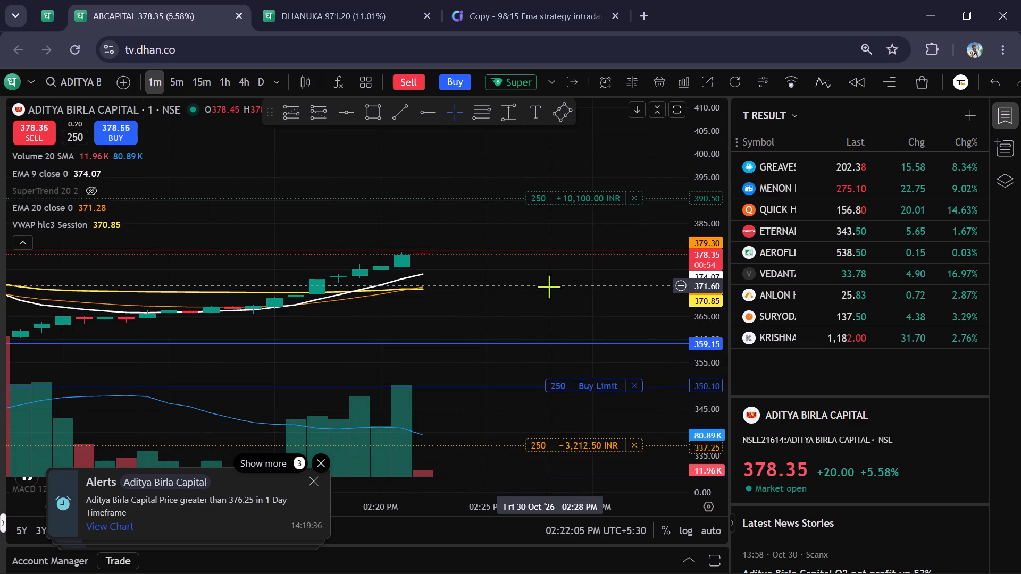
drag(549, 286, 562, 293)
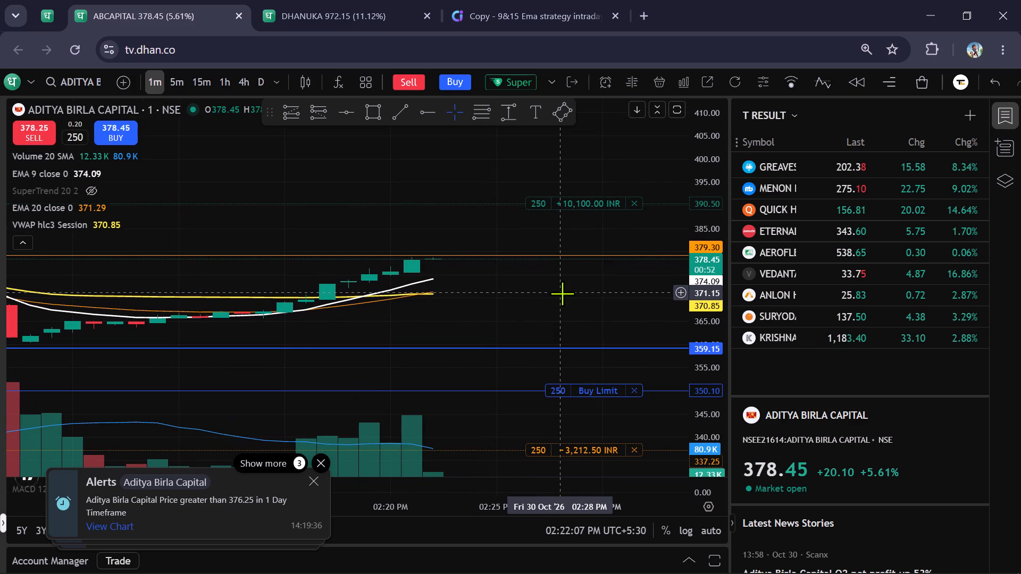
Add a price alert at 983.25 on the Dhanuka Agritech chart.
click(280, 0)
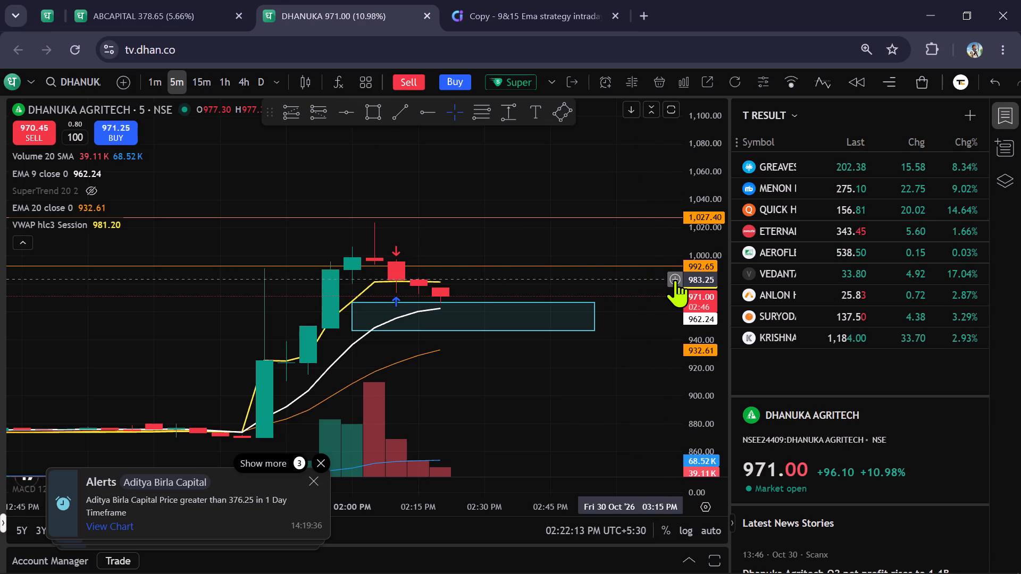
click(678, 280)
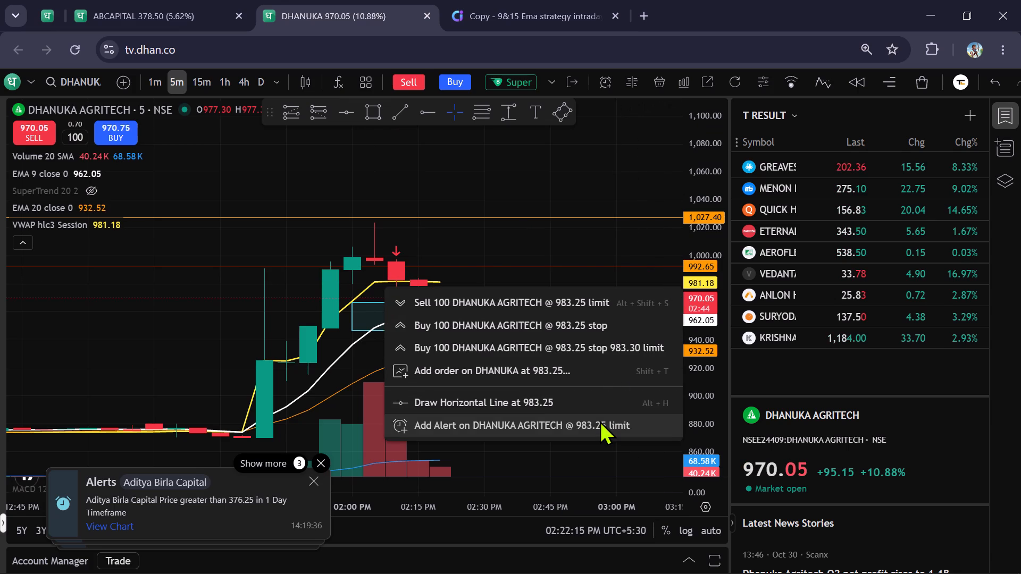
click(599, 420)
click(584, 359)
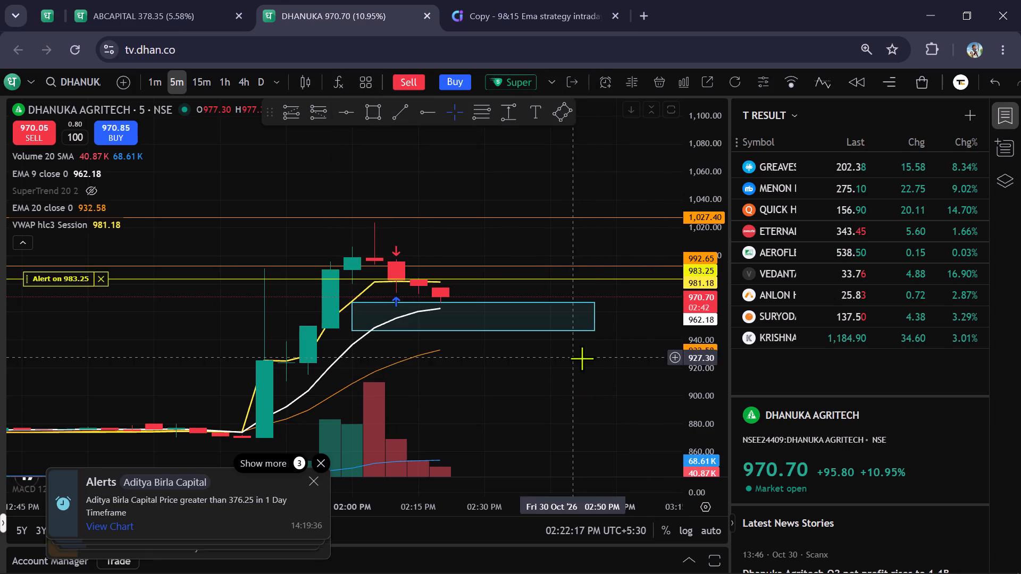
On Aditya Birla Capital's daily chart, draw a horizontal line at 386.20 near the earlier candle highs.
click(169, 1)
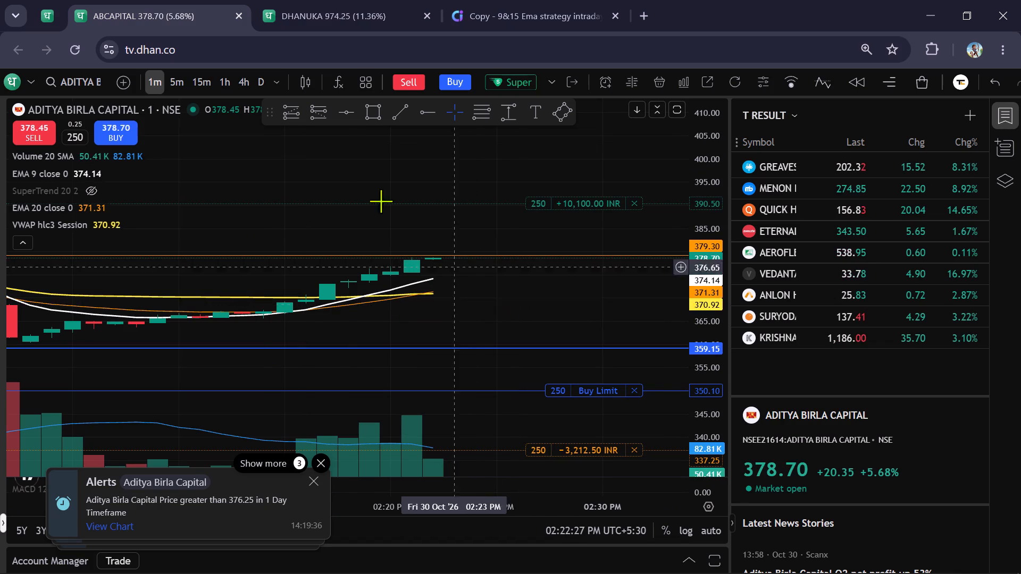
click(261, 83)
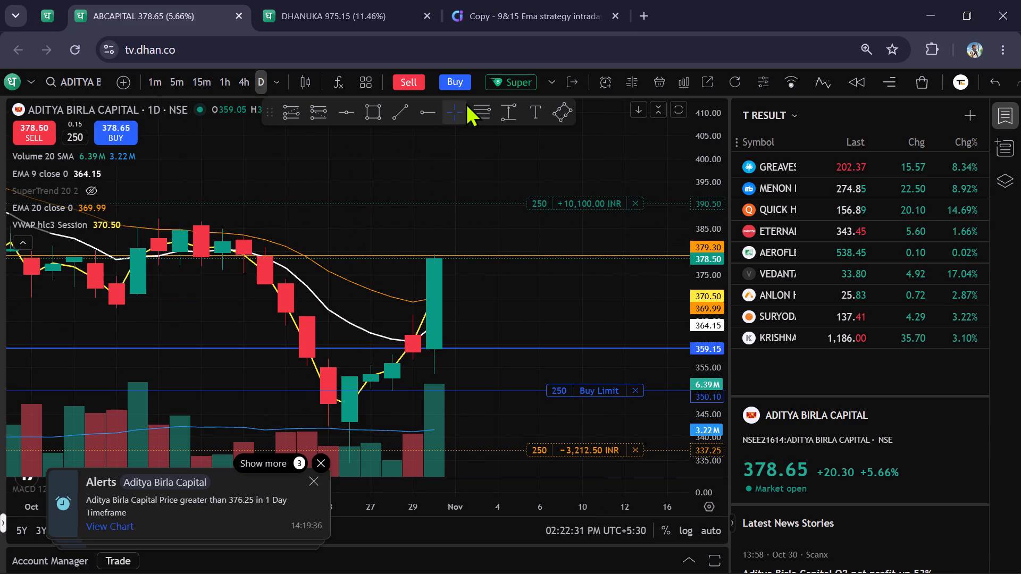
click(345, 111)
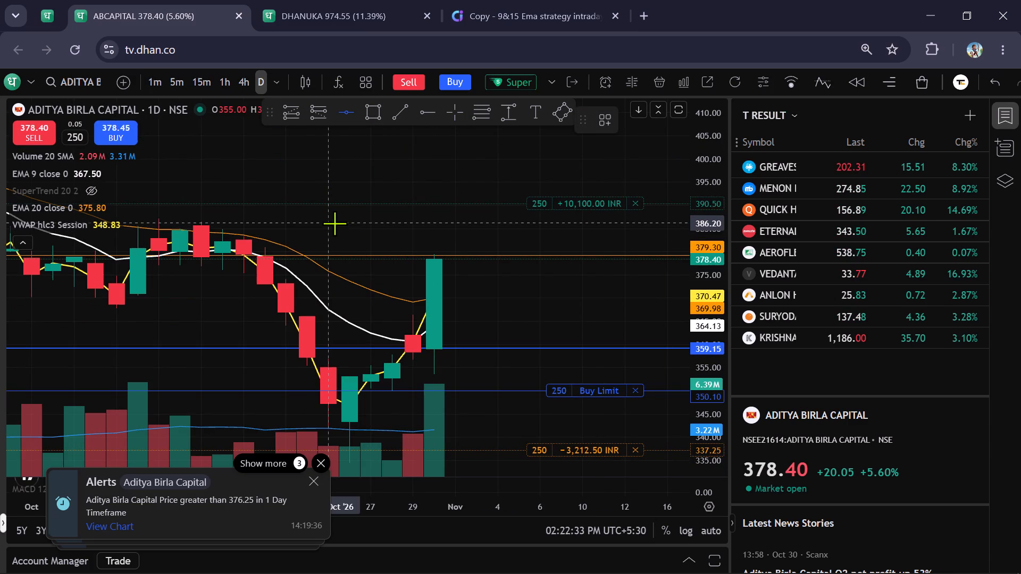
click(334, 223)
Review Aditya Birla Capital's 5-minute and 1-minute candles against the marked levels and the pending order.
click(169, 85)
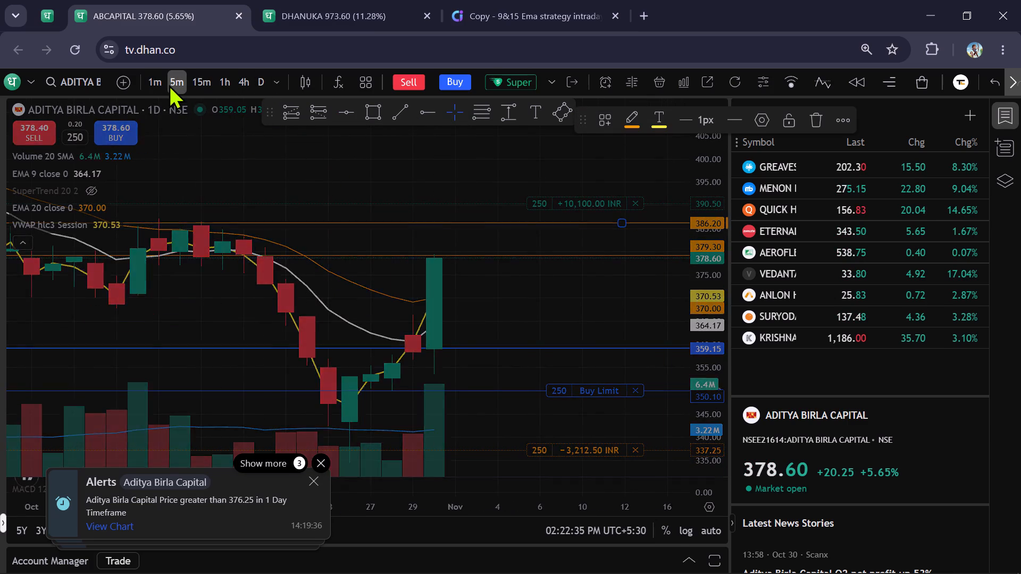
scroll(174, 123, up, 2)
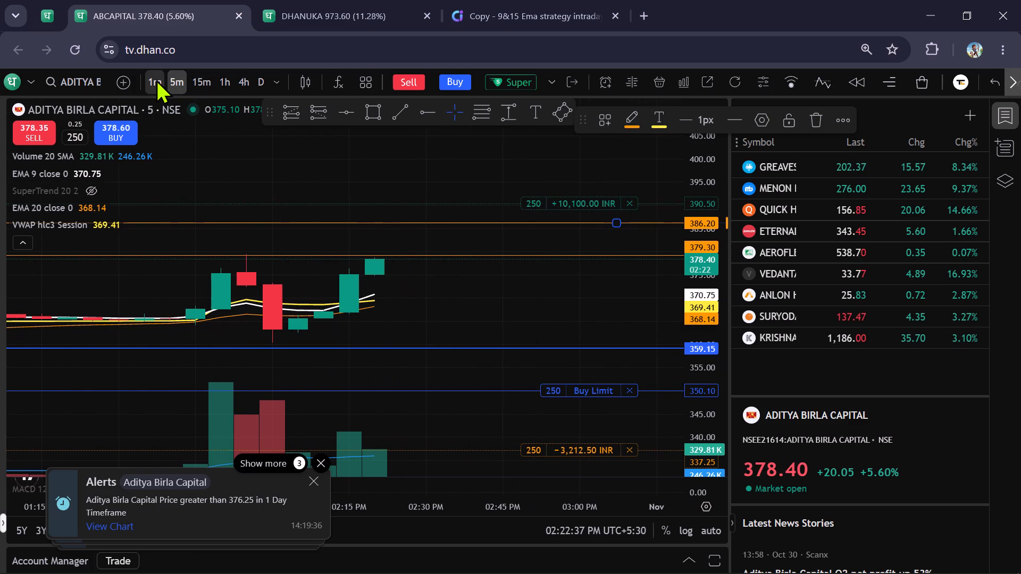
click(156, 79)
drag(483, 297, 496, 301)
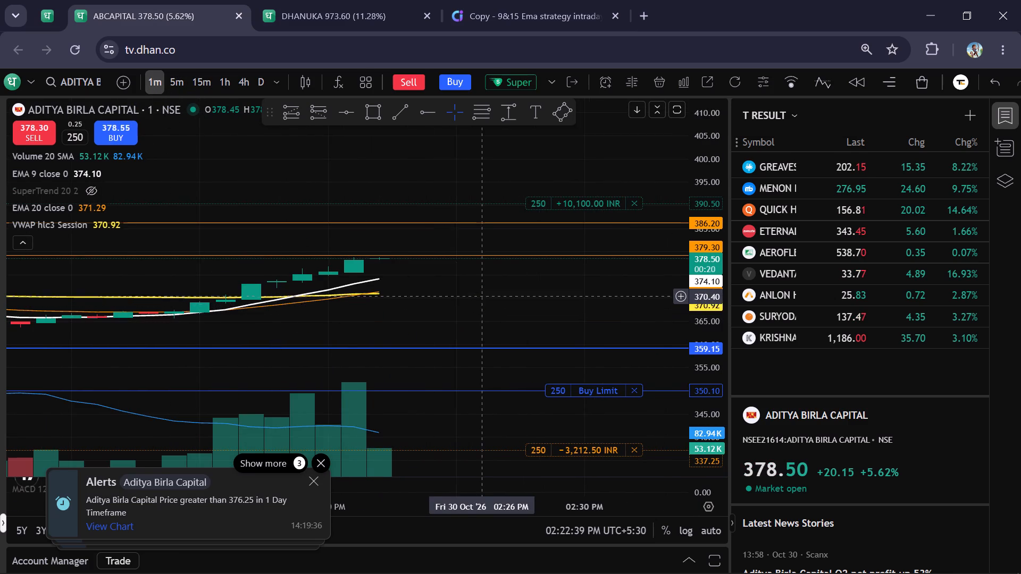
drag(496, 301, 533, 318)
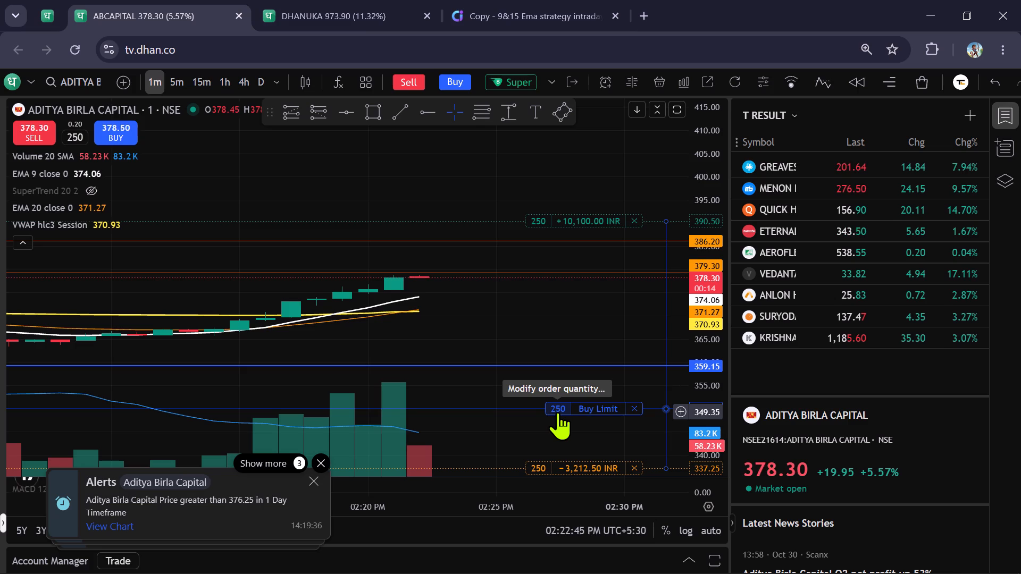
drag(583, 319, 509, 322)
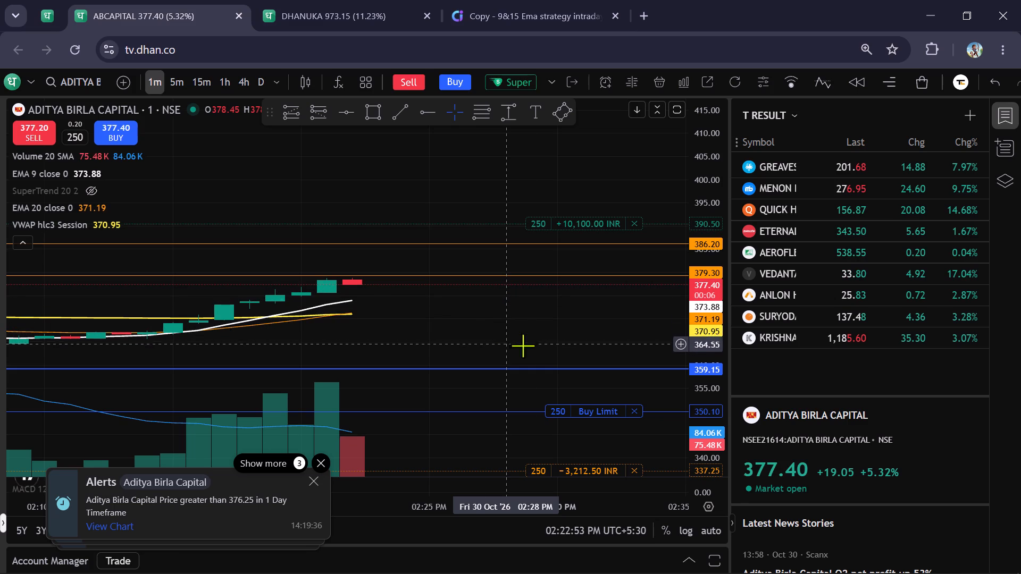
scroll(535, 341, down, 2)
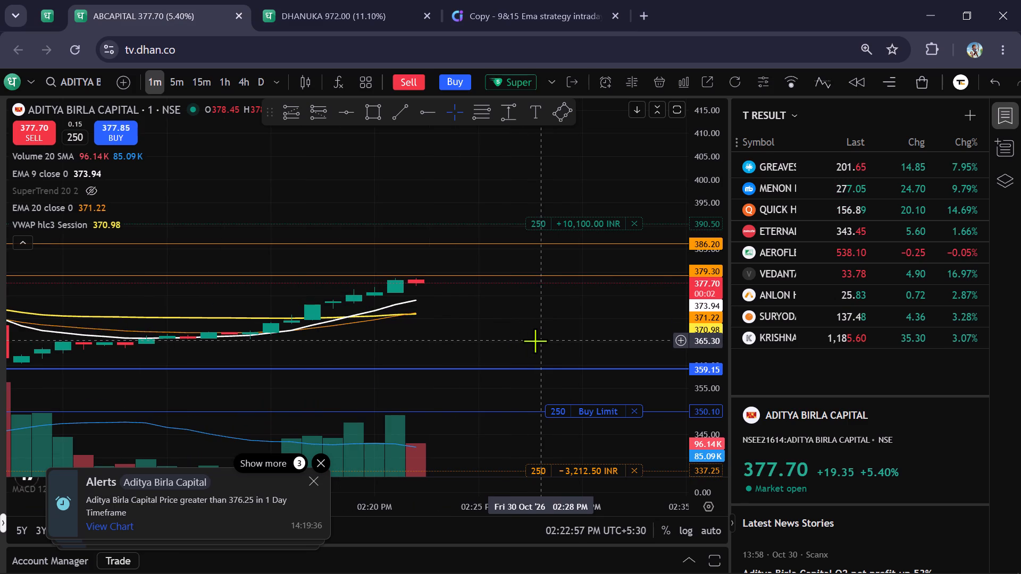
scroll(535, 341, down, 1)
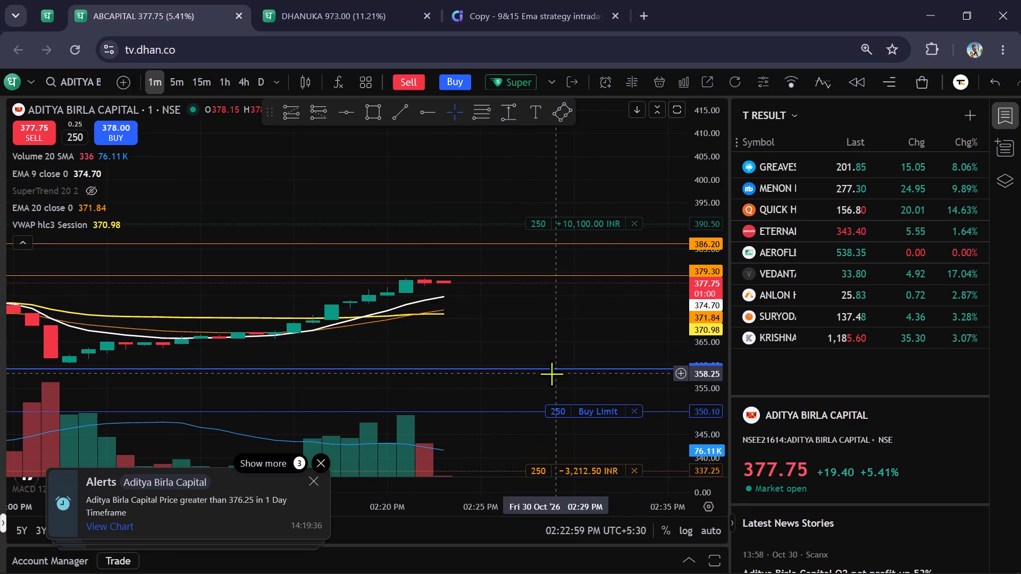
Delete the blue horizontal line at 359.15 from the Aditya Birla Capital chart.
click(545, 366)
click(549, 368)
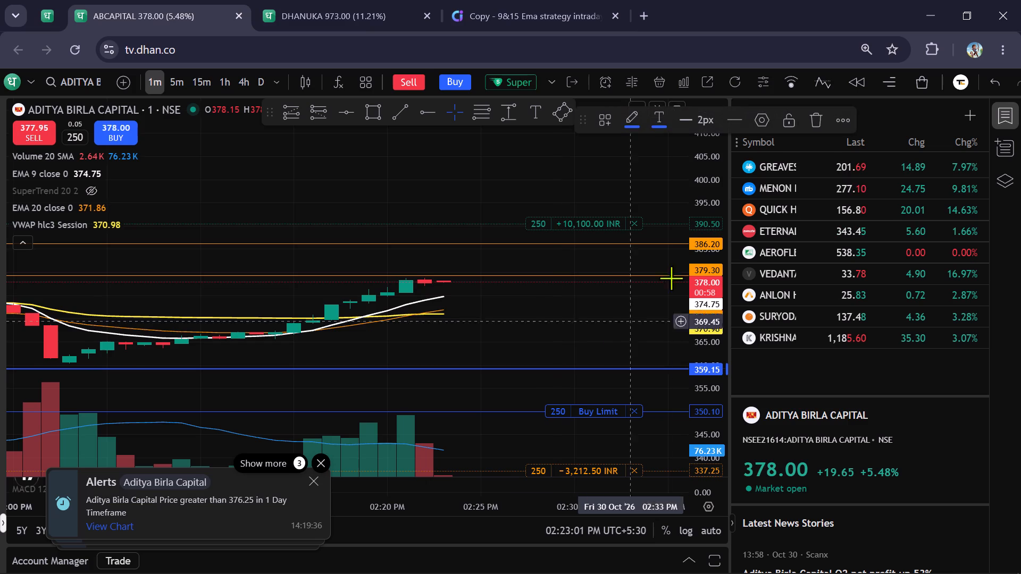
click(810, 124)
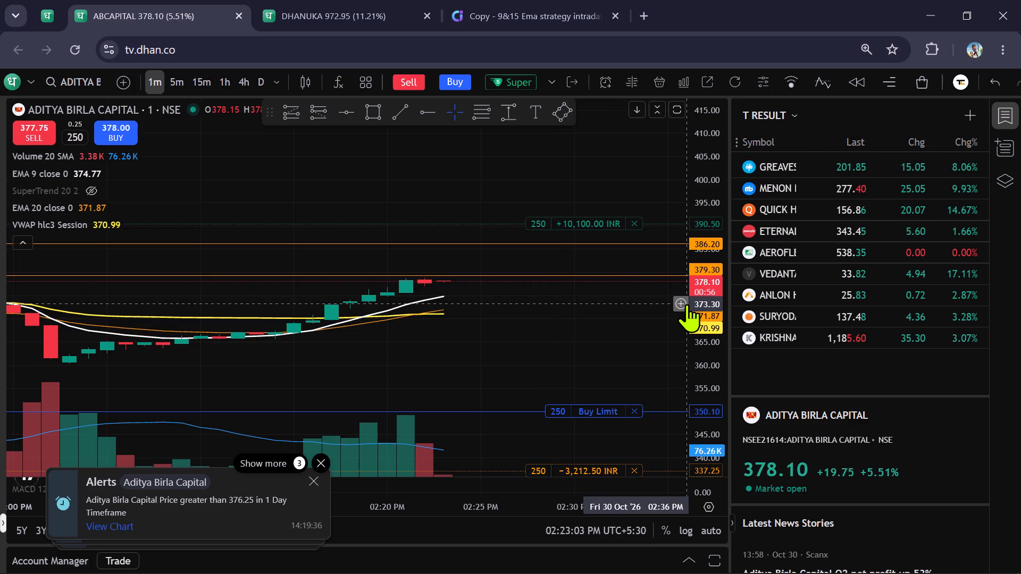
Recheck Aditya Birla Capital's 5-minute candles and the Dhanuka Agritech chart, then return to Aditya Birla Capital's 1-minute chart.
scroll(687, 301, up, 1)
scroll(687, 301, down, 1)
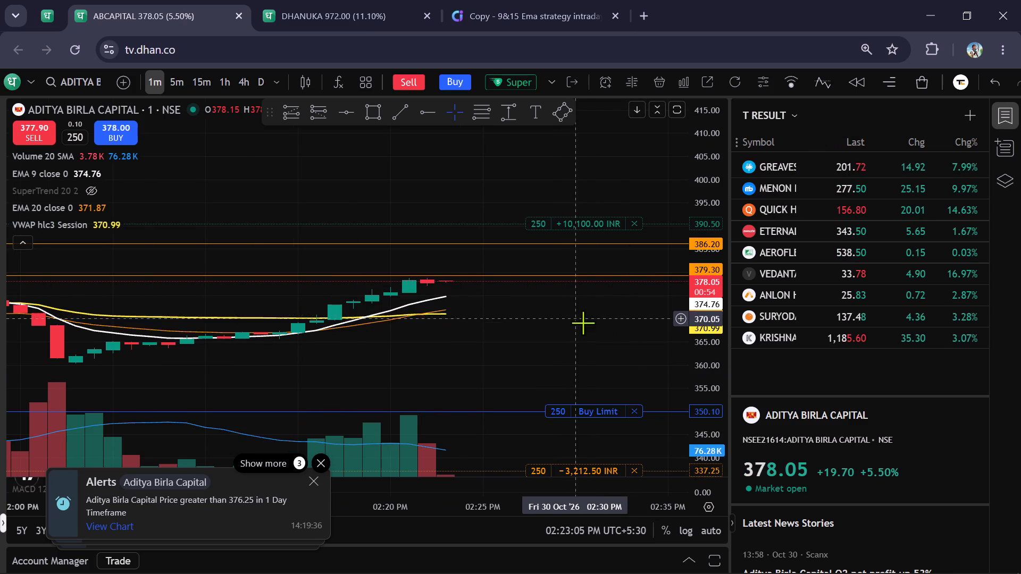
click(172, 86)
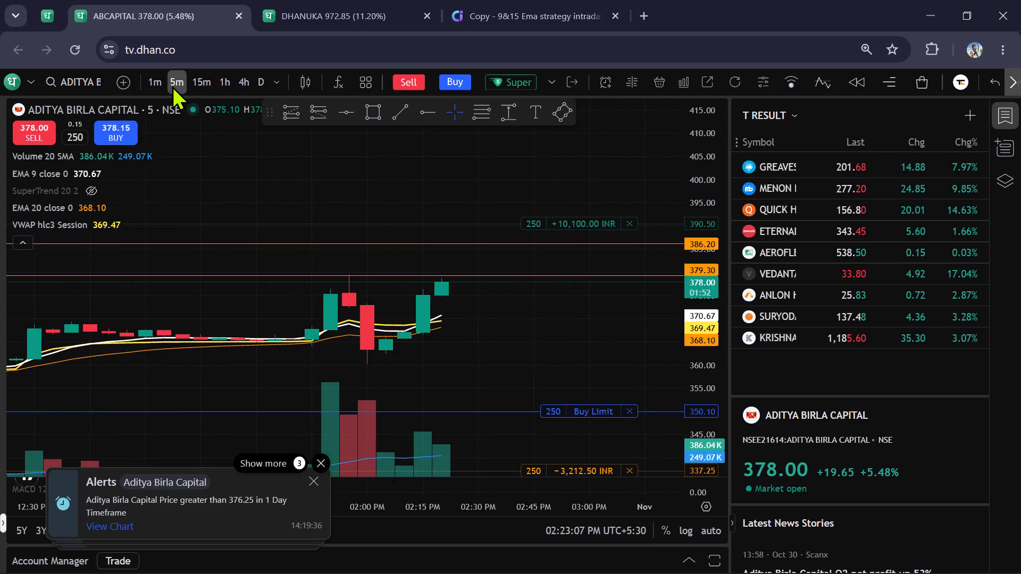
click(156, 87)
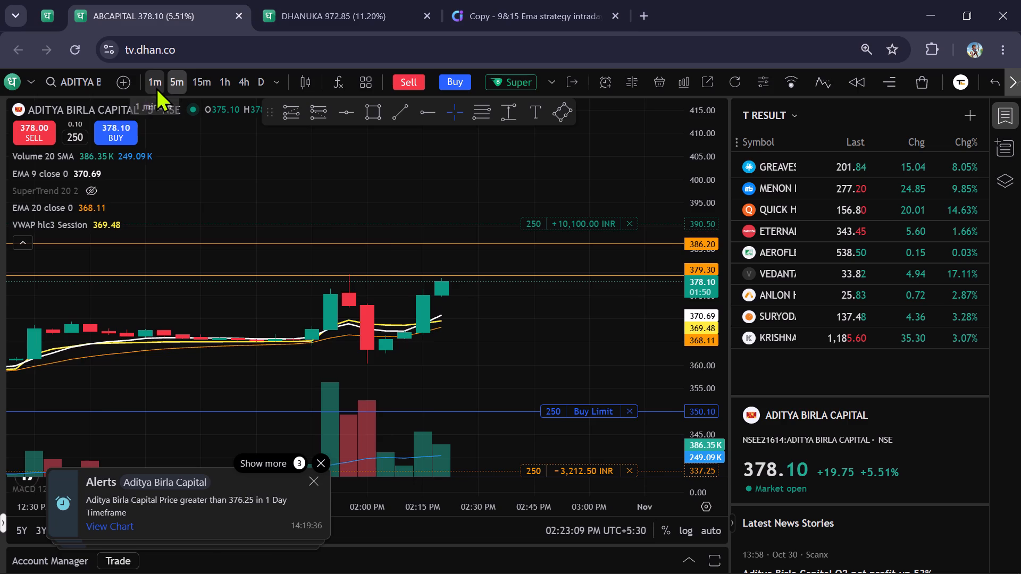
click(330, 20)
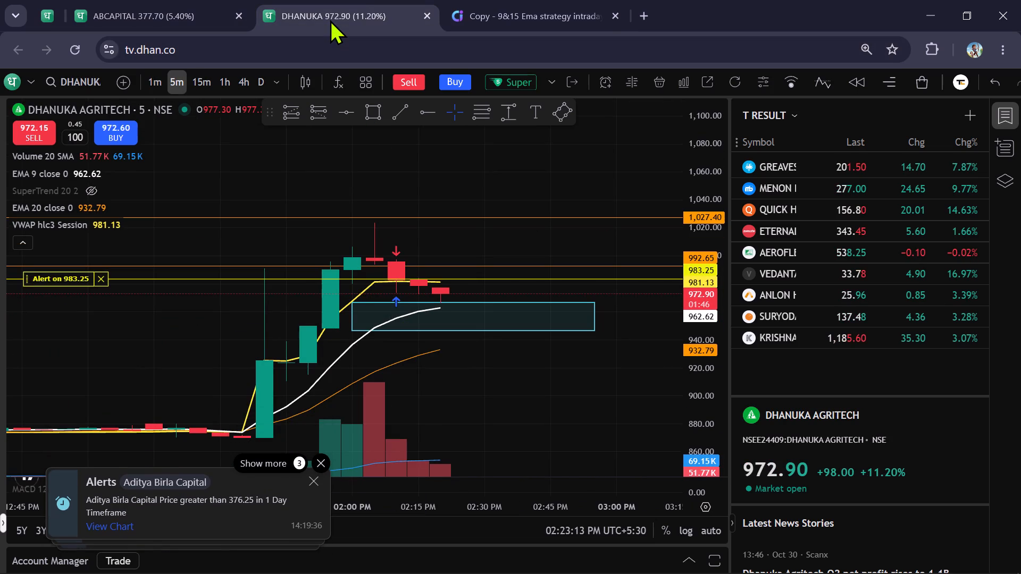
click(164, 4)
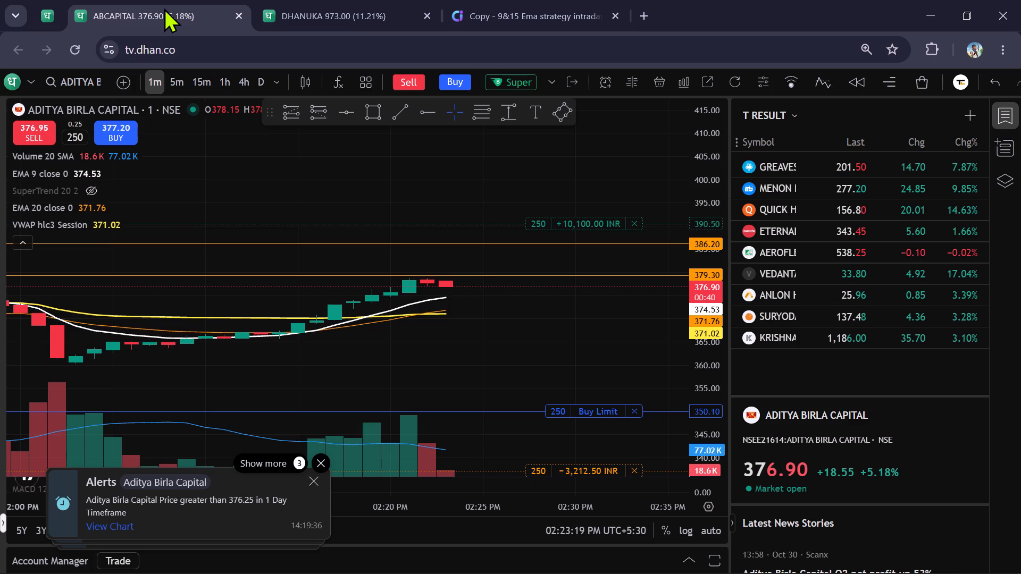
Dismiss the stacked Aditya Birla Capital price alert notifications on both open chart tabs.
click(325, 460)
click(321, 0)
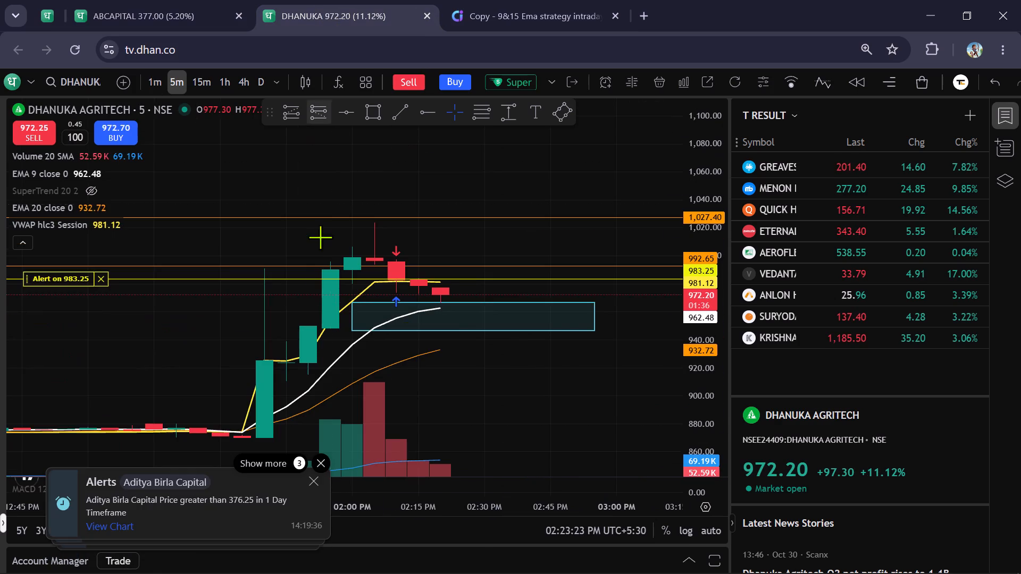
click(321, 465)
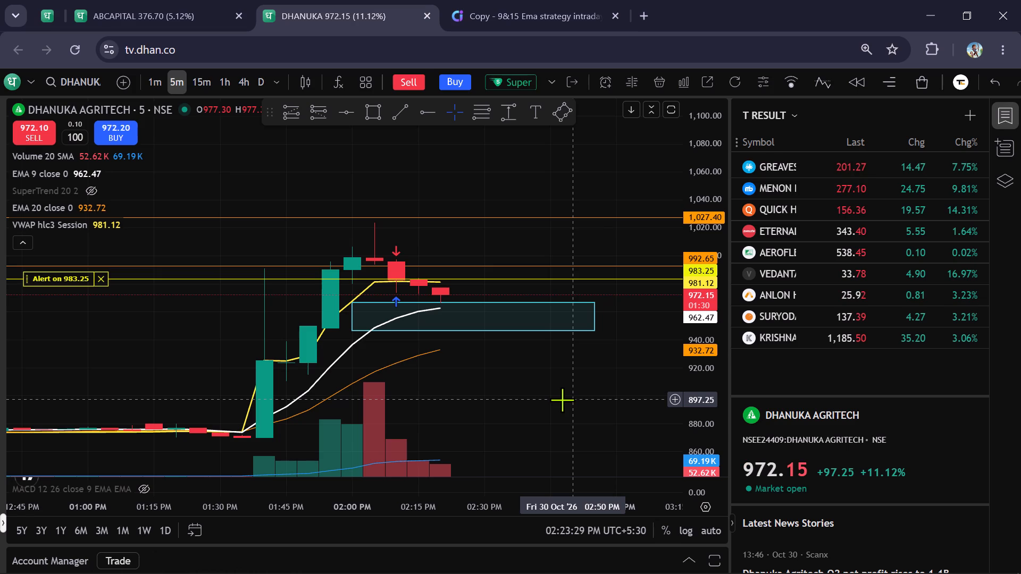
Examine Aditya Birla Capital's latest 5-minute candles against the marked 379.30 and 386.20 levels.
click(175, 13)
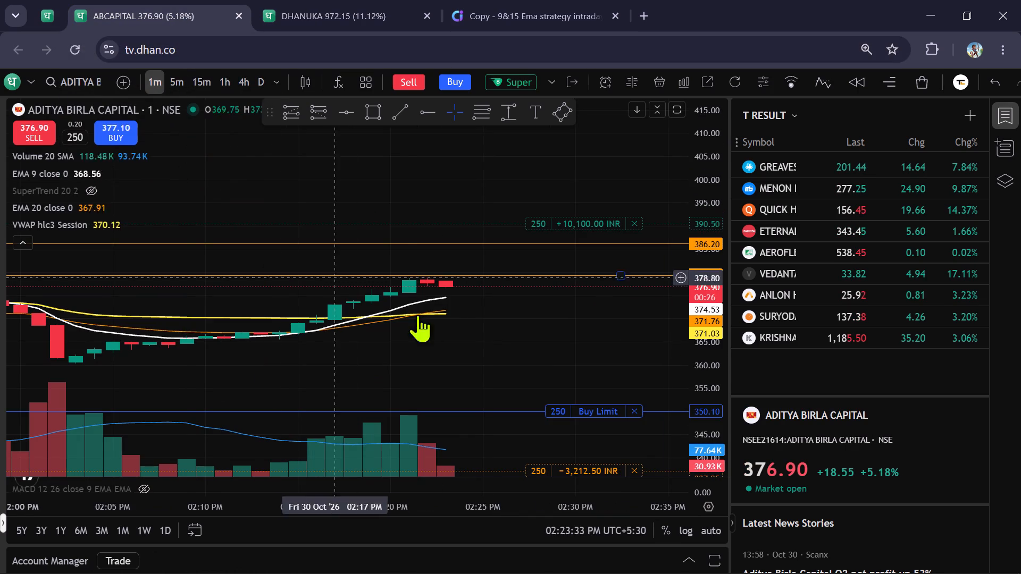
click(181, 84)
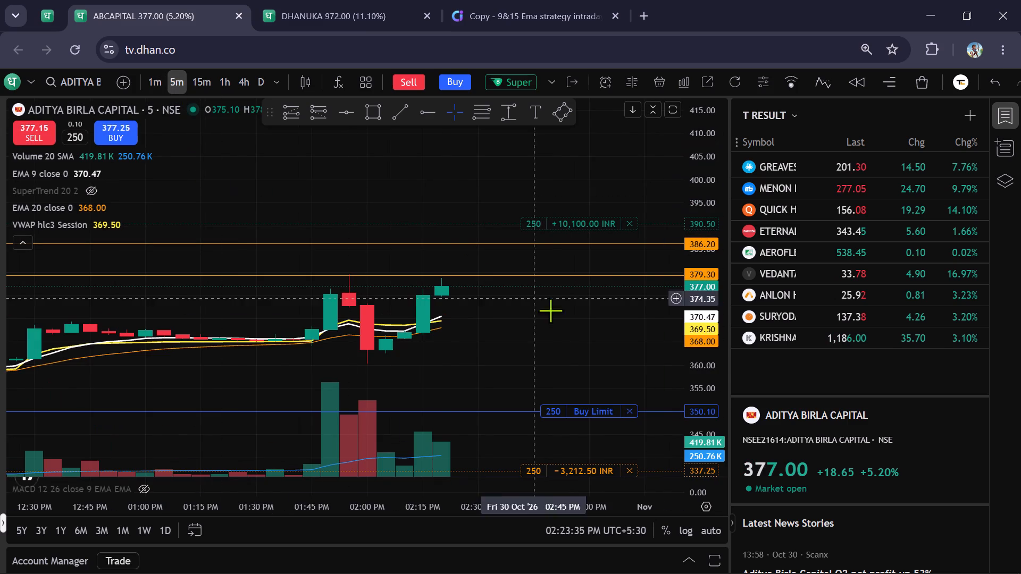
scroll(577, 302, down, 4)
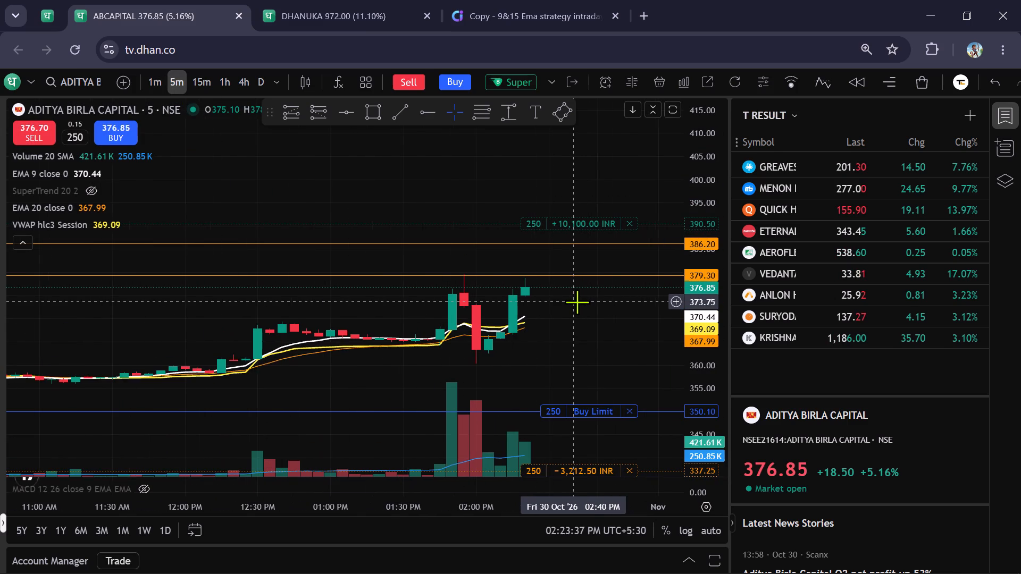
scroll(577, 302, up, 5)
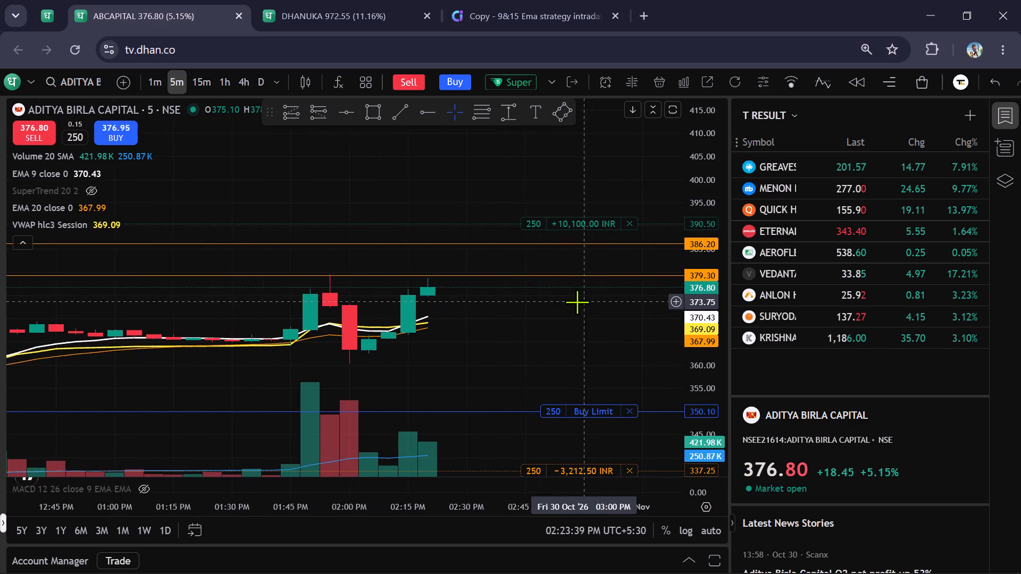
scroll(577, 302, up, 3)
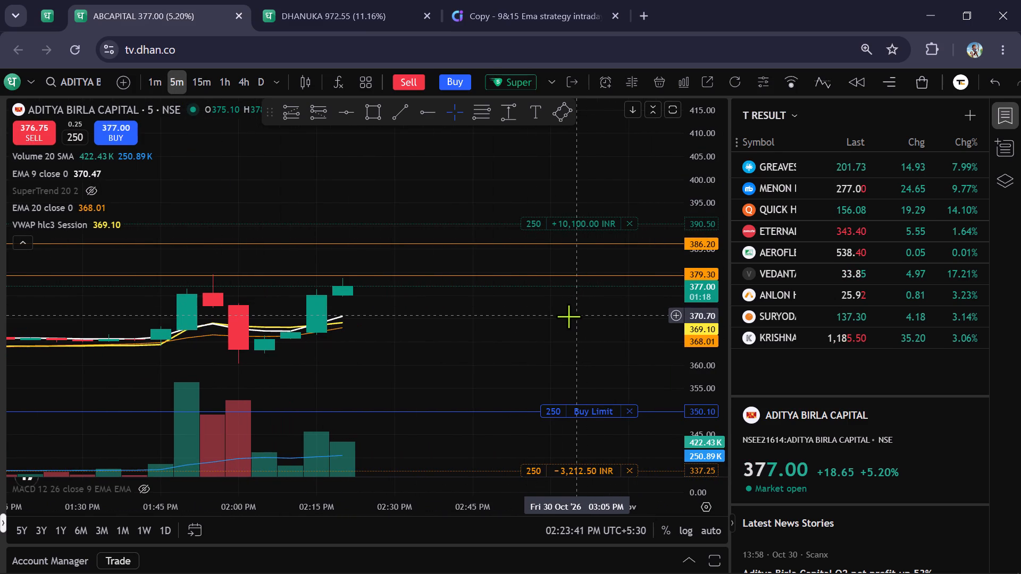
scroll(555, 332, up, 1)
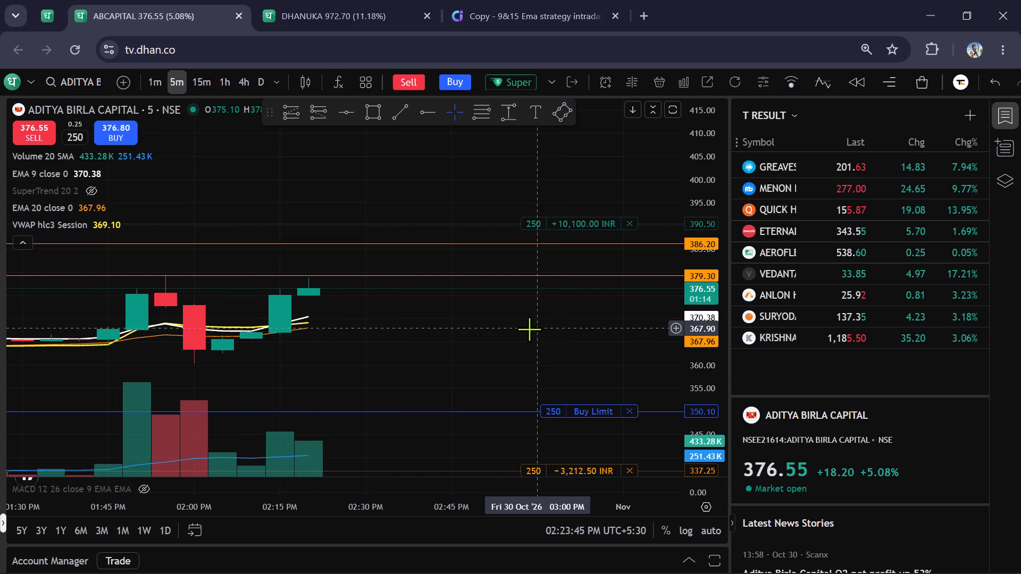
scroll(528, 328, down, 1)
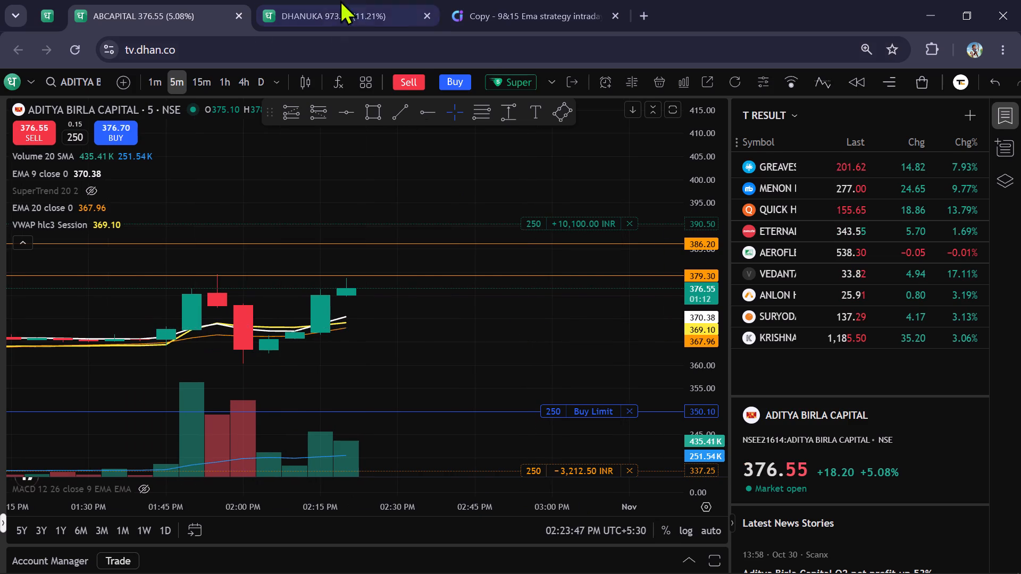
Compare the current 5-minute candles of Aditya Birla Capital and Dhanuka Agritech.
click(321, 0)
click(178, 10)
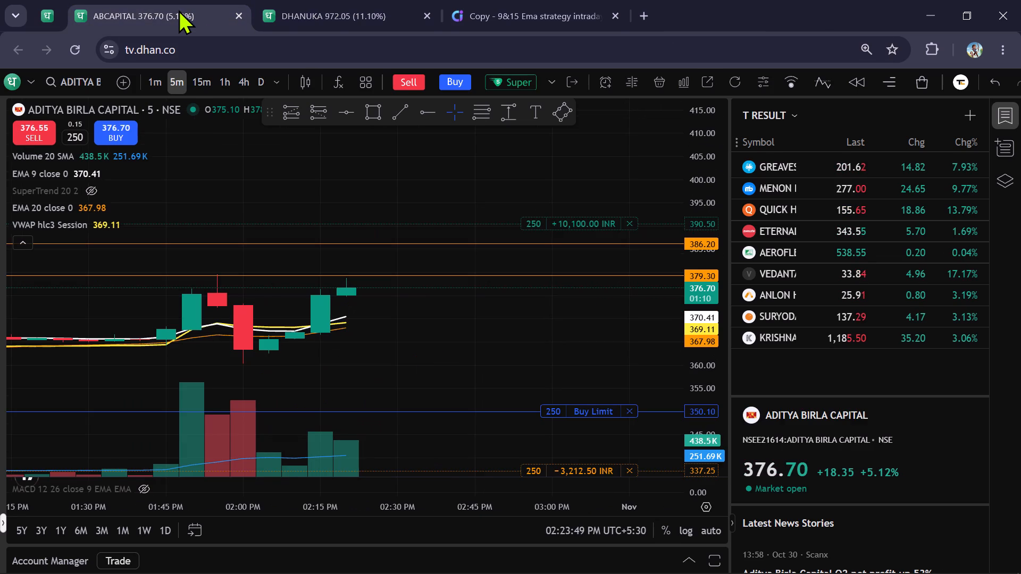
click(360, 16)
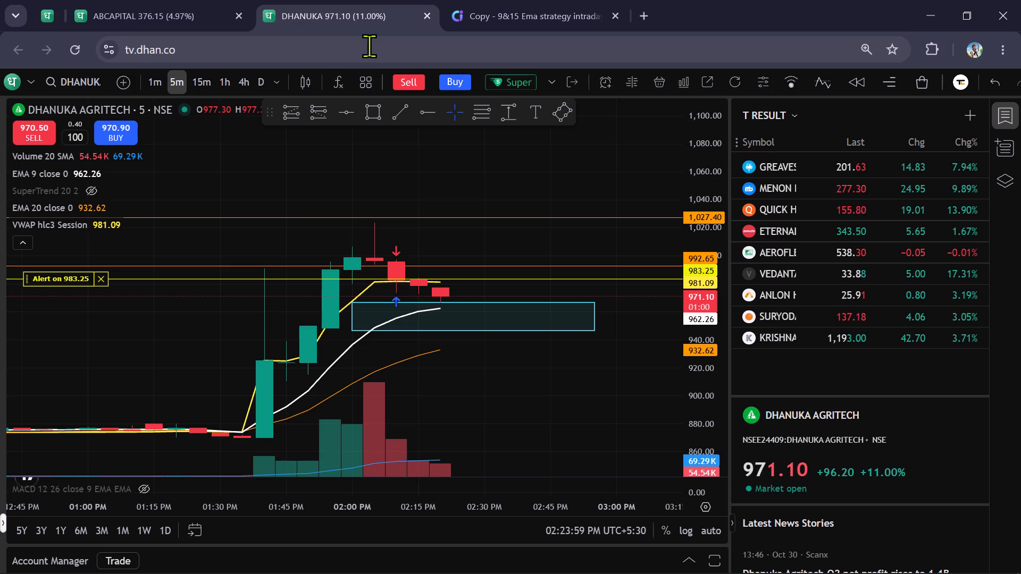
click(168, 0)
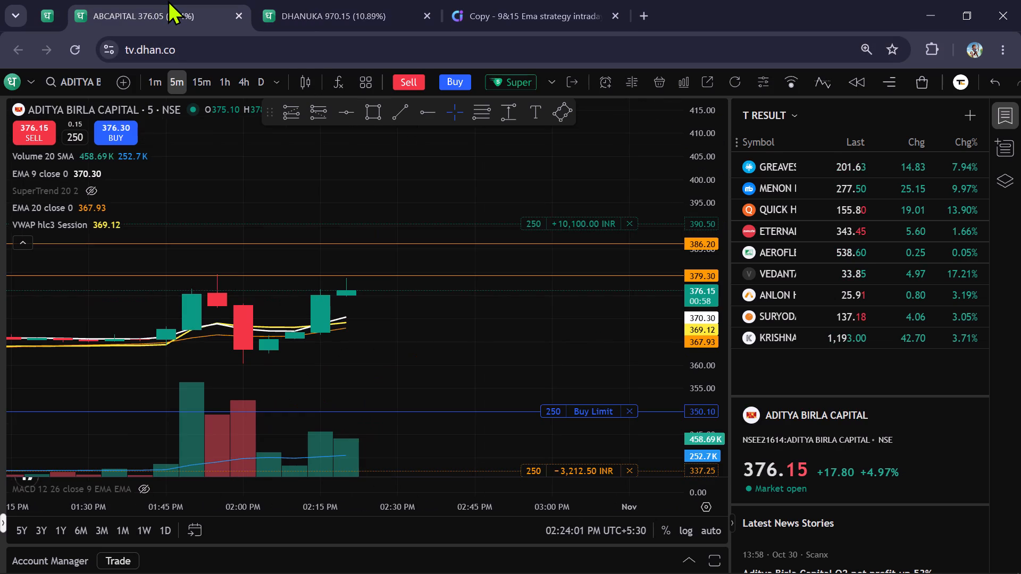
click(310, 0)
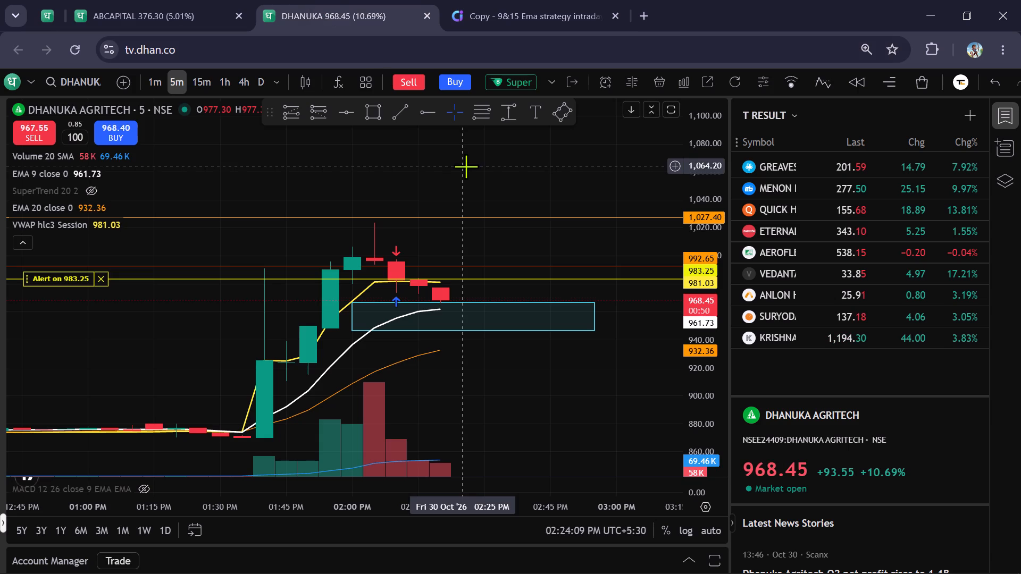
click(157, 0)
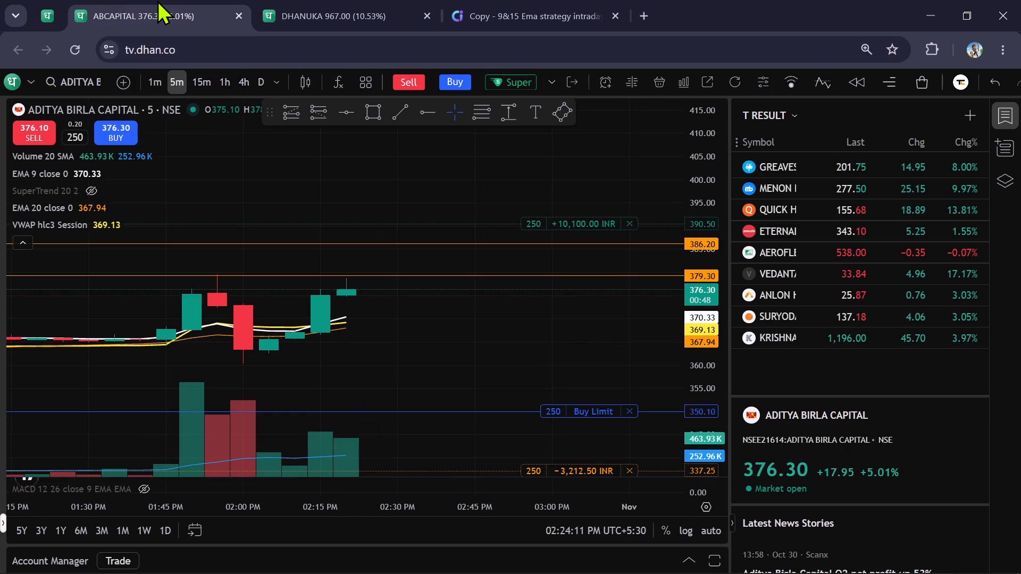
click(344, 0)
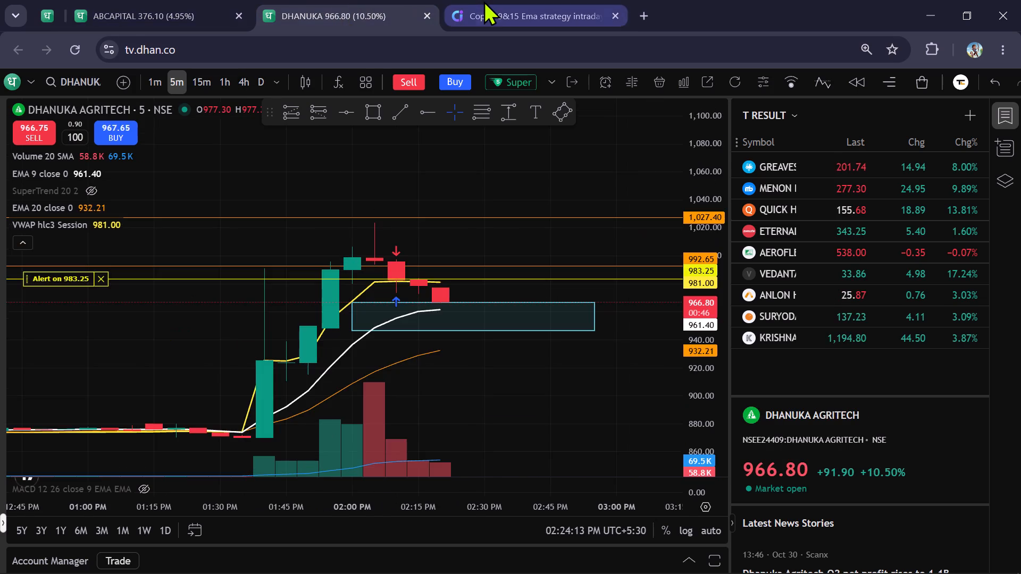
Switch to the Chartink 9&15 EMA intraday screener and rerun the scan.
click(483, 1)
scroll(74, 113, up, 2)
click(103, 170)
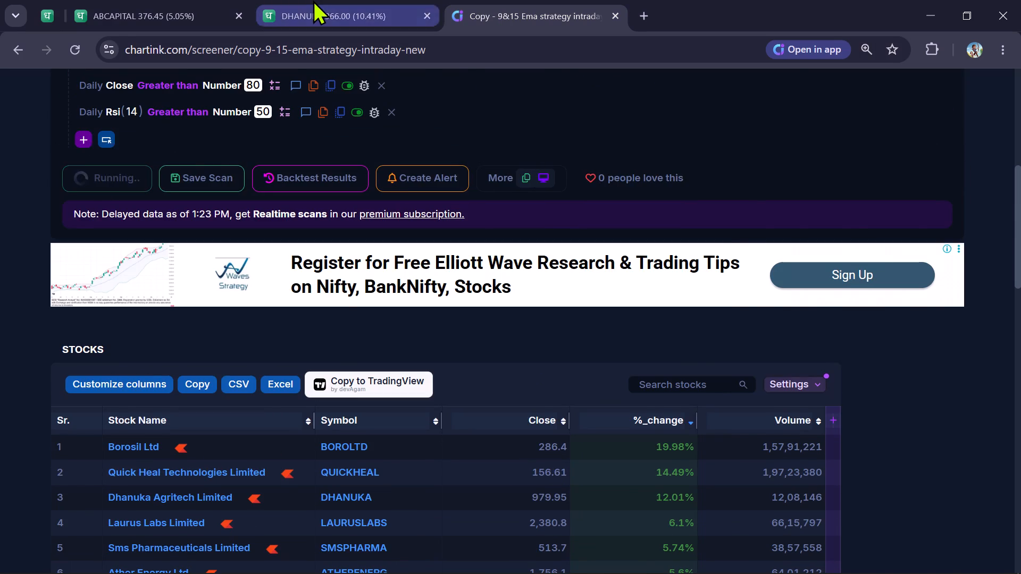
Create a price alert on Aditya Birla Capital for crossing 379.60, just above the 379.30 line.
click(313, 0)
click(166, 0)
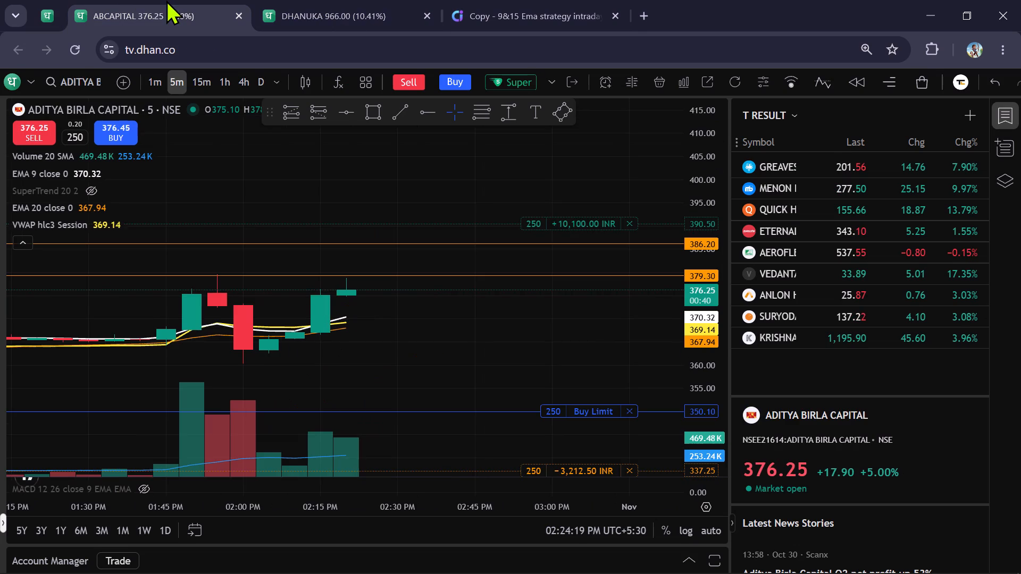
click(680, 275)
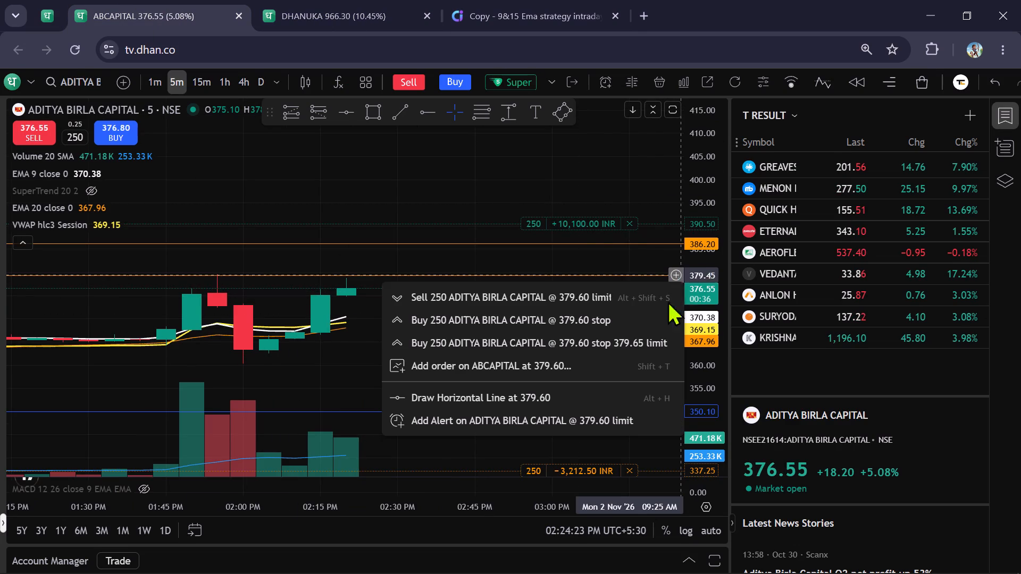
click(576, 419)
click(576, 364)
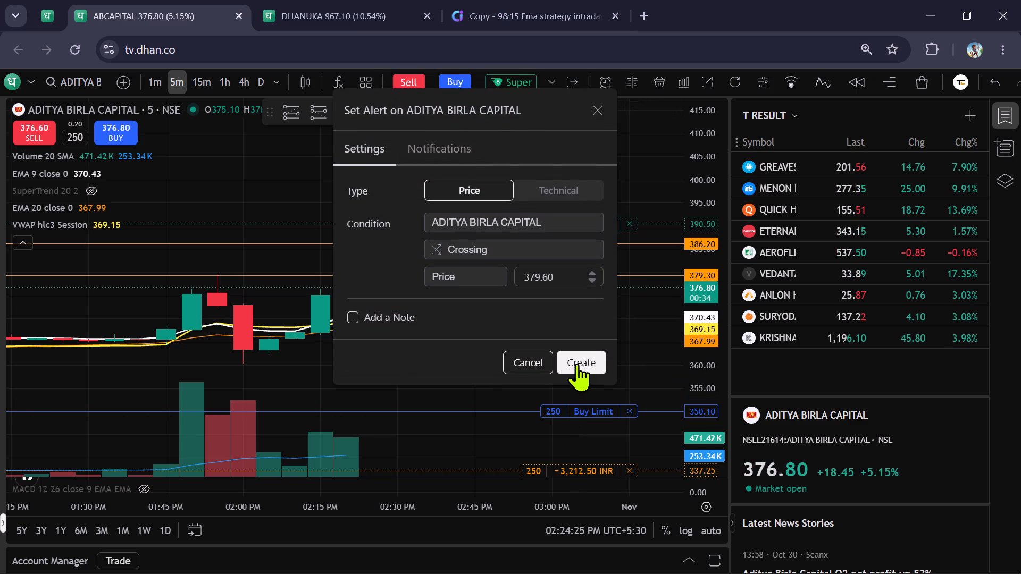
Review the Chartink scan's stock list for other candidates, rechecking the Dhanuka Agritech and Aditya Birla Capital charts in between.
click(485, 0)
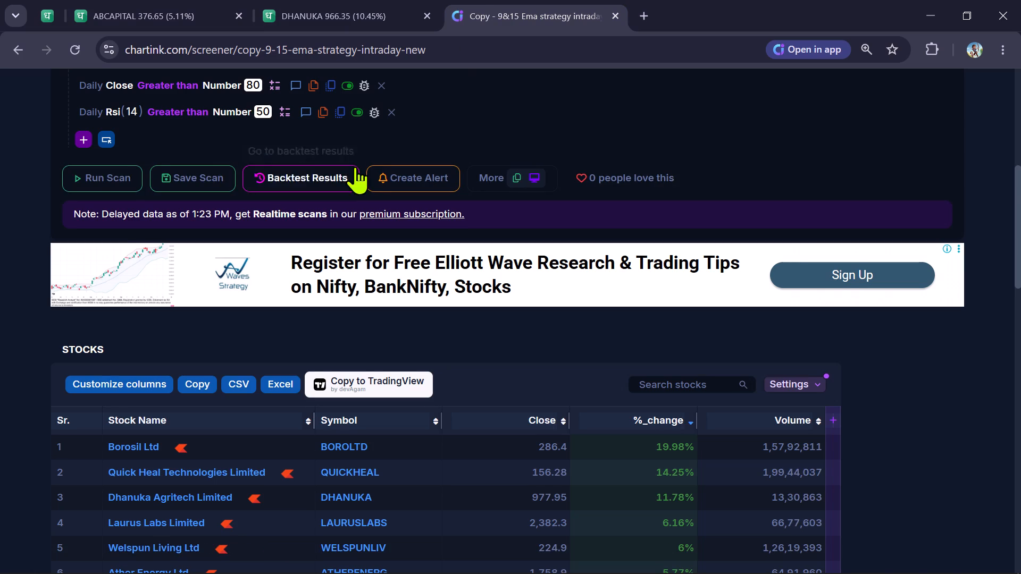
scroll(355, 166, down, 1)
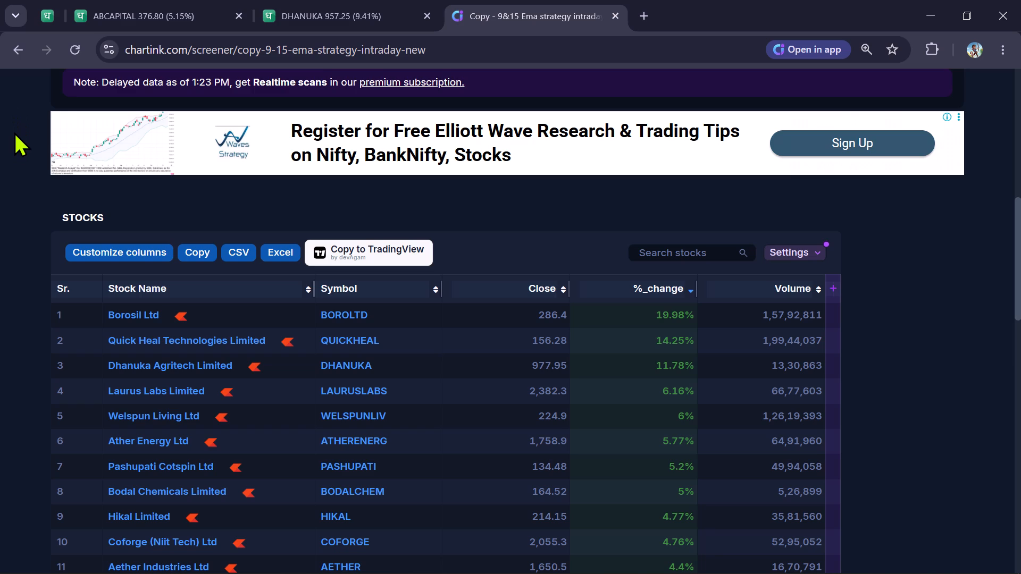
click(337, 0)
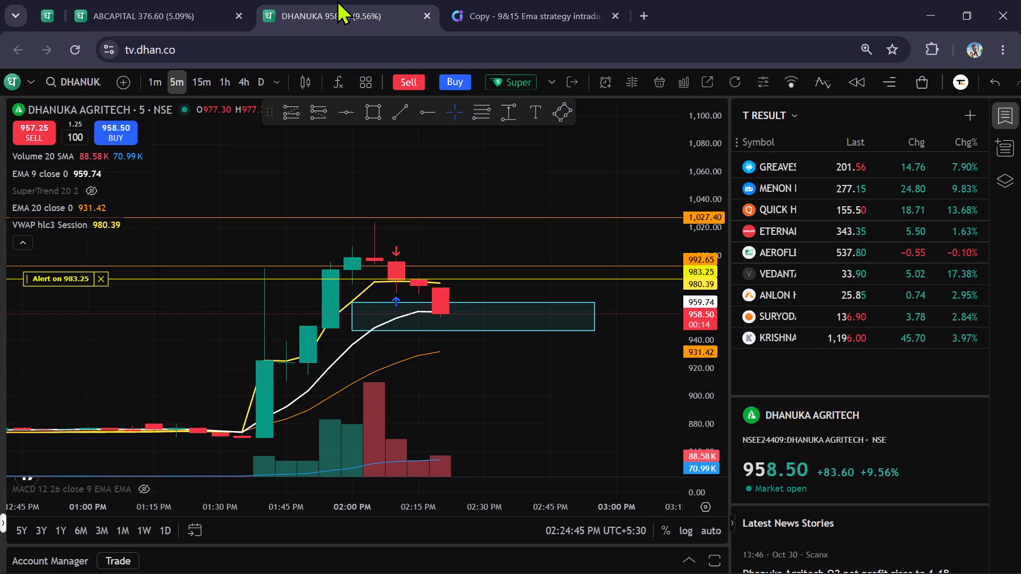
click(136, 15)
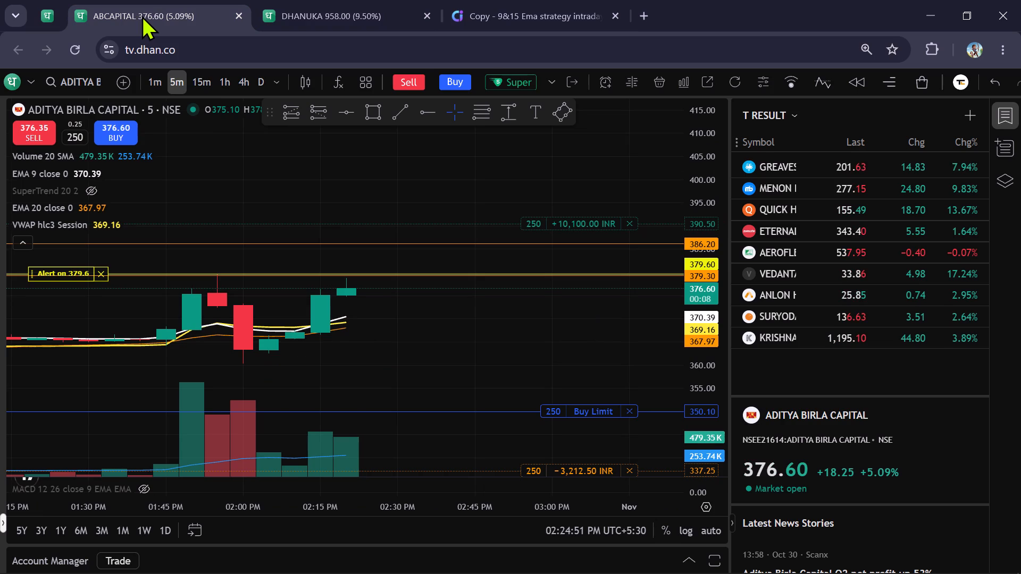
click(276, 2)
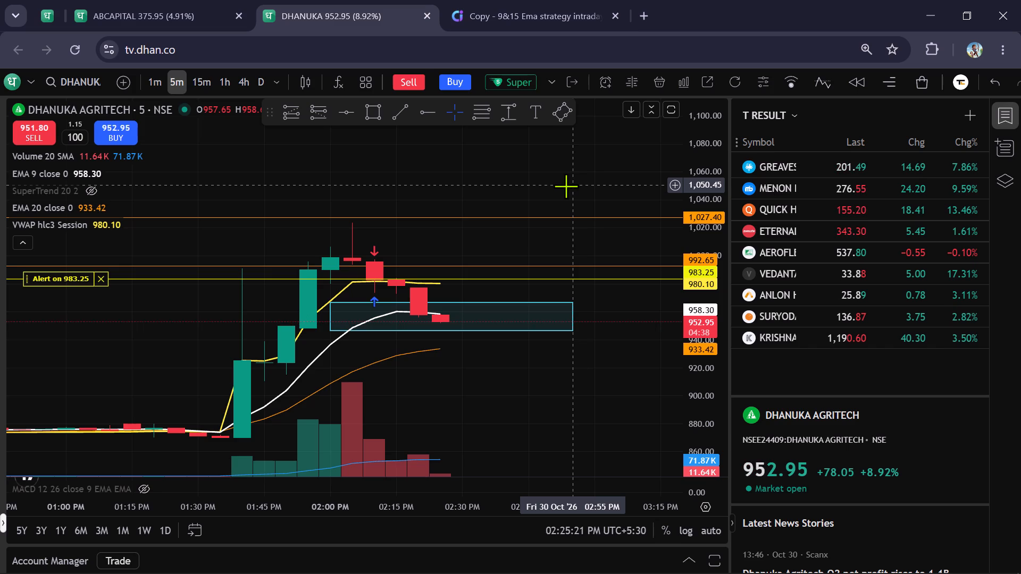
click(189, 0)
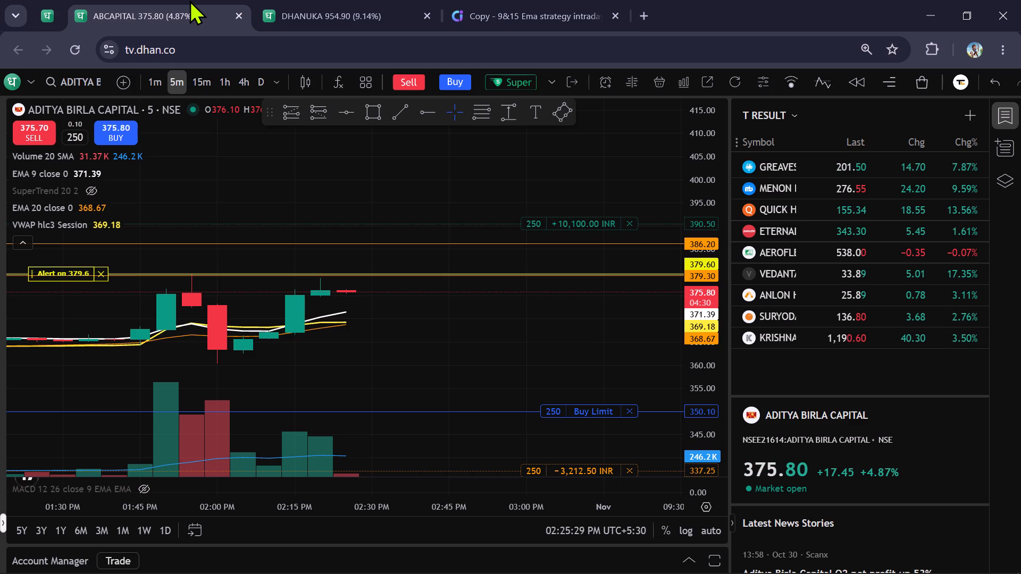
click(492, 0)
scroll(687, 163, down, 2)
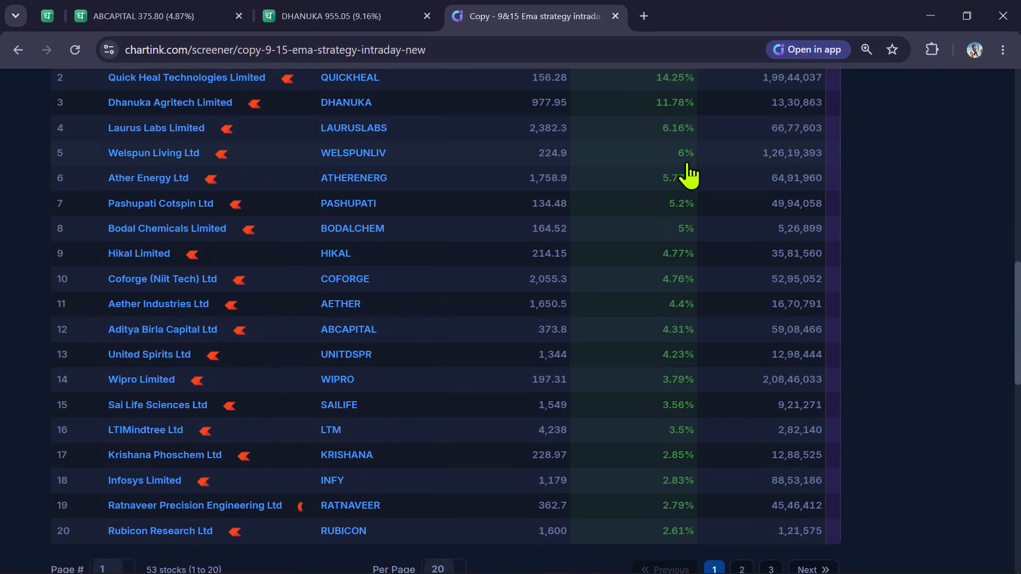
scroll(687, 162, up, 5)
Duplicate the Dhanuka Agritech browser tab to open an additional Dhan chart, and bring the new chart into view.
click(362, 7)
right_click(362, 7)
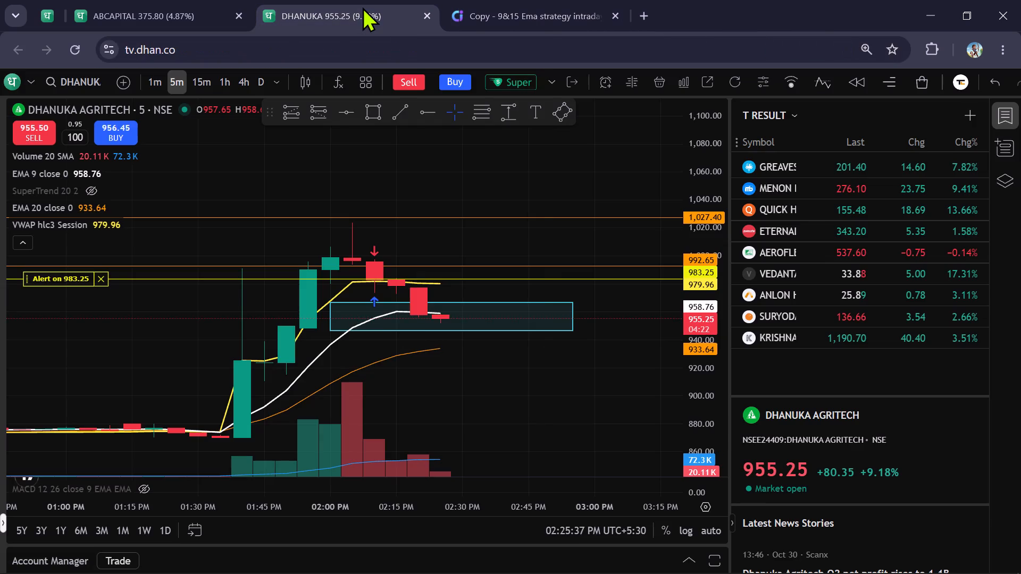
click(398, 151)
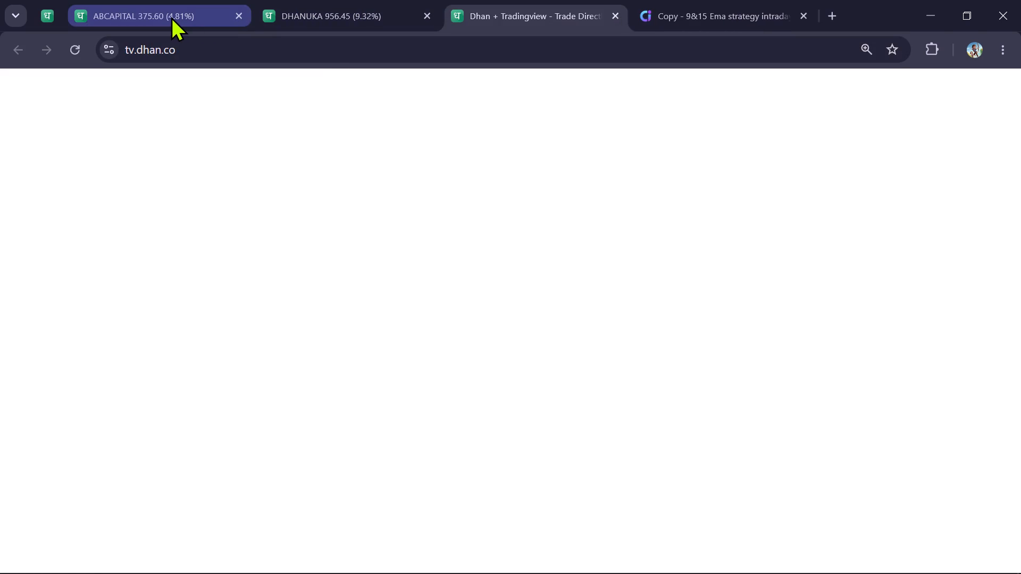
click(171, 16)
click(514, 1)
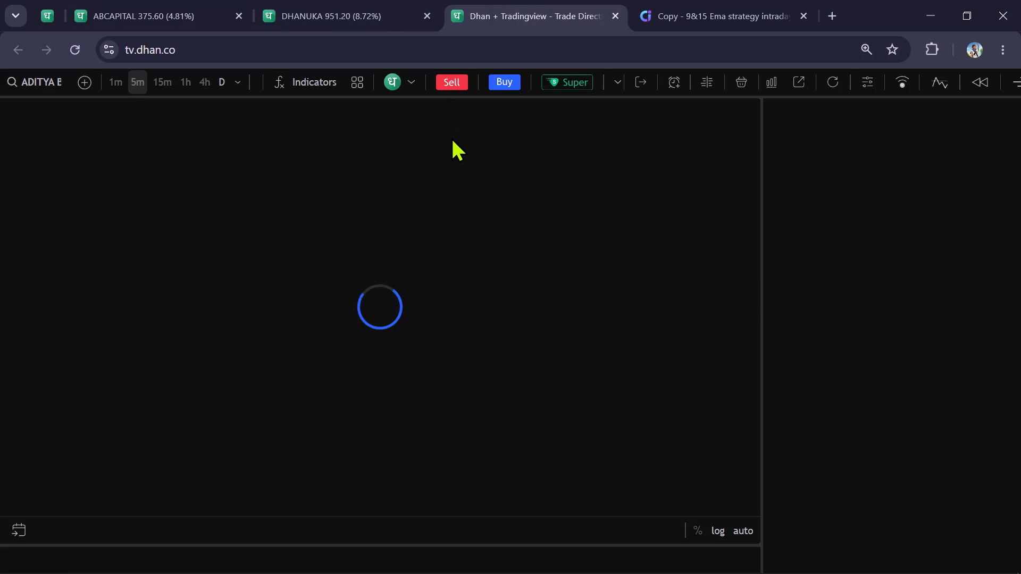
click(374, 5)
click(508, 16)
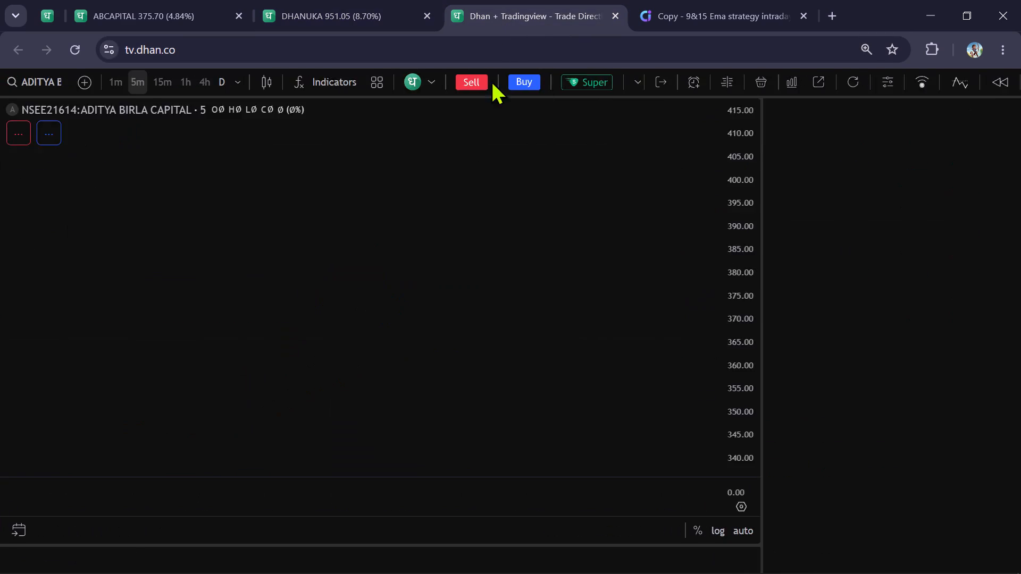
Search for "ratna" in the new chart and load Ratnaveer Precision Engineering on NSE.
drag(568, 294, 562, 364)
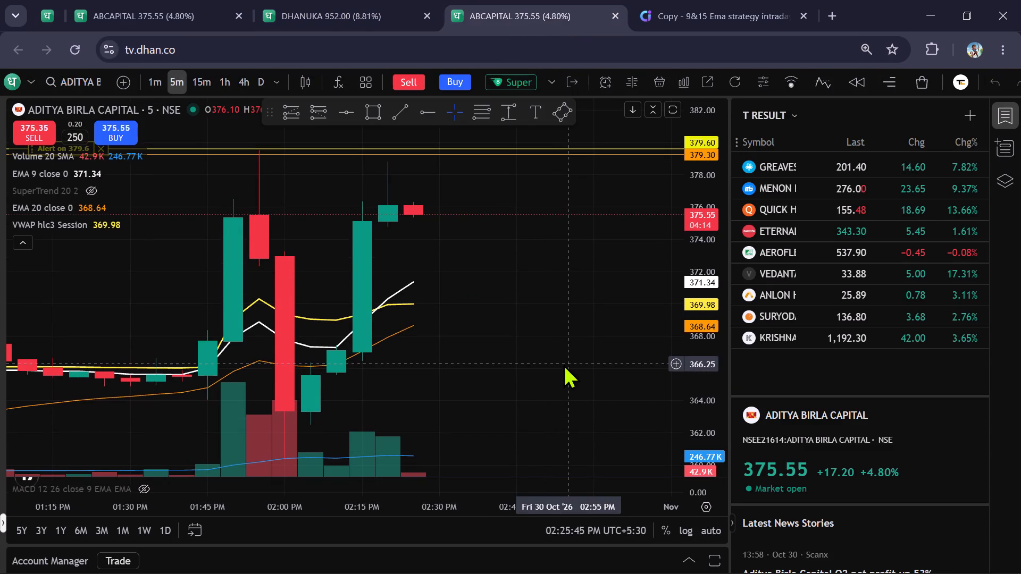
text(ratna)
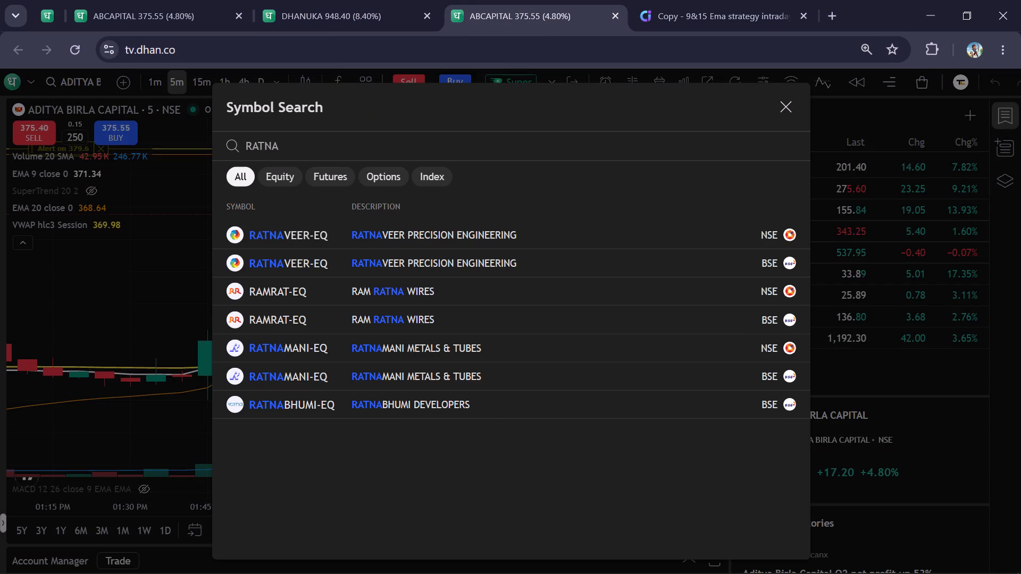
key(Down)
key(Return)
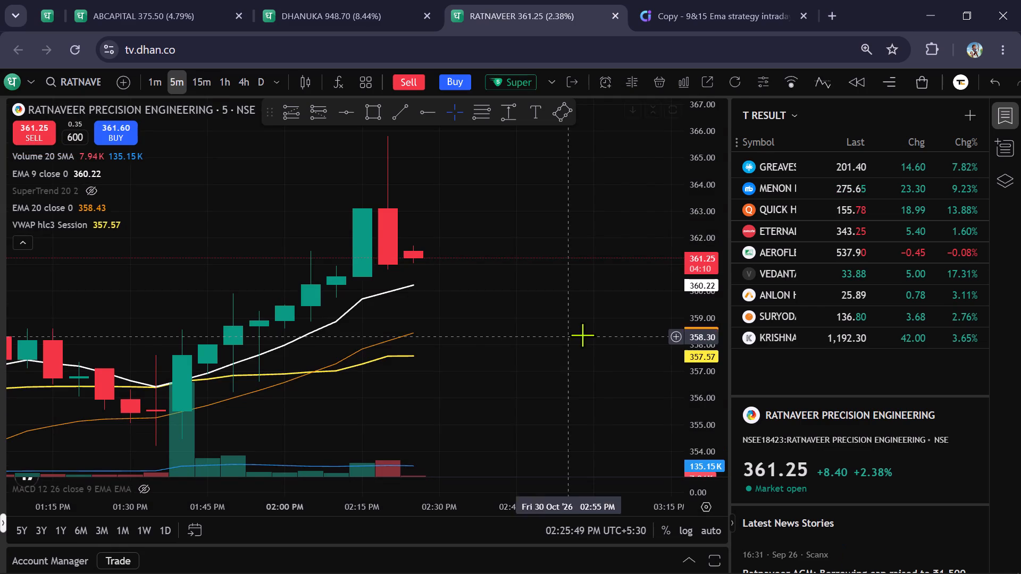
Examine Ratnaveer's price trend and volume on the 5-minute and daily charts, ending back on the 5-minute timeframe.
scroll(704, 239, down, 5)
scroll(637, 250, down, 2)
scroll(605, 343, down, 7)
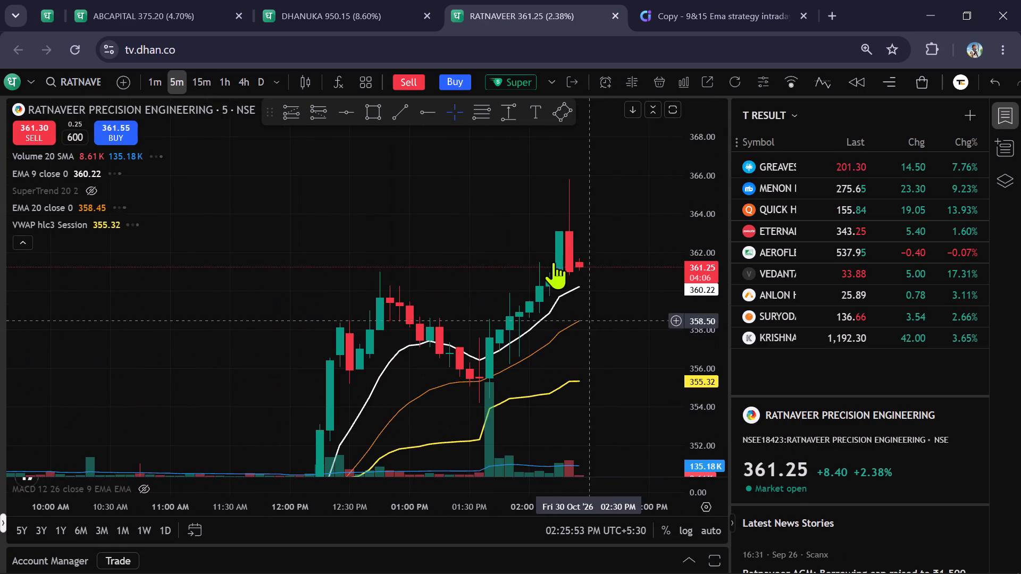
click(254, 82)
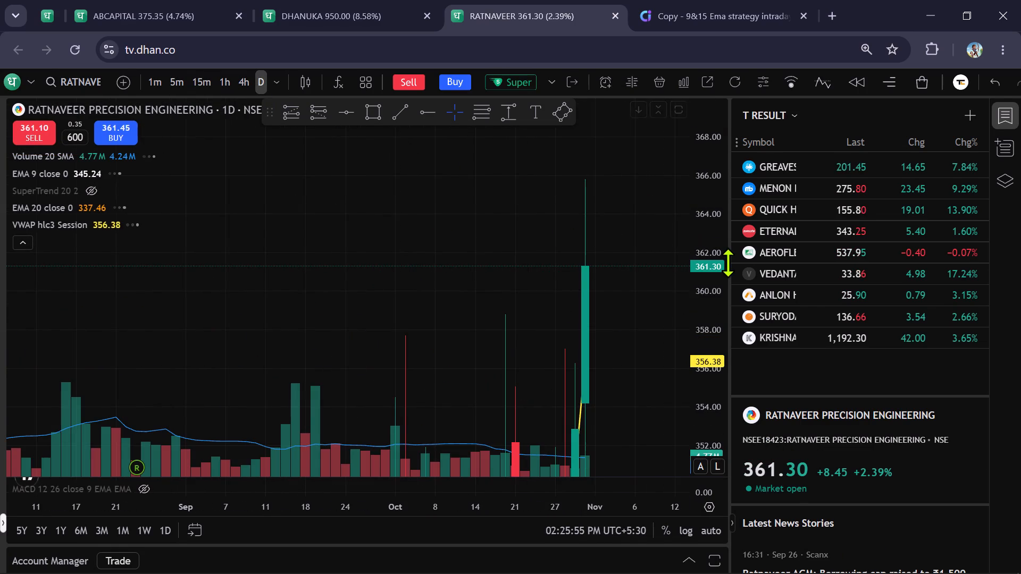
scroll(728, 263, down, 15)
scroll(718, 266, down, 15)
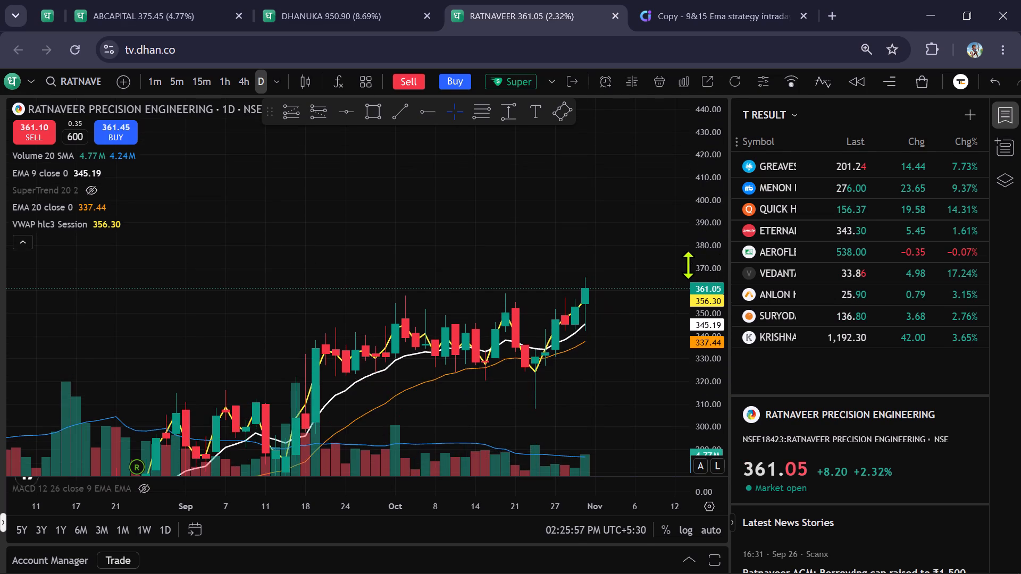
scroll(609, 220, down, 16)
scroll(607, 220, down, 7)
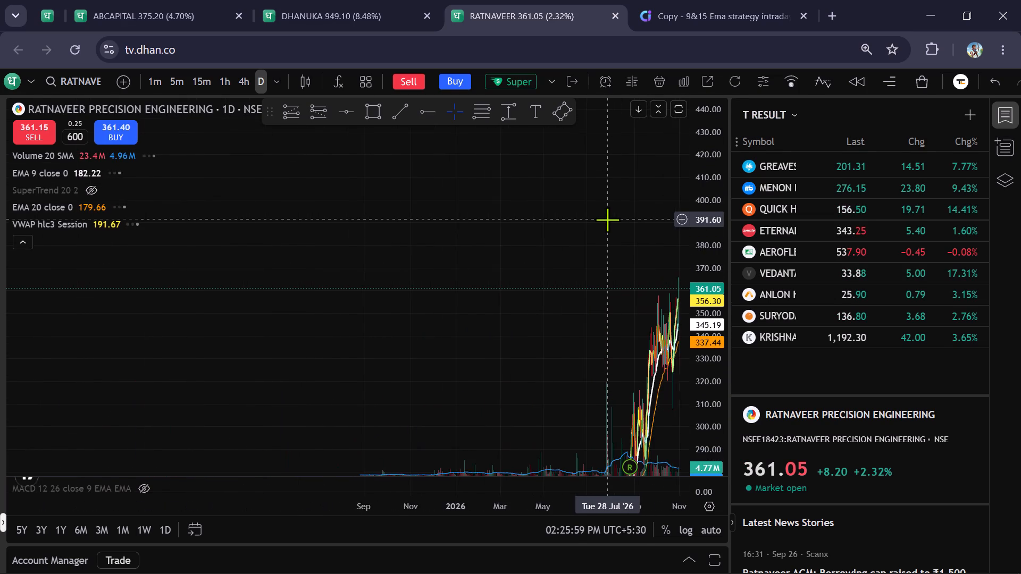
scroll(607, 220, down, 2)
scroll(607, 220, up, 19)
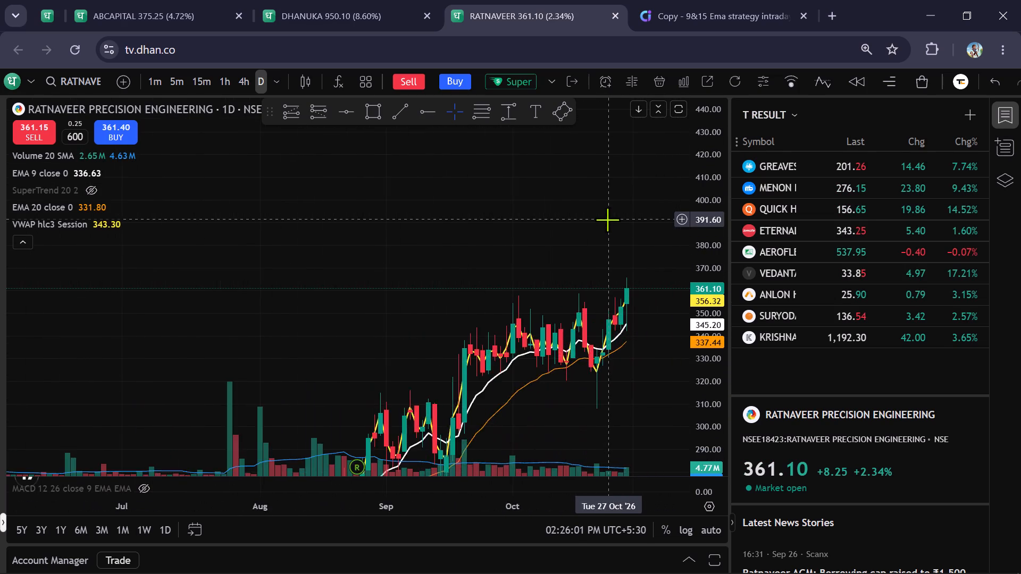
scroll(607, 220, up, 14)
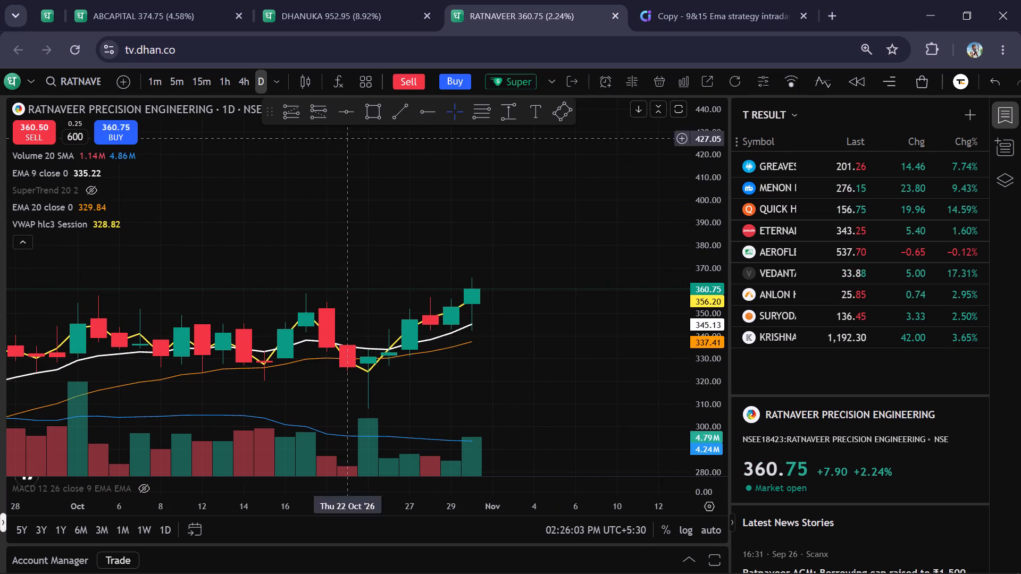
click(173, 78)
Recheck the Aditya Birla Capital and Dhanuka Agritech charts, and inspect Ratnaveer's recent 5-minute candles against its EMA and VWAP lines.
click(167, 0)
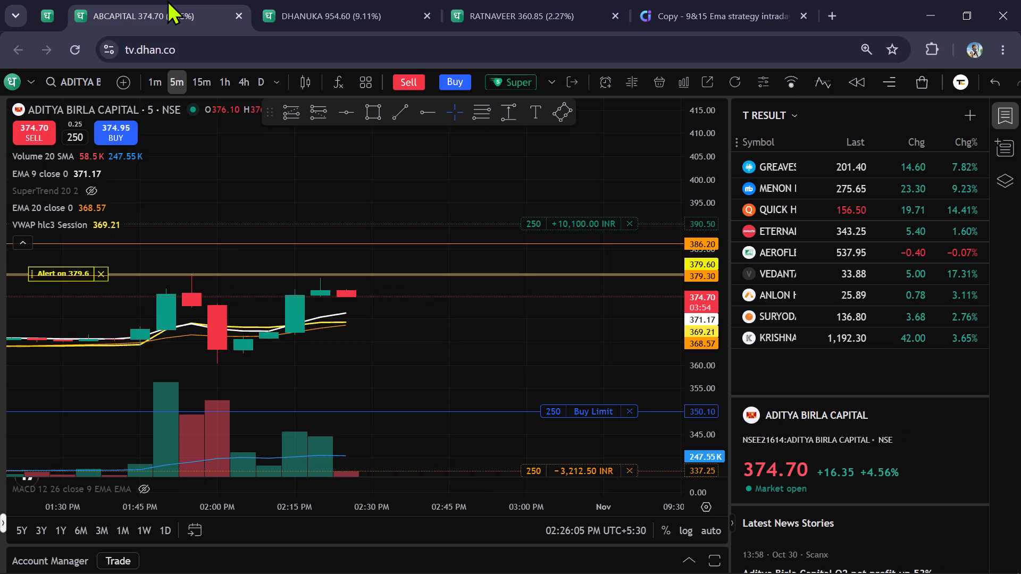
click(290, 0)
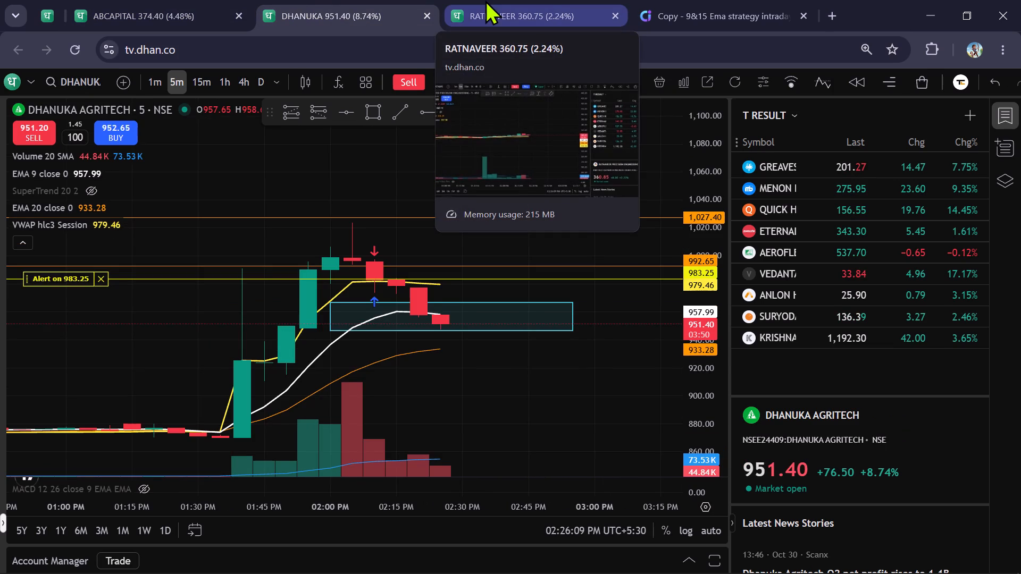
click(498, 1)
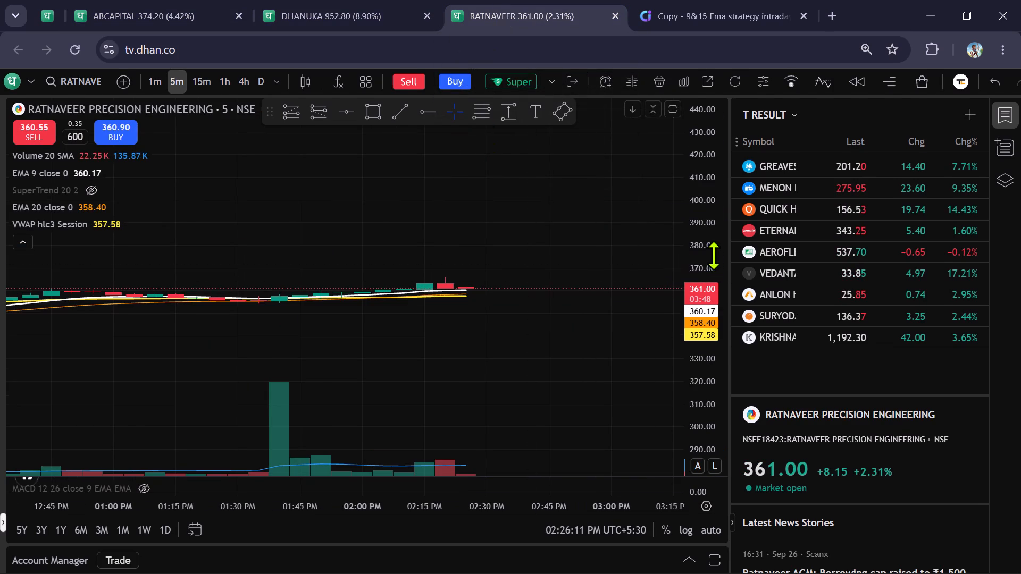
scroll(722, 256, up, 20)
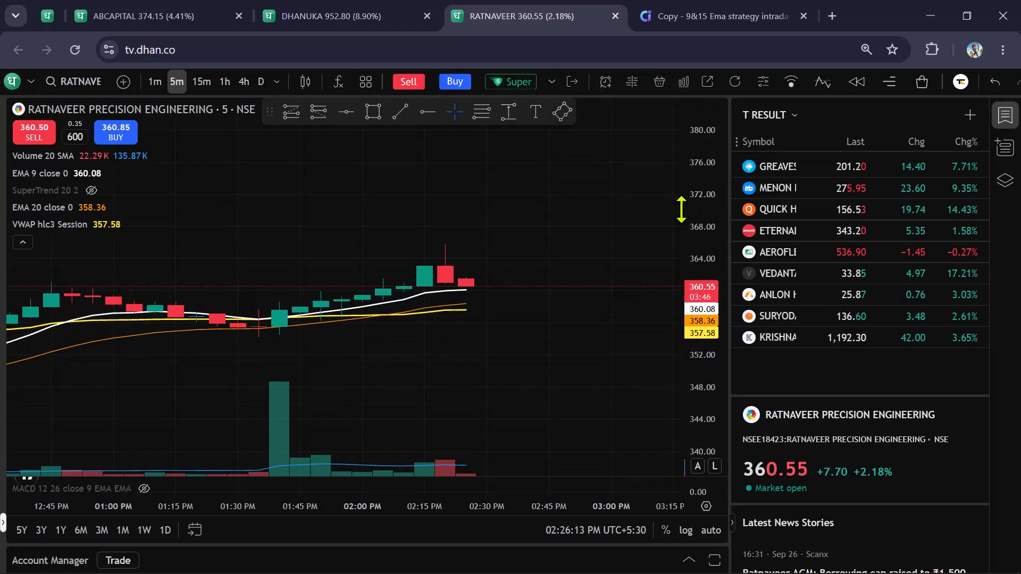
scroll(631, 198, down, 2)
click(390, 0)
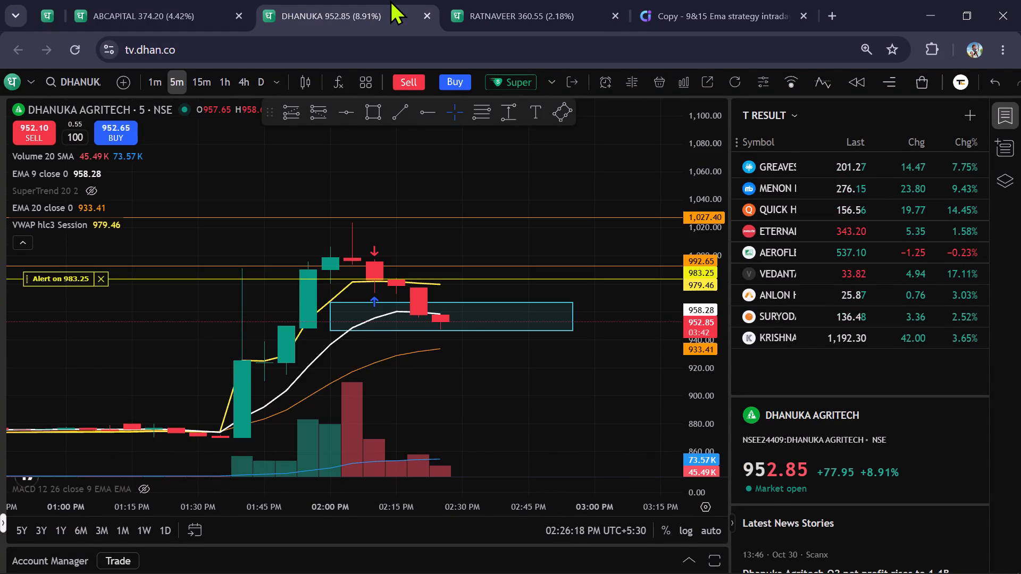
click(497, 2)
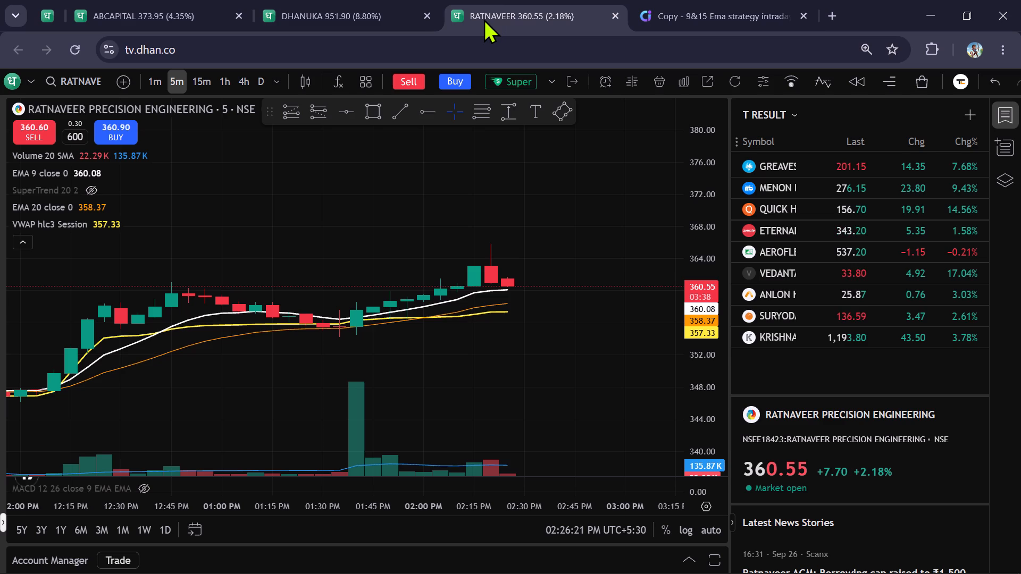
scroll(549, 245, up, 1)
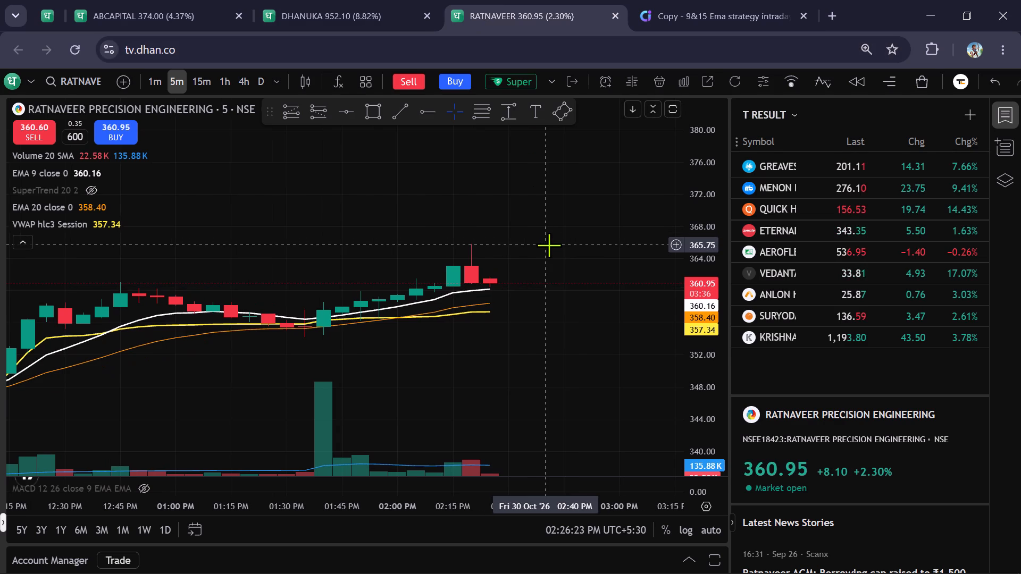
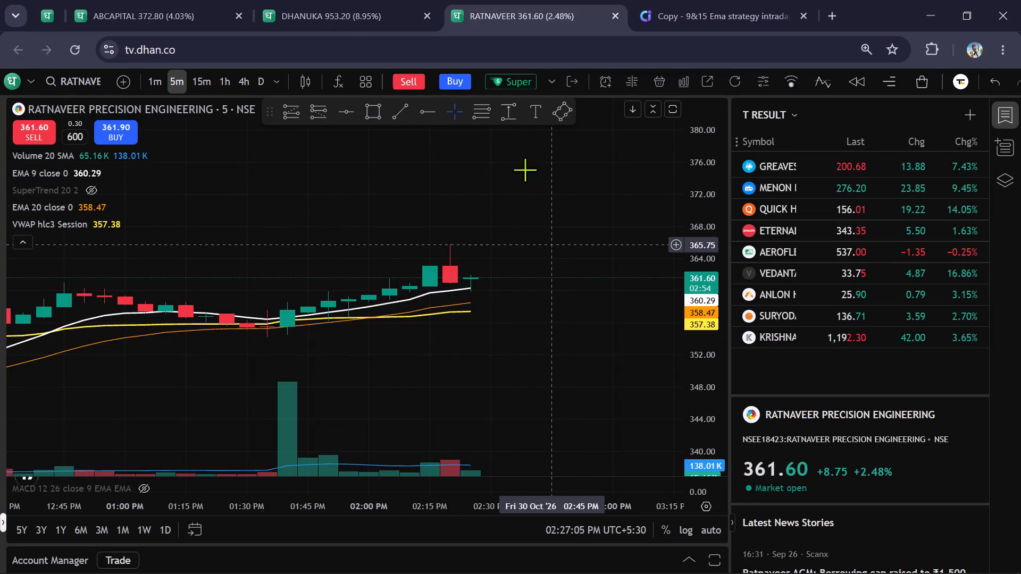
Start an intraday buy Super Order for Ratnaveer Precision Engineering with a quantity of 270.
click(522, 83)
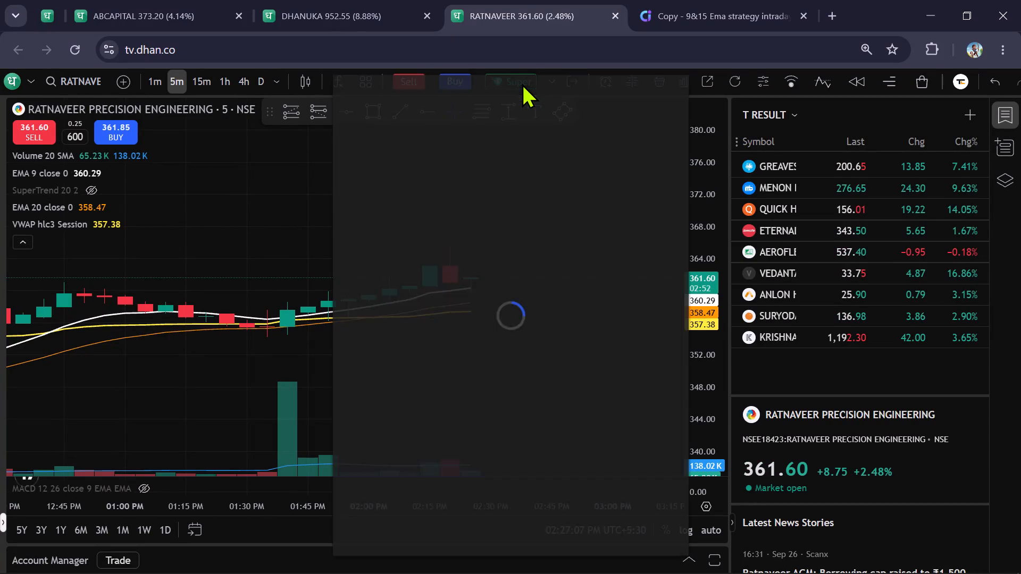
click(443, 254)
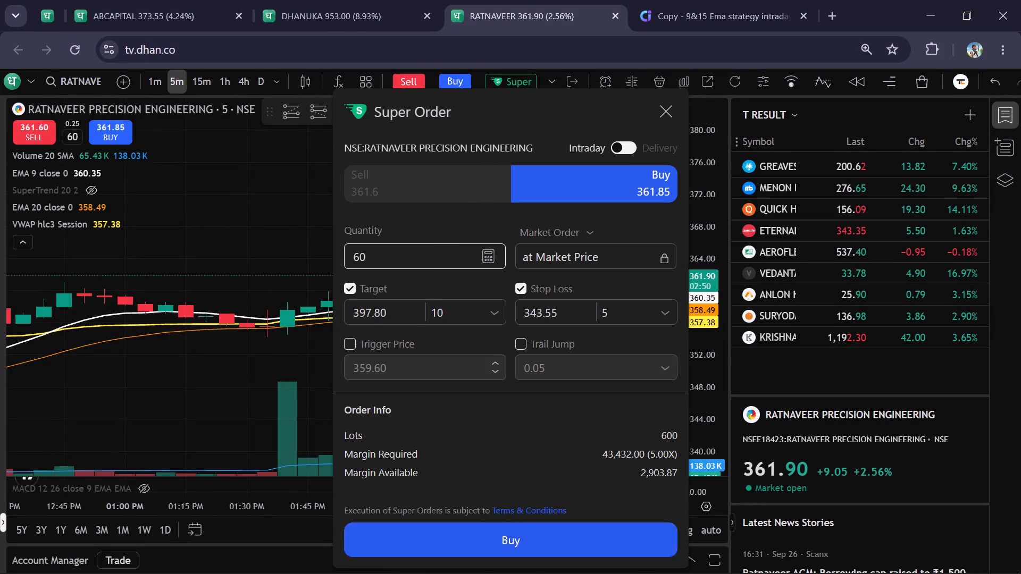
key(BackSpace)
key(BackSpace)
key(BackSpace)
key(BackSpace)
key(BackSpace)
text(300)
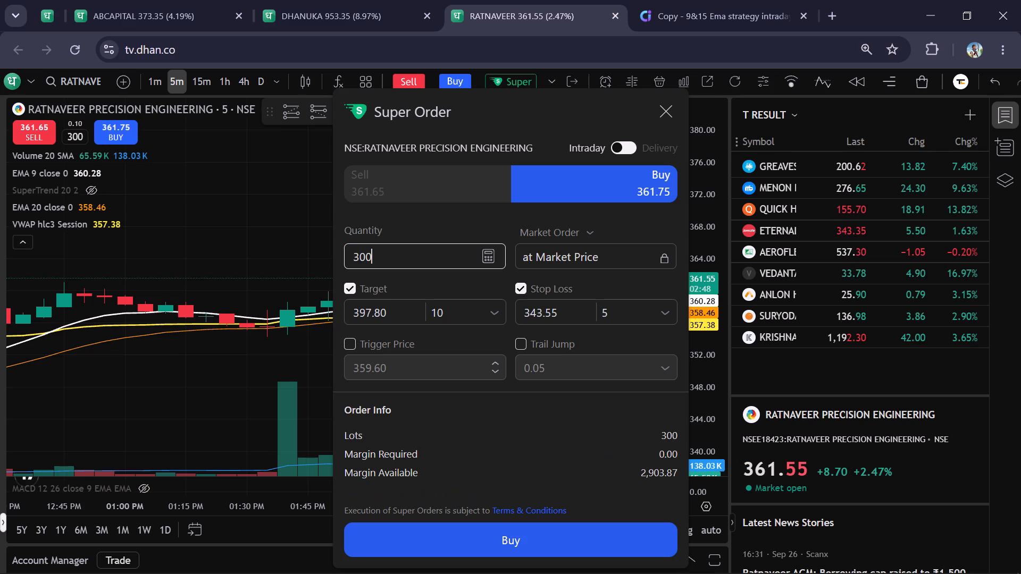
key(BackSpace)
key(BackSpace)
key(BackSpace)
key(BackSpace)
key(BackSpace)
key(BackSpace)
key(BackSpace)
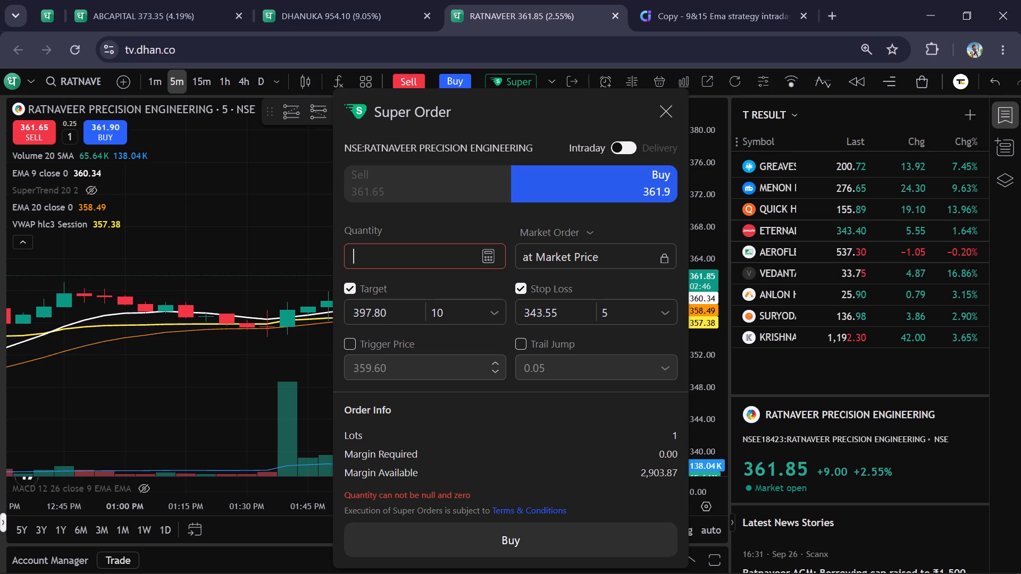
text(270)
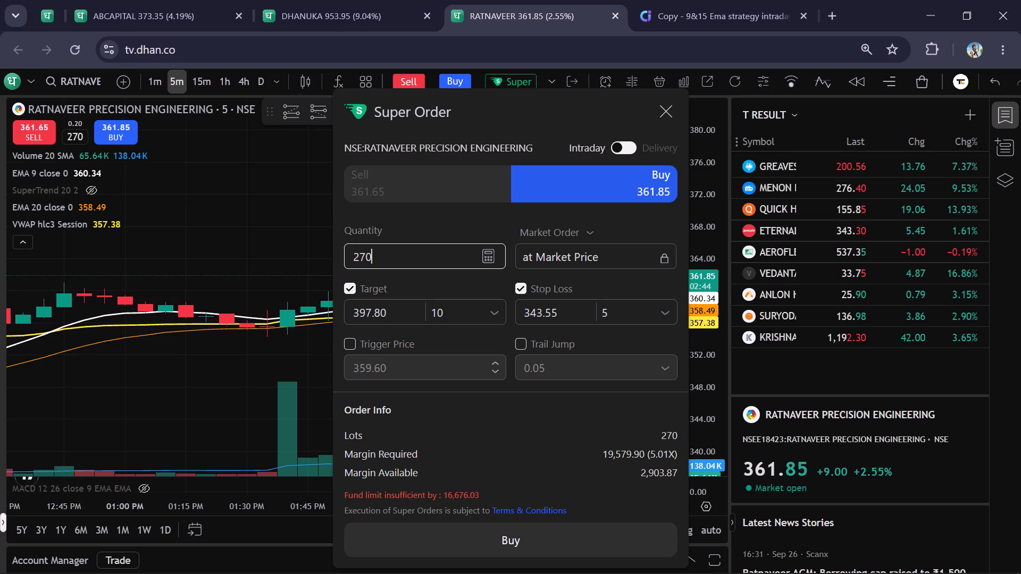
Change the Ratnaveer Super Order from a market order to a limit order priced at 330.
drag(581, 225, 575, 225)
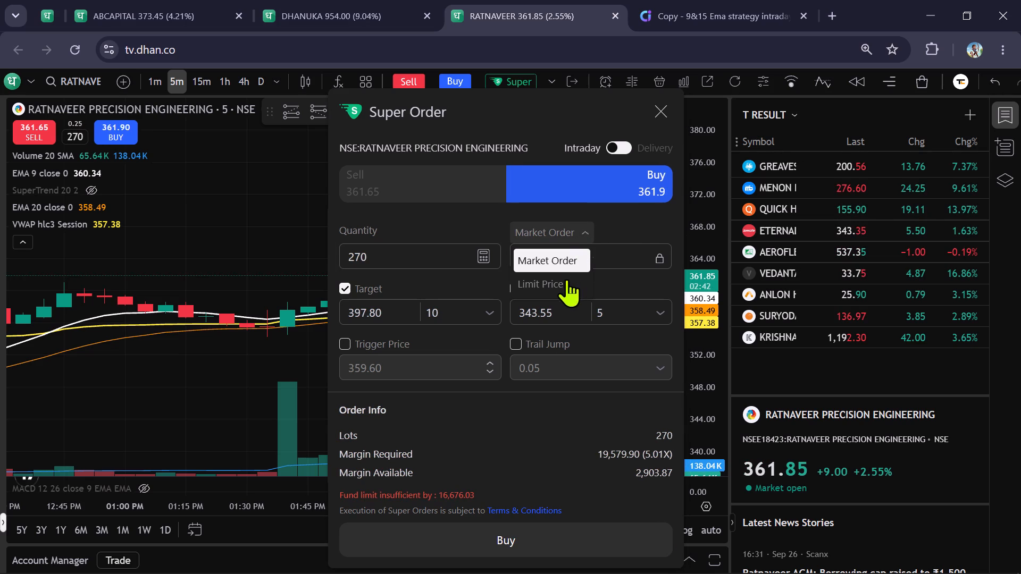
click(560, 283)
click(570, 260)
key(BackSpace)
key(BackSpace)
key(BackSpace)
key(BackSpace)
key(BackSpace)
key(BackSpace)
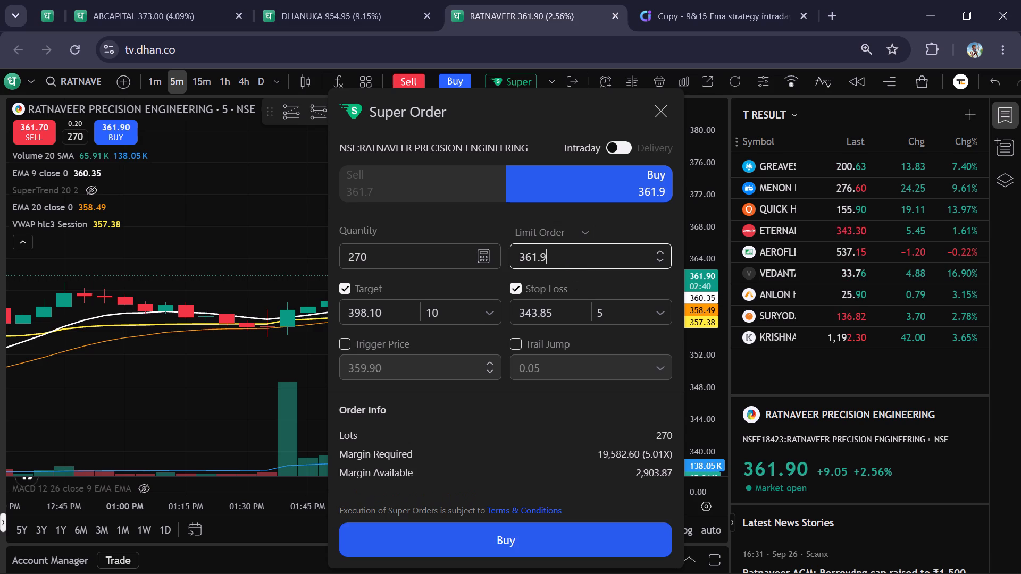
text(330)
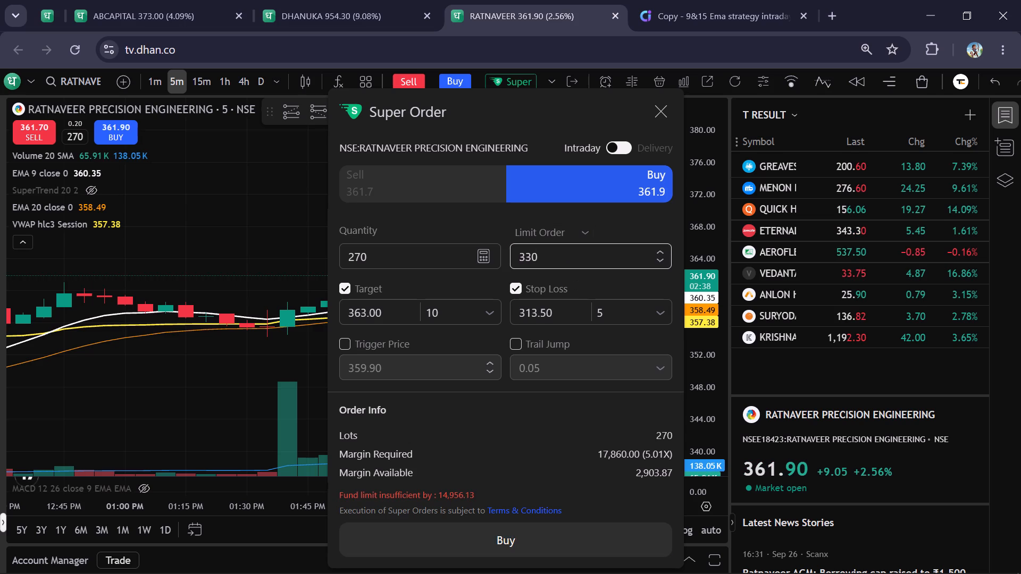
Set the target price of the Ratnaveer Super Order to 380.
click(394, 314)
key(BackSpace)
key(BackSpace)
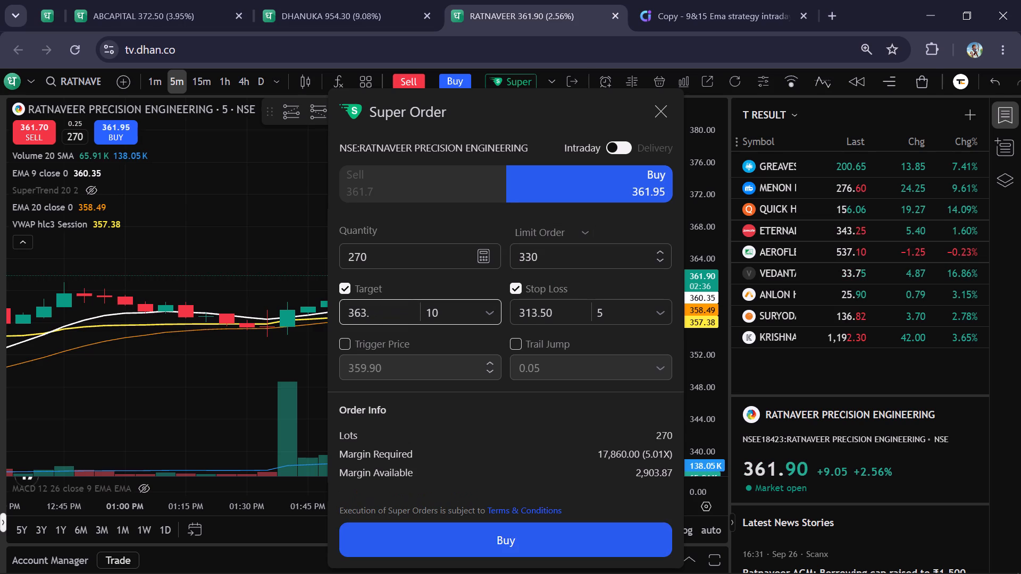
key(BackSpace)
key(BackSpace)
key(BackSpace)
text(88)
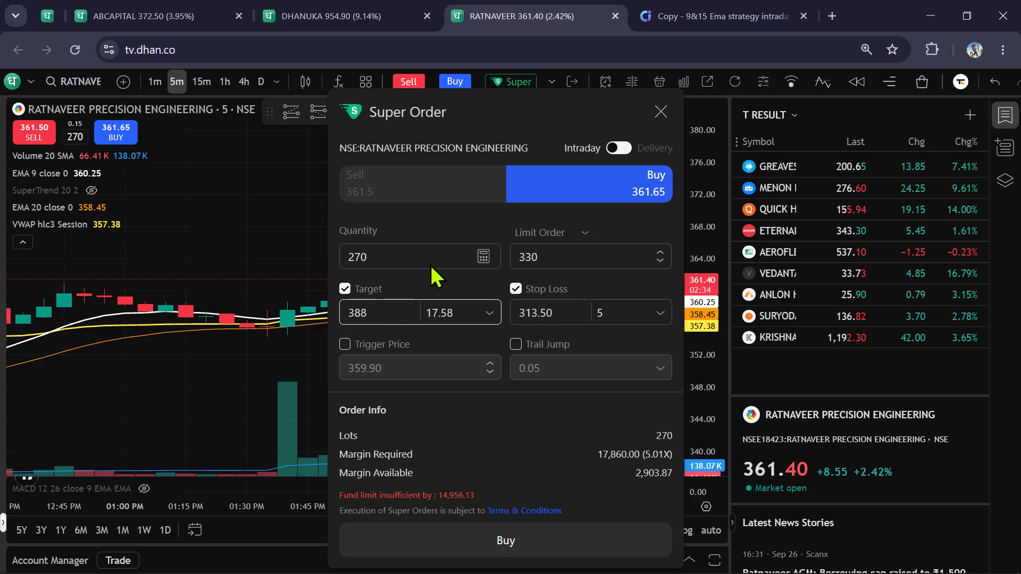
drag(518, 122, 261, 112)
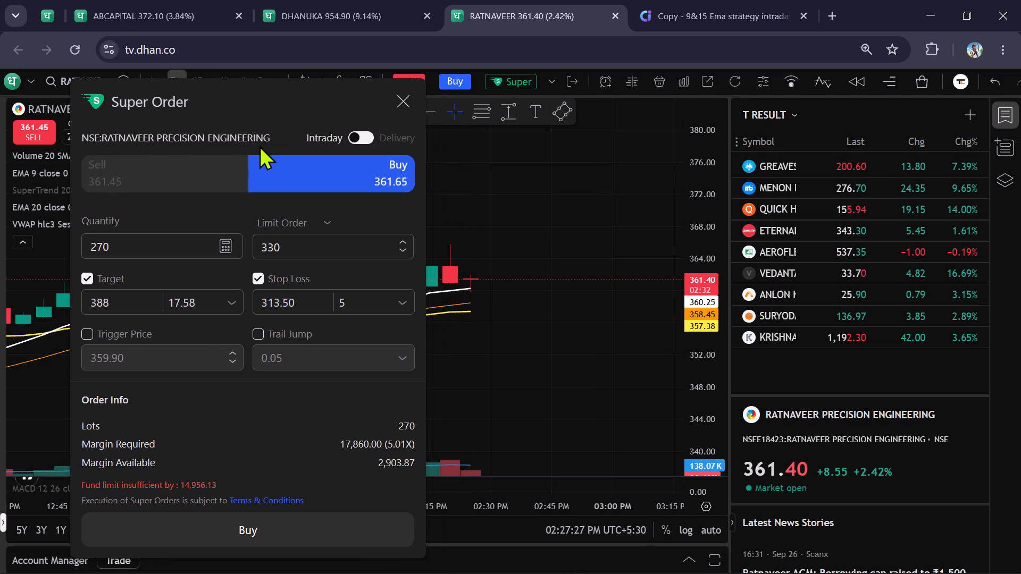
click(143, 305)
key(BackSpace)
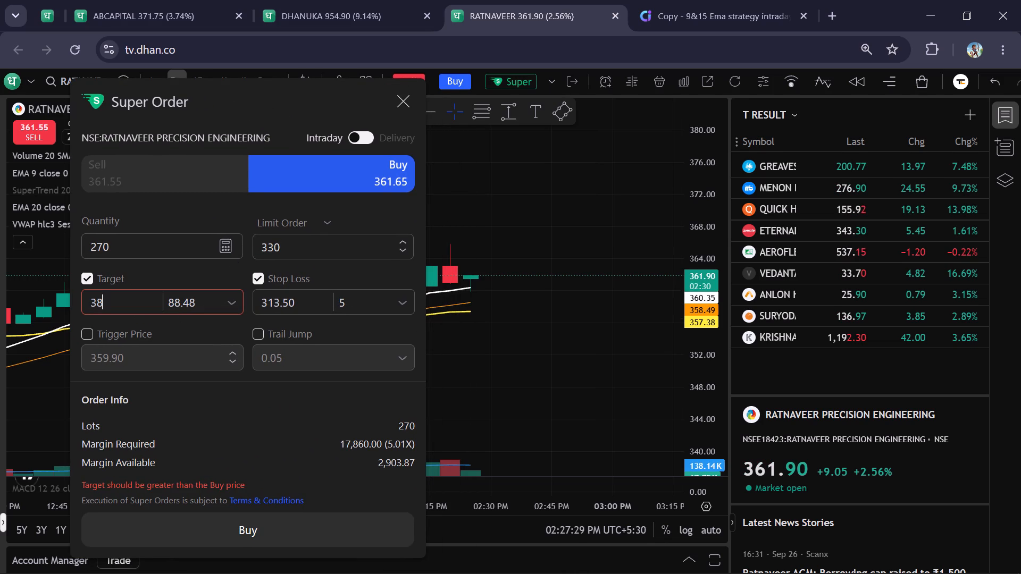
key(0)
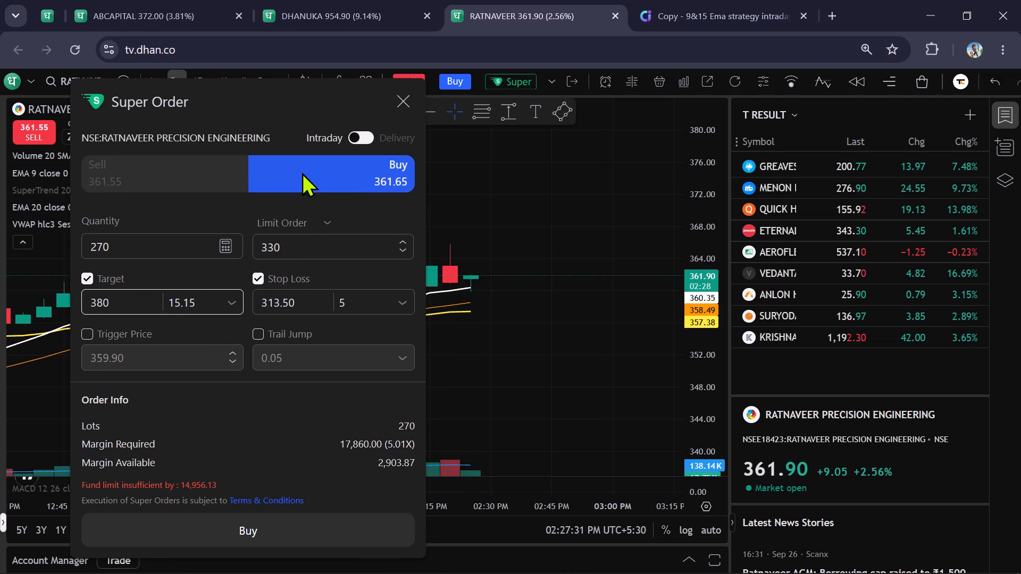
Cancel Aditya Birla Capital's pending 250-share buy limit order at 350.10.
click(342, 0)
click(158, 9)
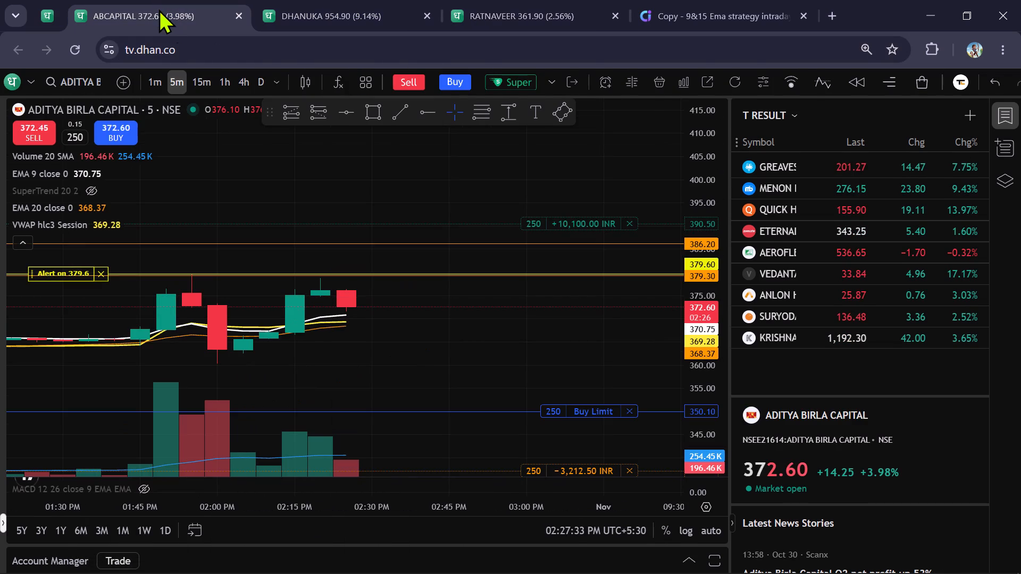
click(626, 415)
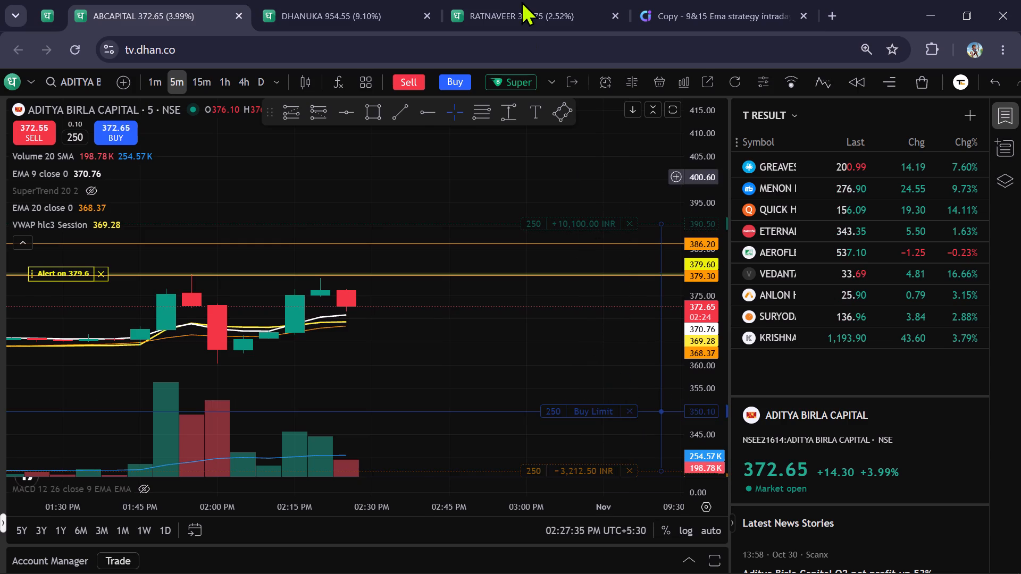
Return to the Ratnaveer Super Order, re-enter the quantity as 270, and submit the buy order.
click(521, 0)
drag(347, 435, 350, 418)
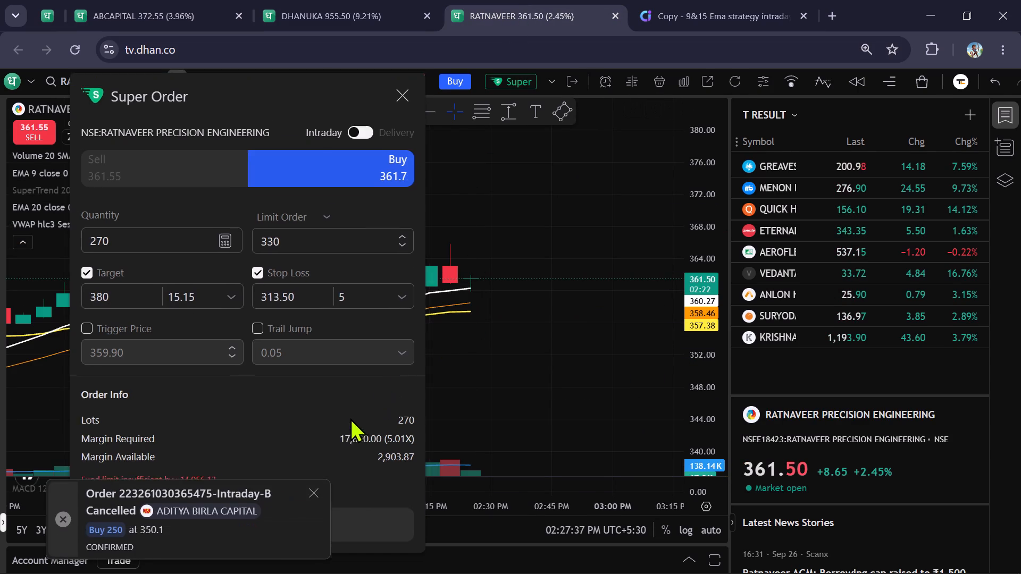
drag(350, 418, 360, 392)
click(187, 205)
key(BackSpace)
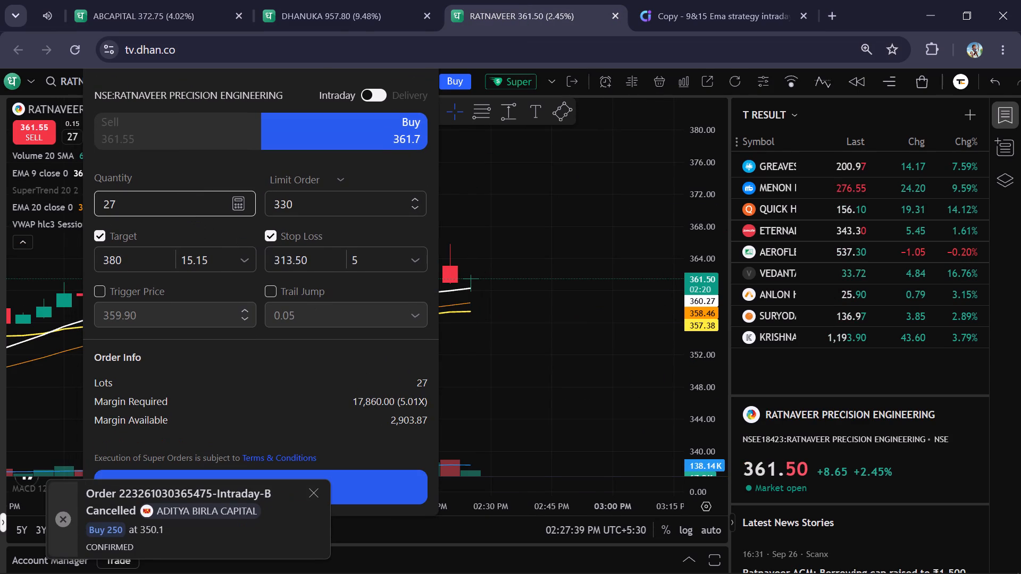
key(0)
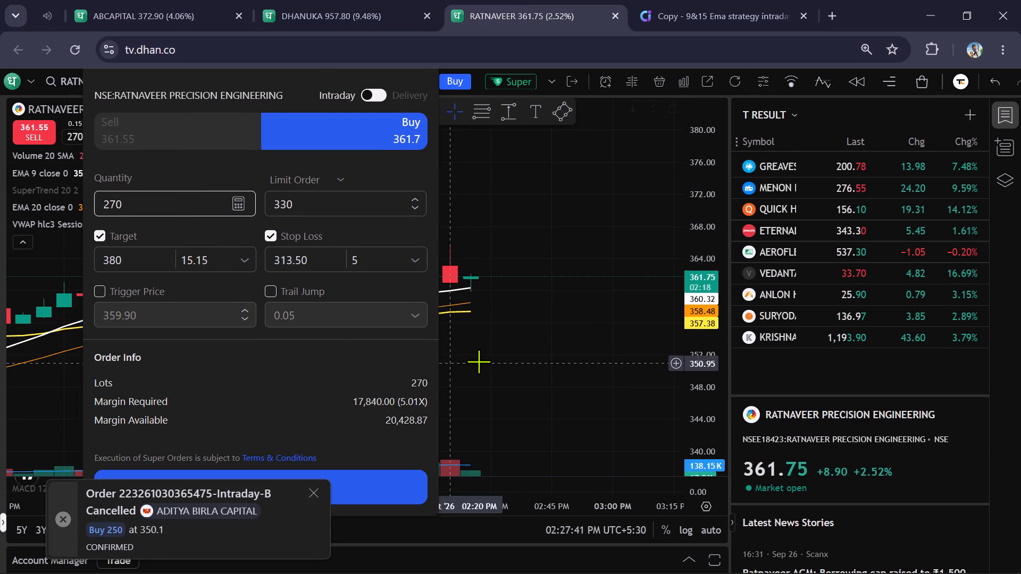
drag(494, 361, 640, 372)
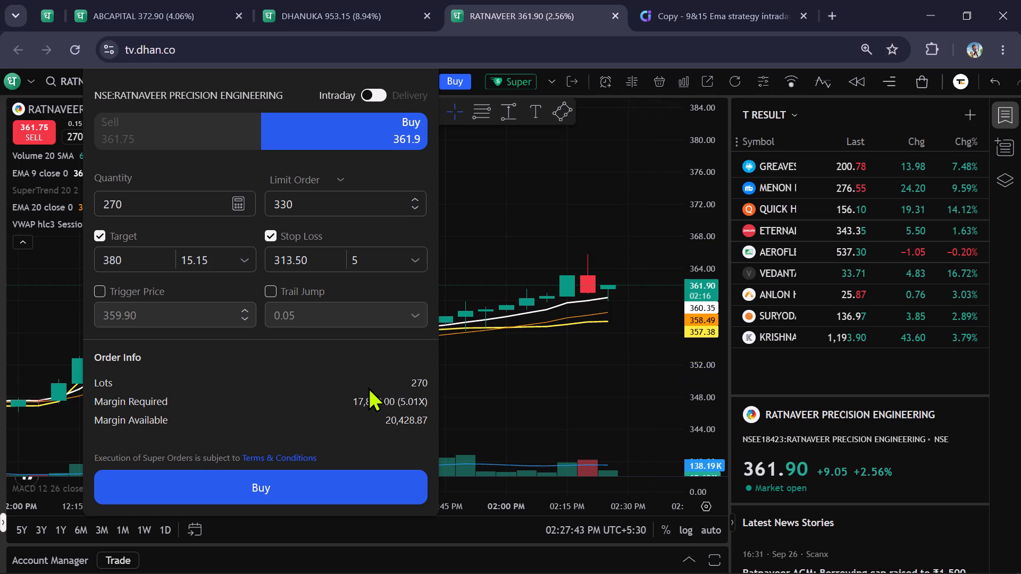
drag(365, 387, 380, 324)
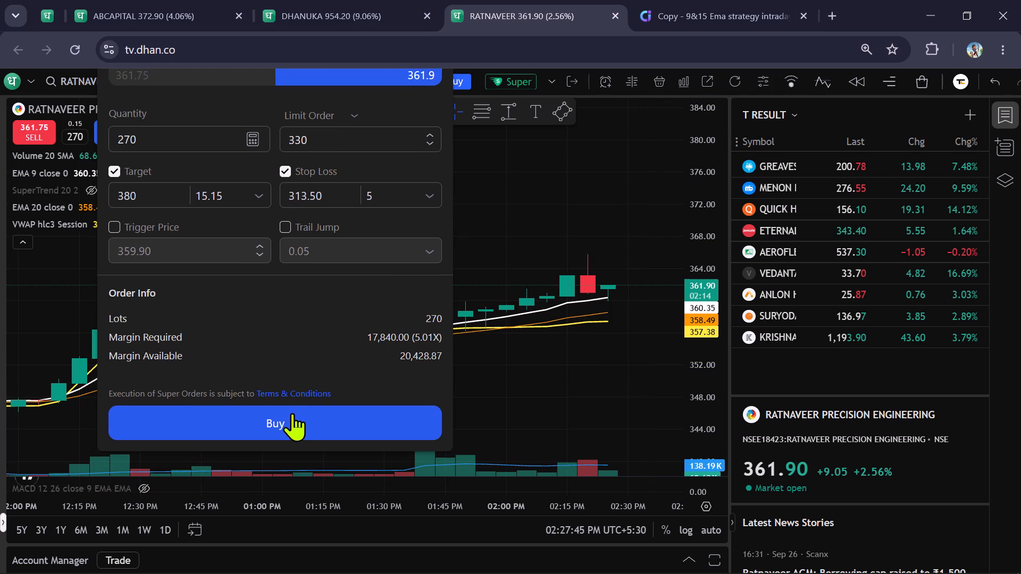
click(292, 416)
Review Ratnaveer's 5-minute candles, and switch its chart to the 15-minute timeframe to examine the wider trend.
scroll(476, 337, up, 3)
scroll(518, 354, down, 4)
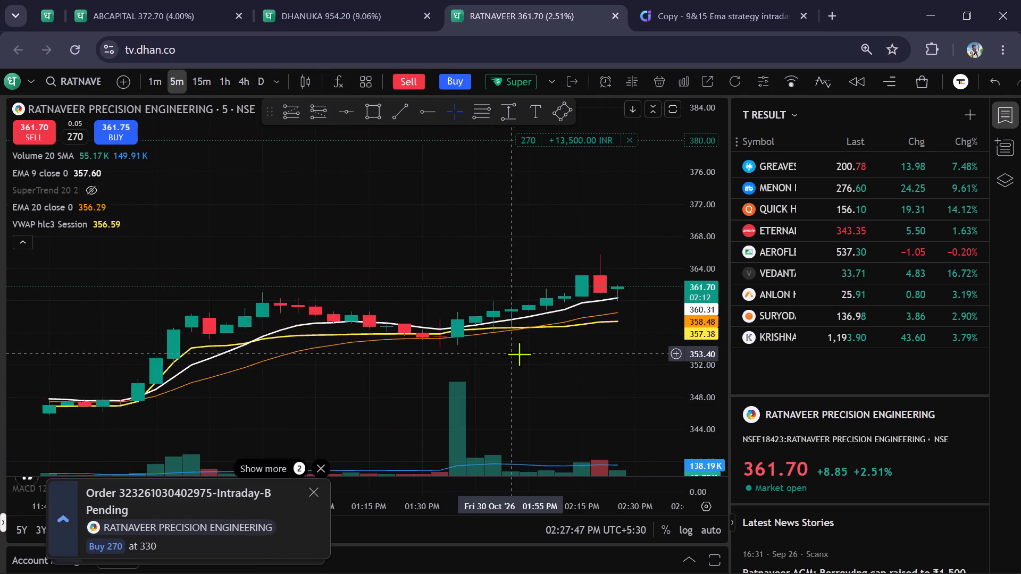
scroll(519, 354, down, 2)
drag(583, 352, 382, 351)
click(205, 73)
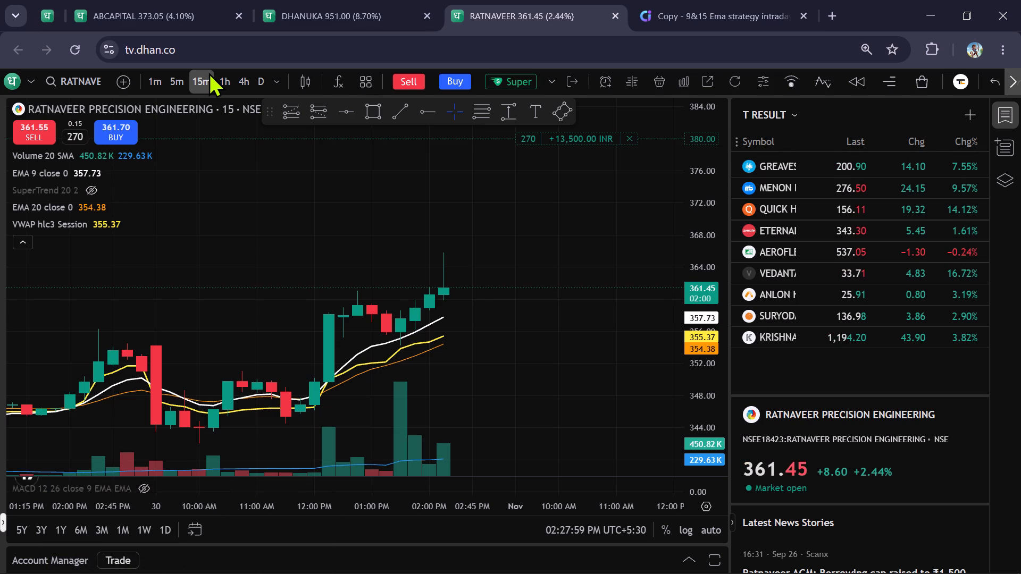
scroll(598, 254, down, 1)
Switch the Dhanuka Agritech and Aditya Birla Capital charts to the 15-minute timeframe and examine their recent candles against the EMA and VWAP lines.
click(330, 20)
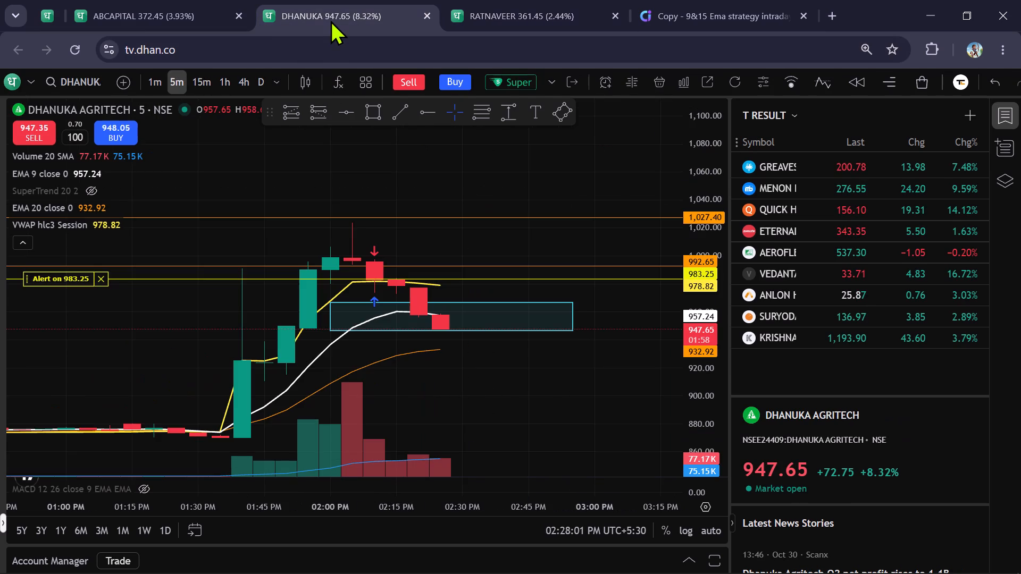
click(198, 88)
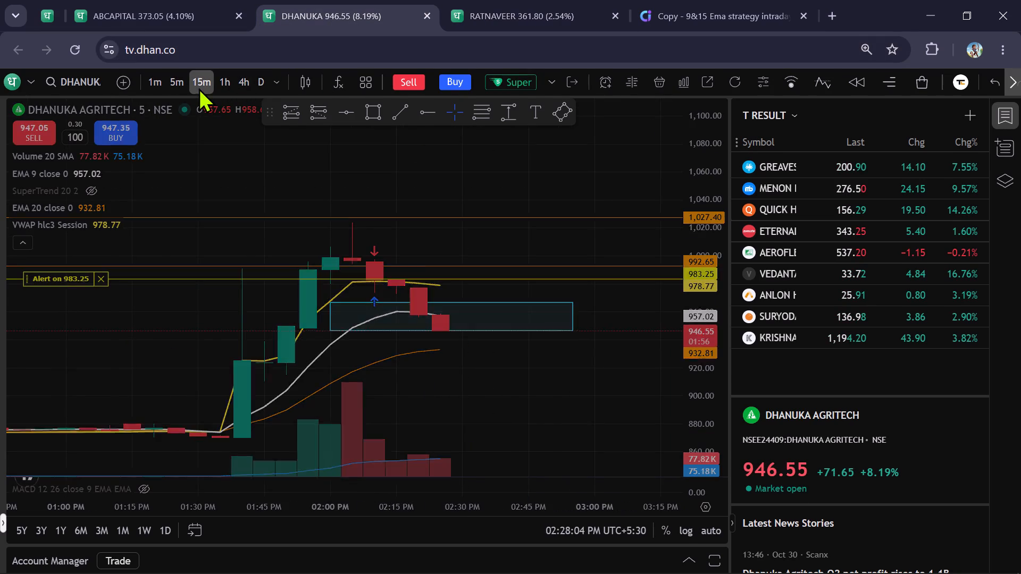
scroll(712, 265, down, 5)
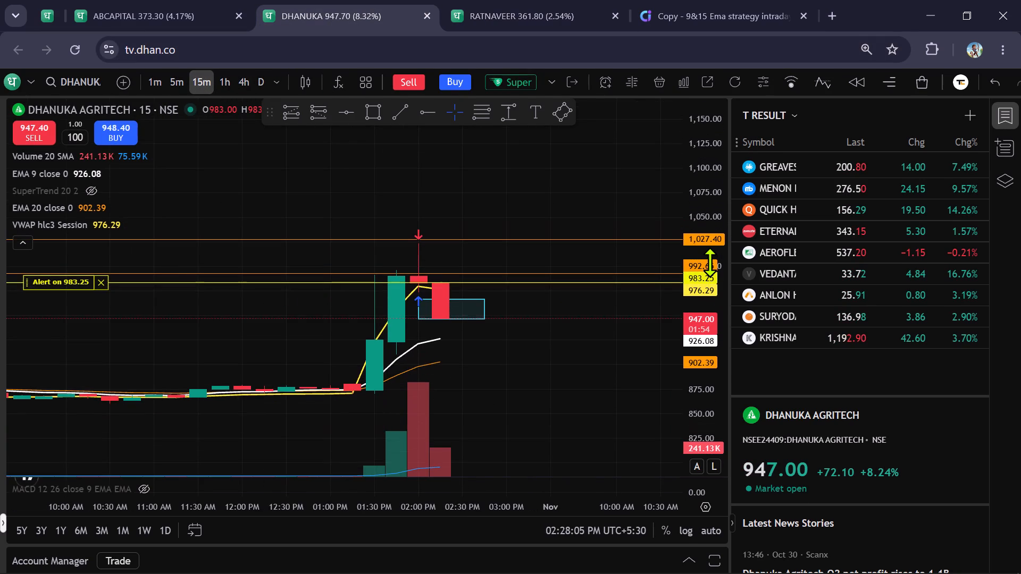
scroll(710, 262, down, 2)
scroll(710, 262, up, 3)
click(182, 7)
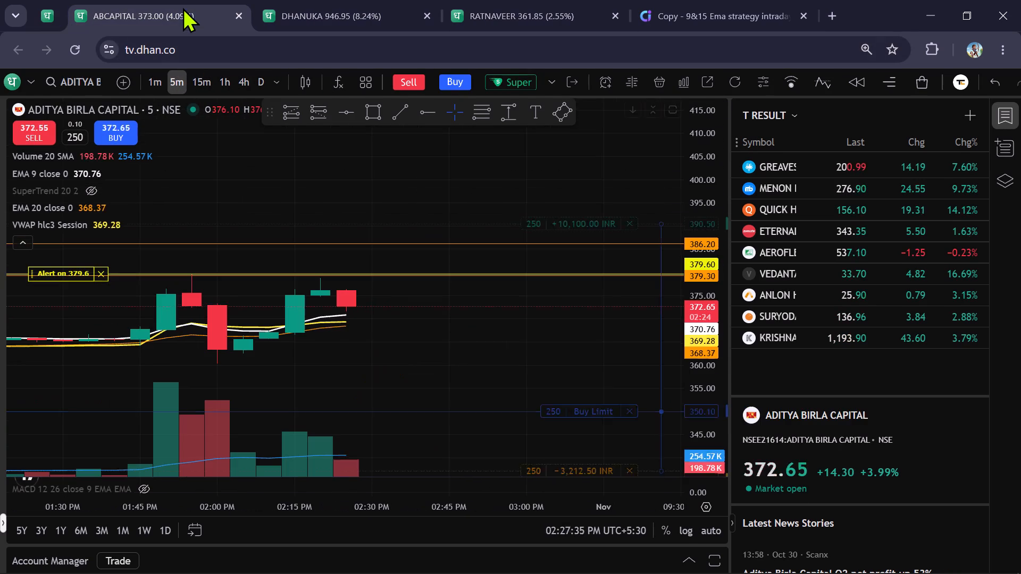
click(194, 85)
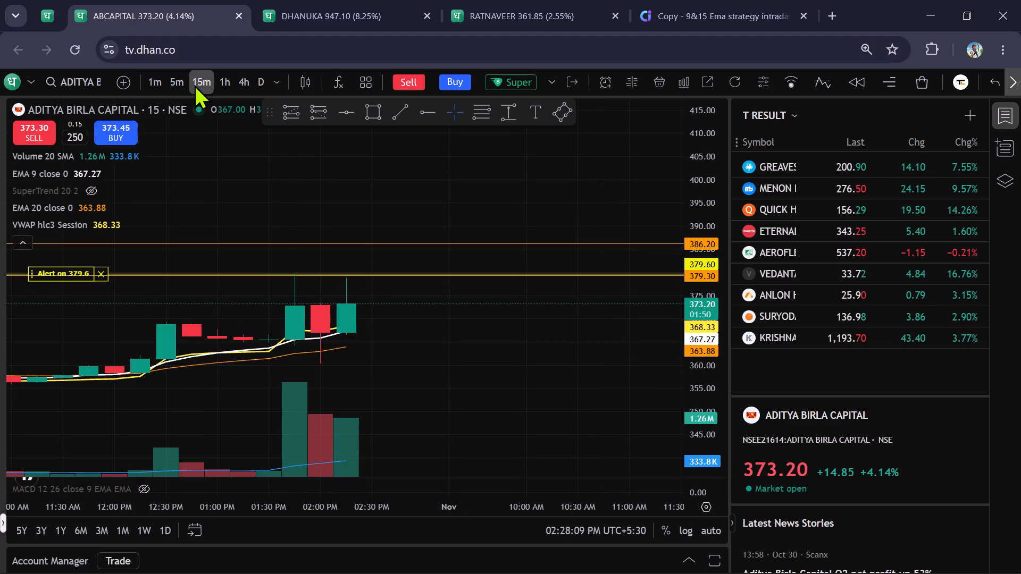
scroll(295, 141, down, 6)
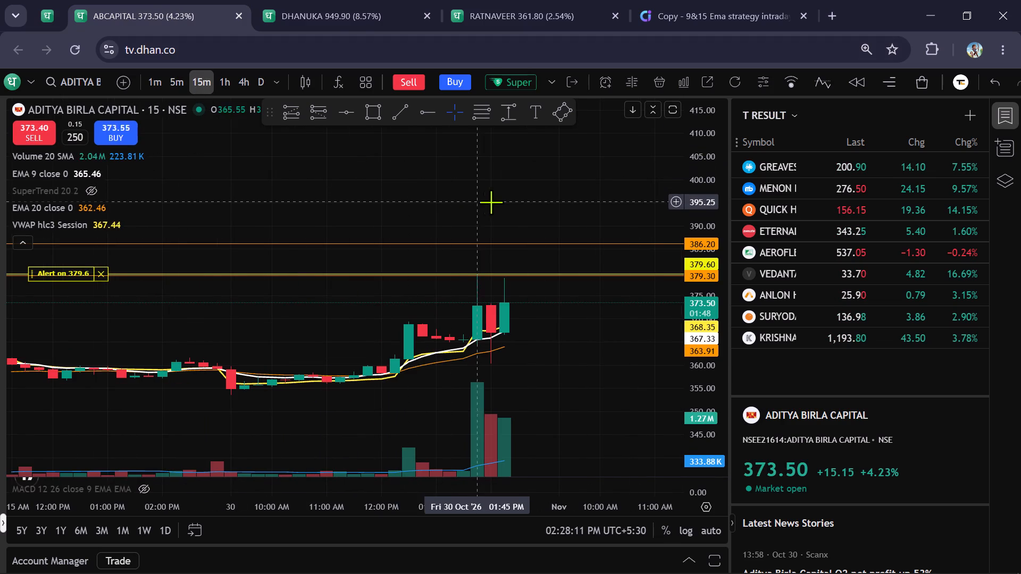
scroll(493, 200, up, 4)
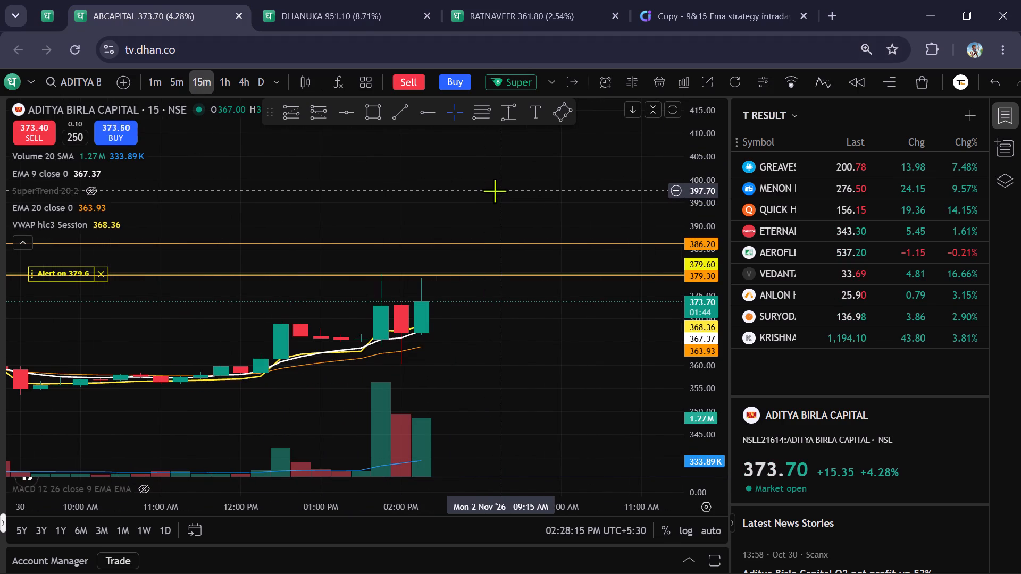
scroll(497, 191, down, 14)
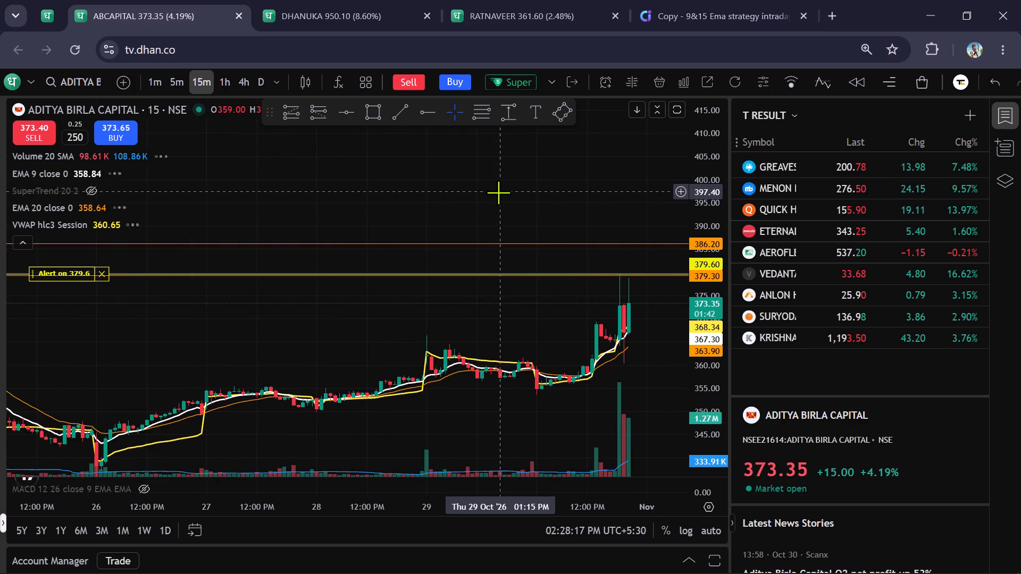
scroll(498, 192, up, 14)
click(339, 4)
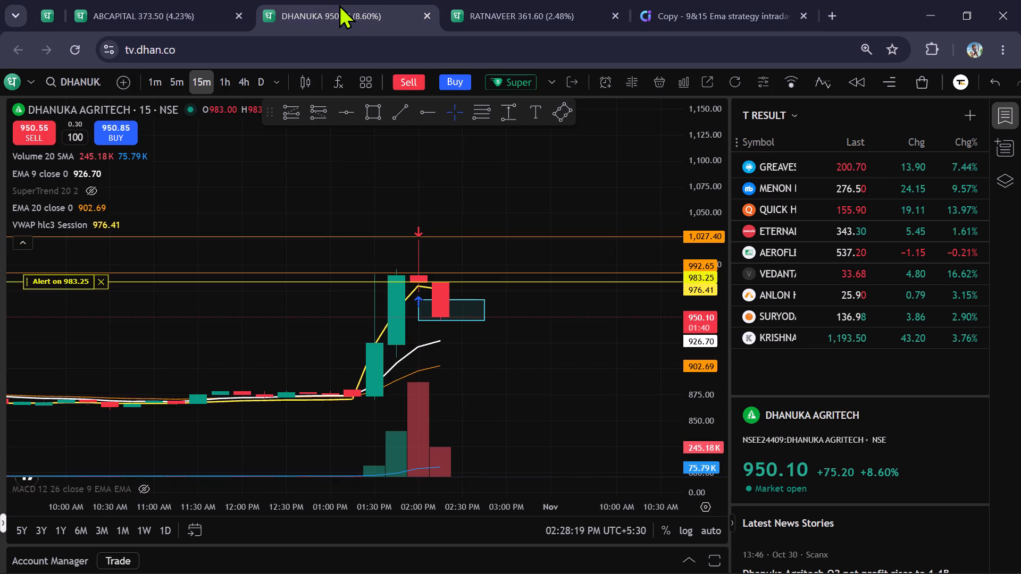
Compress the price scale of Ratnaveer's 15-minute chart to show the pending order's target, buy limit and stop-loss levels.
click(530, 12)
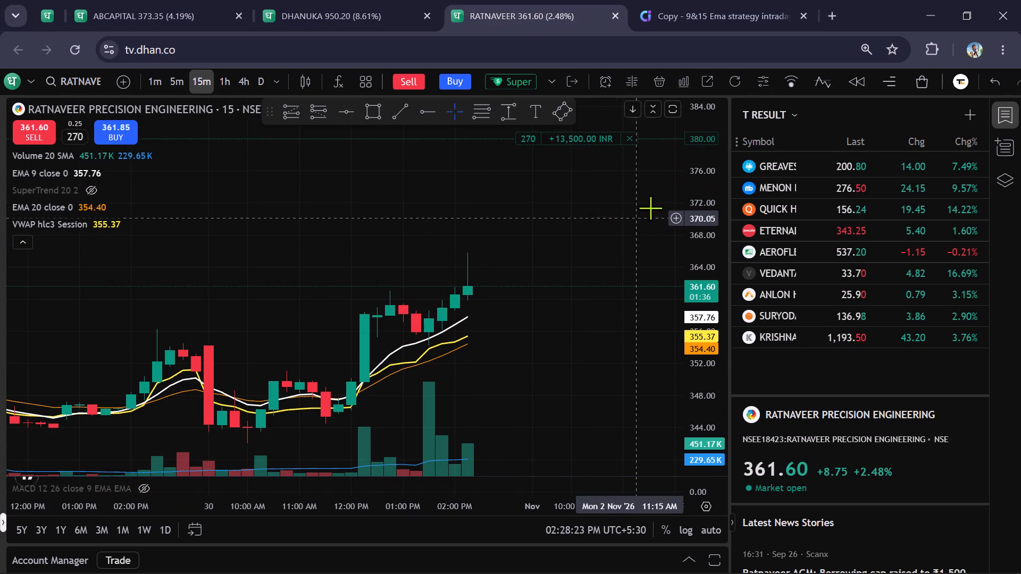
scroll(696, 234, down, 7)
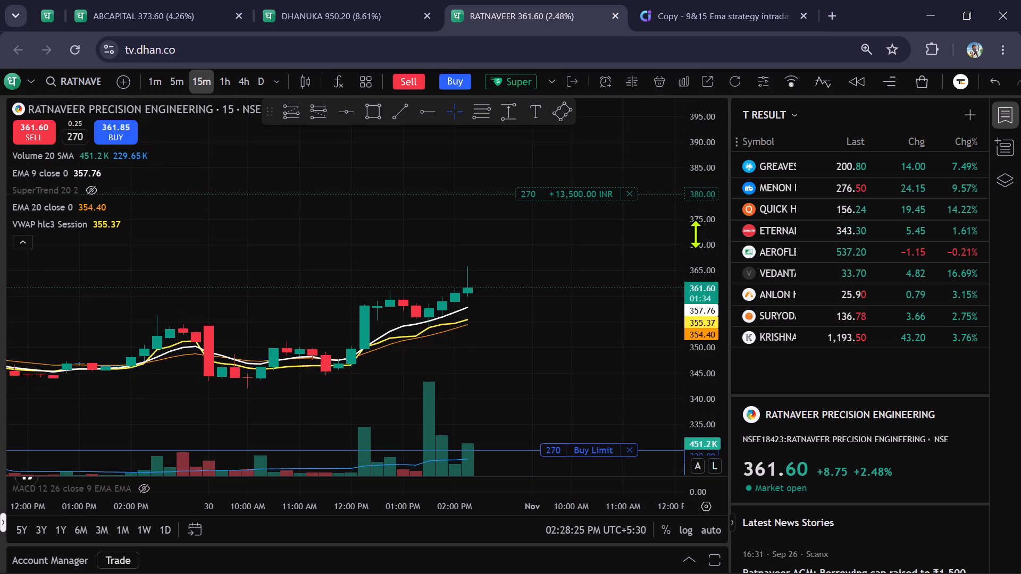
scroll(696, 234, down, 5)
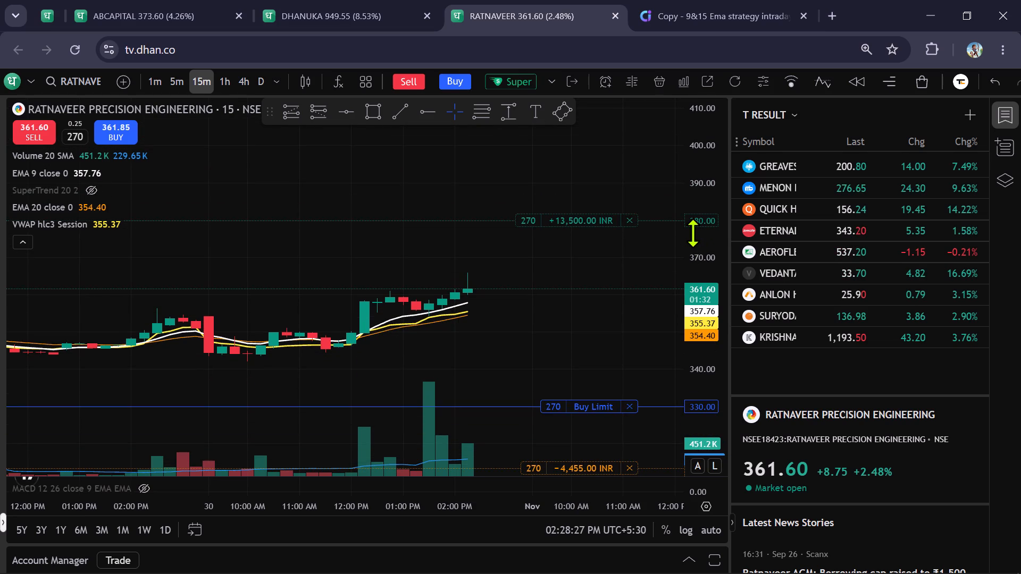
Review the stock list in the 9&15 EMA intraday screener and recheck the Ratnaveer and Dhanuka Agritech charts.
click(663, 21)
scroll(674, 267, down, 2)
scroll(770, 171, down, 1)
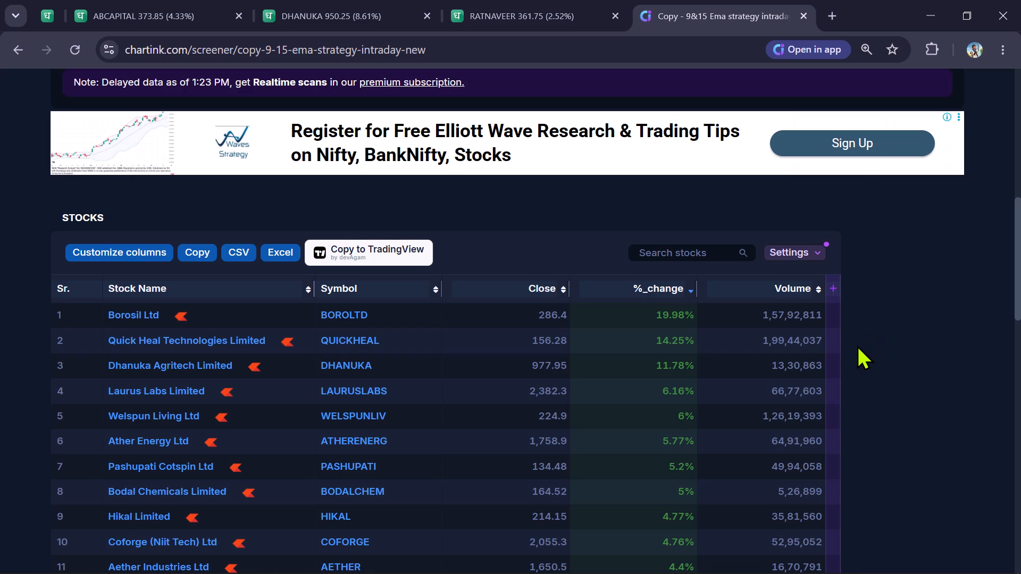
scroll(857, 345, down, 1)
click(533, 1)
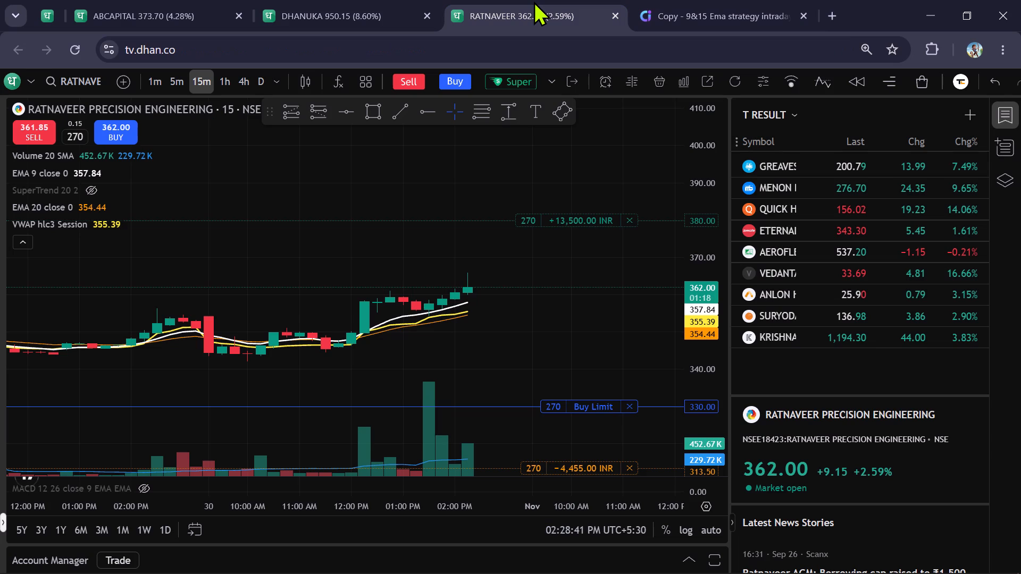
click(401, 0)
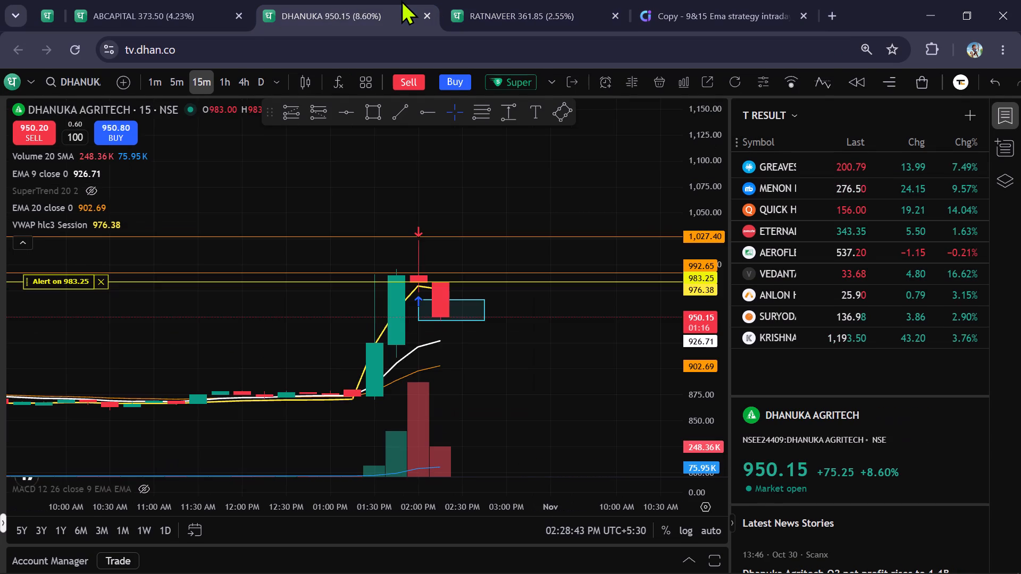
Cancel the pending 270-share Ratnaveer buy limit order at 330 from its chart.
click(496, 0)
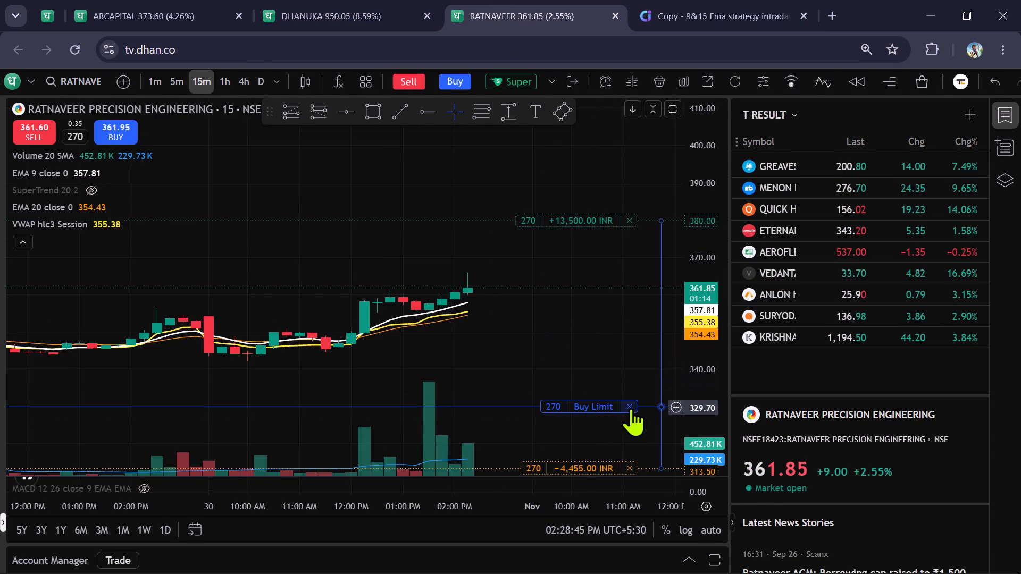
click(631, 408)
After comparing the three open charts, prepare an Aditya Birla Capital buy Super Order as a limit order at 360.
click(298, 0)
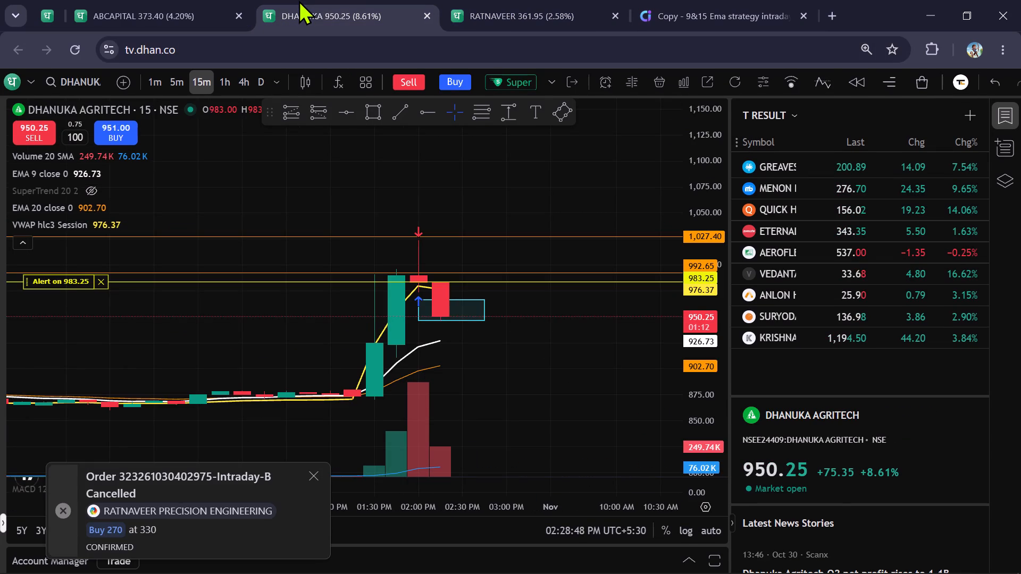
click(161, 3)
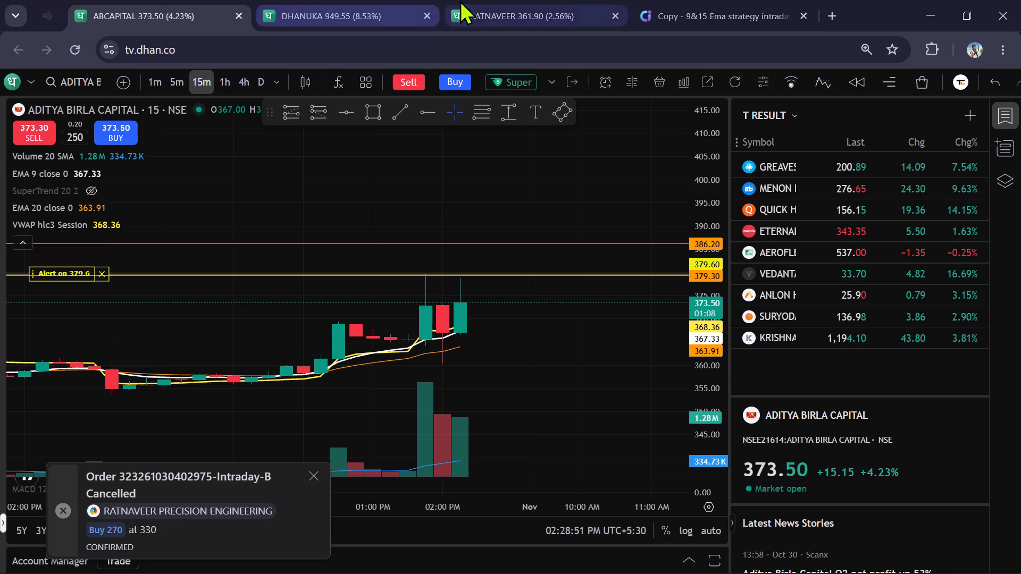
click(522, 0)
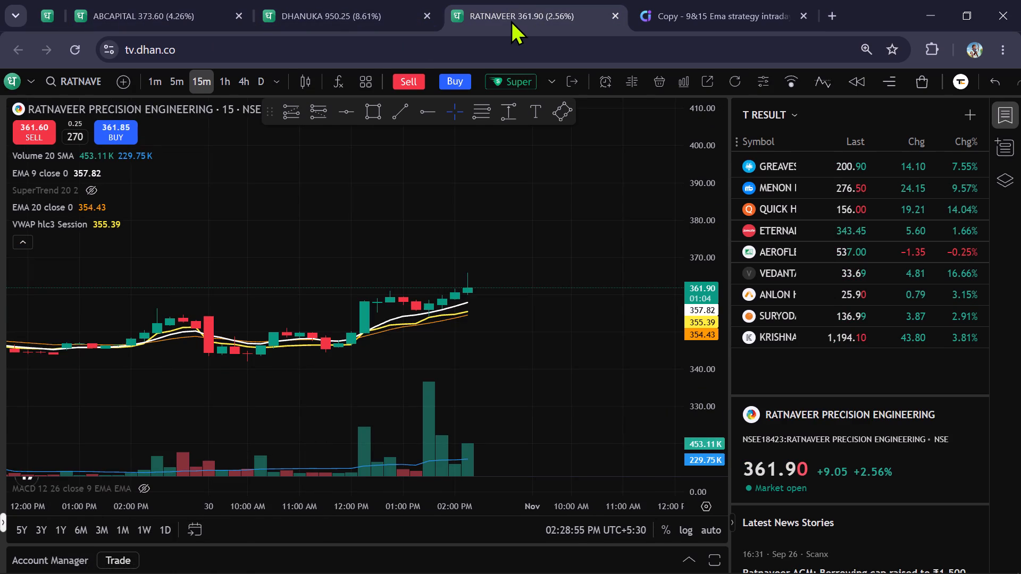
click(140, 7)
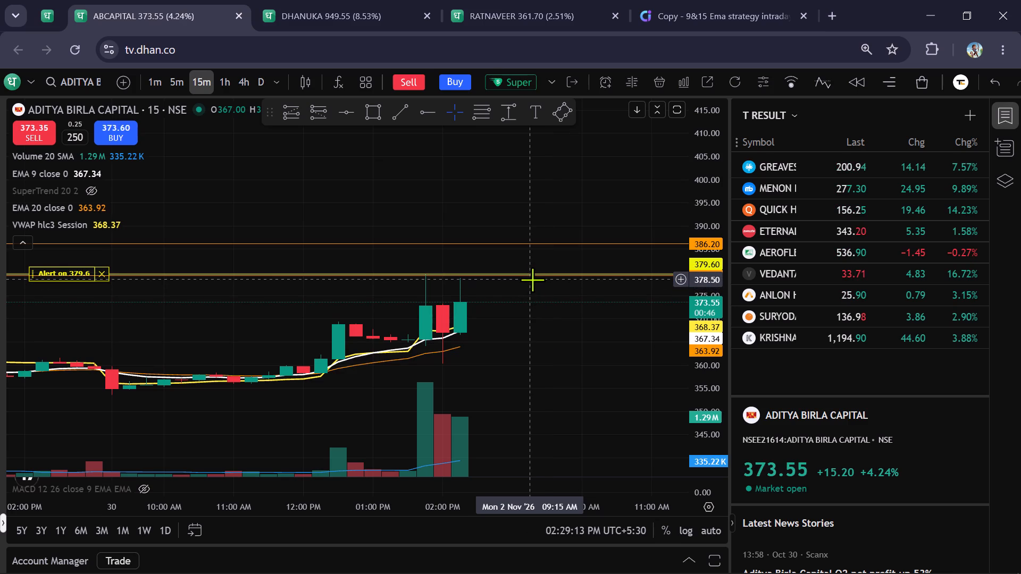
click(516, 79)
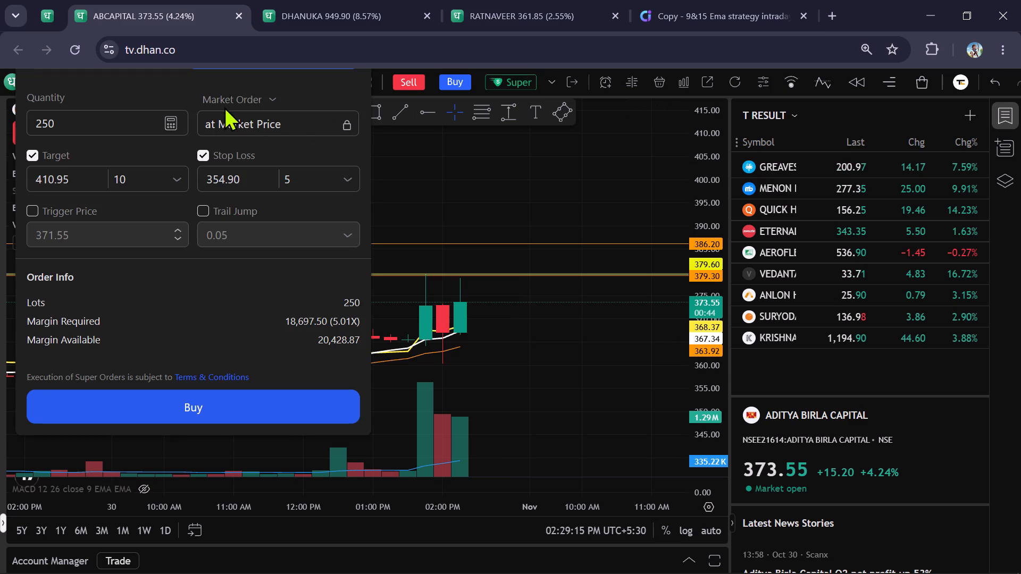
click(225, 92)
click(231, 148)
click(255, 125)
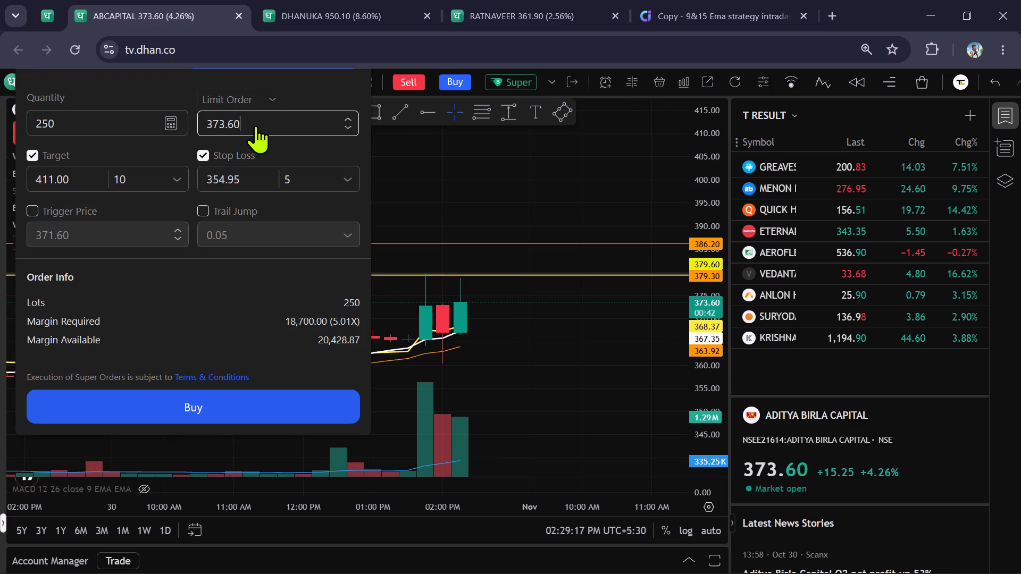
key(BackSpace)
key(BackSpace)
key(BackSpace)
key(BackSpace)
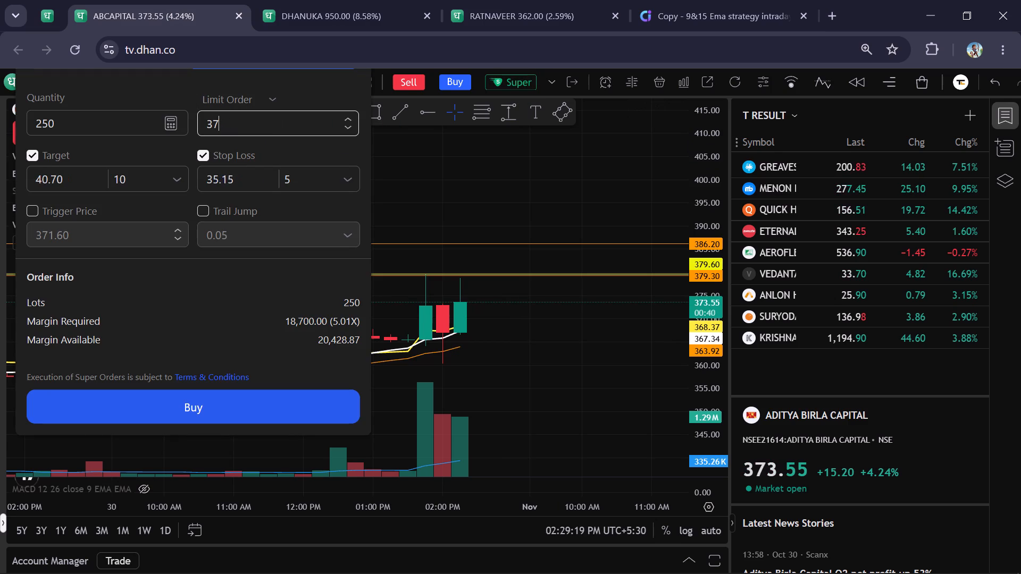
key(BackSpace)
text(60)
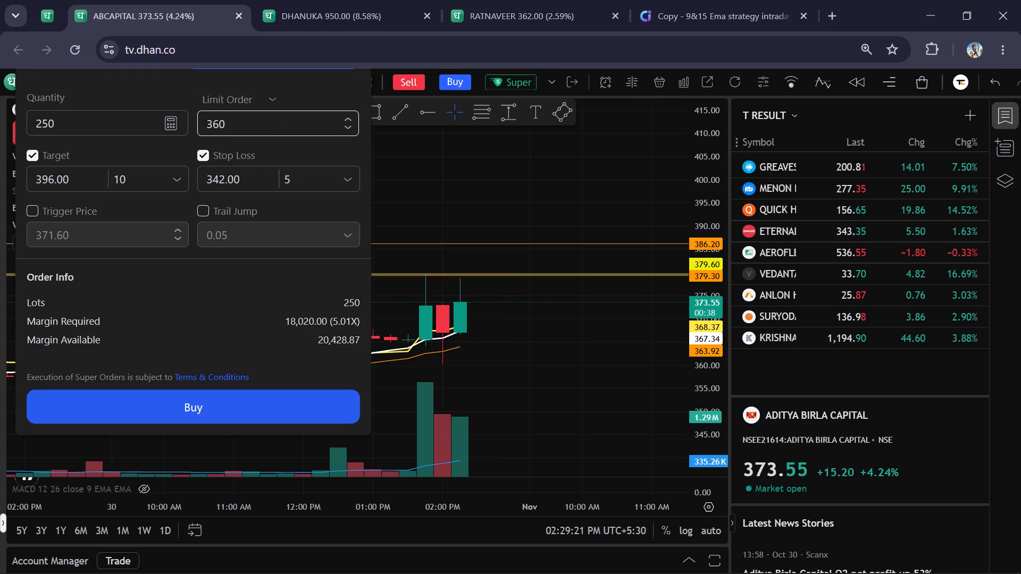
Recheck the 15-minute charts of Ratnaveer, Dhanuka Agritech and Aditya Birla Capital.
click(467, 0)
click(309, 0)
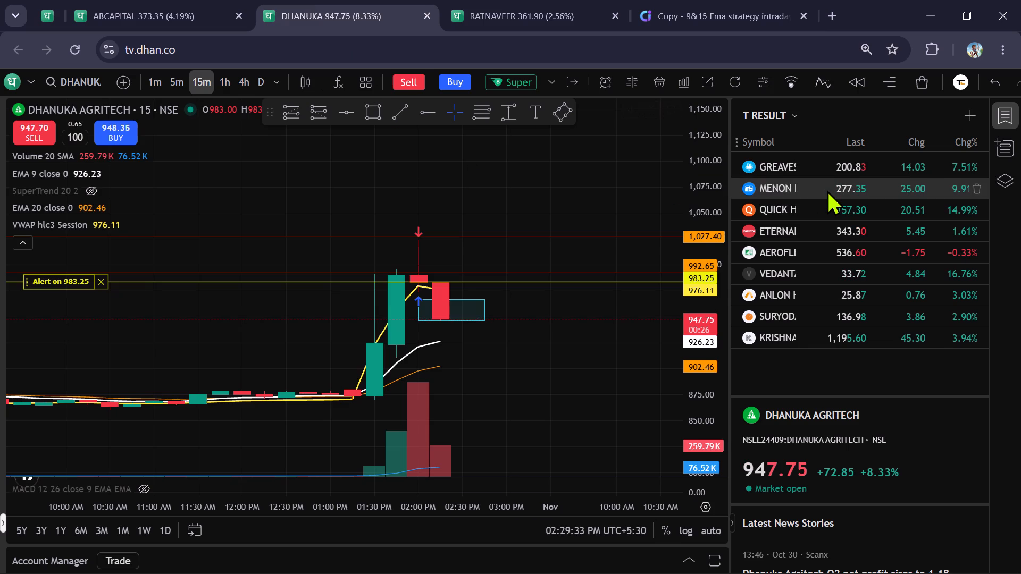
scroll(827, 190, up, 2)
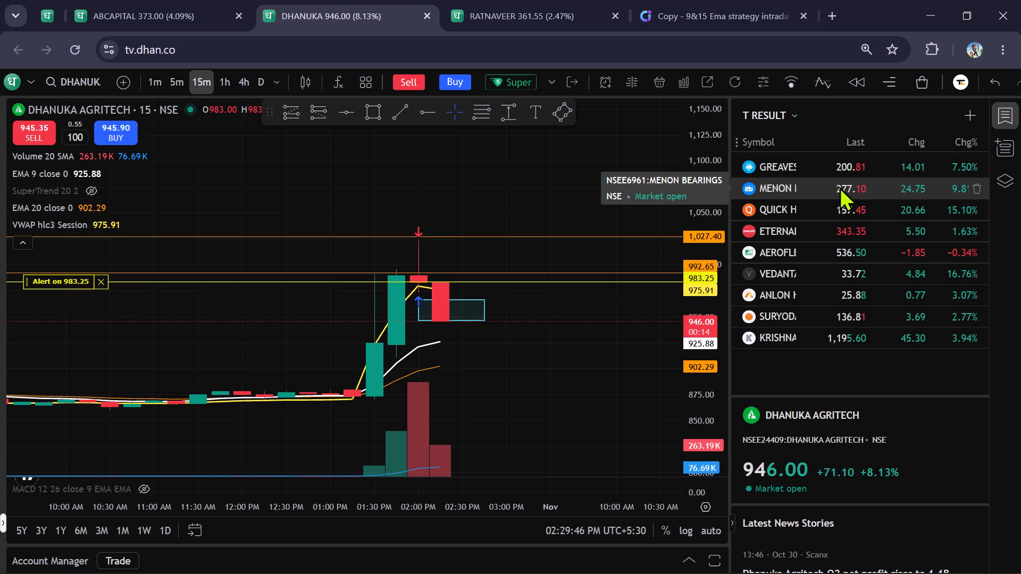
click(143, 3)
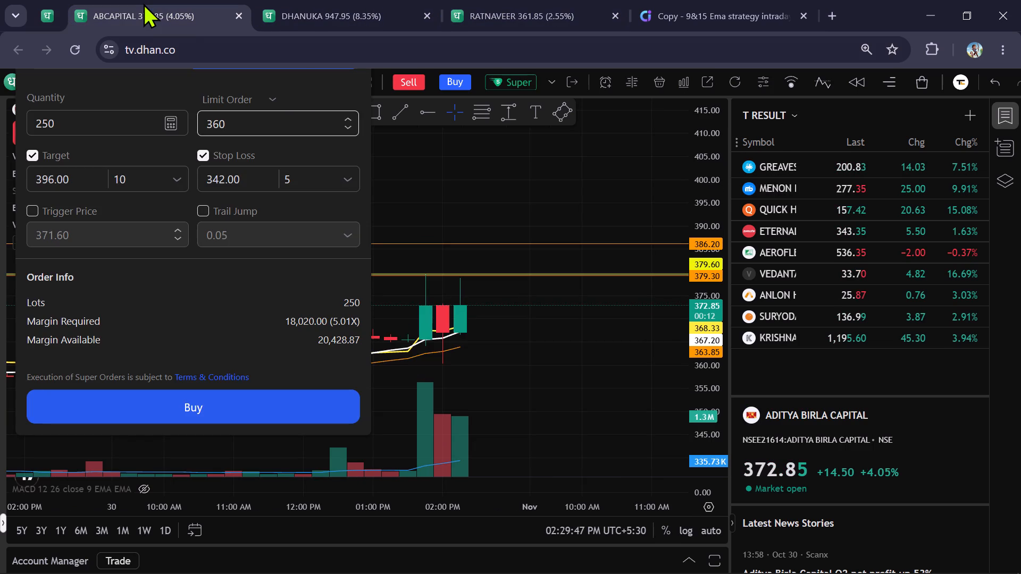
click(551, 0)
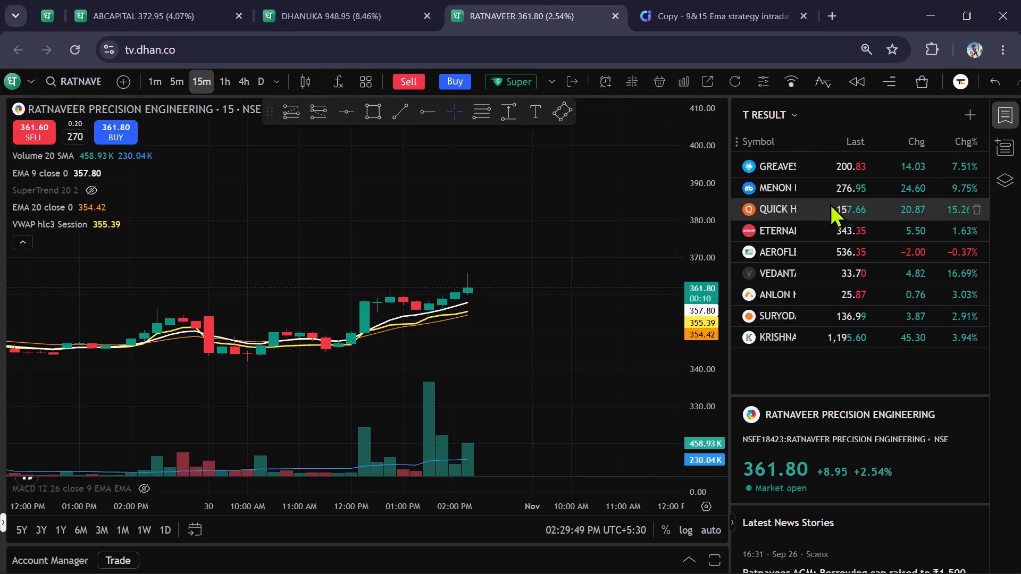
Examine the 15-minute charts of Krishna Defence, Anlon Healthcare, Vedanta Power, Aeroflex and Eternal from the T RESULT watchlist.
click(839, 342)
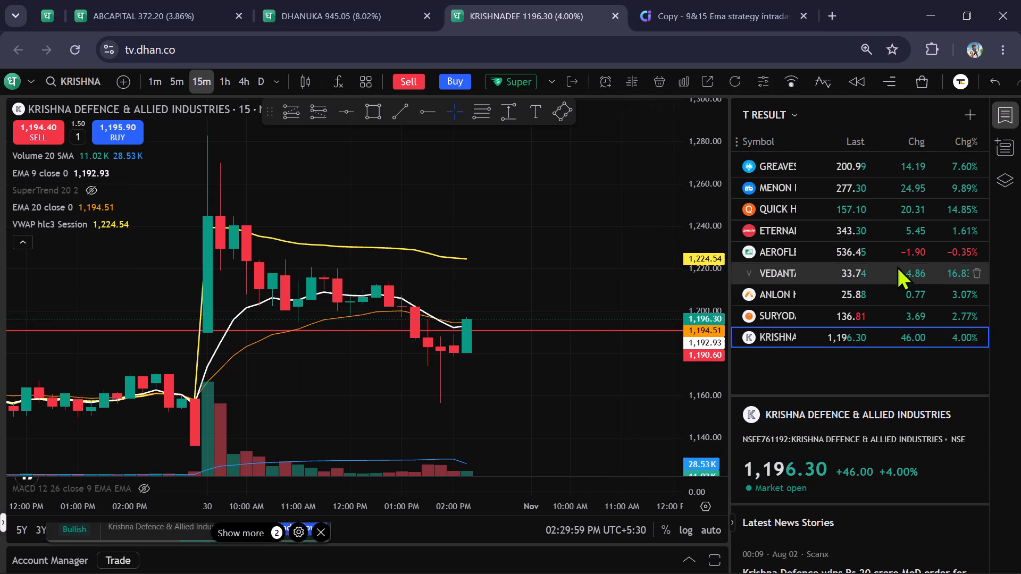
click(913, 301)
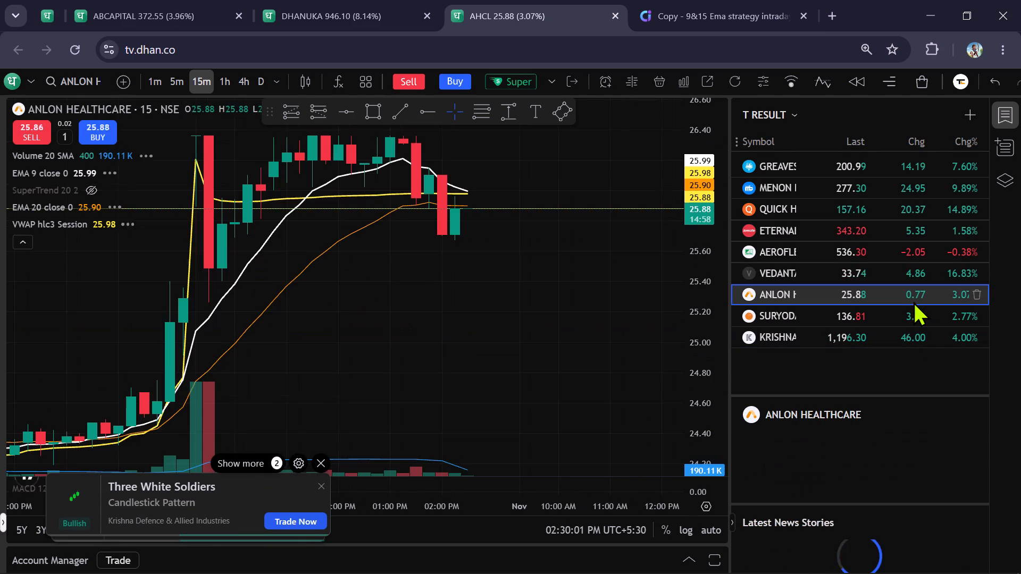
click(895, 282)
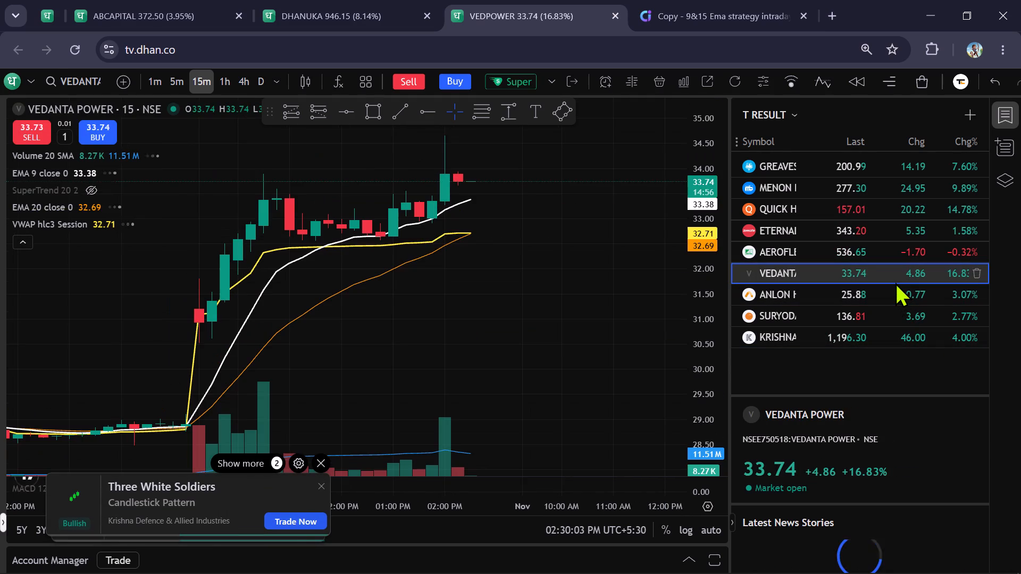
scroll(725, 256, down, 4)
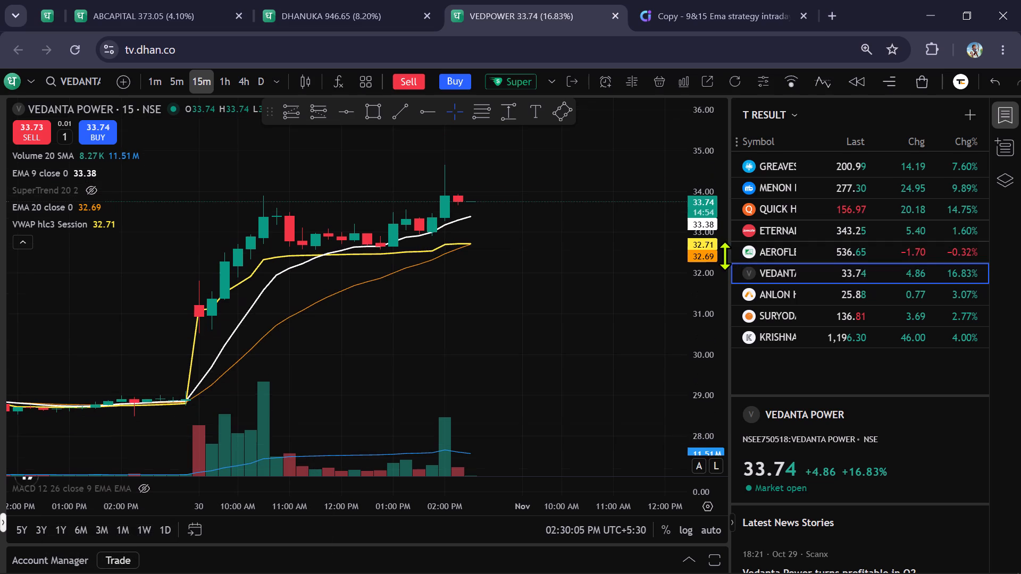
click(866, 252)
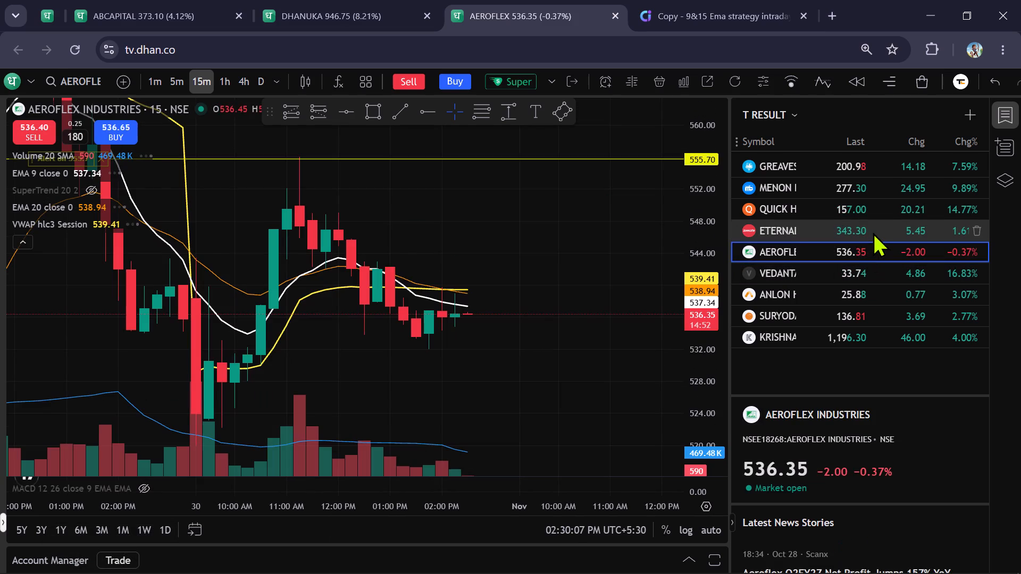
click(873, 232)
Examine Quick Heal Technologies' recent 15-minute candles against its marked price zone, EMA and VWAP lines.
click(867, 214)
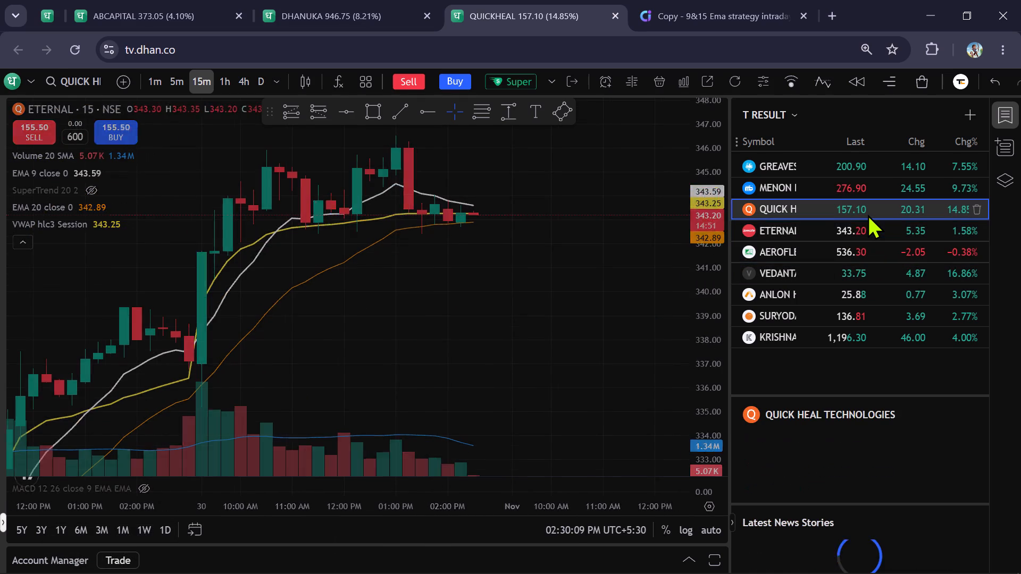
drag(608, 315, 557, 404)
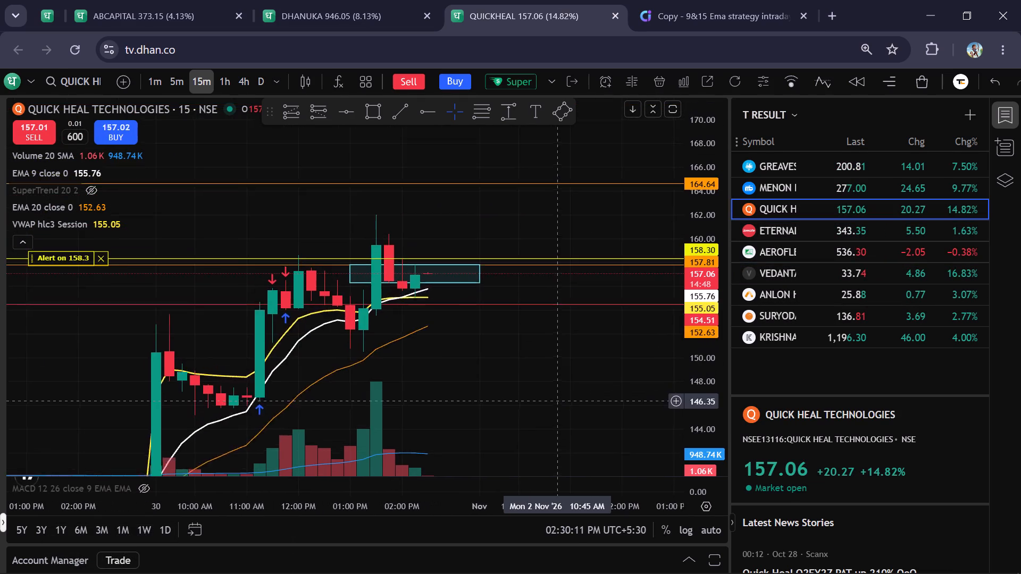
drag(557, 404, 542, 430)
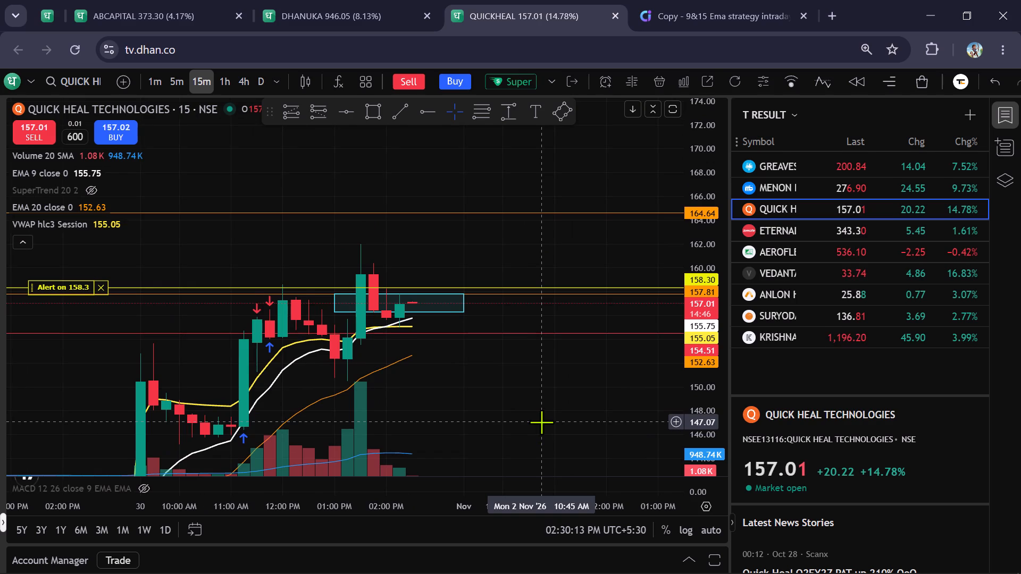
scroll(541, 422, up, 3)
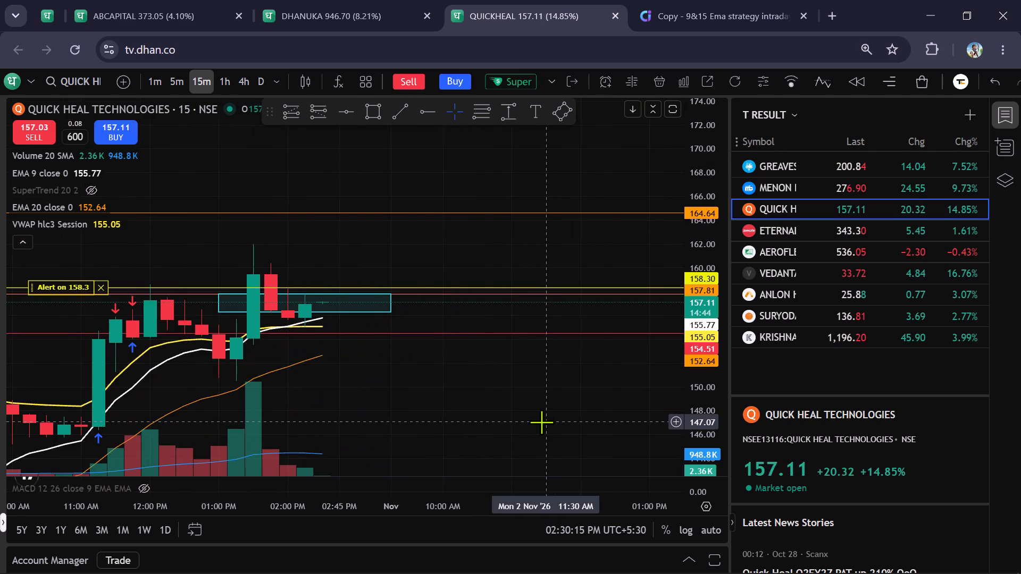
Examine Menon Bearings' recent 15-minute candles and earlier price action against the EMA and VWAP lines.
click(861, 188)
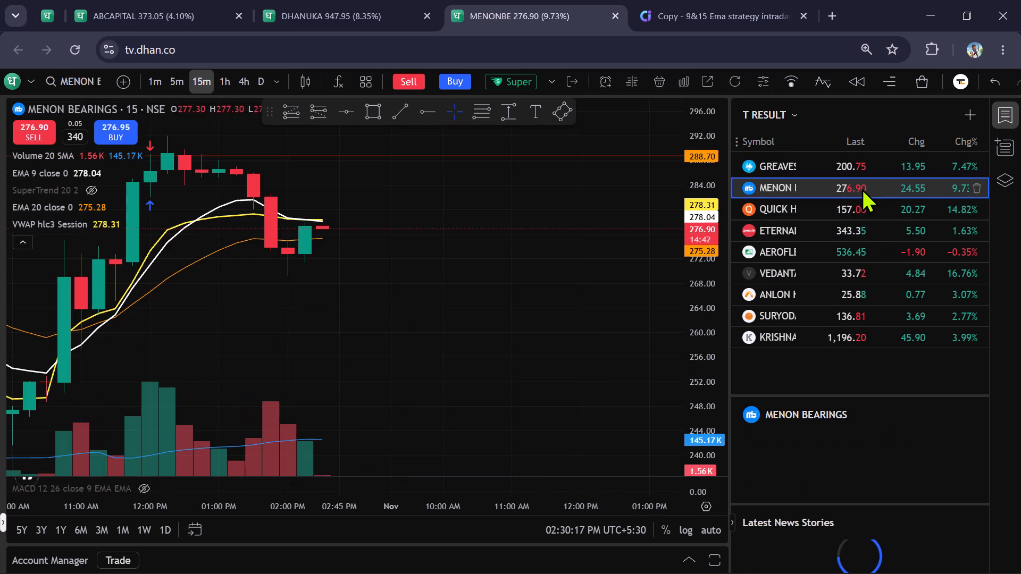
scroll(579, 339, down, 3)
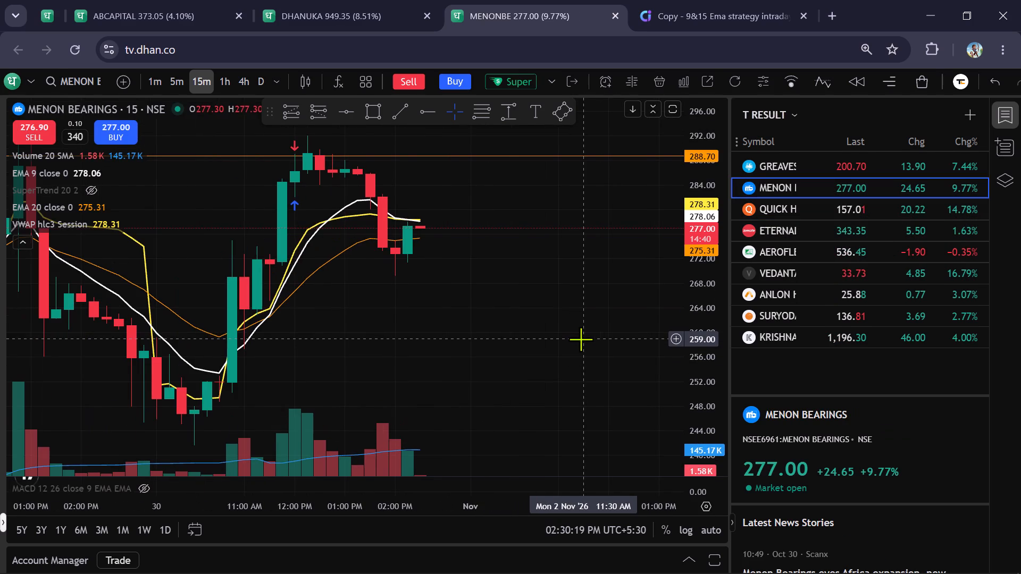
drag(576, 303, 566, 387)
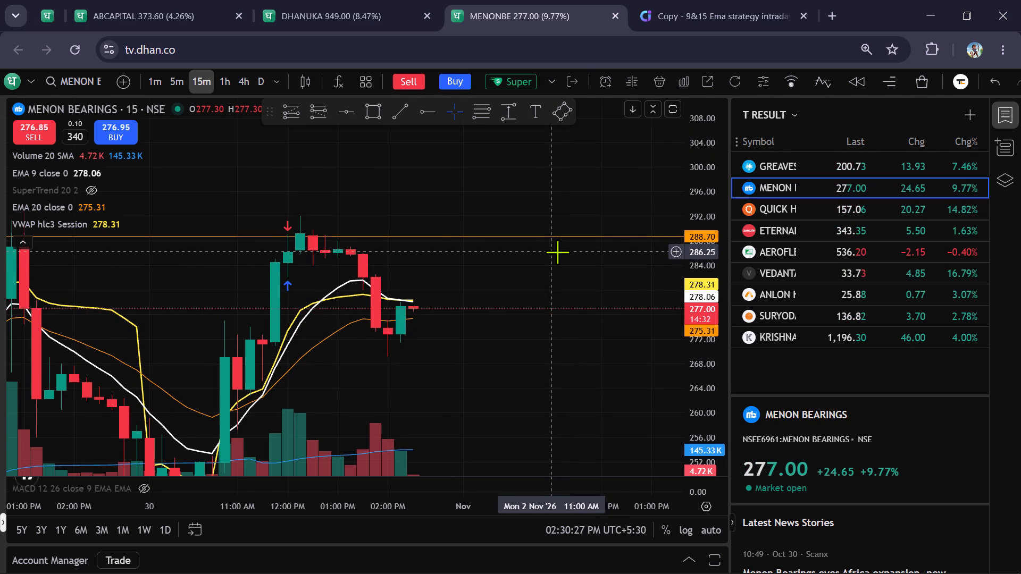
scroll(557, 252, up, 2)
scroll(562, 254, down, 1)
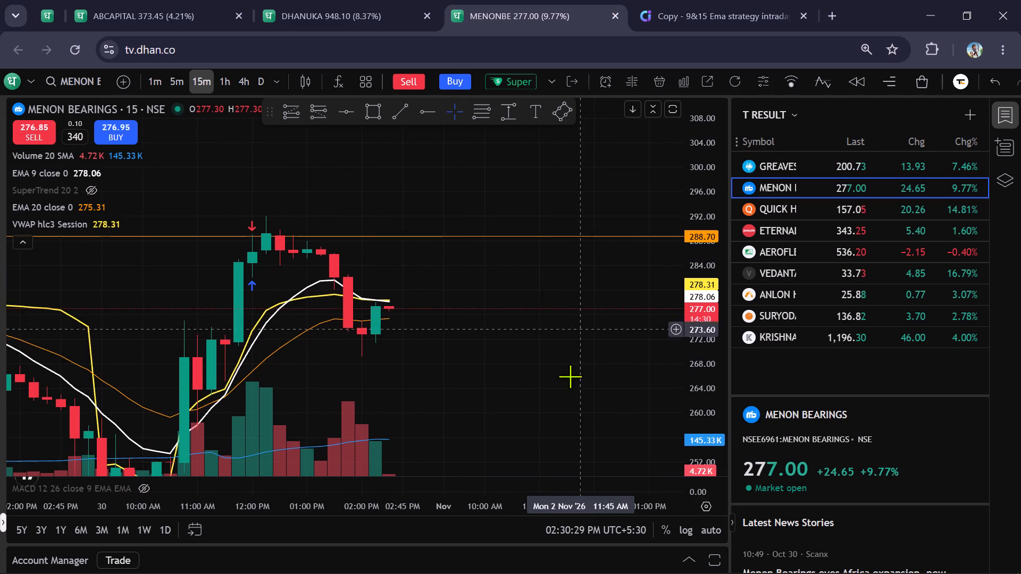
drag(544, 399, 663, 326)
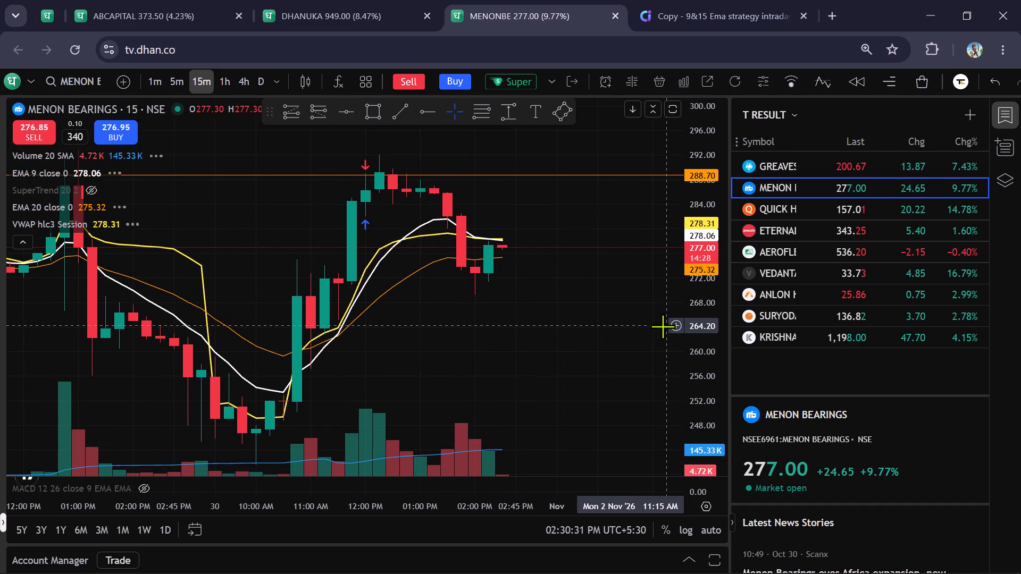
Move Aditya Birla Capital's Super Order form clear of the chart controls and switch its chart to the 5-minute timeframe.
click(325, 0)
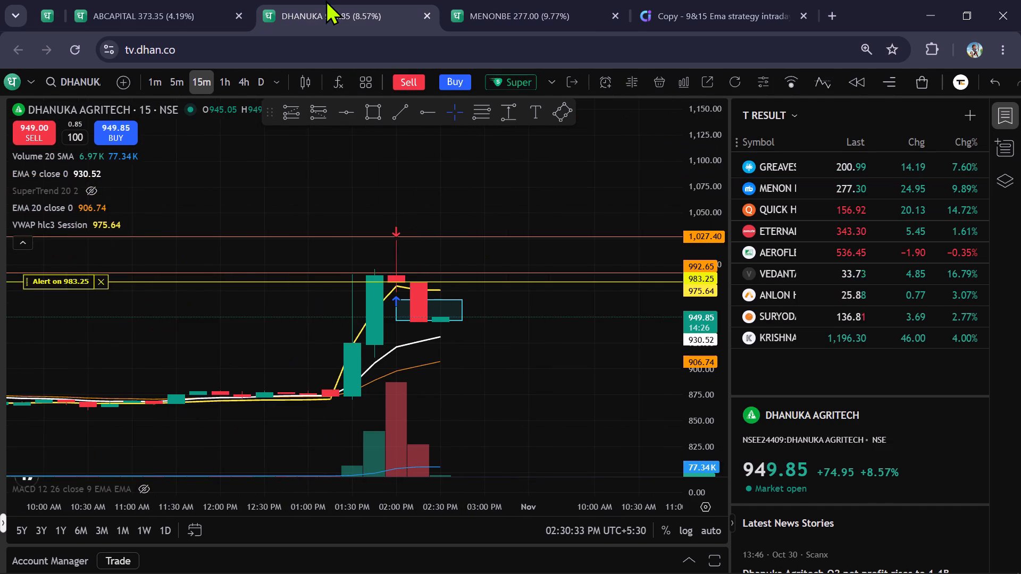
click(207, 1)
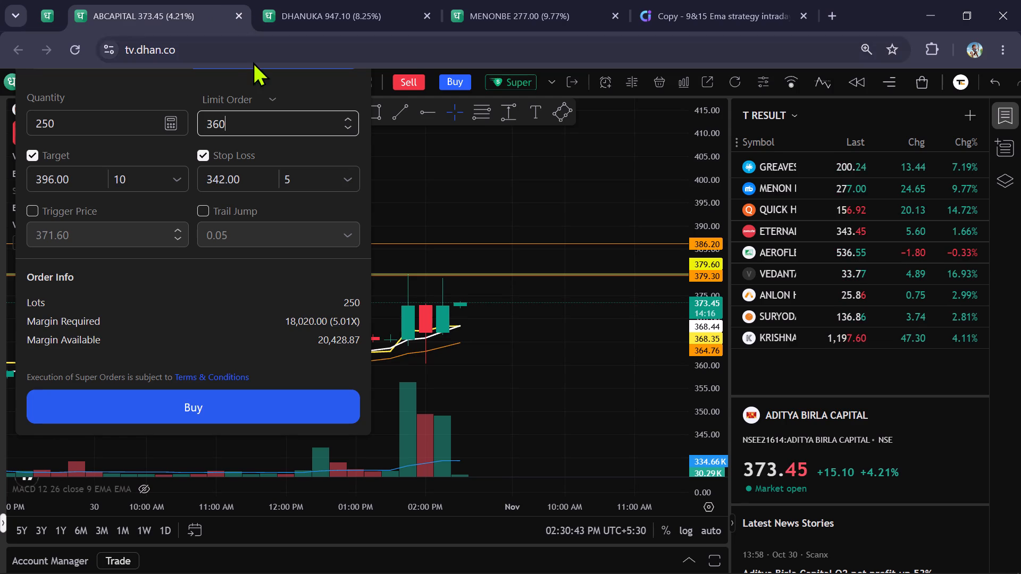
drag(260, 82, 255, 269)
click(175, 81)
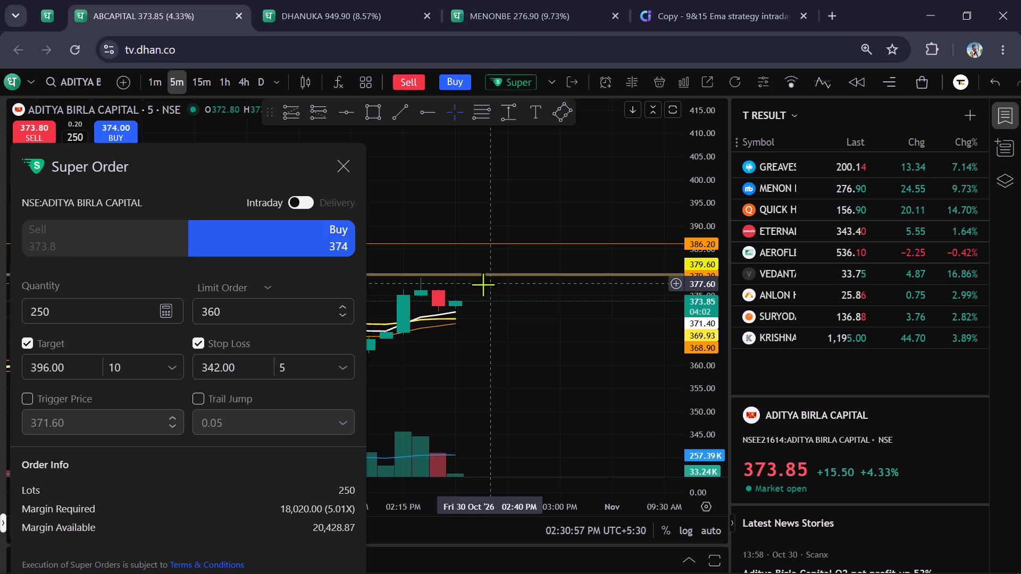
Reorder the open charts so Menon Bearings sits directly after Aditya Birla Capital, ahead of Dhanuka Agritech.
click(295, 0)
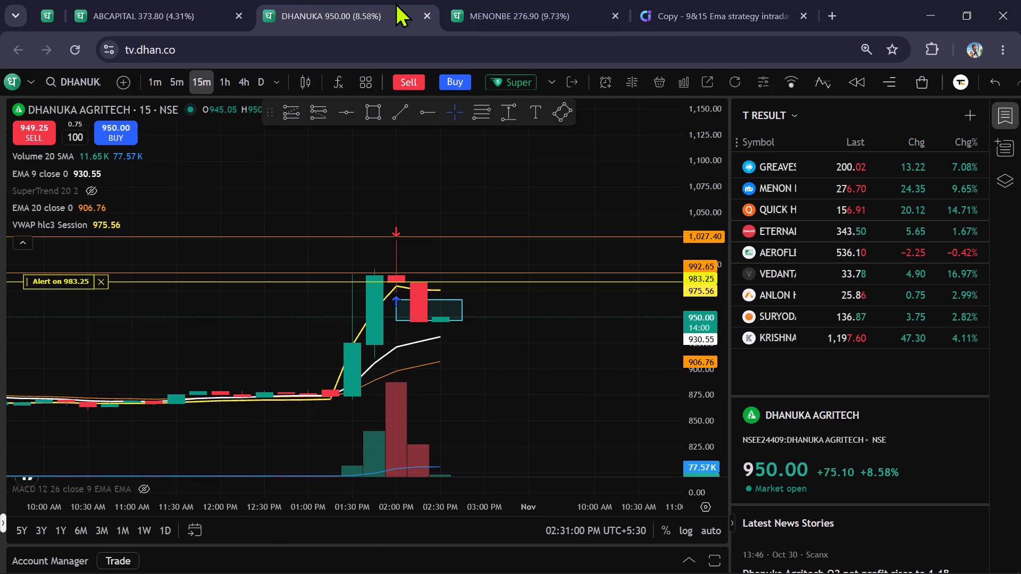
click(490, 0)
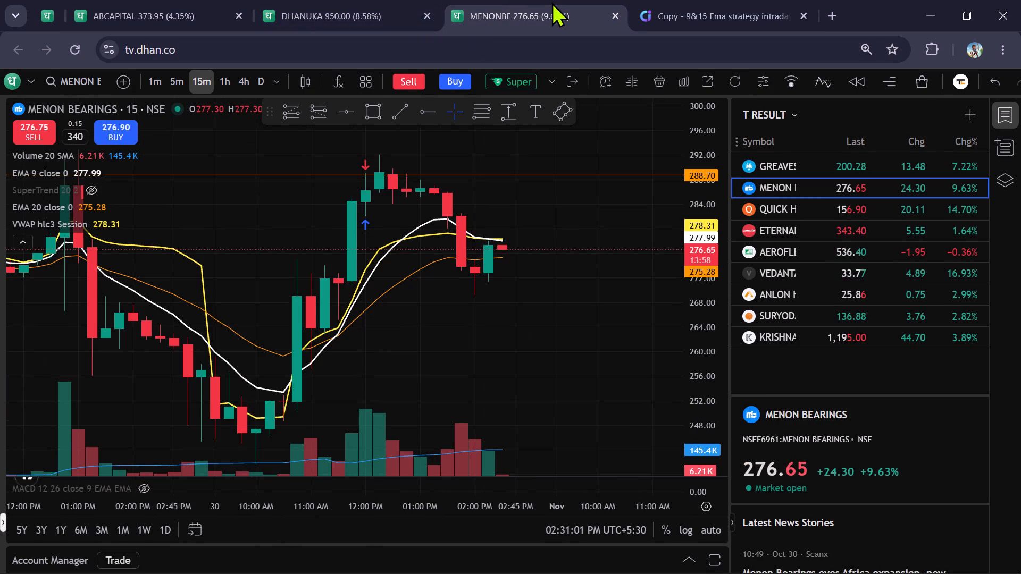
drag(551, 2, 413, 3)
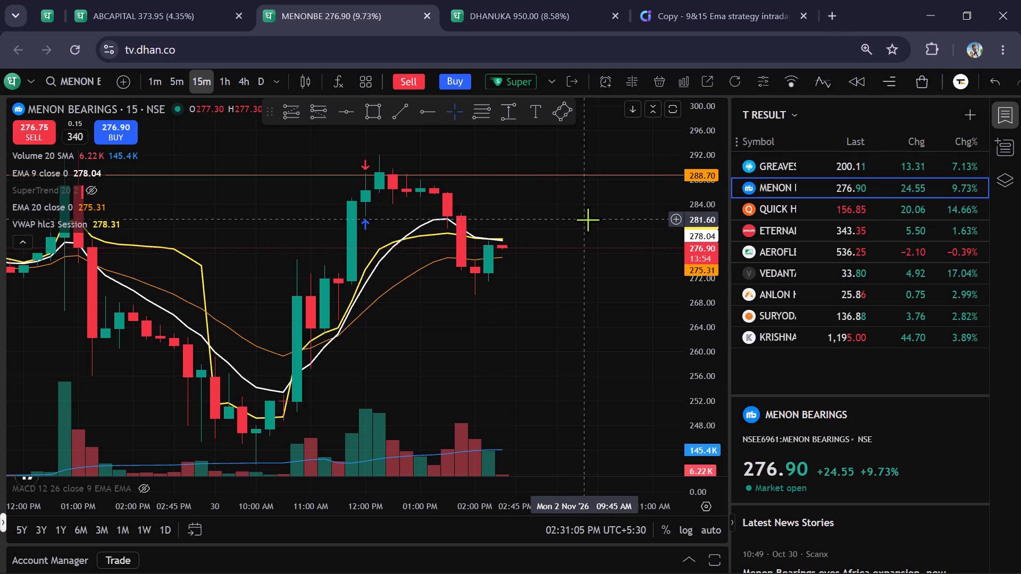
Examine Menon Bearings' price action against the EMA and VWAP lines on the 15-minute, 1-hour and 5-minute charts.
scroll(590, 218, down, 3)
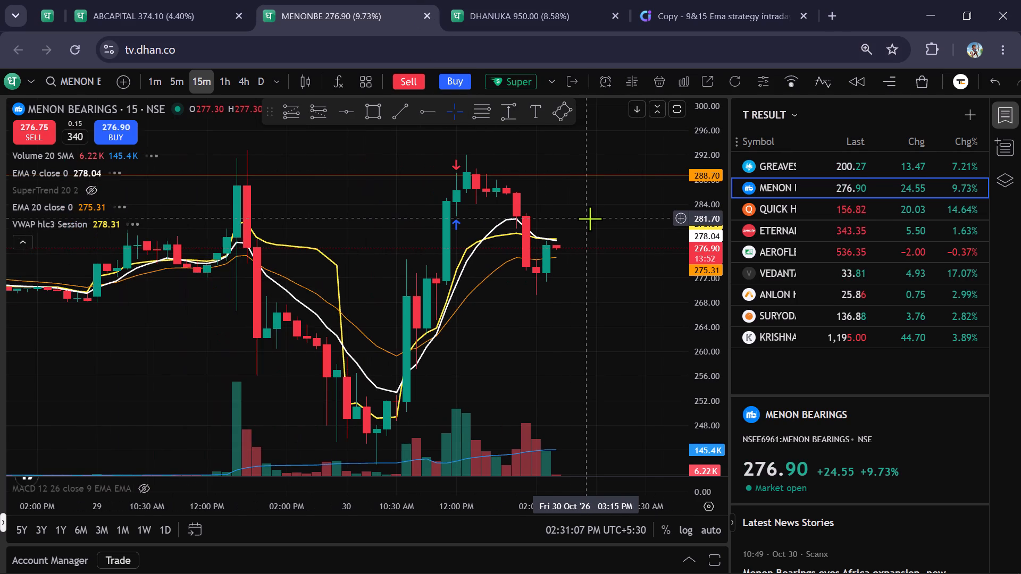
scroll(590, 218, down, 2)
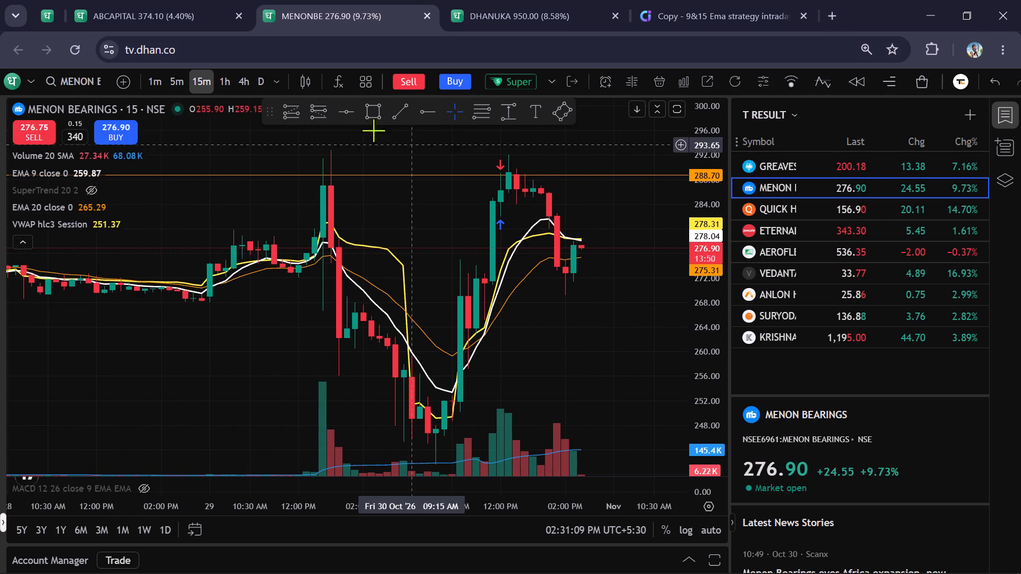
click(230, 80)
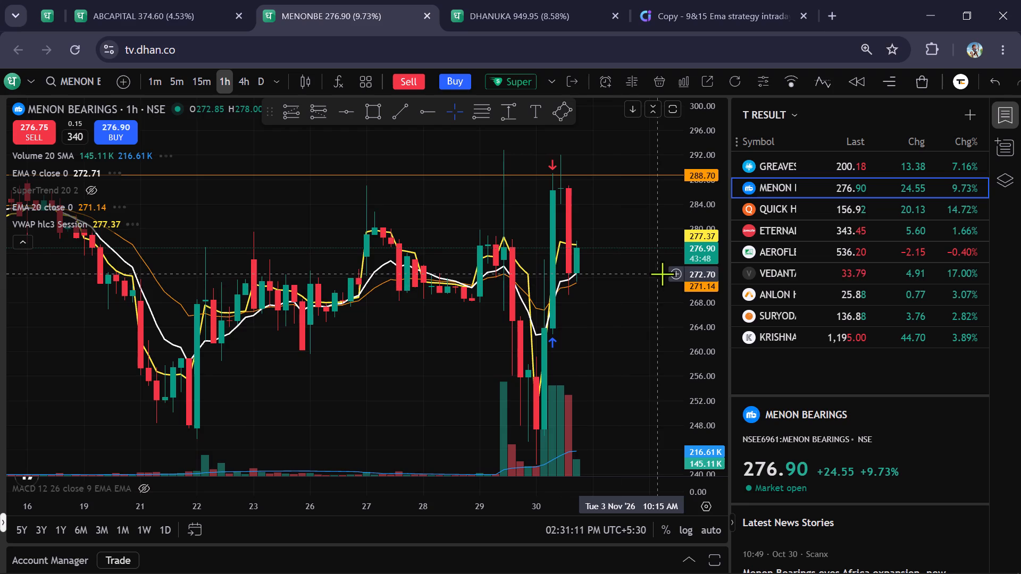
scroll(683, 266, down, 20)
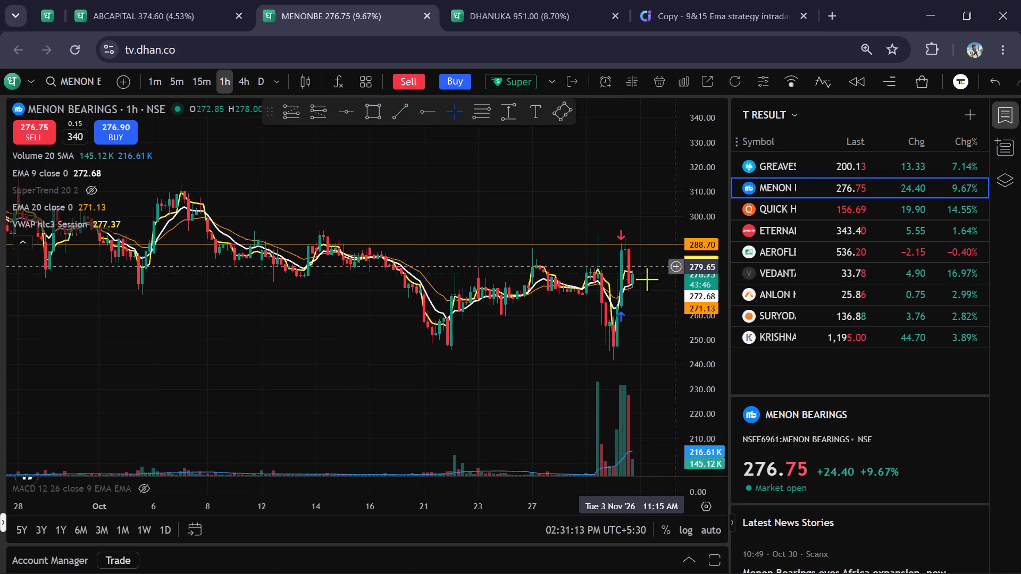
scroll(638, 282, up, 14)
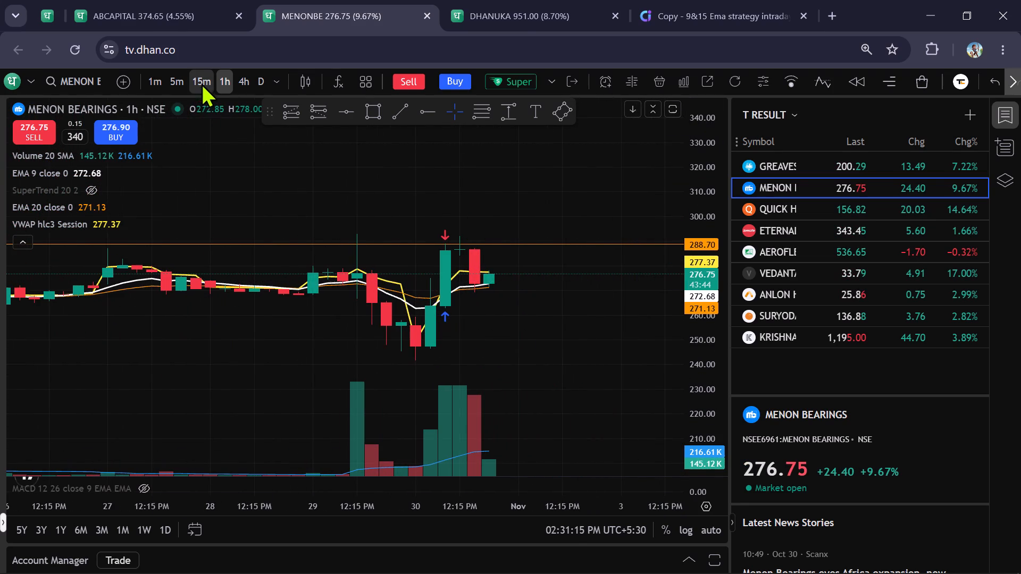
click(196, 77)
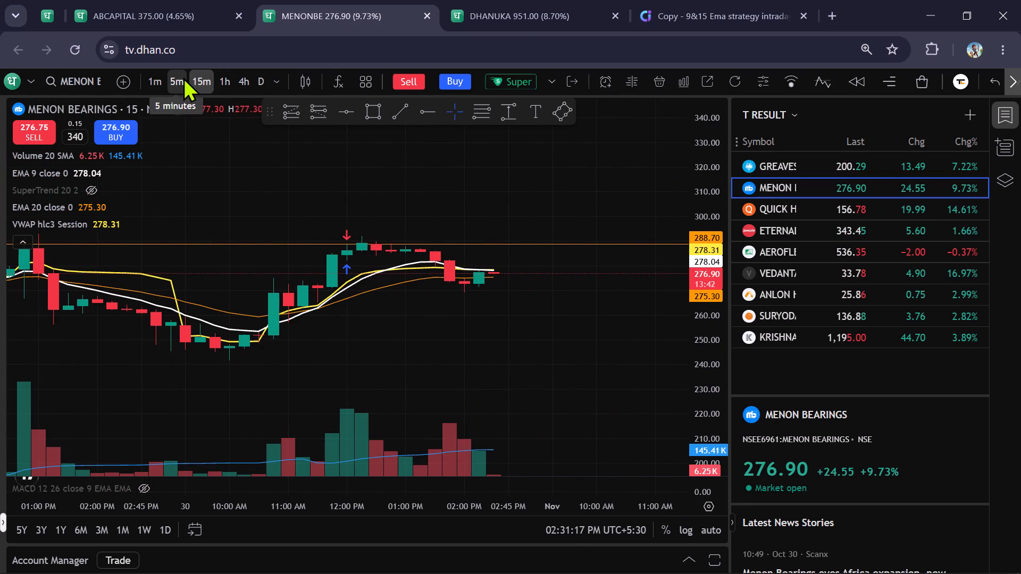
click(183, 77)
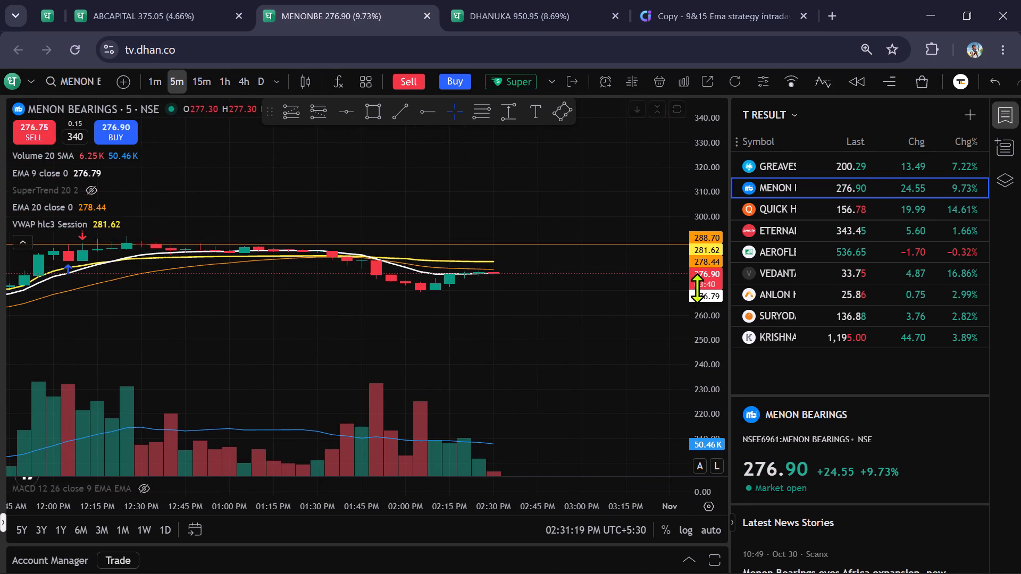
scroll(698, 288, up, 7)
Compare Aditya Birla Capital's 5-minute chart with Dhanuka Agritech's 15-minute chart.
click(163, 4)
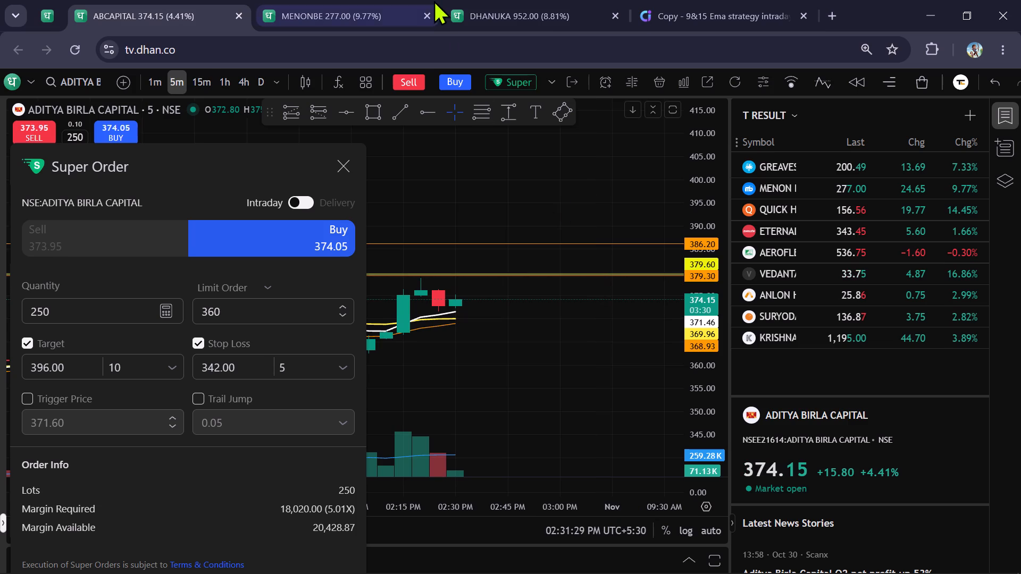
click(521, 0)
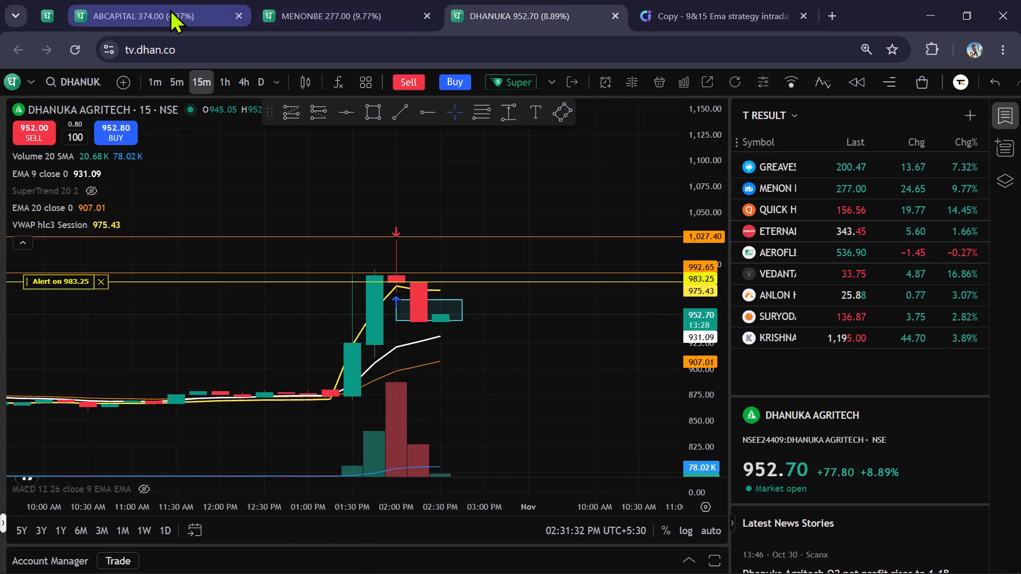
click(170, 9)
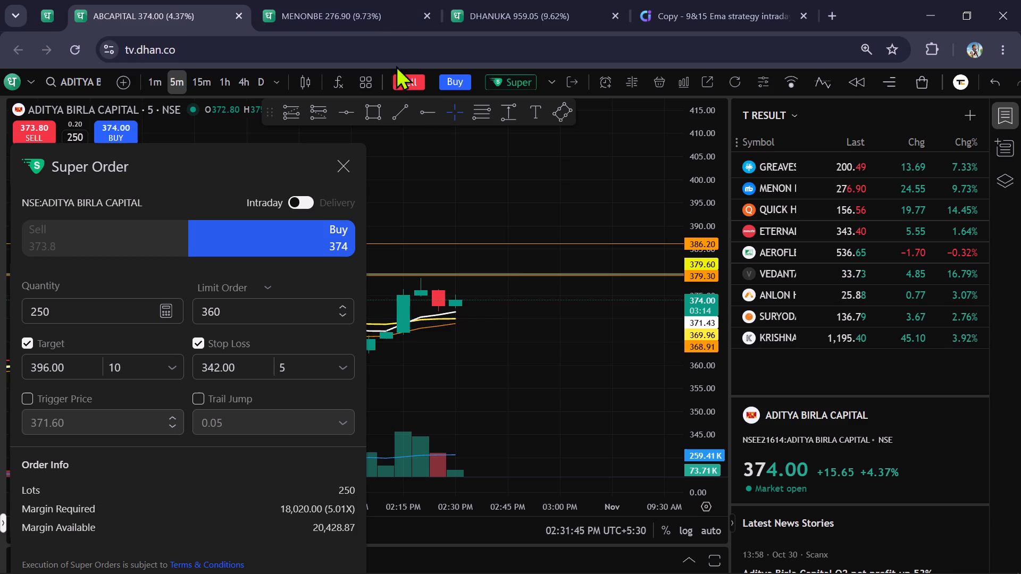
click(315, 0)
click(503, 0)
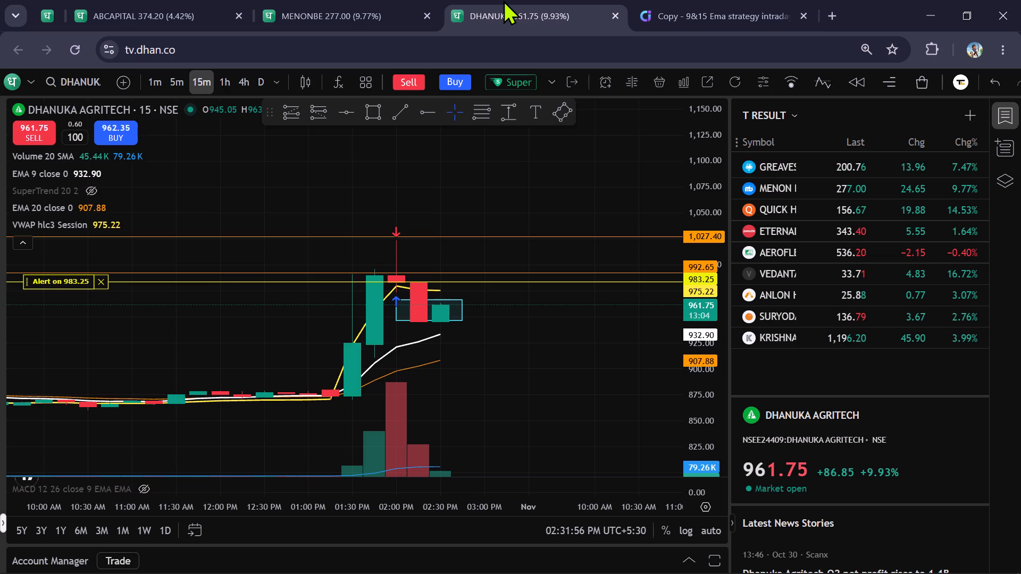
Open a Super Order for Dhanuka Agritech from its 1-minute chart and make it a limit order at 855.
click(163, 81)
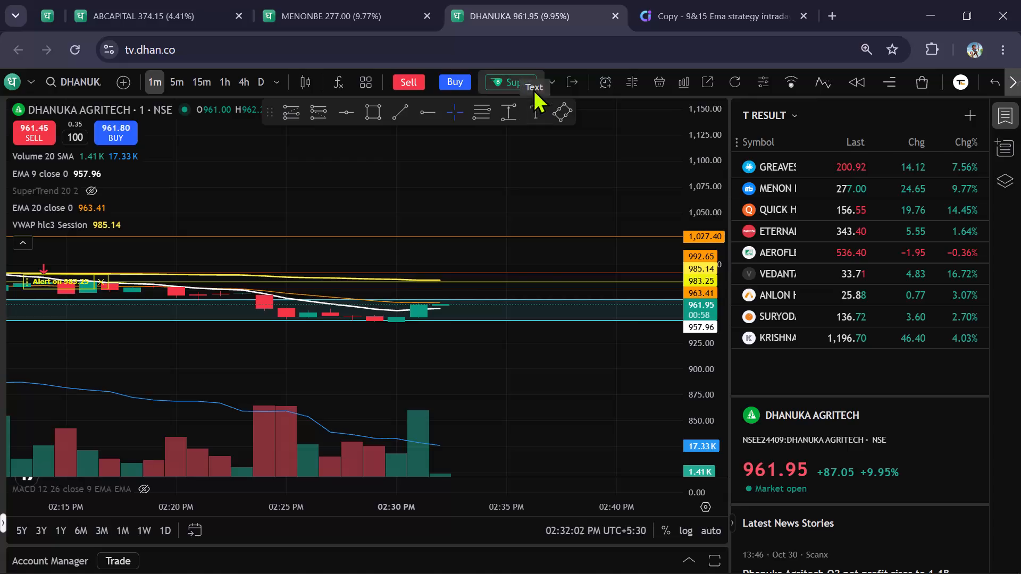
click(510, 82)
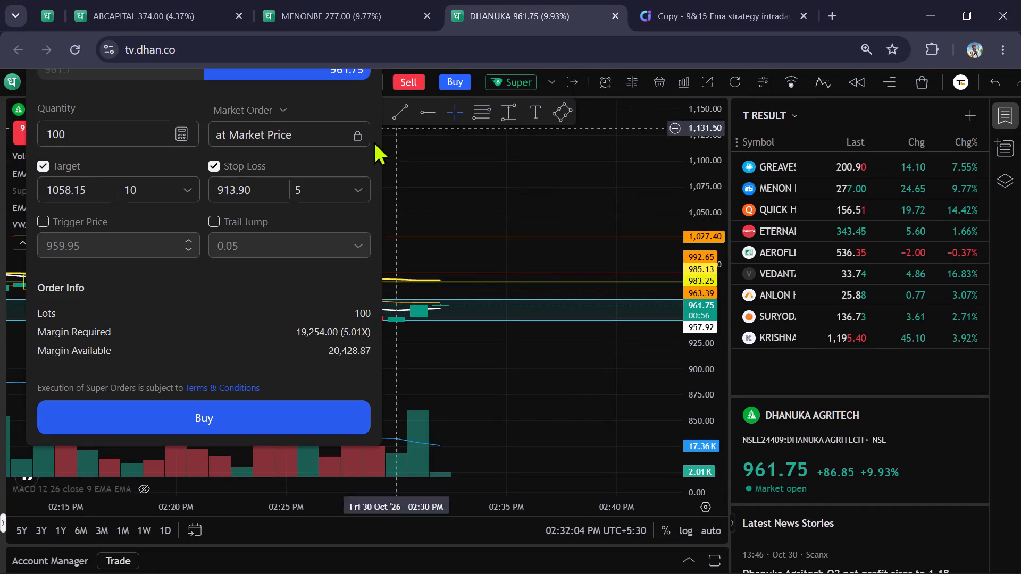
click(264, 108)
click(269, 156)
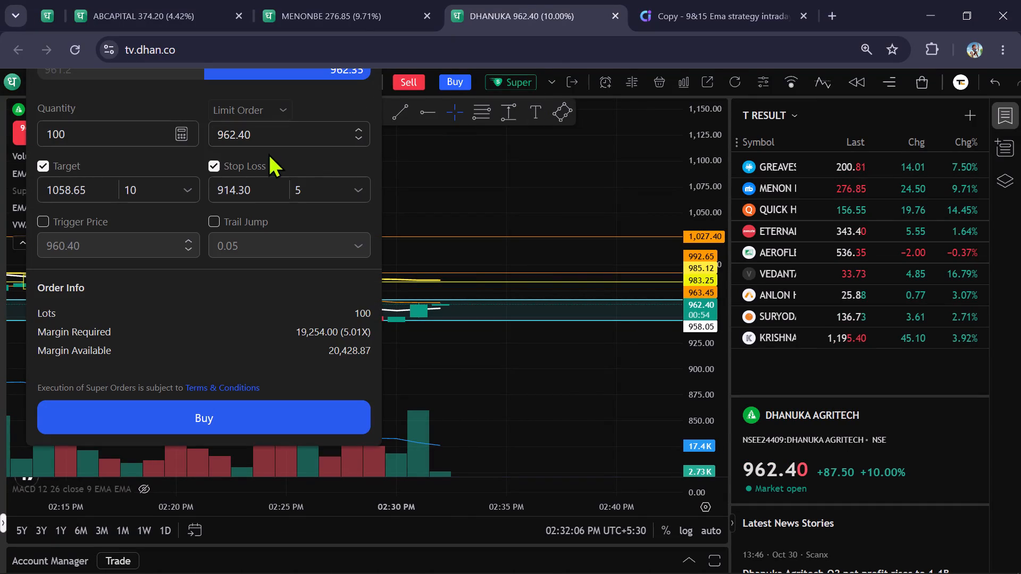
click(264, 136)
key(BackSpace)
key(BackSpace)
key(BackSpace)
key(BackSpace)
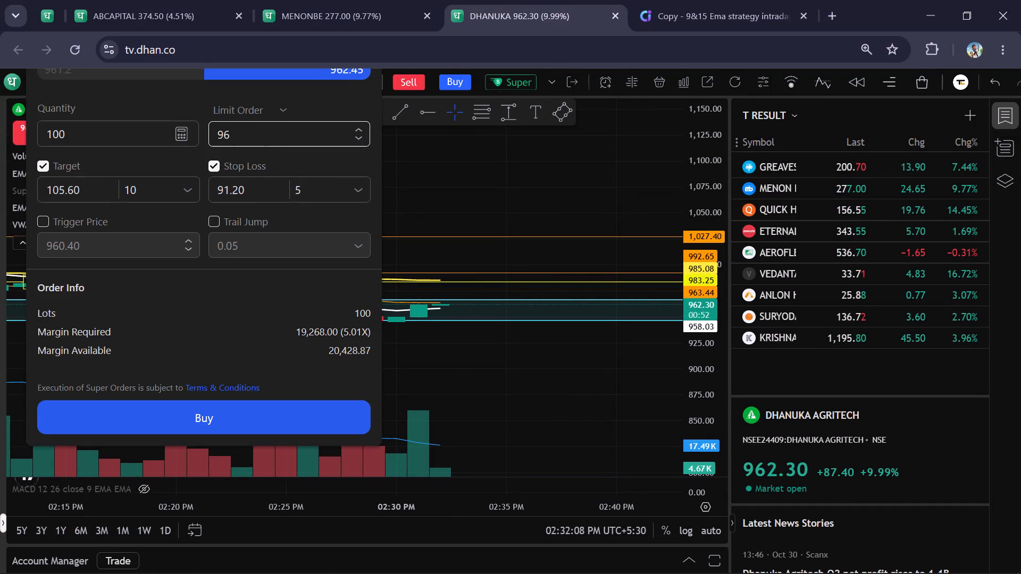
key(BackSpace)
key(BackSpace)
text(855)
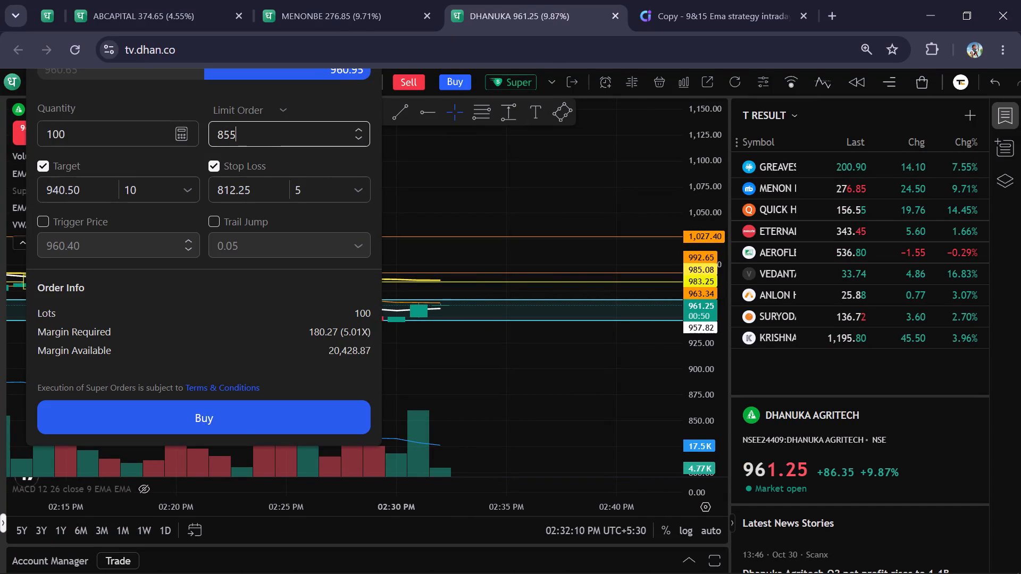
Set the target price of the Dhanuka Agritech Super Order to 999.
click(90, 192)
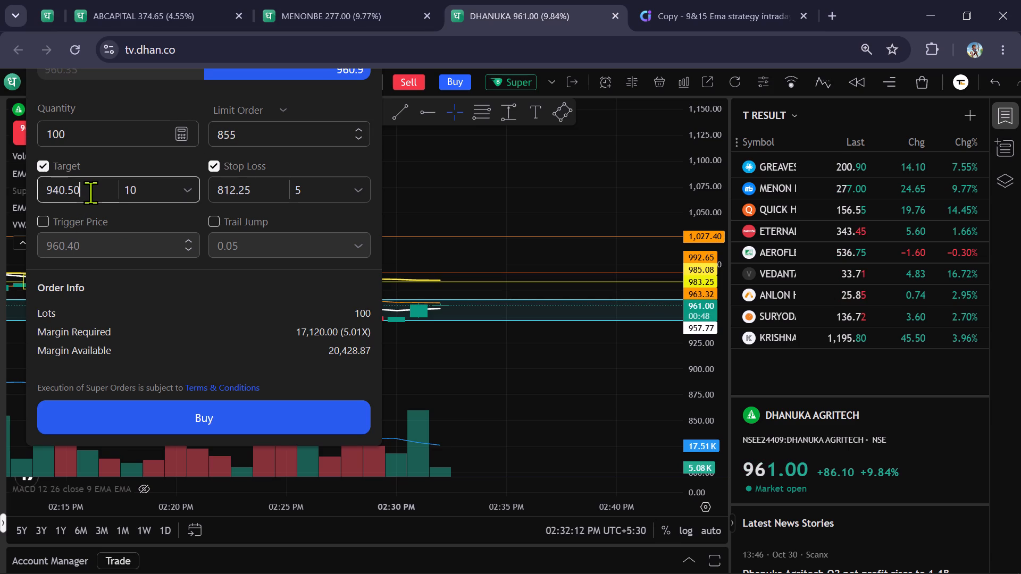
key(BackSpace)
key(BackSpace)
key(BackSpace)
key(BackSpace)
key(BackSpace)
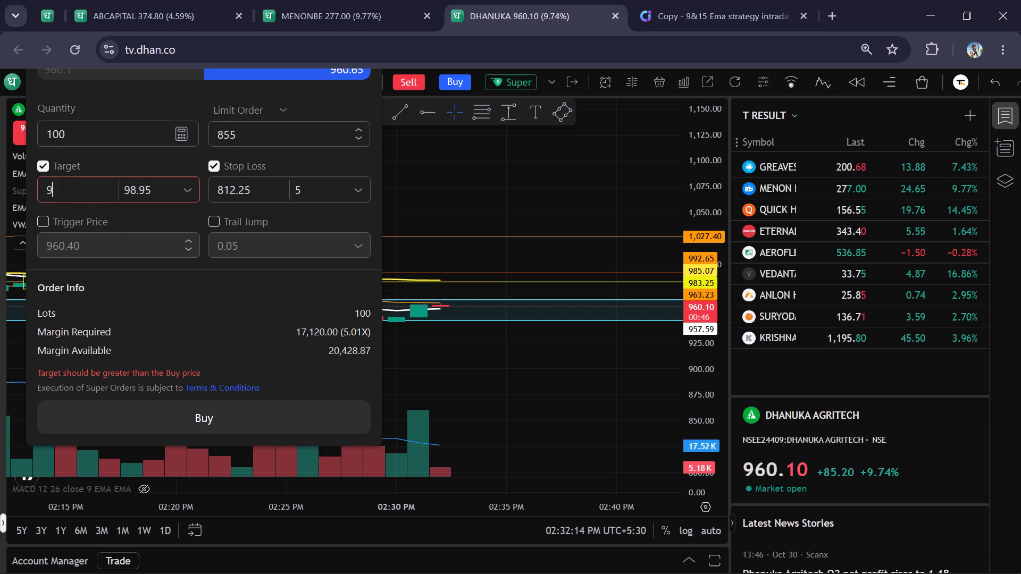
text(99)
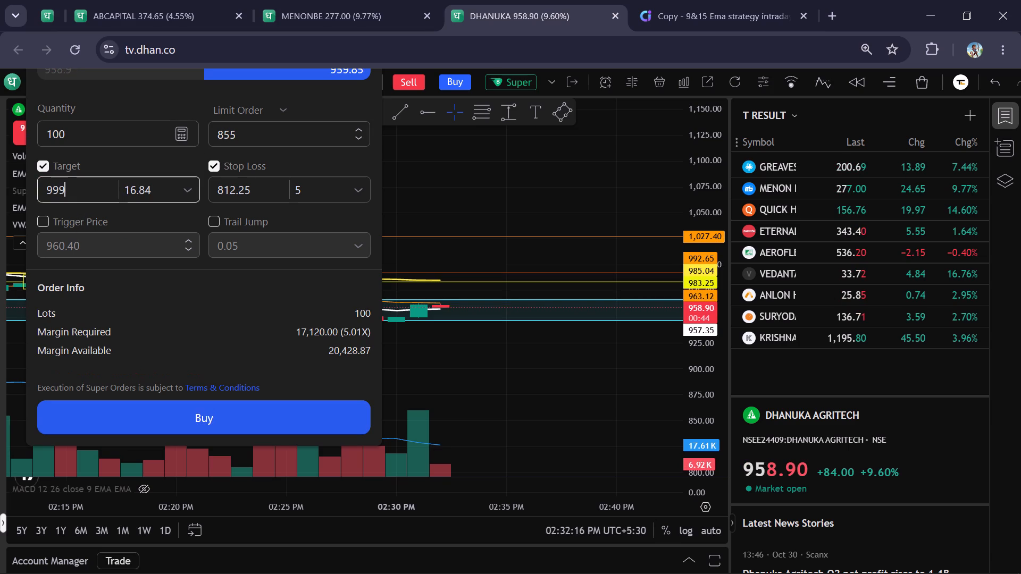
Move the order form aside and examine Dhanuka Agritech's recent candles on the 1-minute, 5-minute and 15-minute charts.
scroll(702, 296, up, 7)
scroll(553, 369, down, 3)
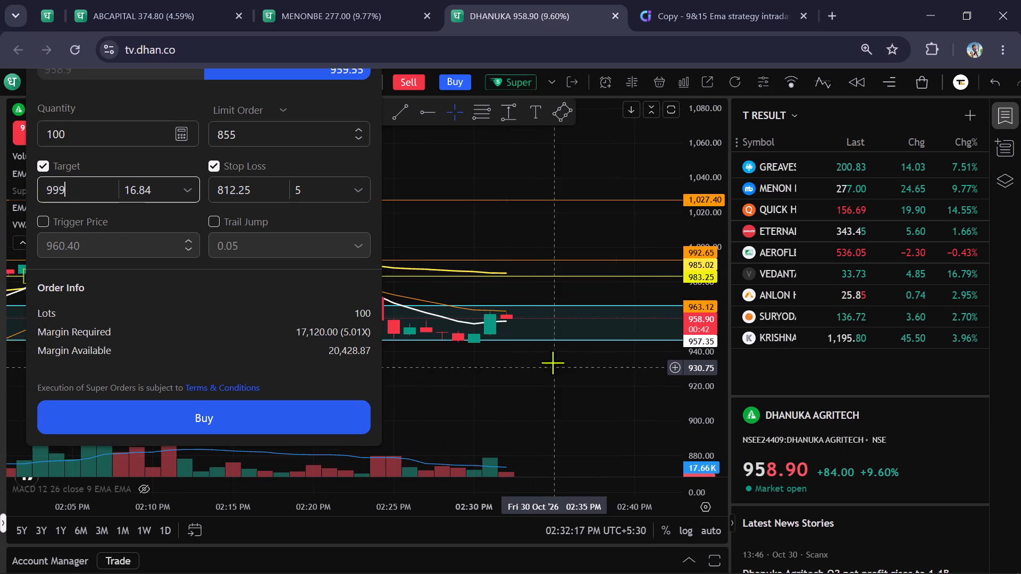
drag(517, 389, 516, 360)
drag(297, 106, 251, 265)
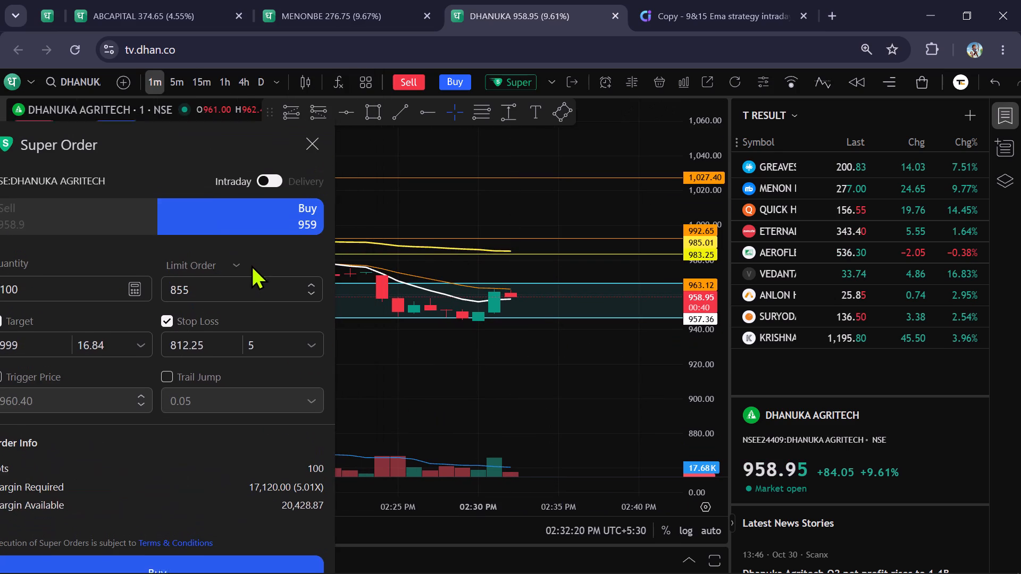
drag(251, 265, 251, 265)
click(168, 82)
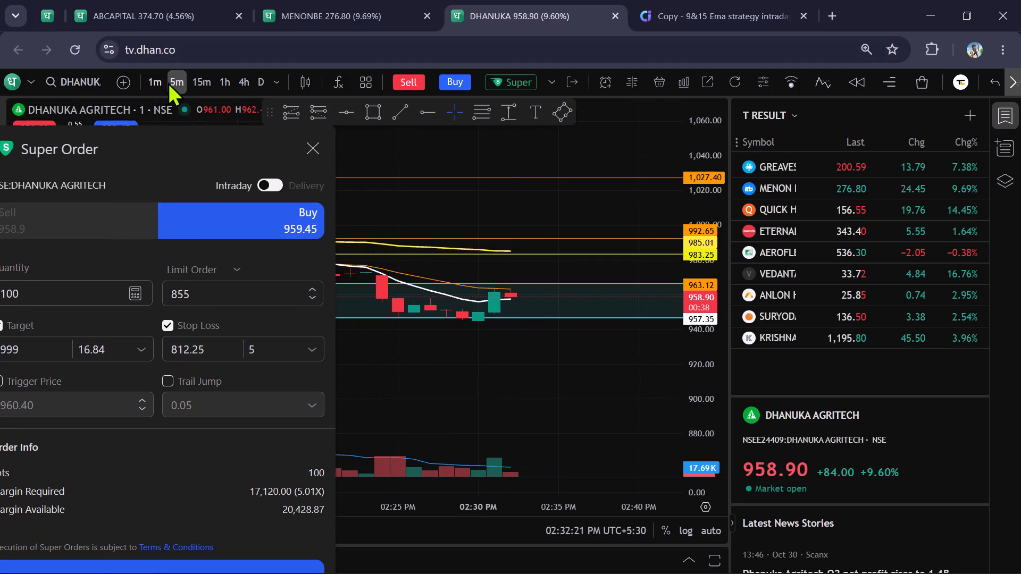
scroll(363, 172, up, 1)
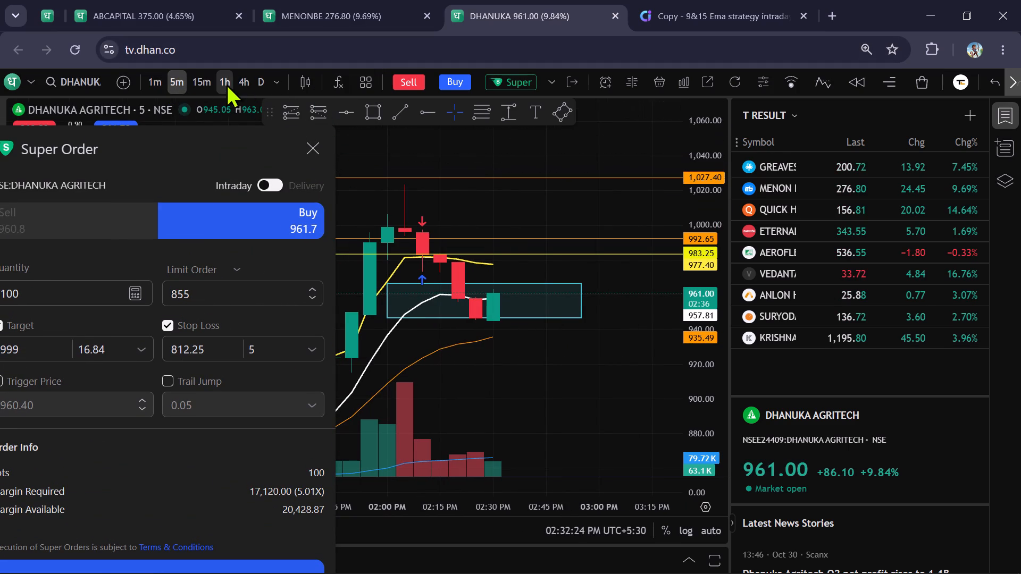
click(204, 85)
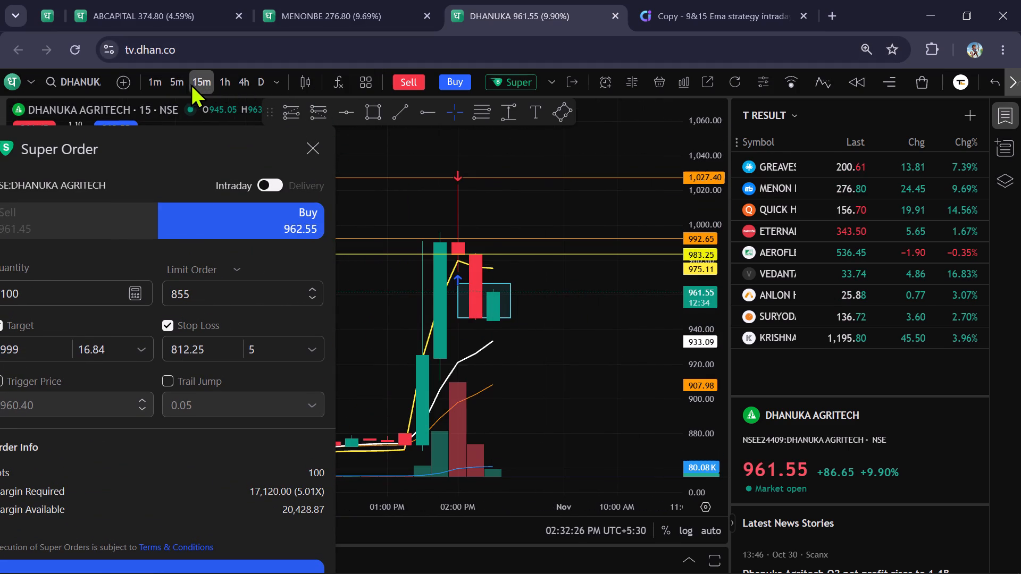
click(184, 82)
click(162, 80)
Place the intraday buy Super Order for 100 Dhanuka Agritech shares at limit 855, target 999 and stop loss 812.25.
drag(161, 180, 162, 180)
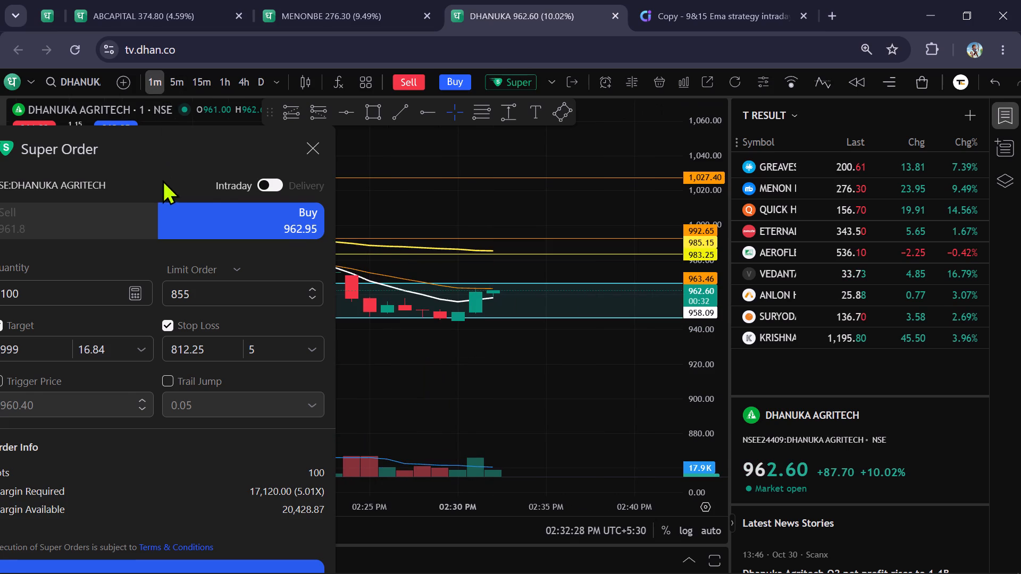
drag(162, 180, 226, 127)
drag(255, 431, 261, 363)
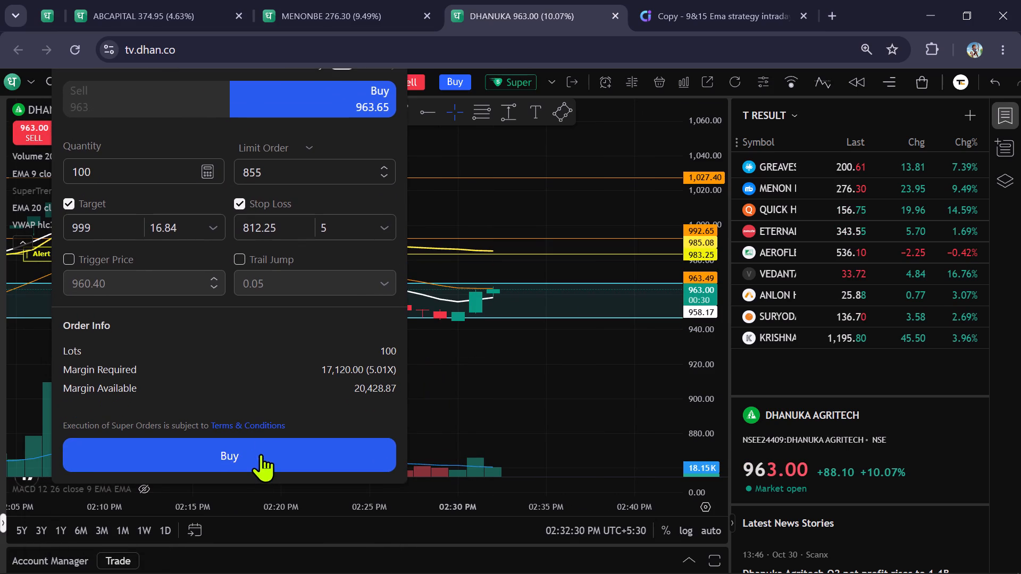
click(261, 454)
Delete the horizontal line at 992.65 near the target level on the Dhanuka Agritech chart.
scroll(494, 350, up, 2)
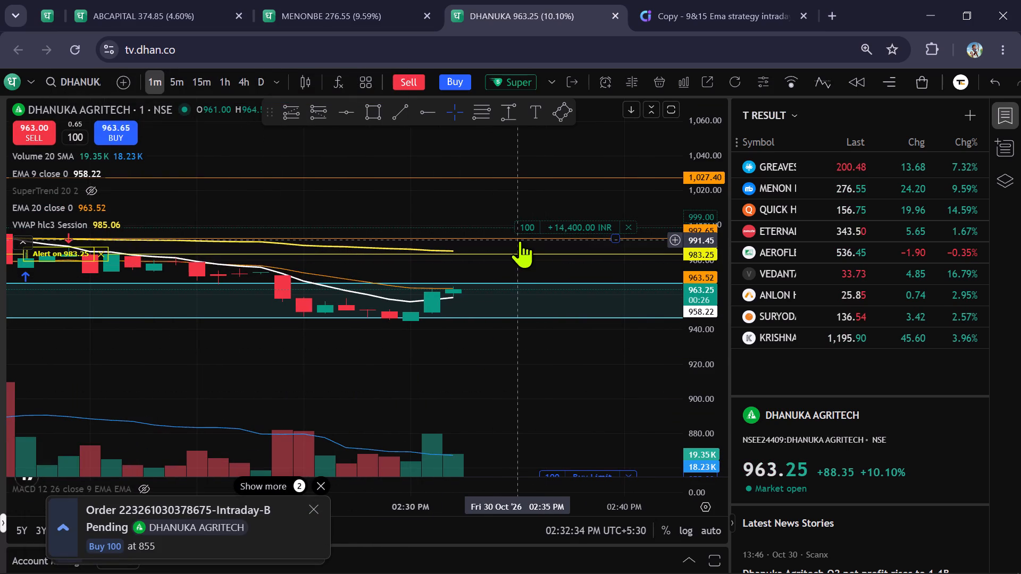
click(520, 240)
click(810, 118)
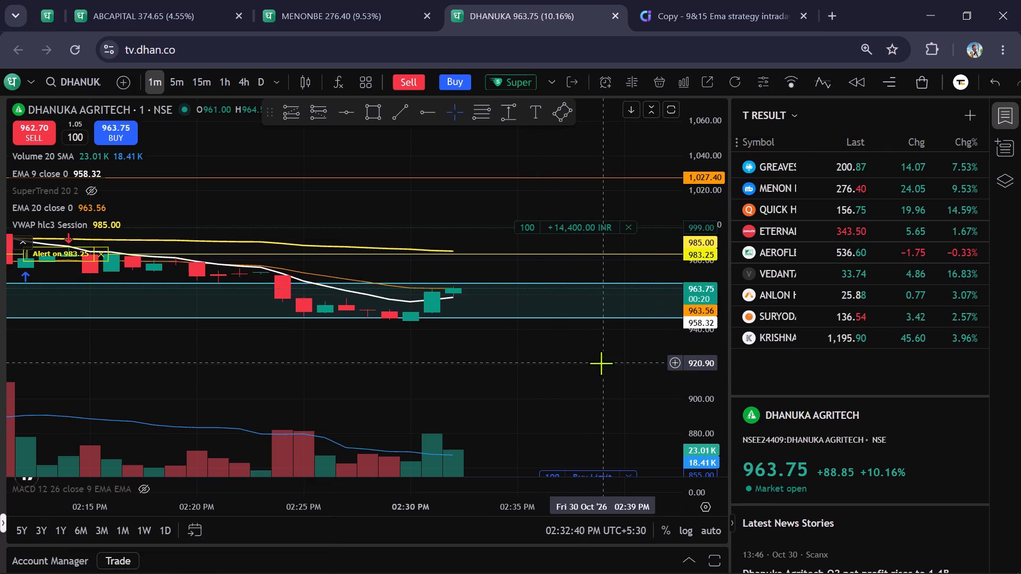
Check the 855 buy limit and 999 target lines against Dhanuka Agritech's candles on the 1-minute and 5-minute charts.
drag(593, 391, 594, 339)
scroll(591, 339, down, 1)
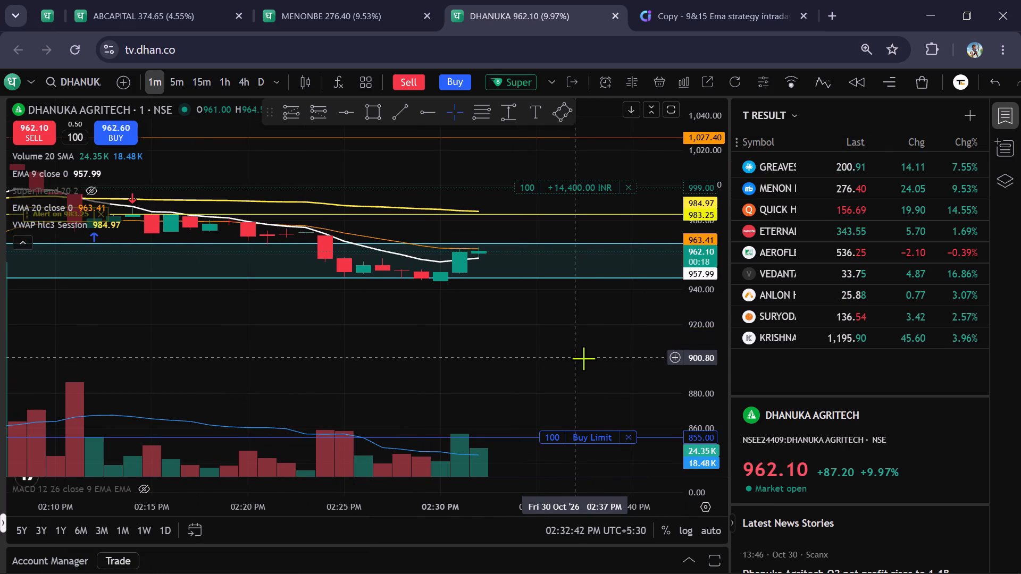
scroll(583, 358, up, 1)
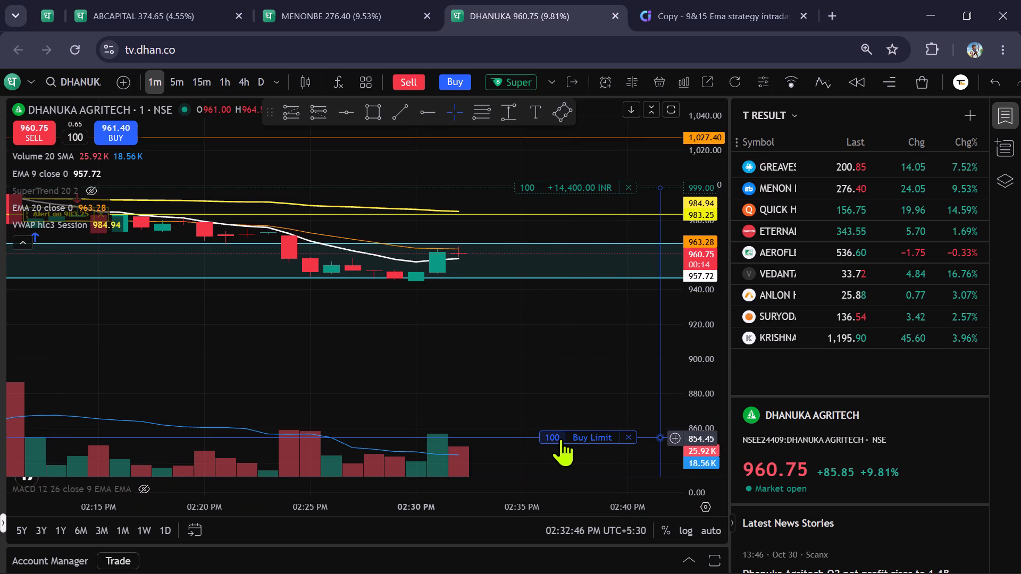
click(173, 82)
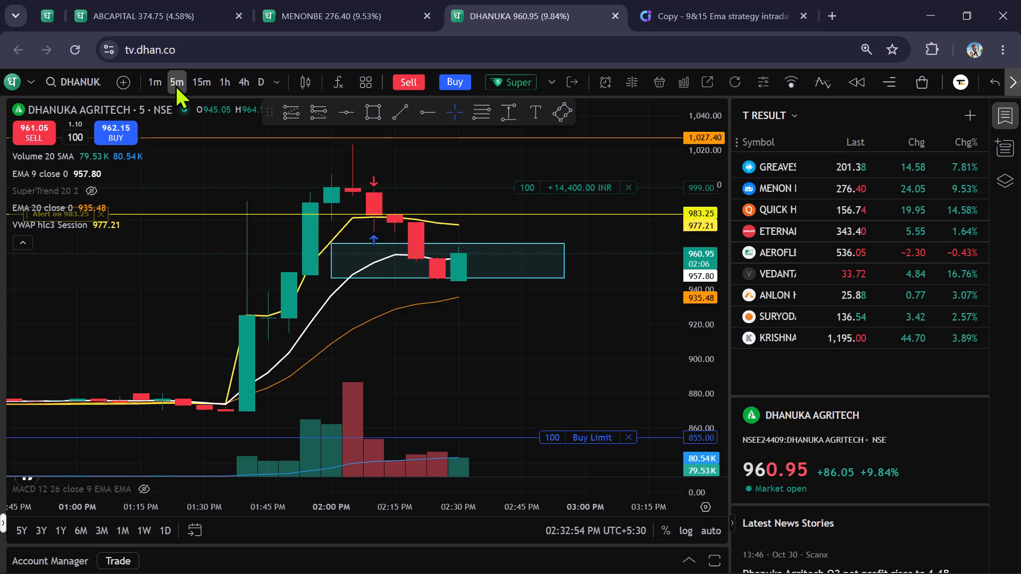
click(157, 80)
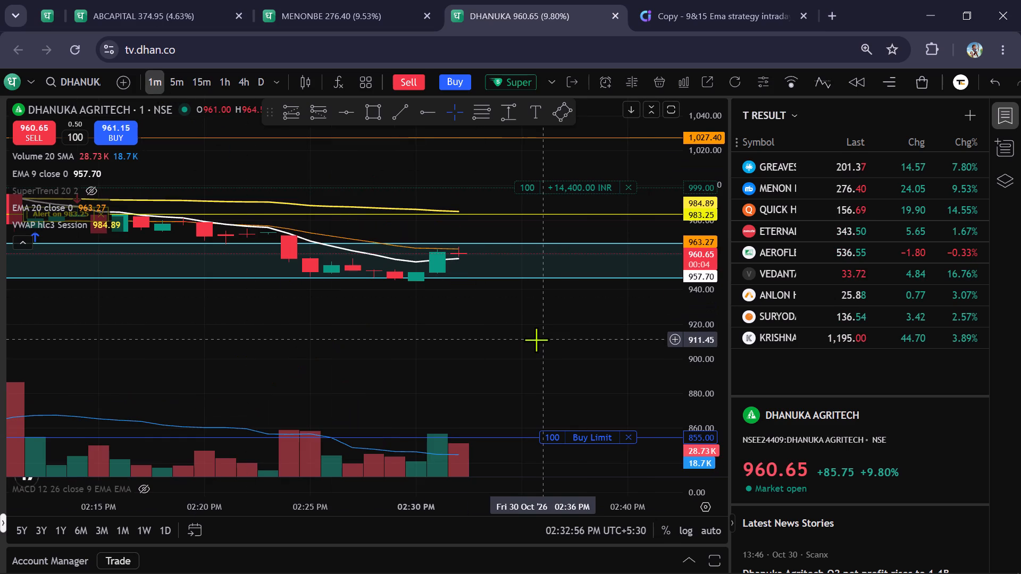
Delete the shaded price zone spanning about 947 to 967 on the Dhanuka Agritech chart.
scroll(529, 340, up, 1)
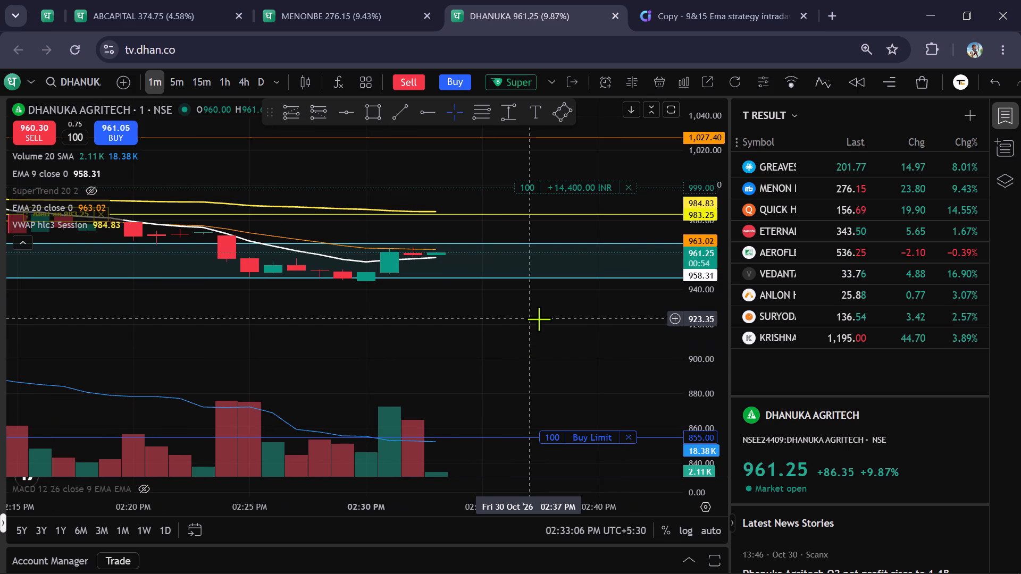
scroll(708, 216, up, 5)
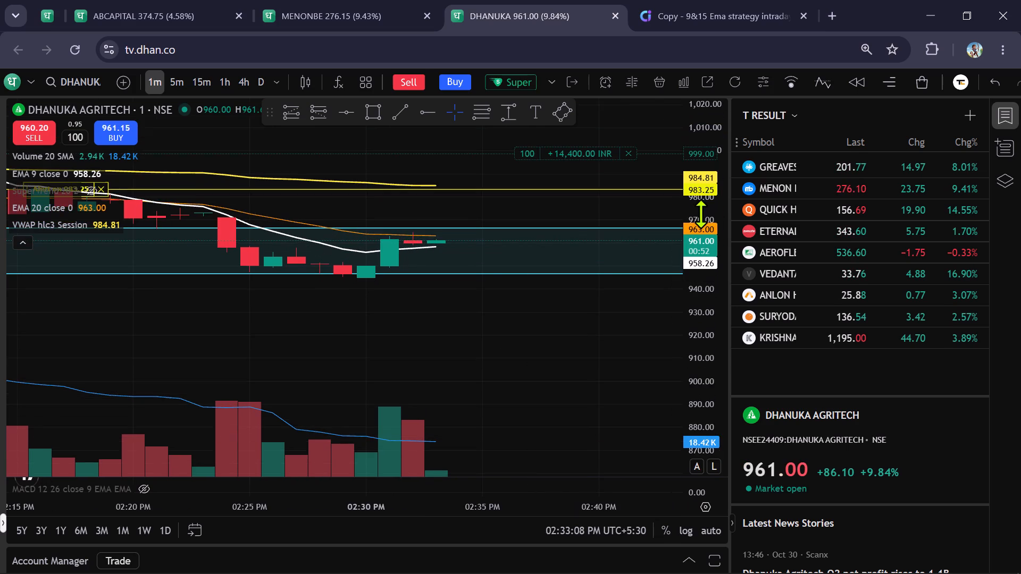
drag(563, 319, 524, 373)
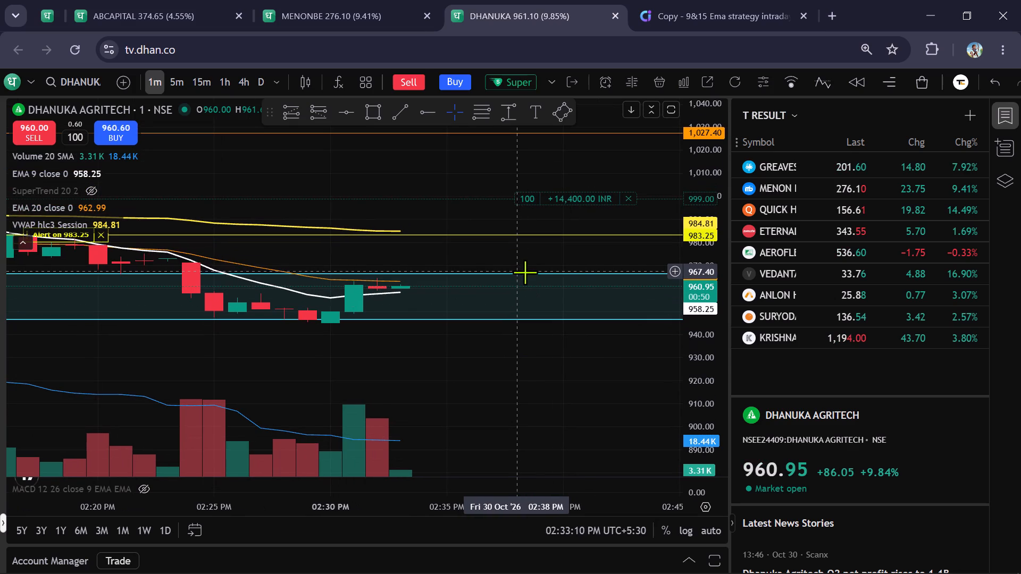
click(526, 275)
click(837, 120)
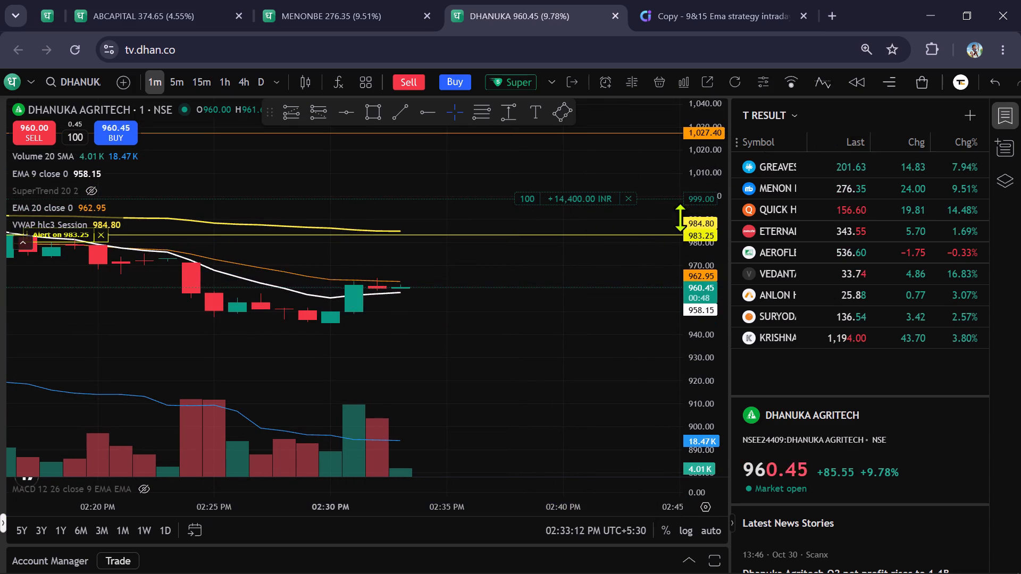
Examine Dhanuka Agritech's pullback on the 1-minute and 5-minute charts against the buy limit, target and stop loss lines.
scroll(530, 328, down, 2)
drag(526, 344, 522, 337)
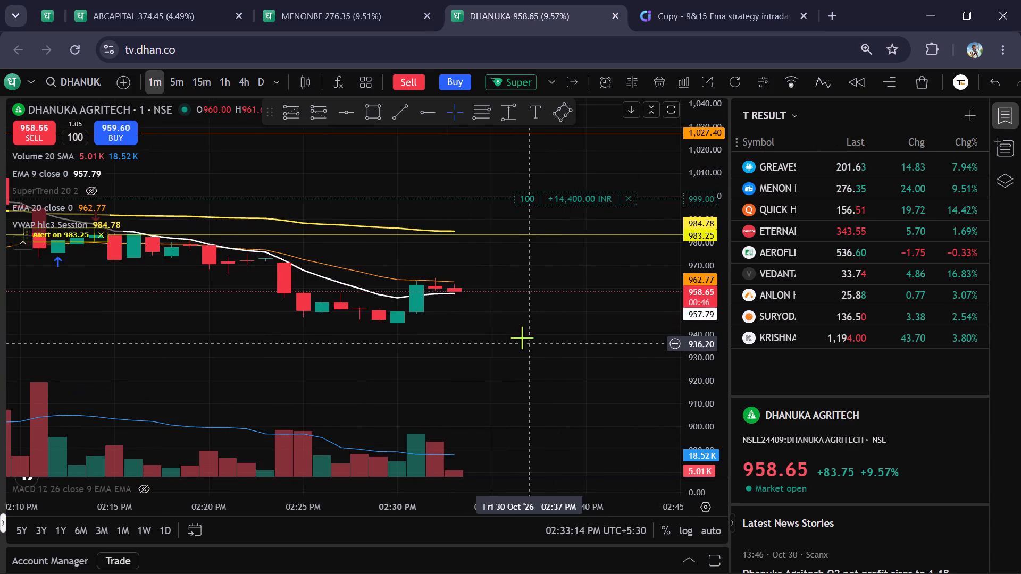
drag(522, 337, 507, 282)
scroll(699, 266, down, 4)
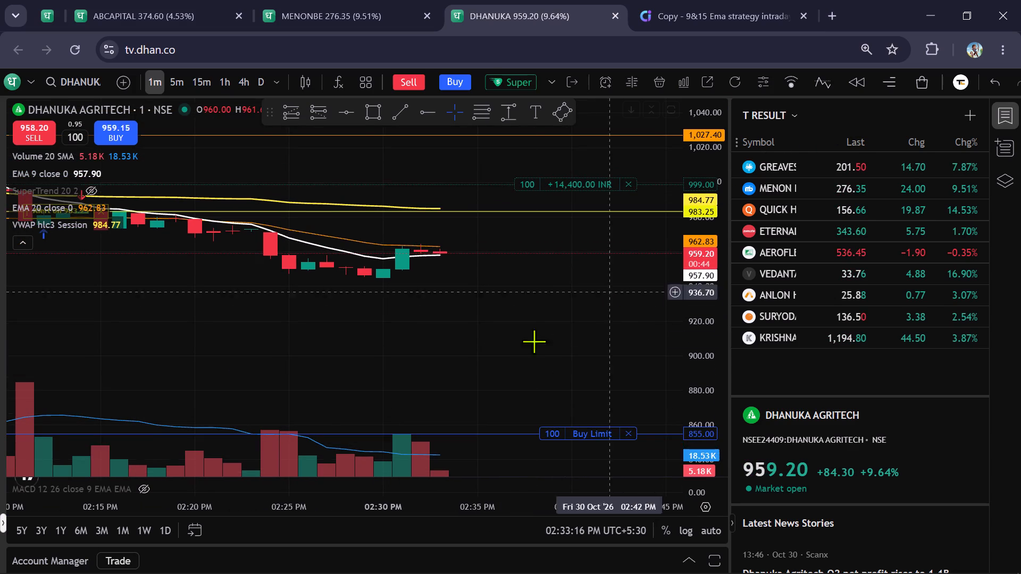
scroll(508, 354, down, 2)
drag(593, 337, 463, 345)
scroll(467, 347, down, 2)
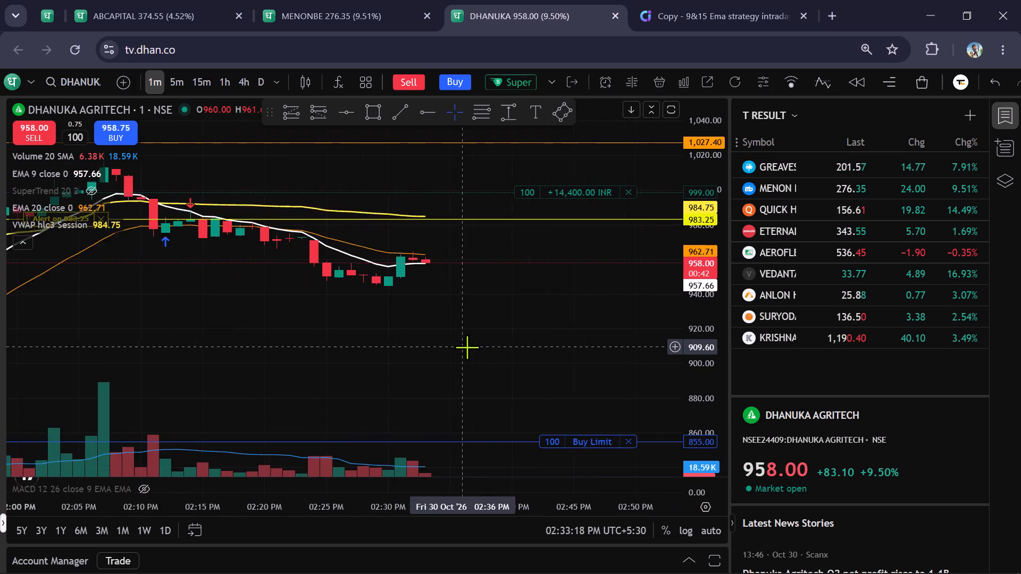
scroll(467, 347, down, 3)
drag(598, 331, 515, 356)
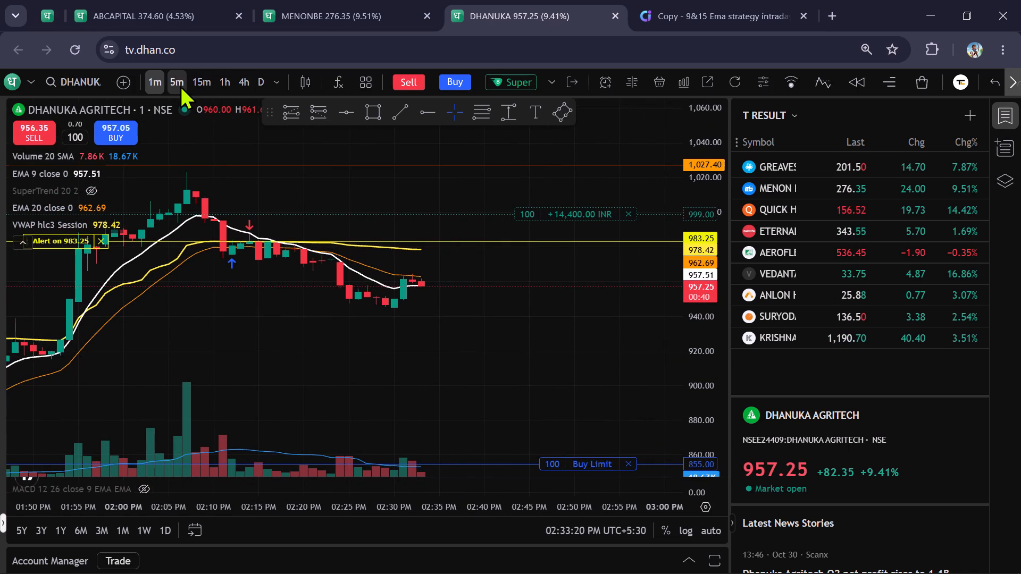
click(178, 84)
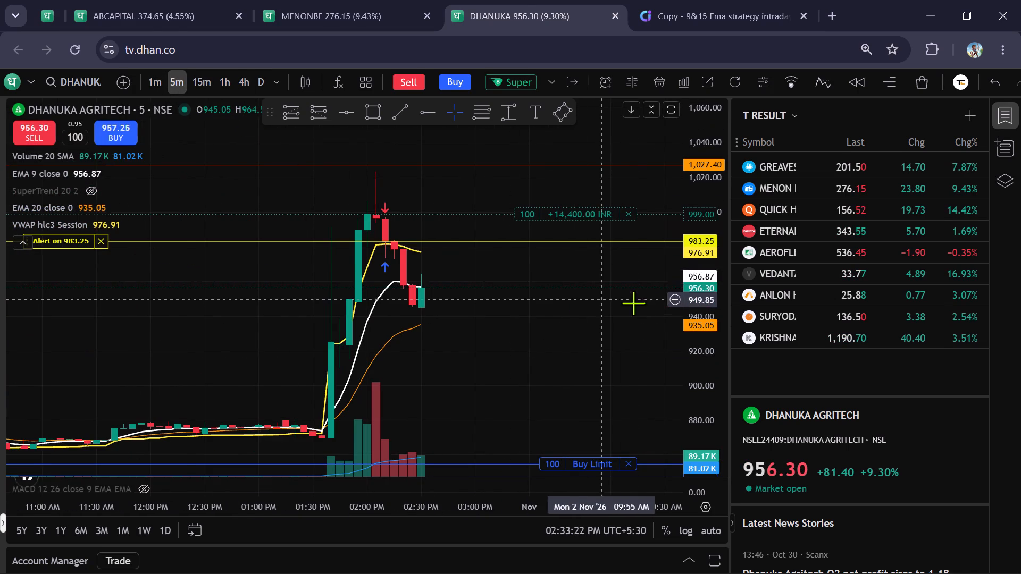
scroll(690, 276, down, 6)
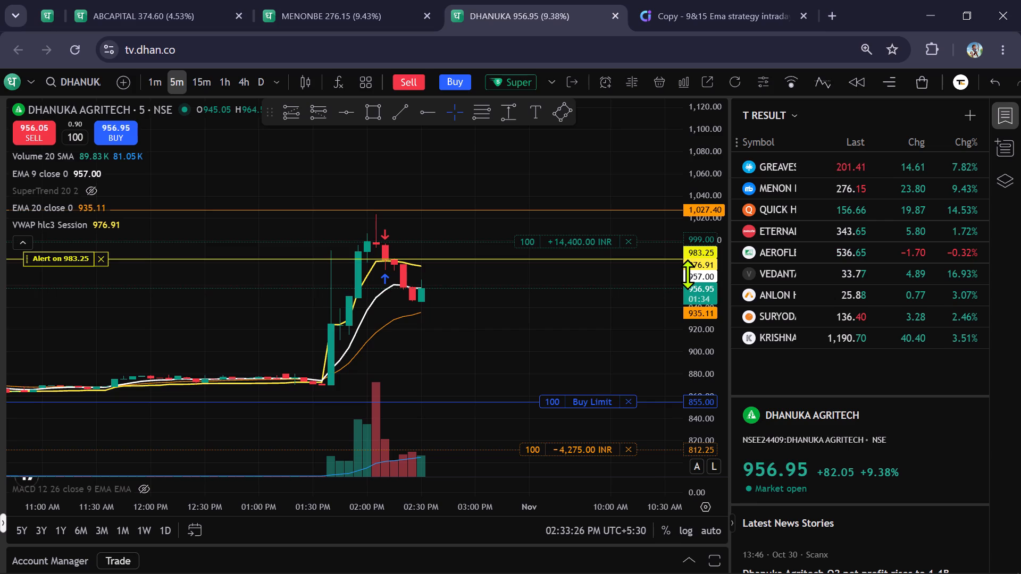
scroll(582, 288, up, 3)
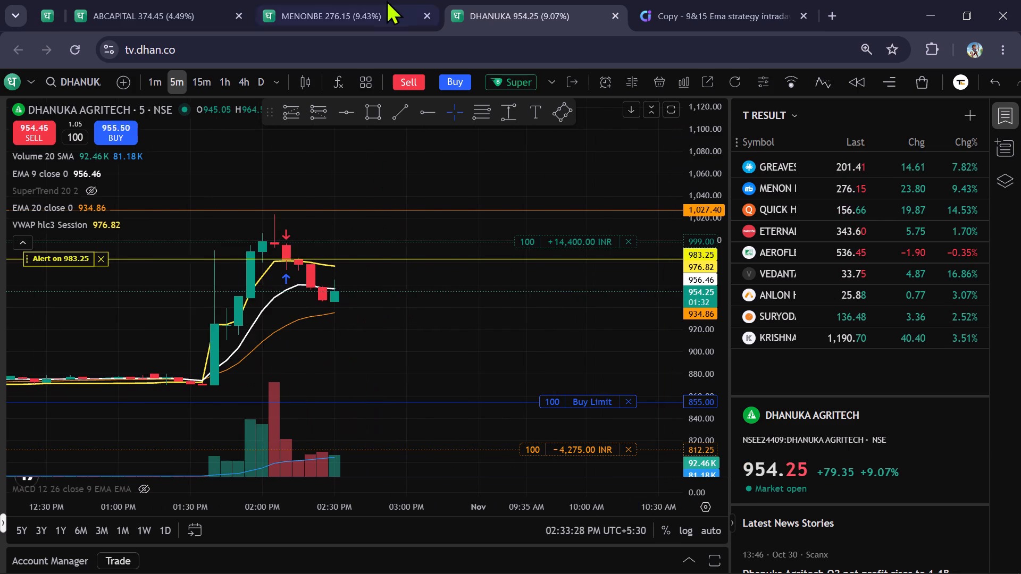
Look over the open MENONBE and Aditya Birla Capital charts and return to Dhanuka Agritech.
click(366, 0)
click(520, 3)
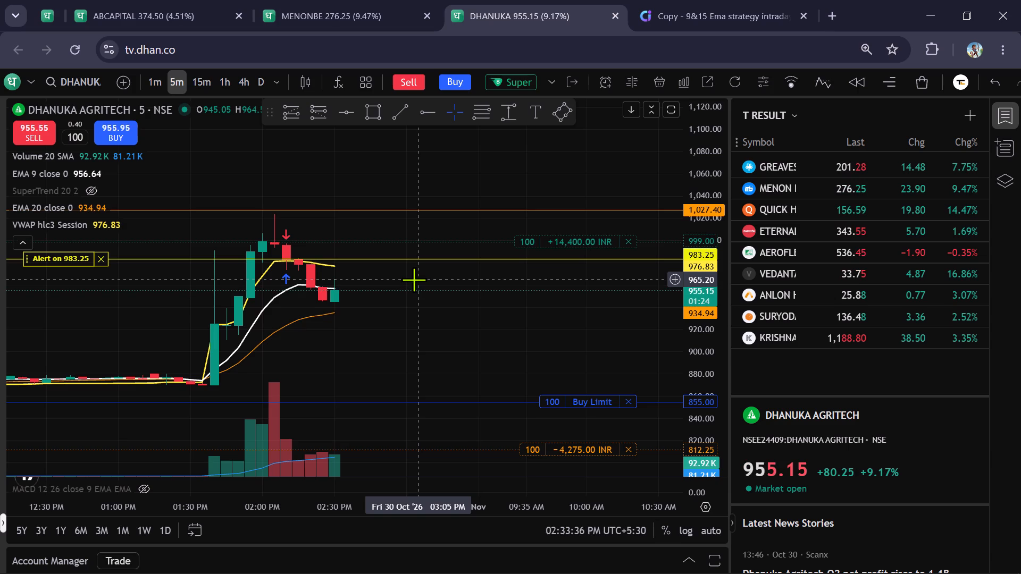
click(172, 0)
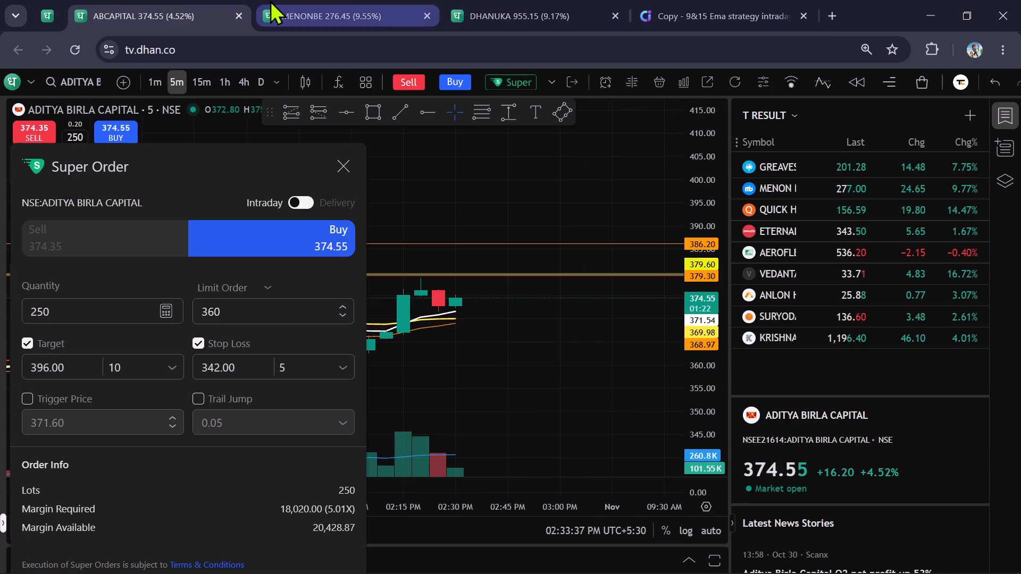
click(270, 0)
click(484, 6)
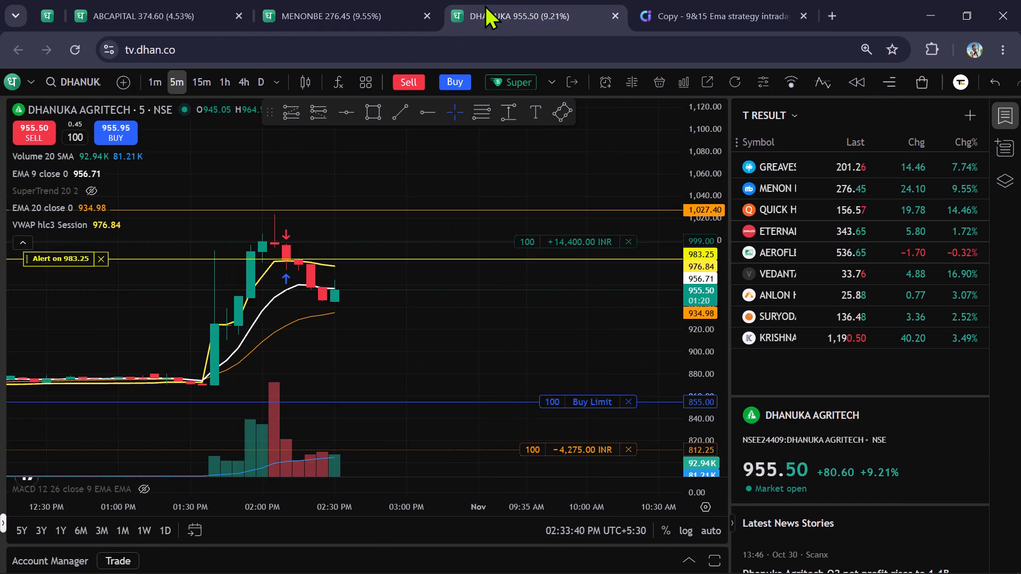
Raise the target of the pending Dhanuka Agritech buy order to 1,062.55 on the chart.
scroll(496, 313, up, 1)
drag(540, 242, 539, 242)
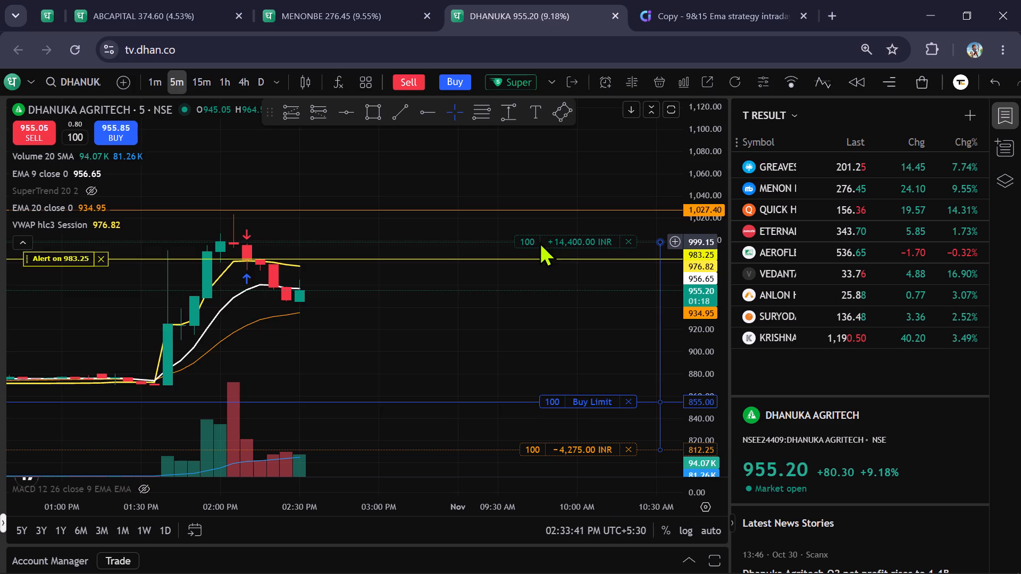
drag(539, 242, 554, 172)
Remove the 983.25 price alert from the Dhanuka Agritech chart.
scroll(459, 309, up, 2)
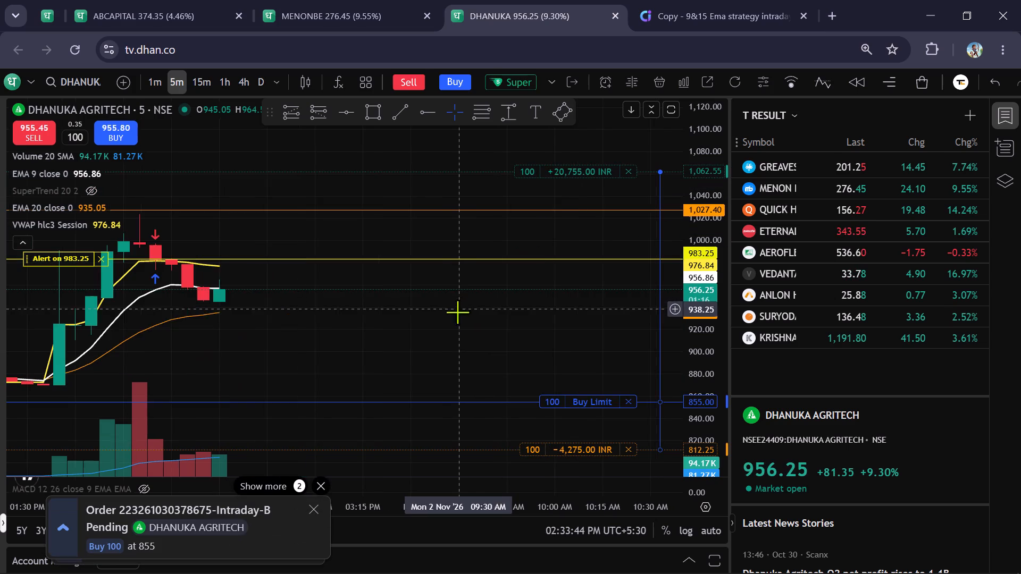
drag(405, 344, 568, 357)
scroll(514, 352, up, 2)
drag(463, 362, 491, 358)
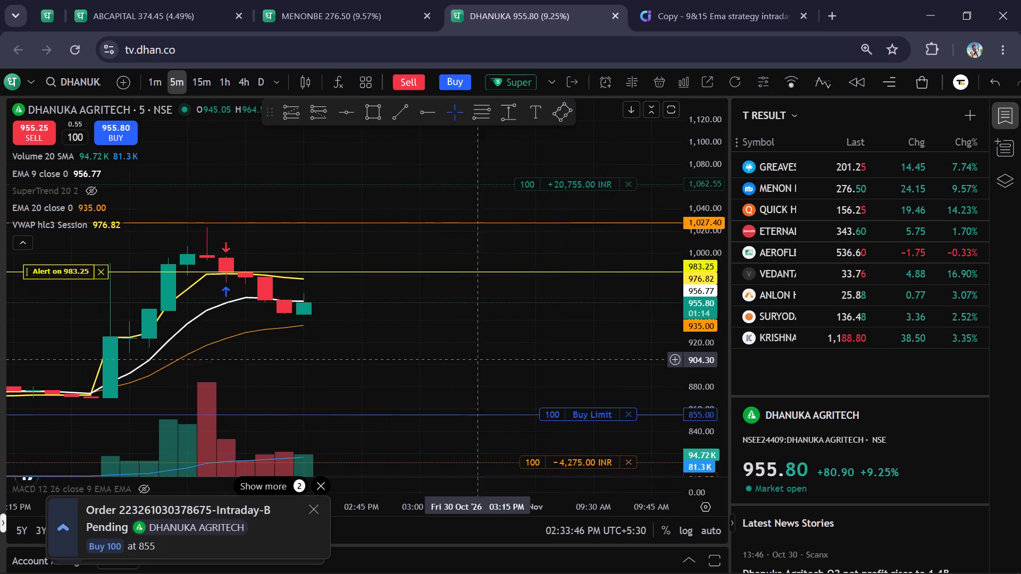
drag(491, 358, 560, 354)
click(102, 264)
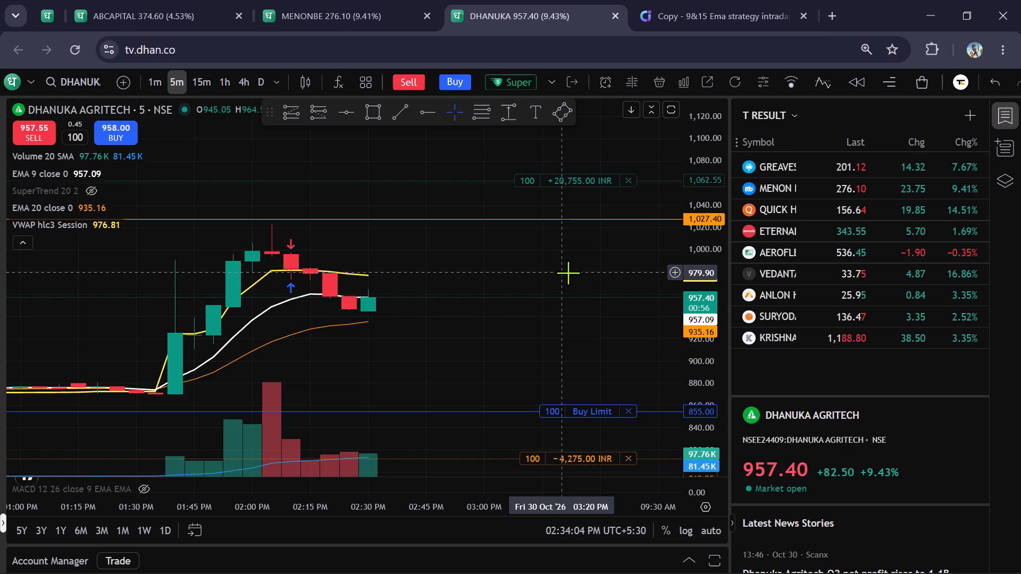
Compare Dhanuka Agritech's recent candles with the EMA and VWAP lines on the 1-minute, 5-minute and 15-minute charts.
scroll(525, 342, up, 1)
click(153, 89)
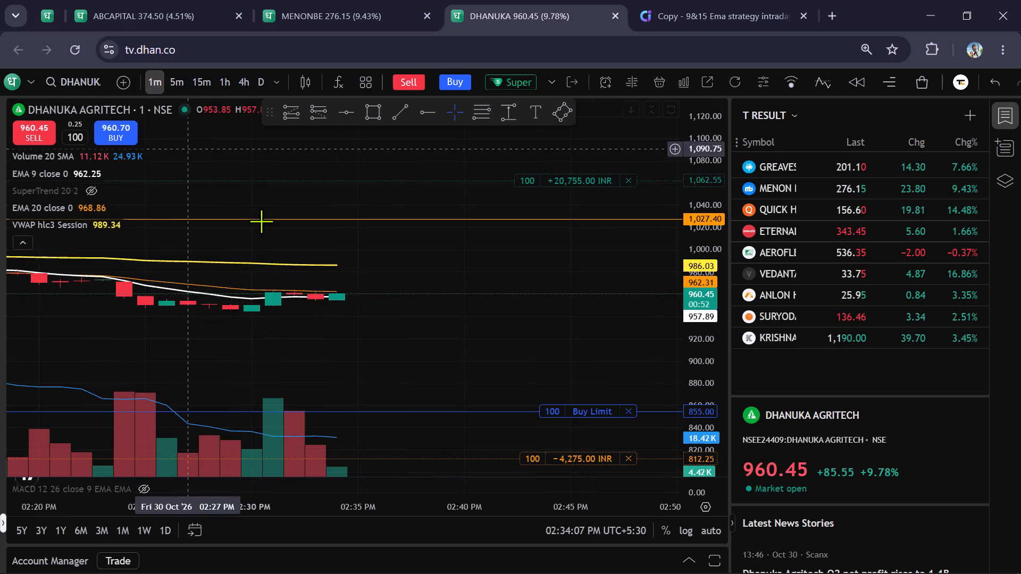
click(170, 82)
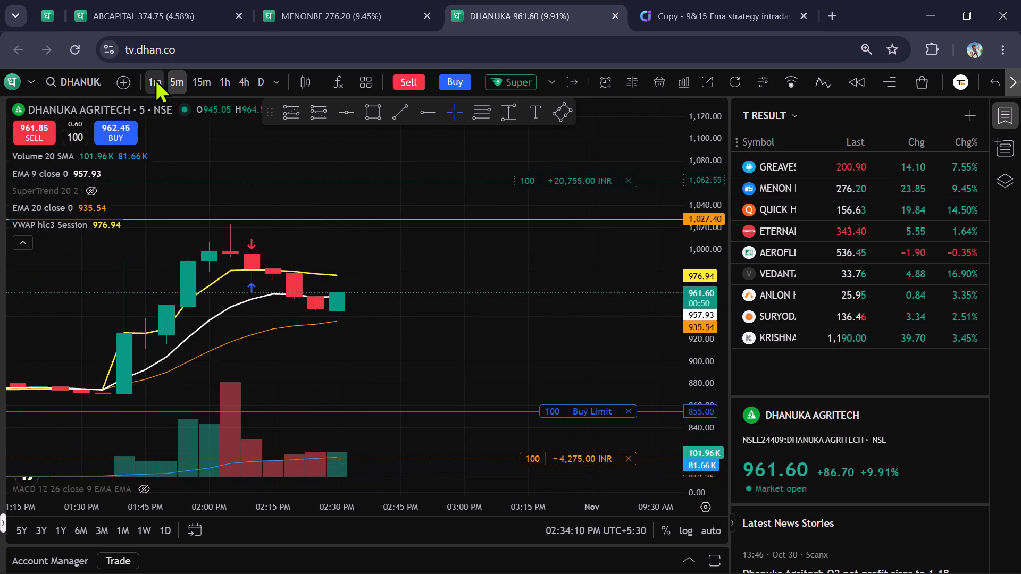
click(155, 79)
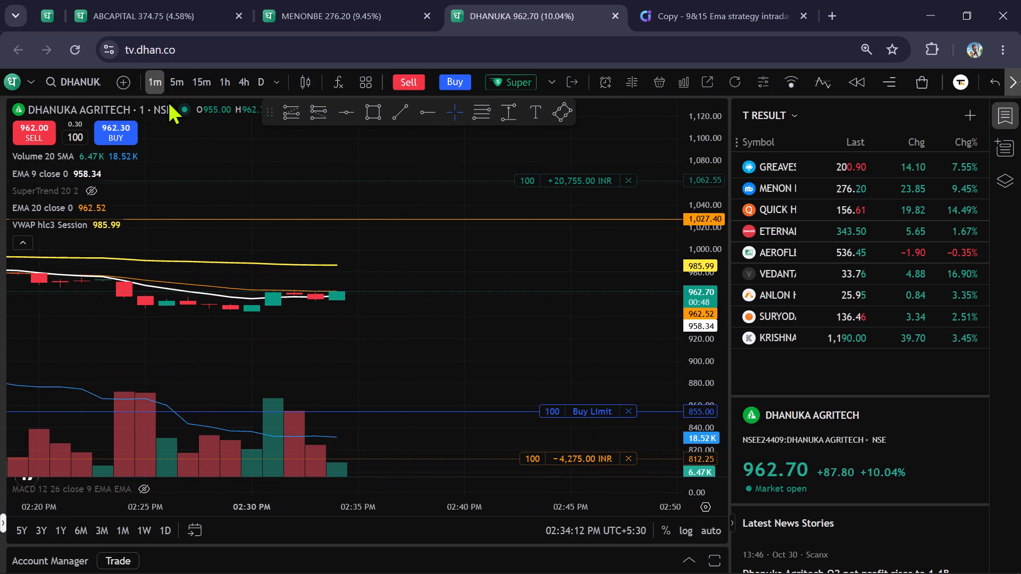
drag(469, 347, 520, 356)
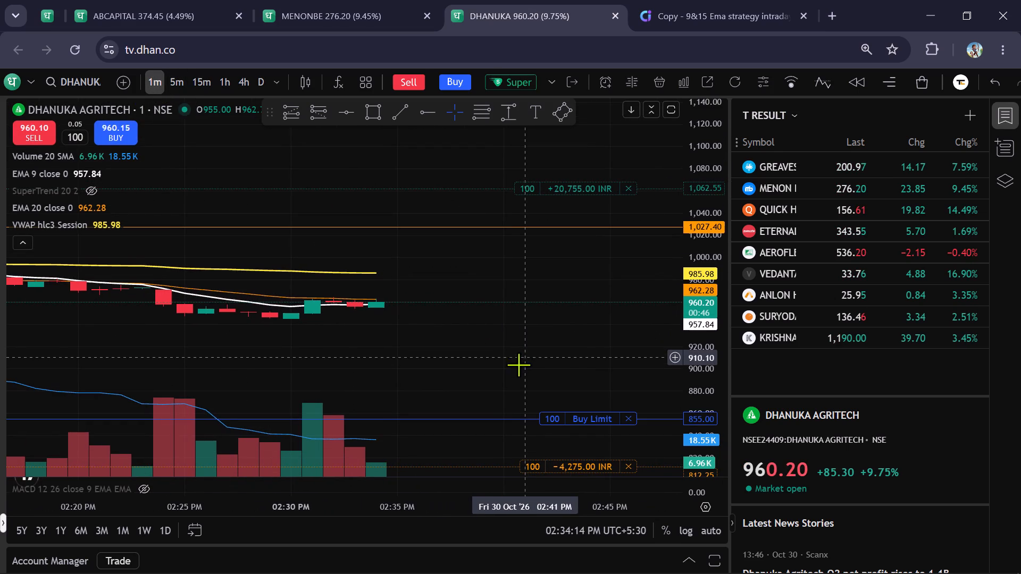
drag(518, 366, 517, 319)
scroll(517, 319, down, 1)
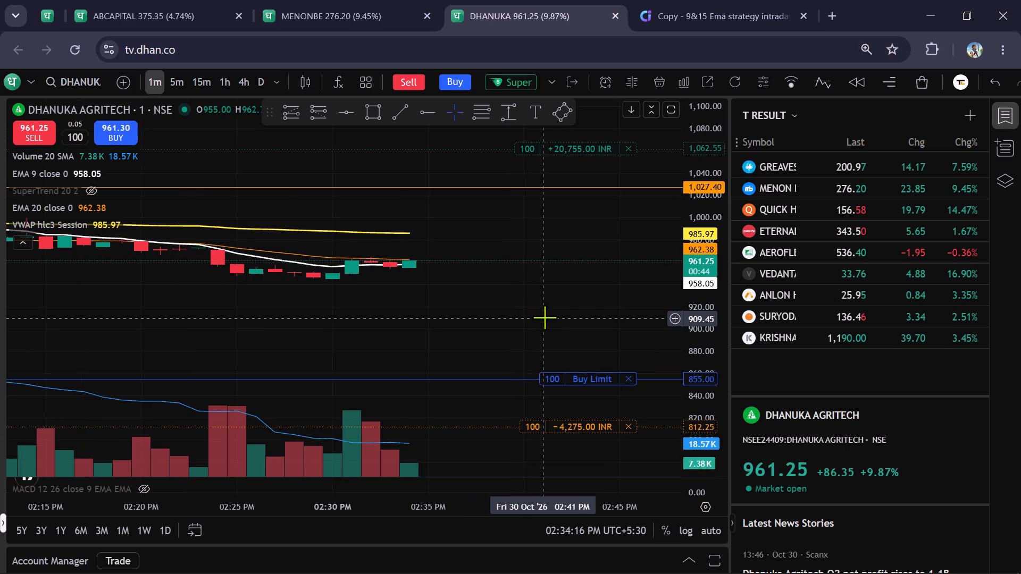
drag(555, 313, 543, 338)
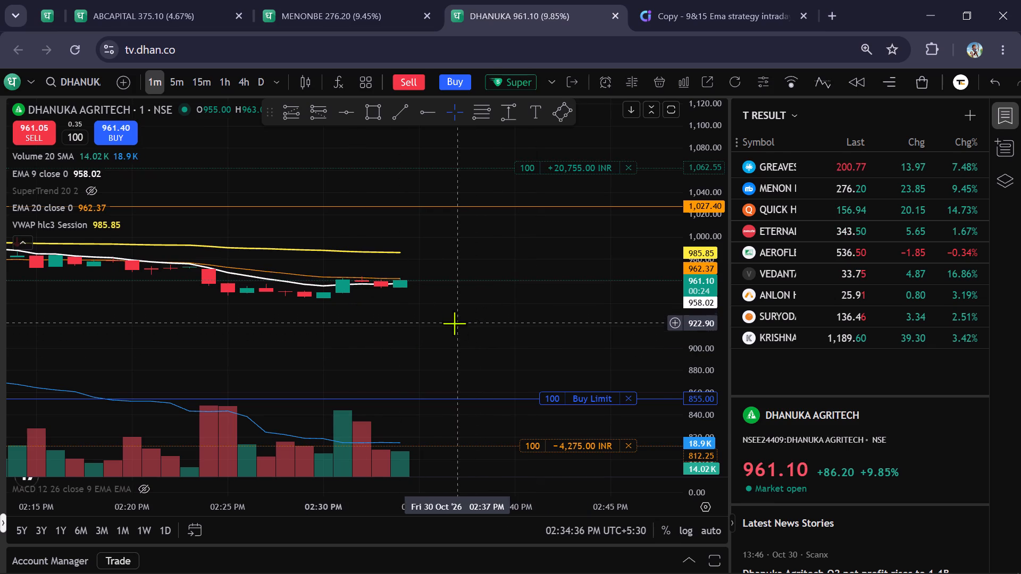
click(342, 0)
click(497, 0)
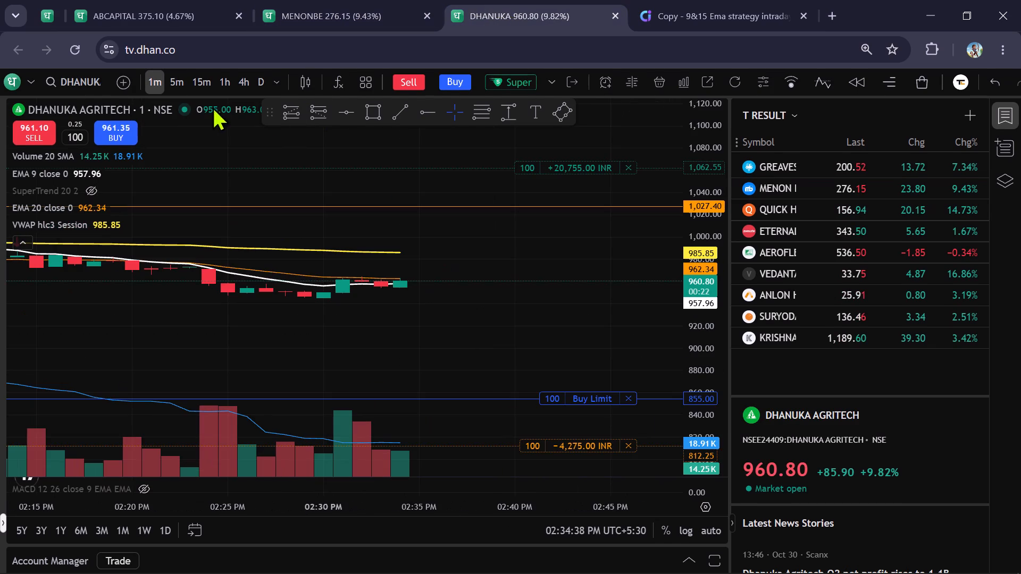
click(180, 82)
click(193, 80)
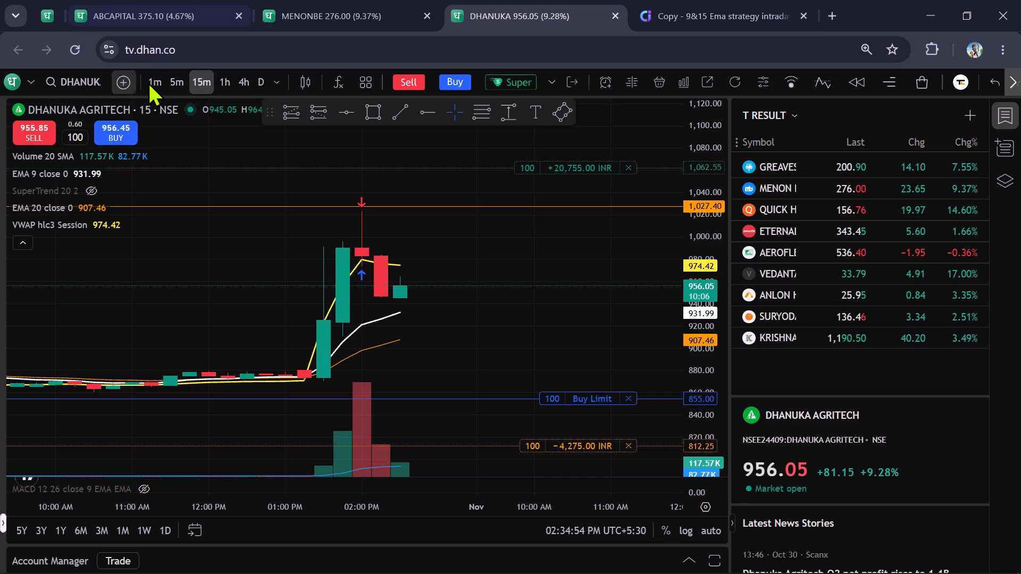
click(169, 82)
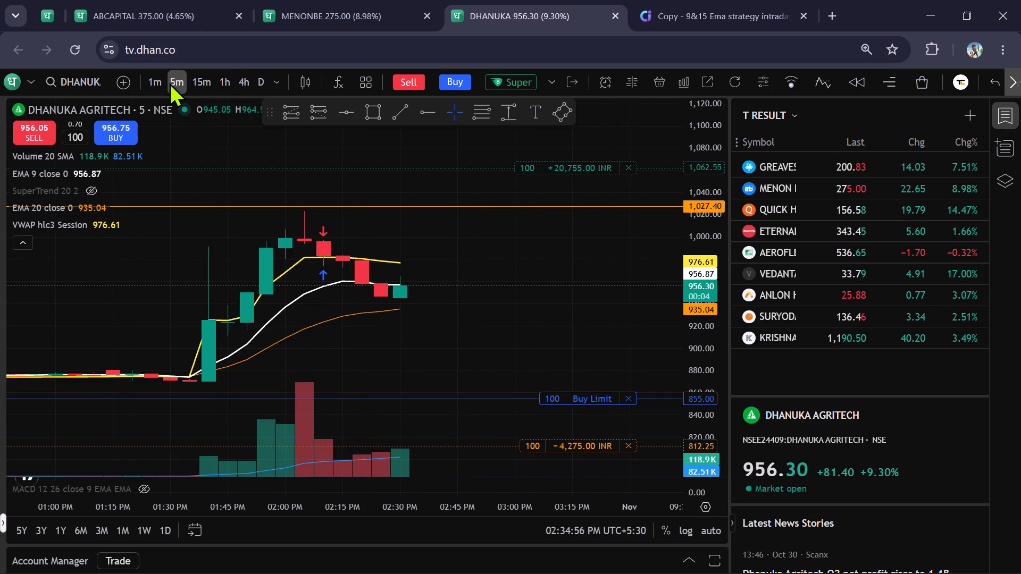
click(159, 83)
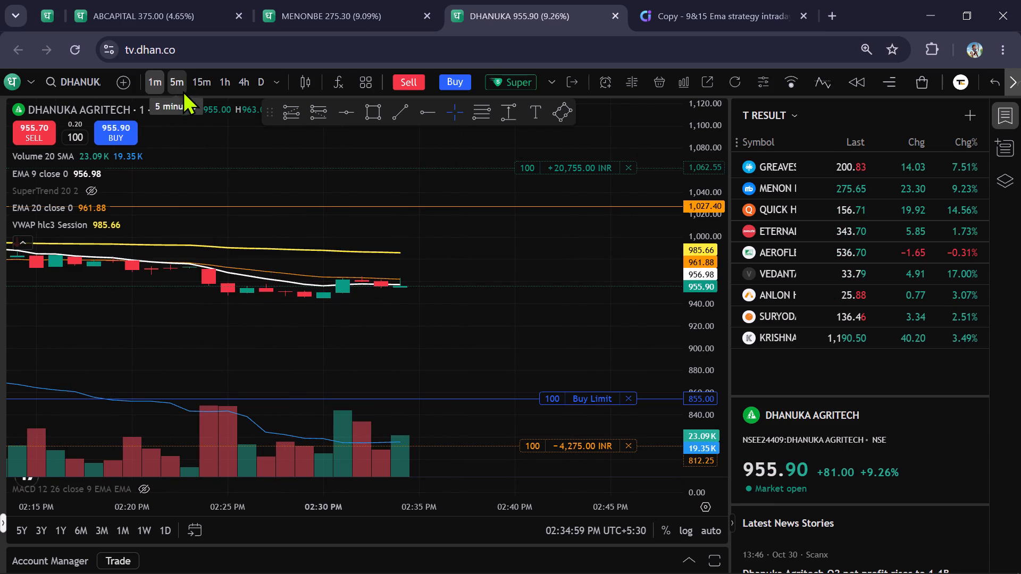
Check the MENONBE and Aditya Birla Capital charts and review Dhanuka Agritech's price action against its order lines on 1-minute and 5-minute candles.
click(305, 0)
click(146, 0)
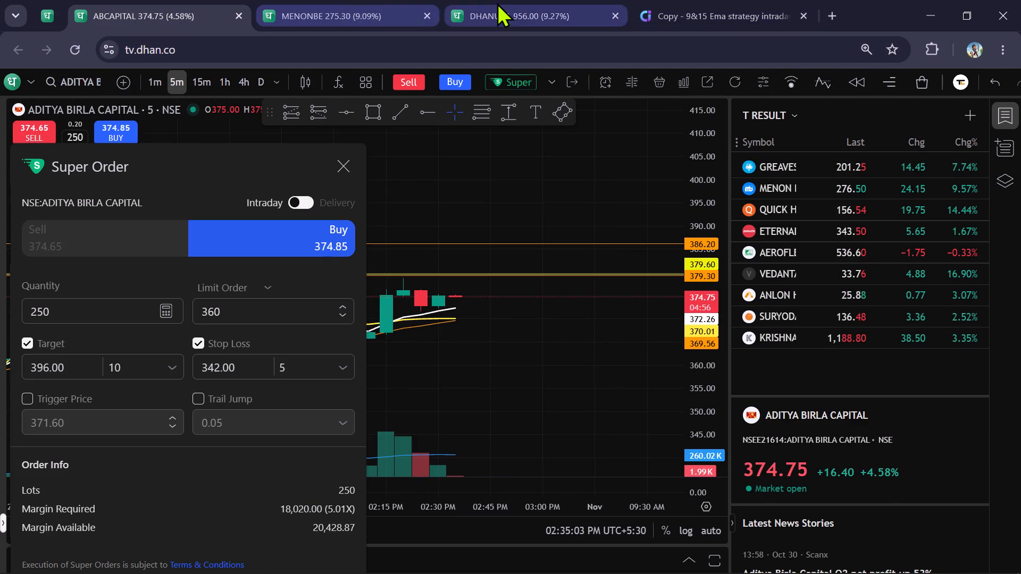
click(507, 5)
scroll(814, 290, up, 4)
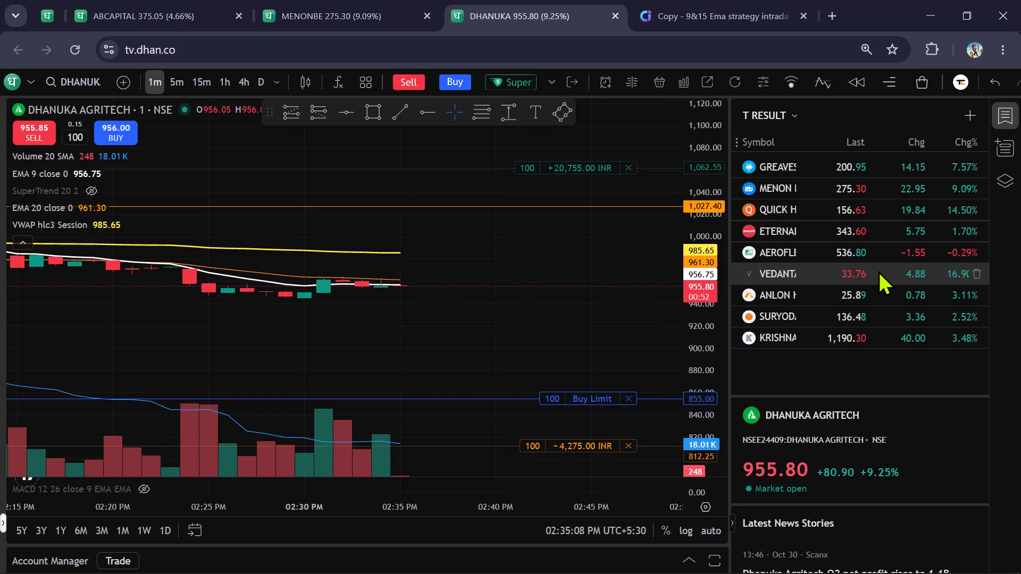
scroll(706, 294, down, 2)
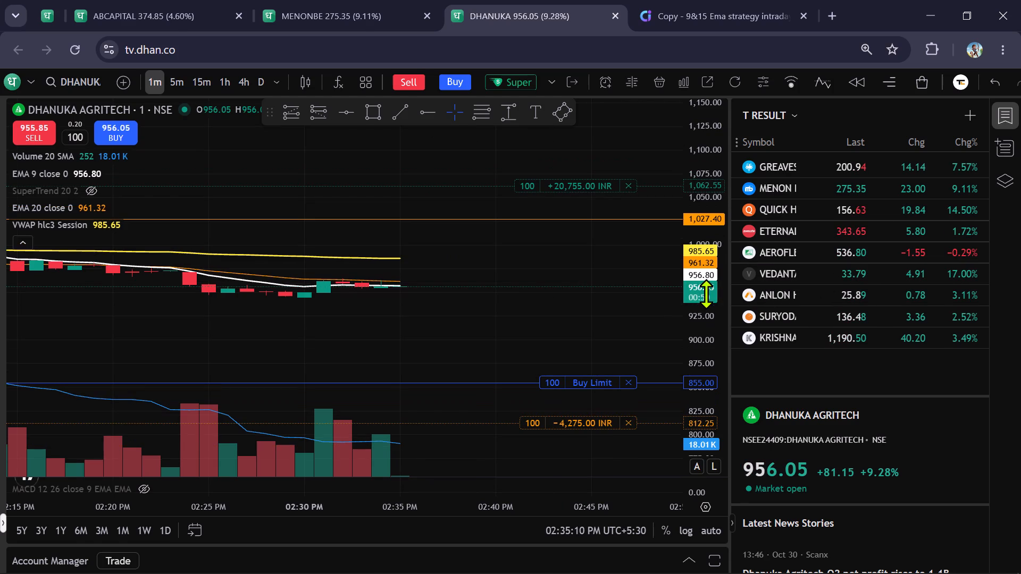
scroll(620, 309, down, 3)
scroll(701, 282, up, 5)
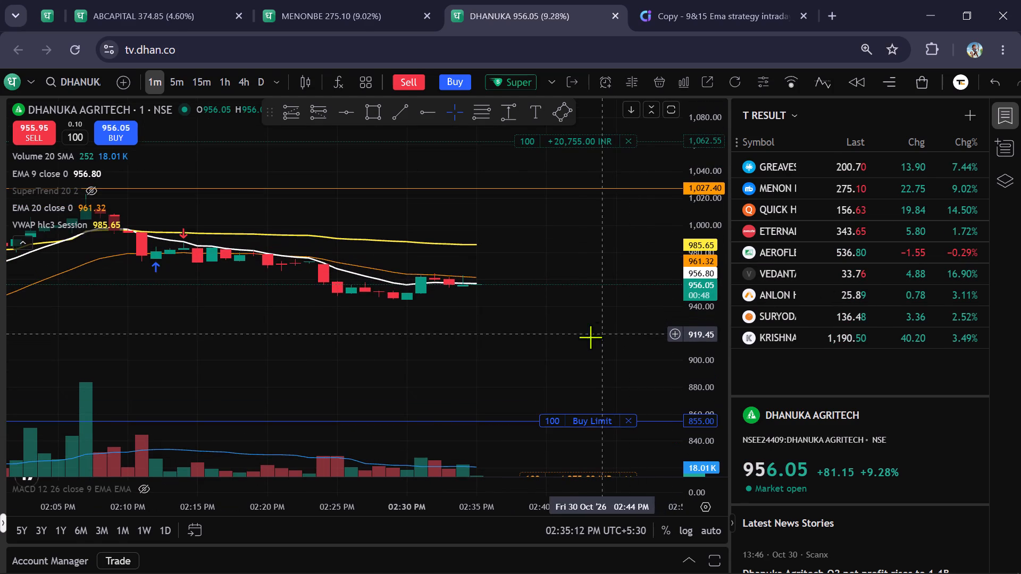
scroll(585, 339, up, 2)
drag(577, 342, 563, 306)
scroll(560, 305, down, 7)
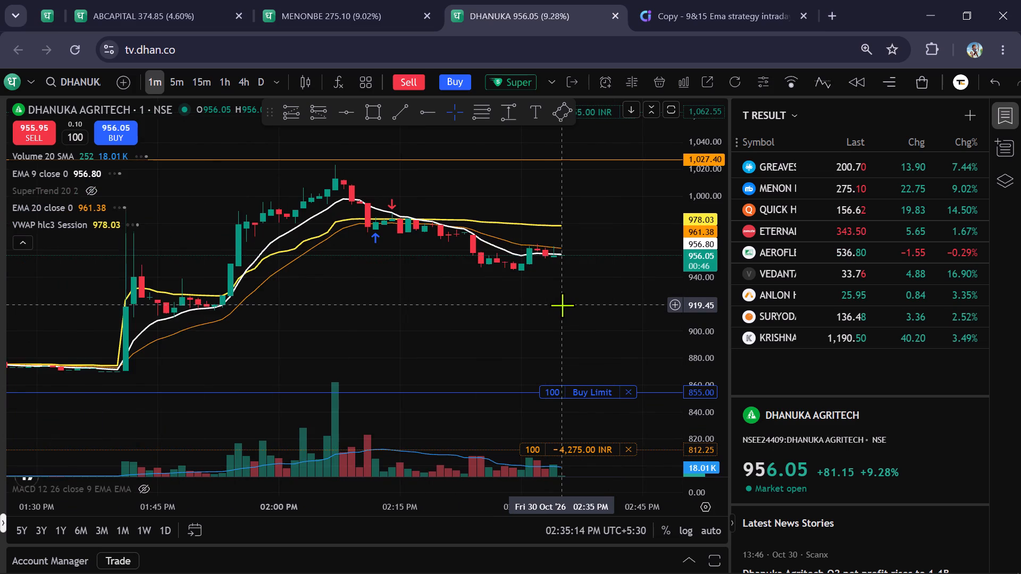
scroll(562, 305, up, 4)
click(174, 80)
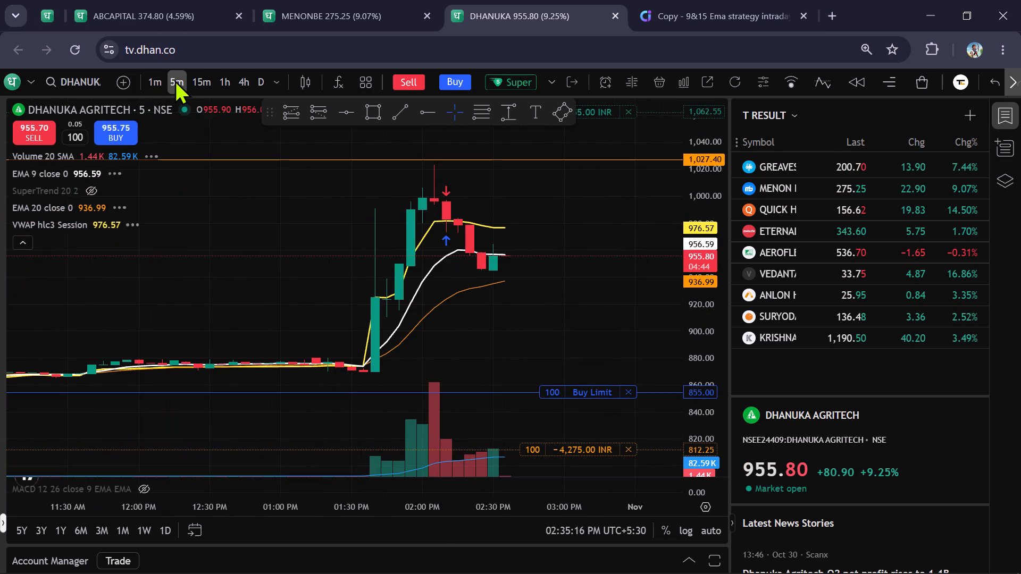
scroll(685, 234, down, 5)
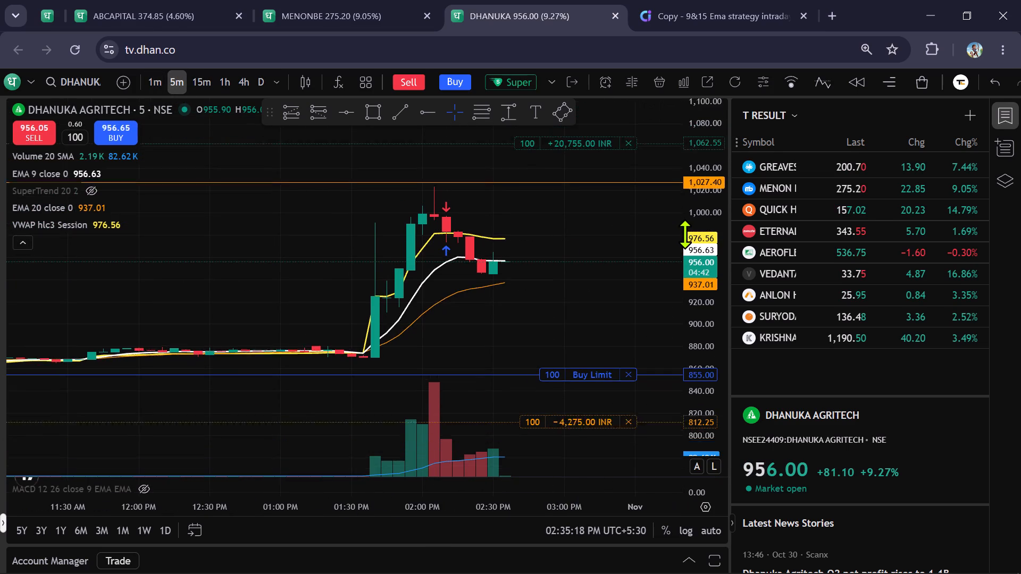
Compare Dhanuka Agritech's price action with the EMA and VWAP lines on the 5-minute, 15-minute and 1-minute charts.
scroll(685, 234, down, 1)
scroll(683, 236, up, 6)
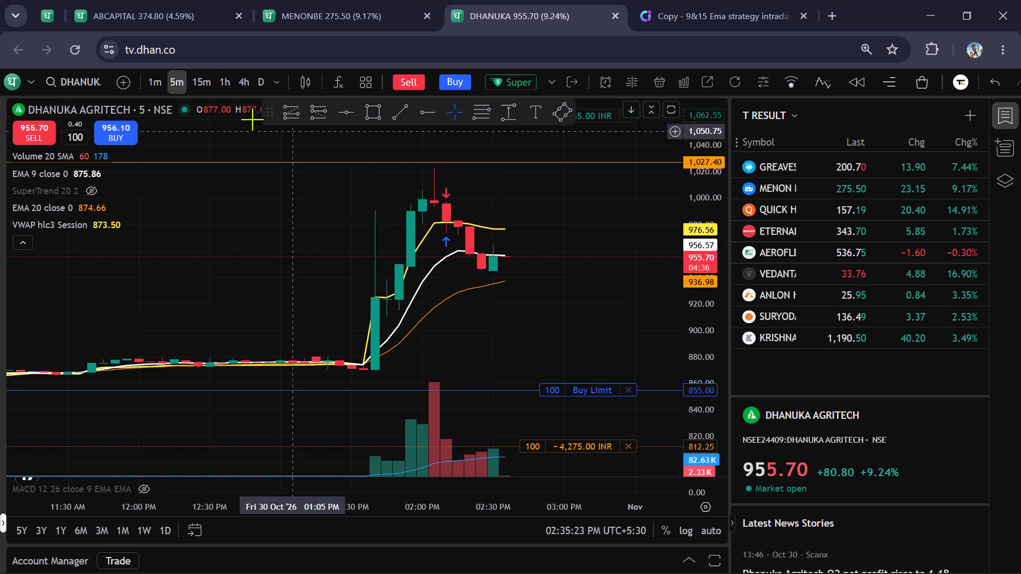
click(203, 73)
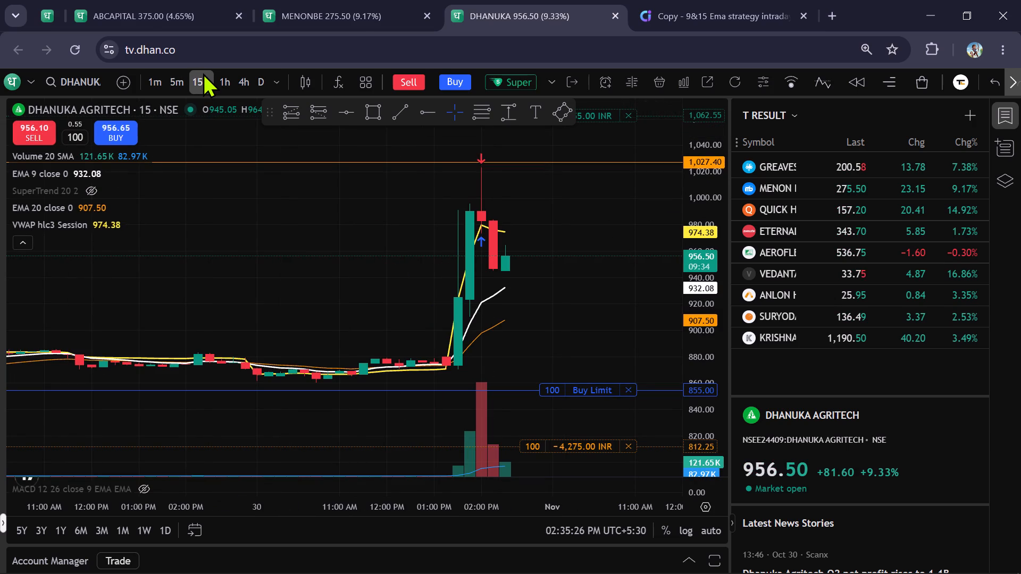
click(180, 78)
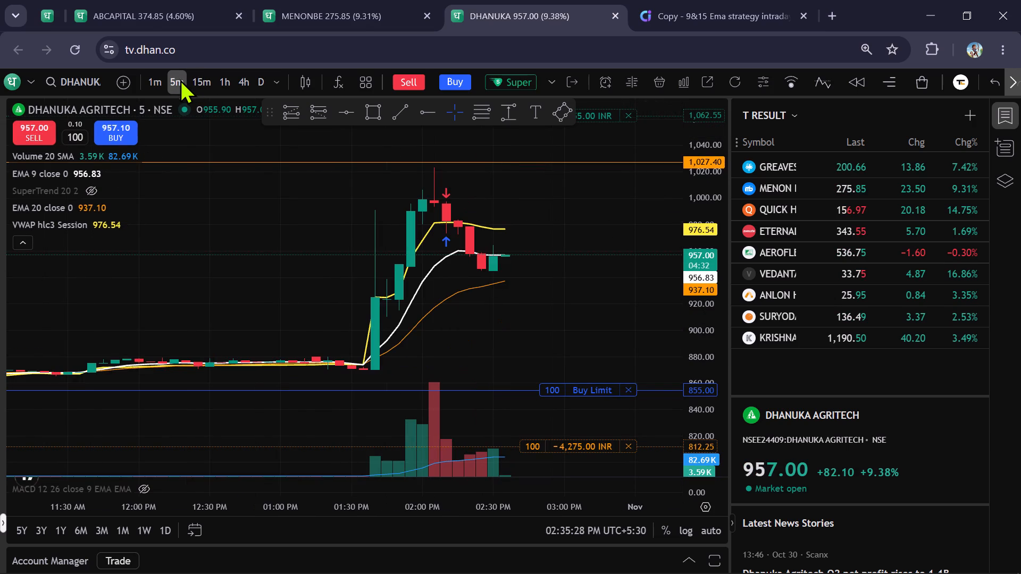
scroll(325, 268, up, 3)
scroll(539, 303, up, 1)
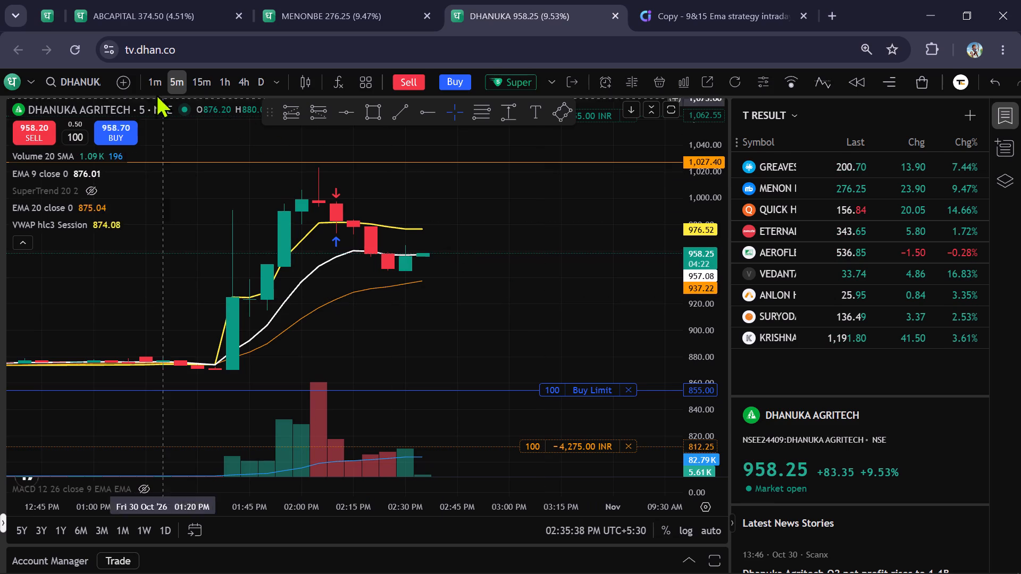
click(148, 82)
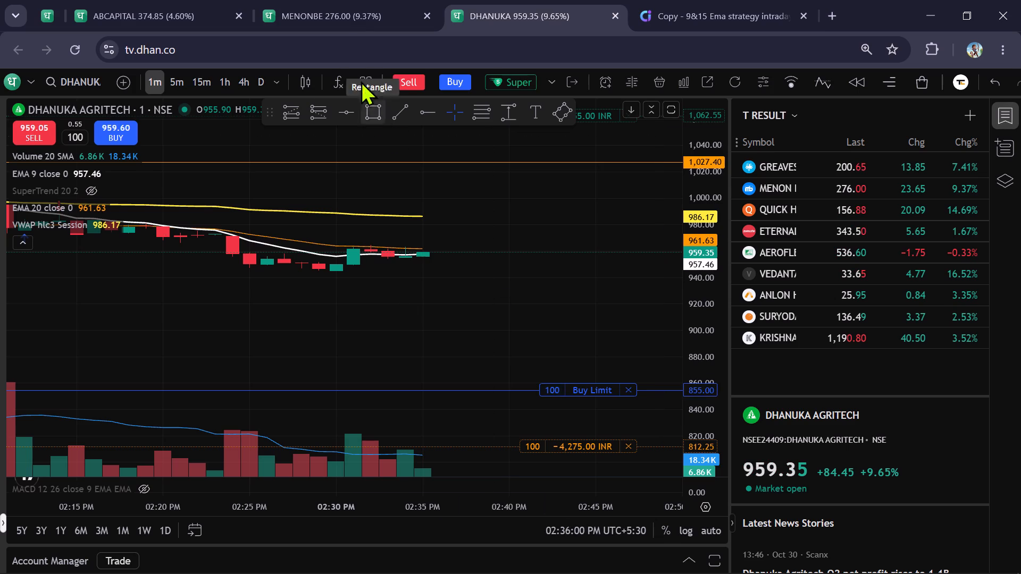
click(330, 0)
click(500, 0)
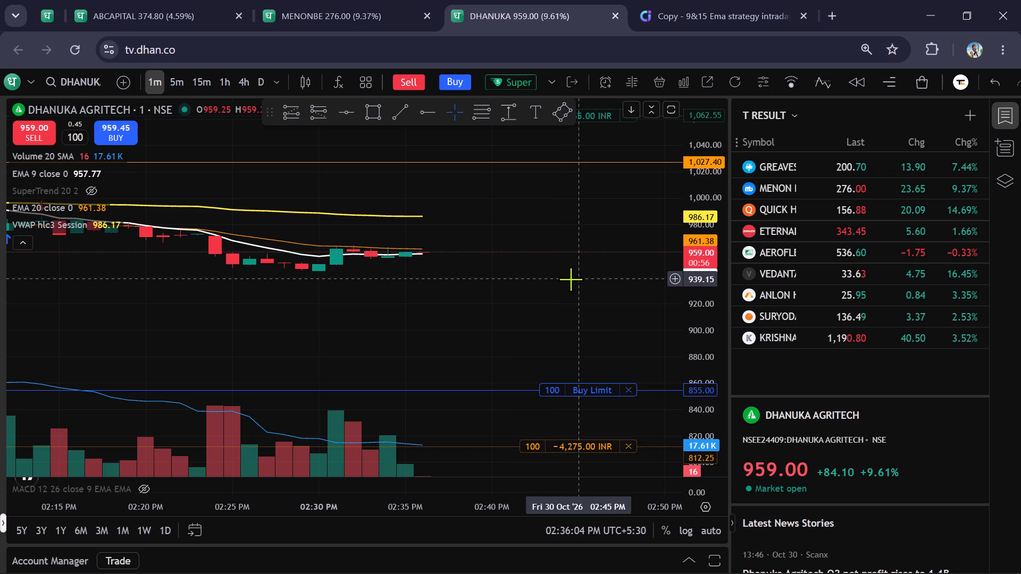
click(179, 84)
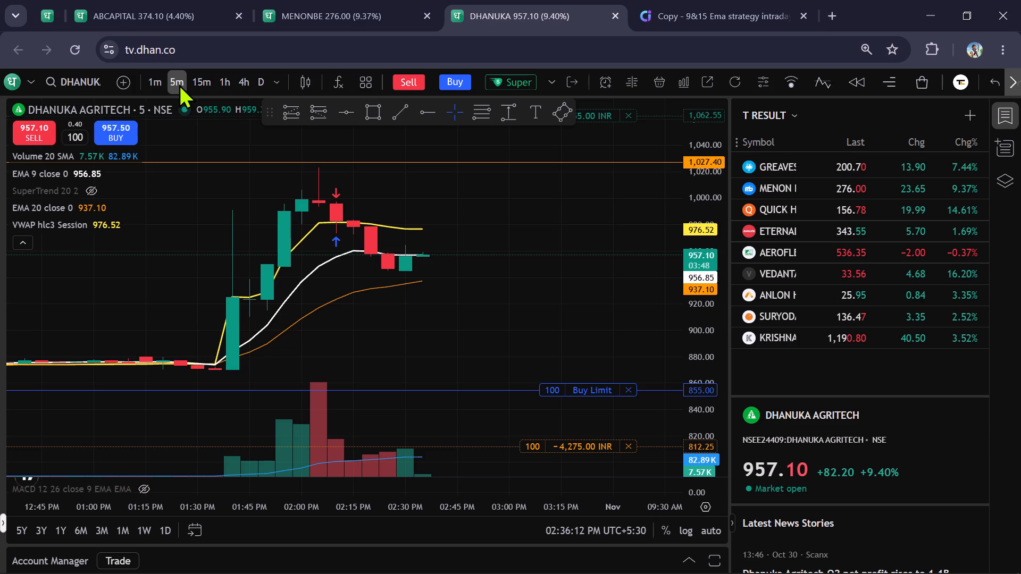
Switch to the Chartink screener and rerun the 9&15 EMA intraday strategy scan.
click(386, 11)
click(666, 0)
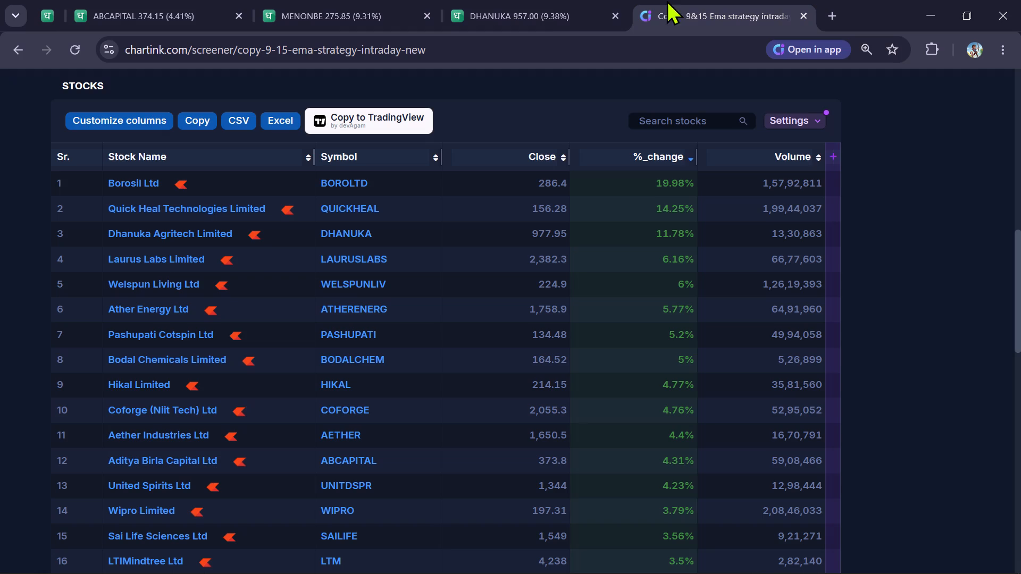
scroll(93, 128, up, 1)
scroll(77, 191, up, 1)
click(112, 174)
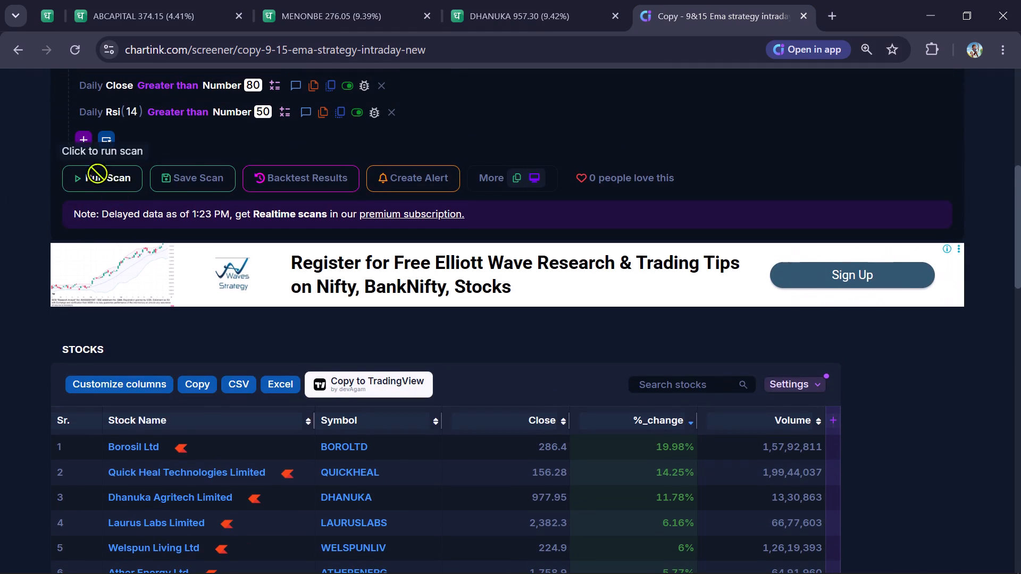
Review the refreshed scan's stocks by percentage change and volume, cross-checking with the Dhanuka Agritech chart.
scroll(0, 201, down, 1)
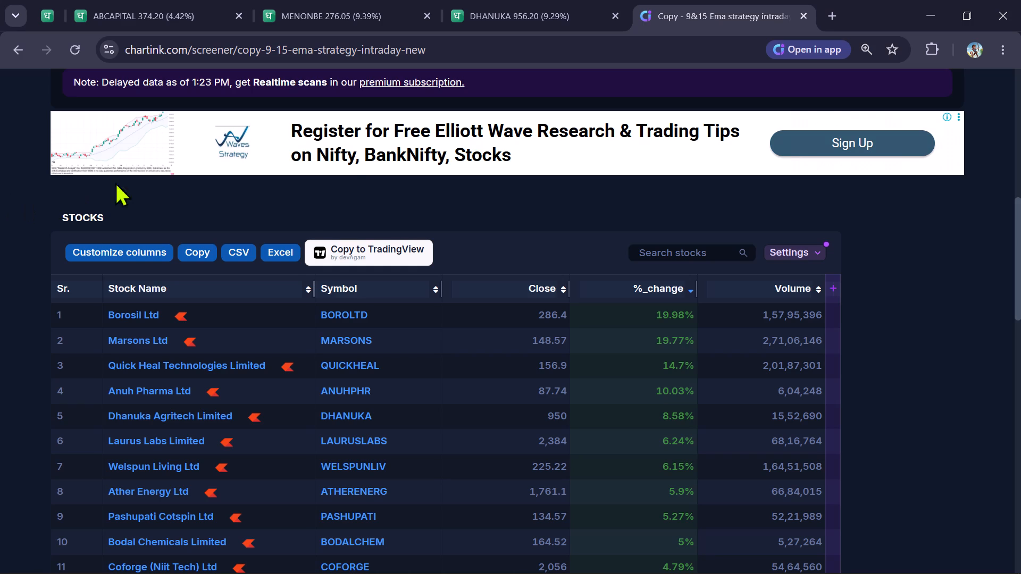
click(489, 17)
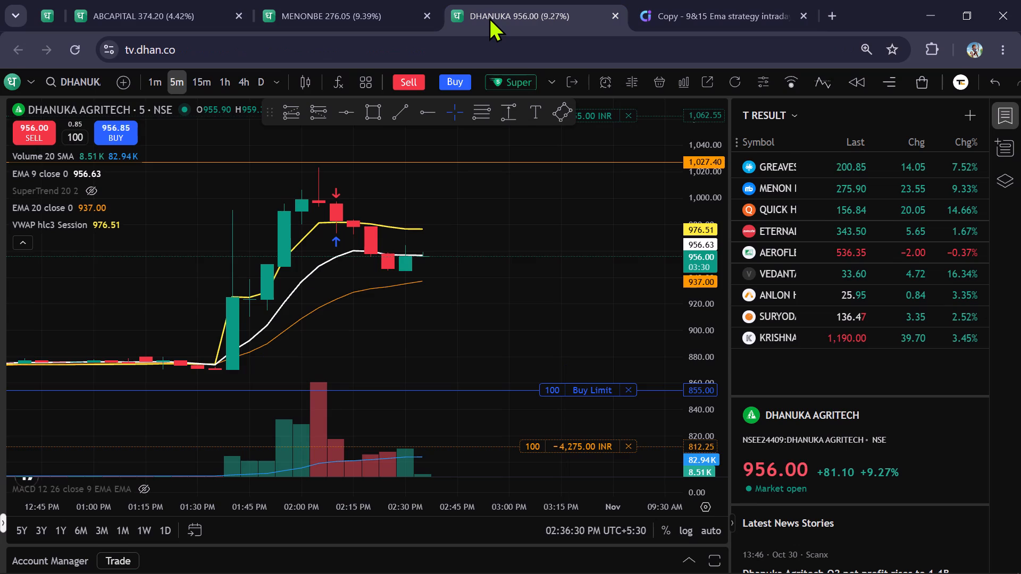
click(686, 0)
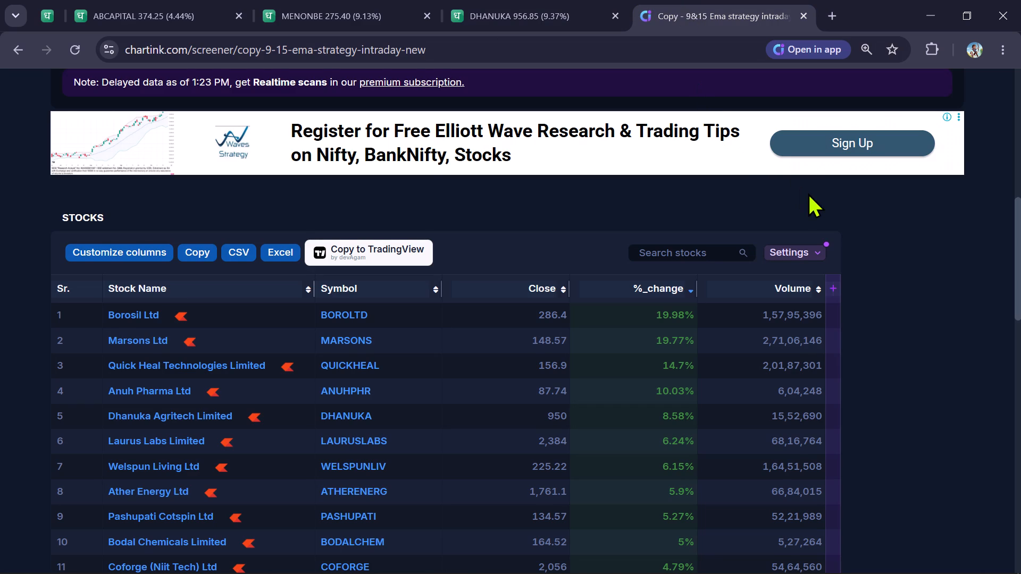
scroll(808, 193, down, 1)
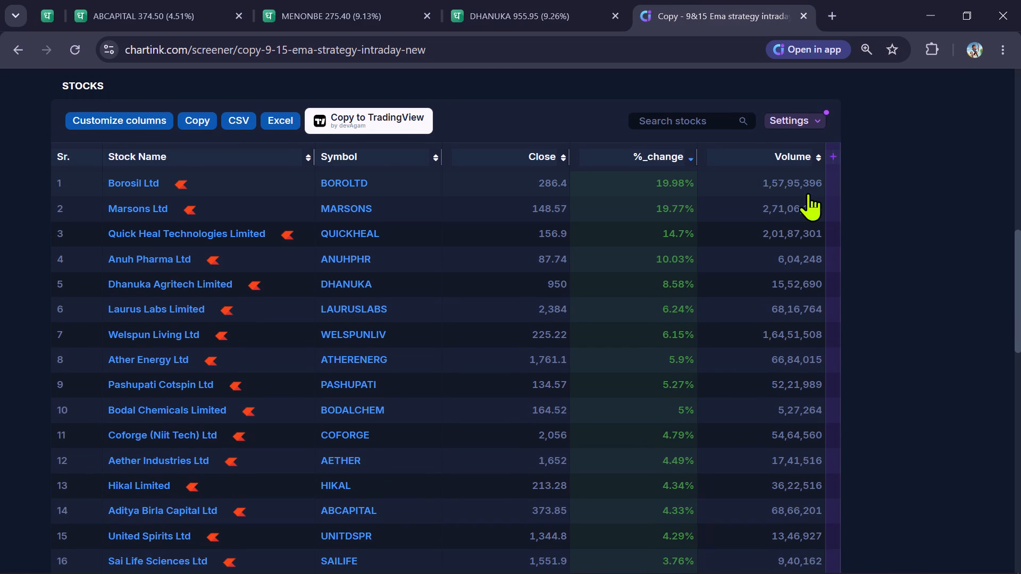
scroll(808, 193, down, 1)
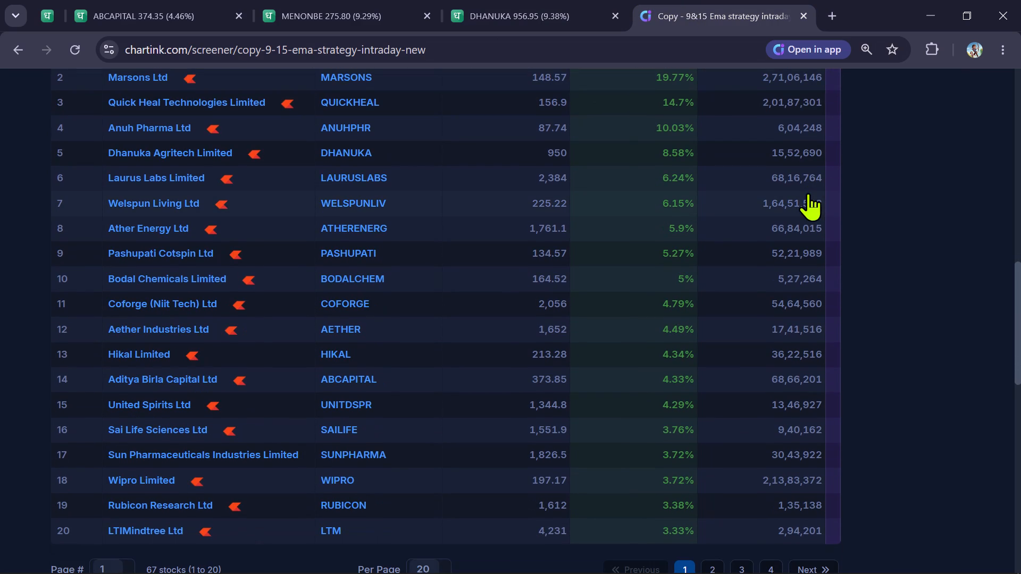
scroll(808, 193, up, 1)
Return to Dhan and compare the 5-minute charts of Dhanuka Agritech, Aditya Birla Capital and Menon Bearings.
click(495, 0)
scroll(522, 222, up, 1)
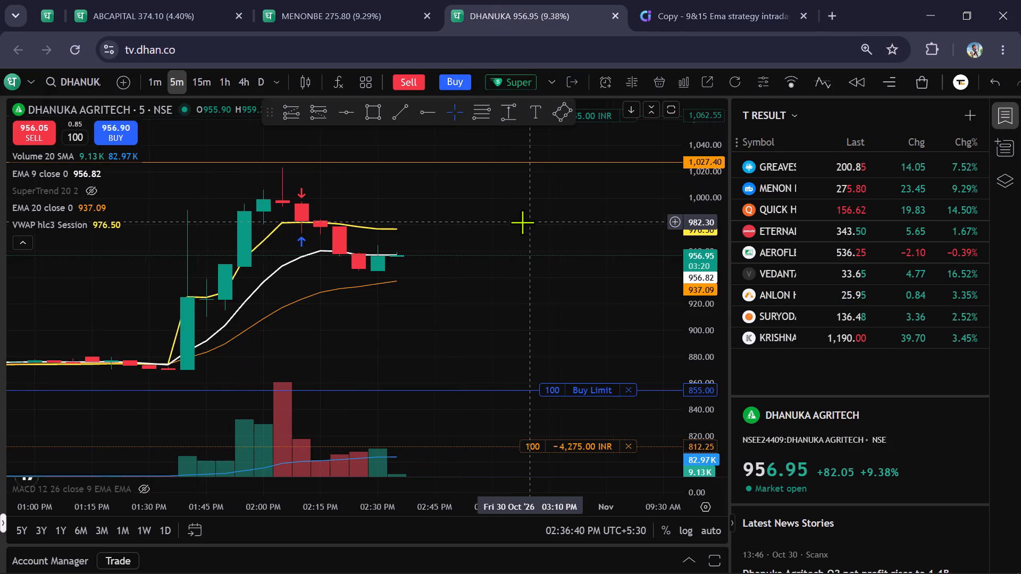
scroll(522, 222, up, 1)
click(313, 0)
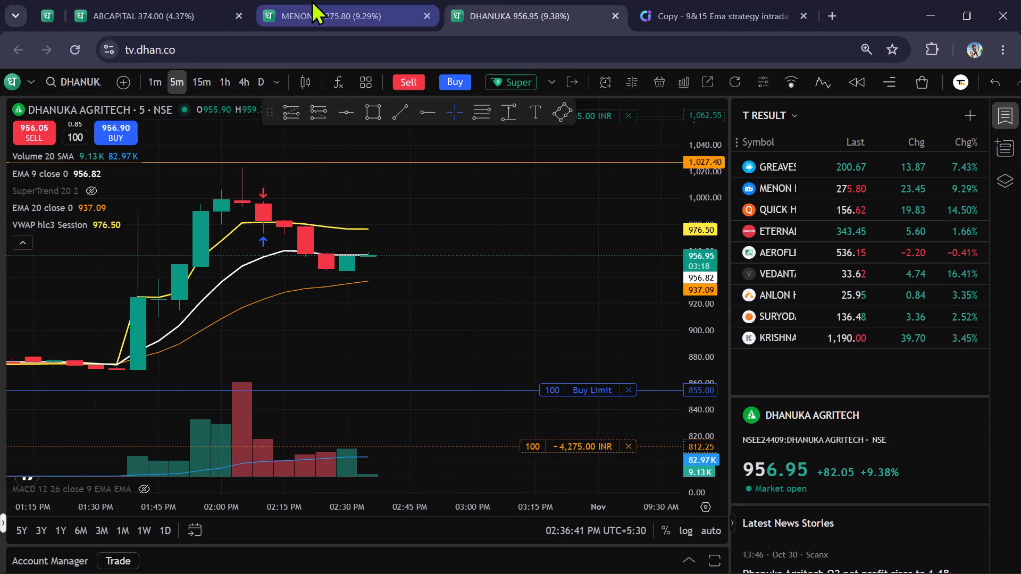
click(117, 0)
click(543, 15)
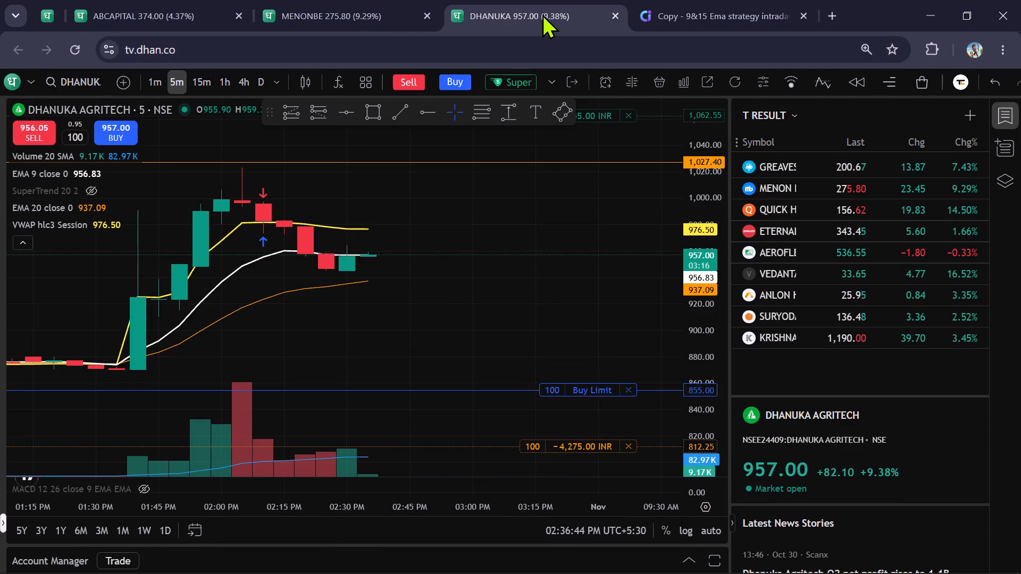
click(141, 0)
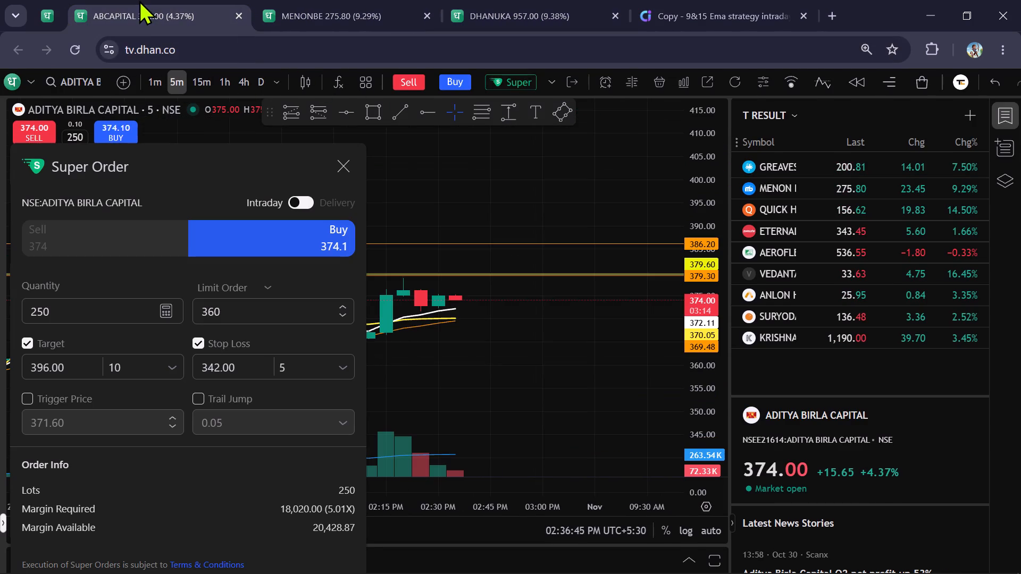
click(307, 0)
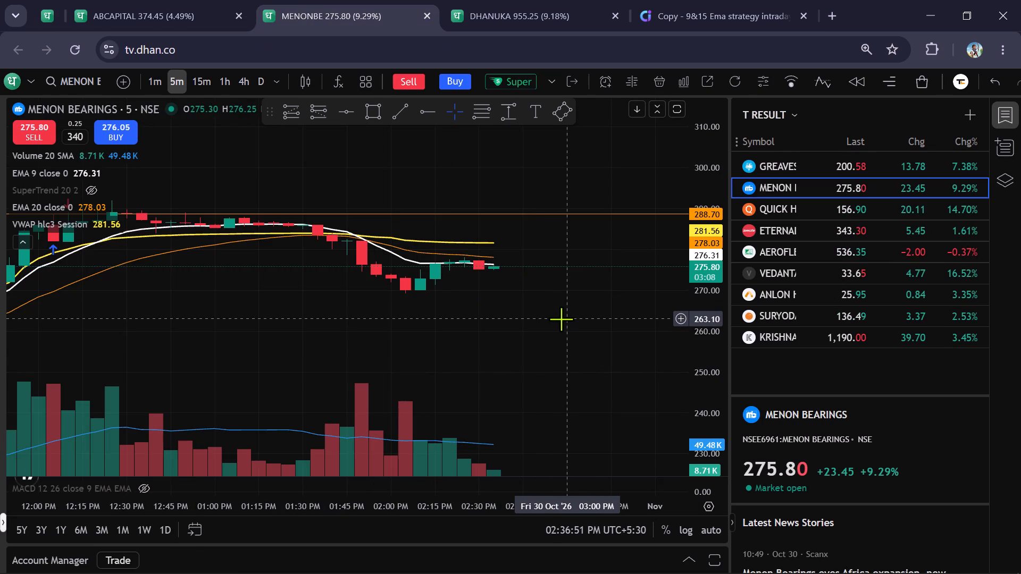
click(571, 0)
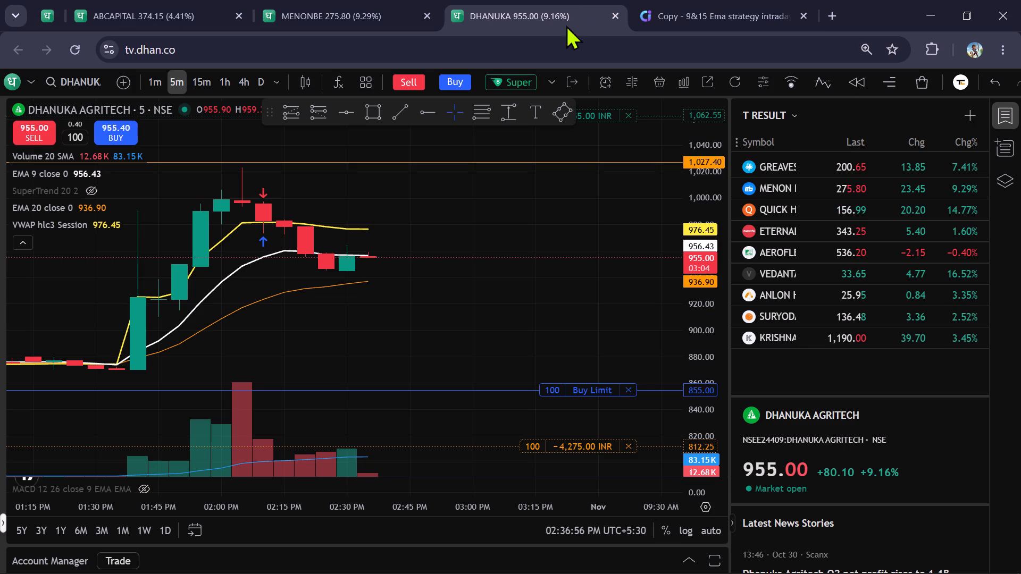
Examine Dhanuka Agritech's recent candles against its EMA lines and pending order levels on the 5-minute and 1-minute charts.
scroll(529, 323, down, 4)
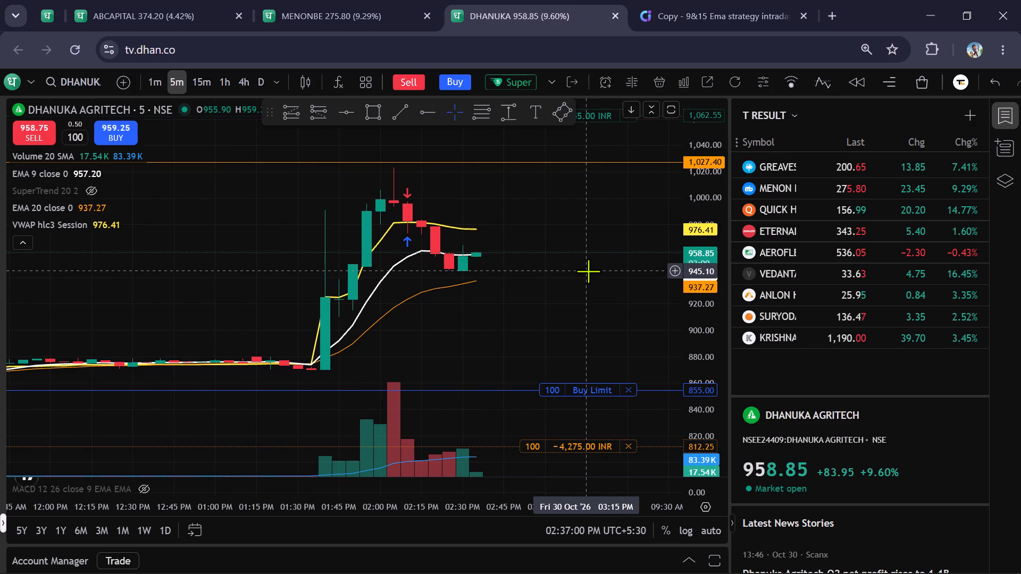
scroll(588, 271, up, 3)
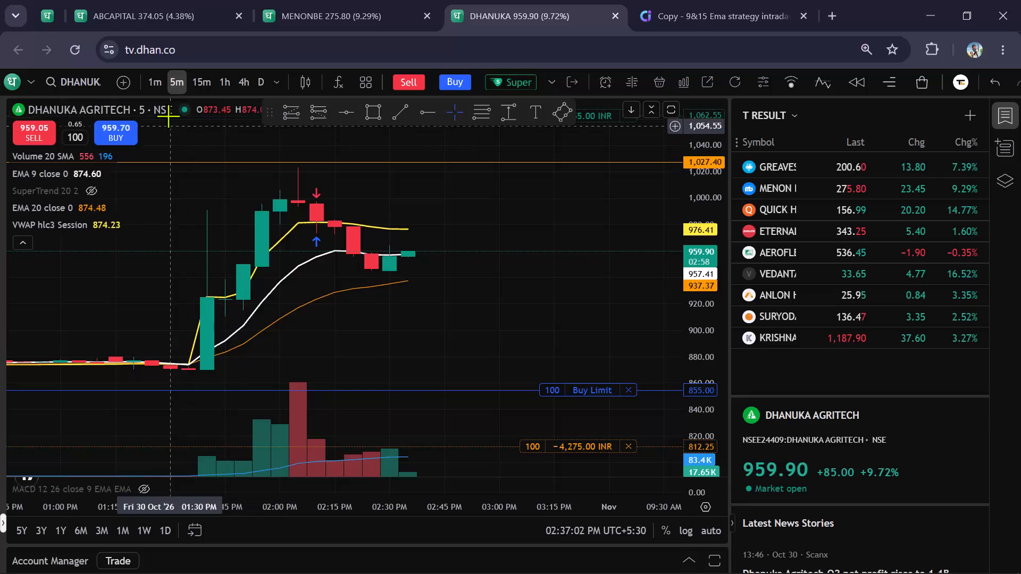
click(157, 73)
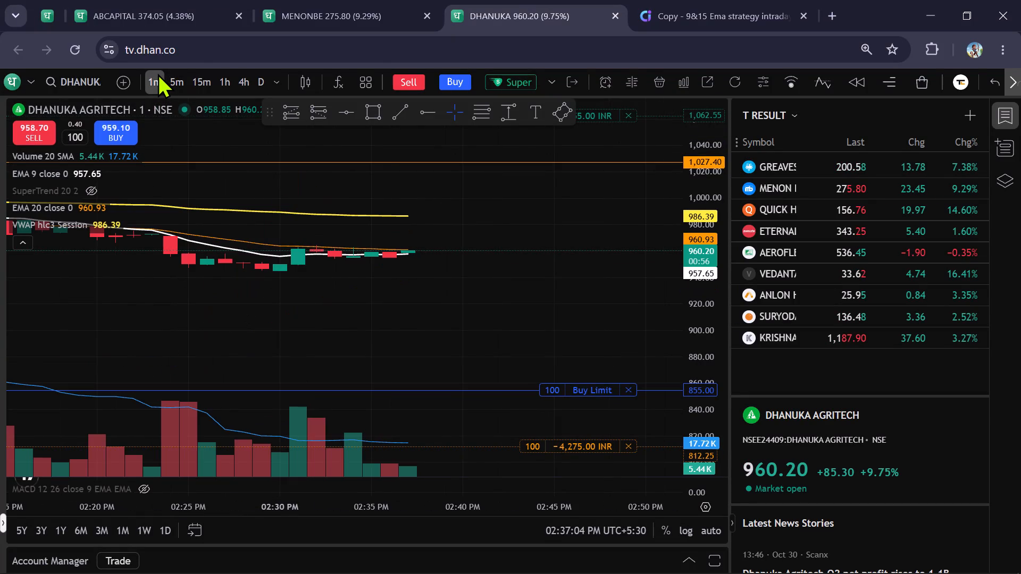
click(175, 77)
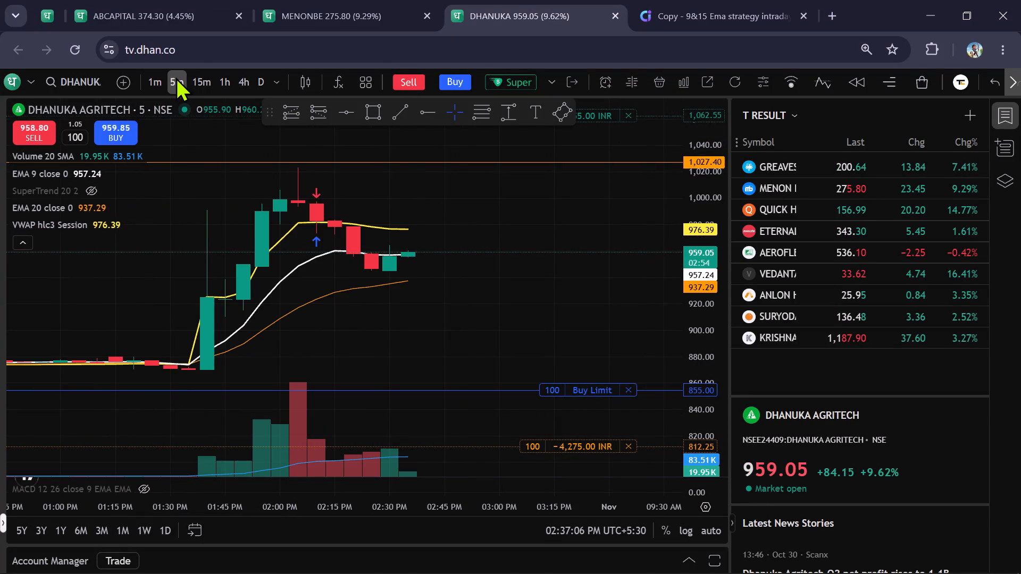
click(159, 80)
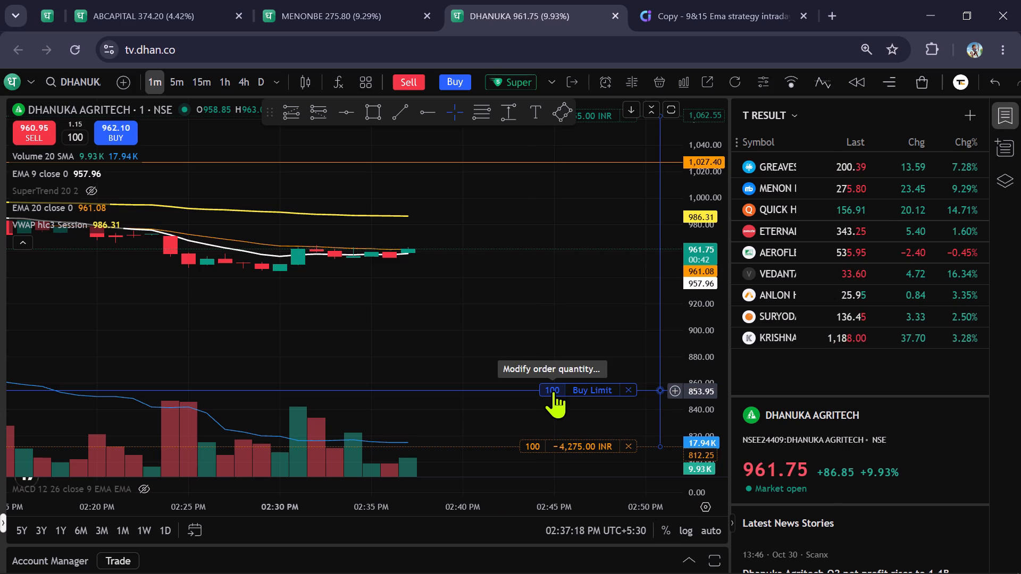
scroll(545, 324, down, 5)
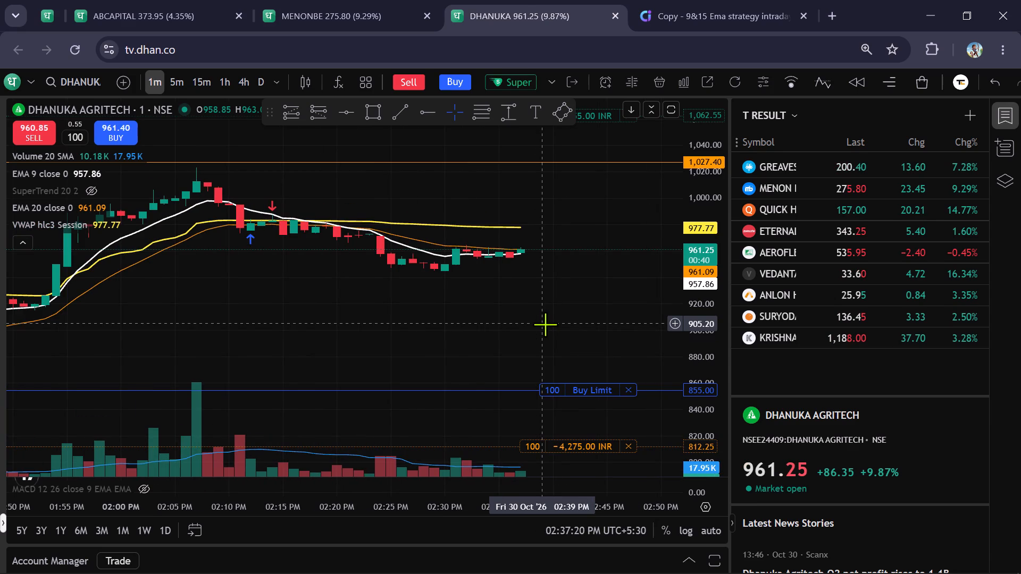
scroll(545, 319, down, 2)
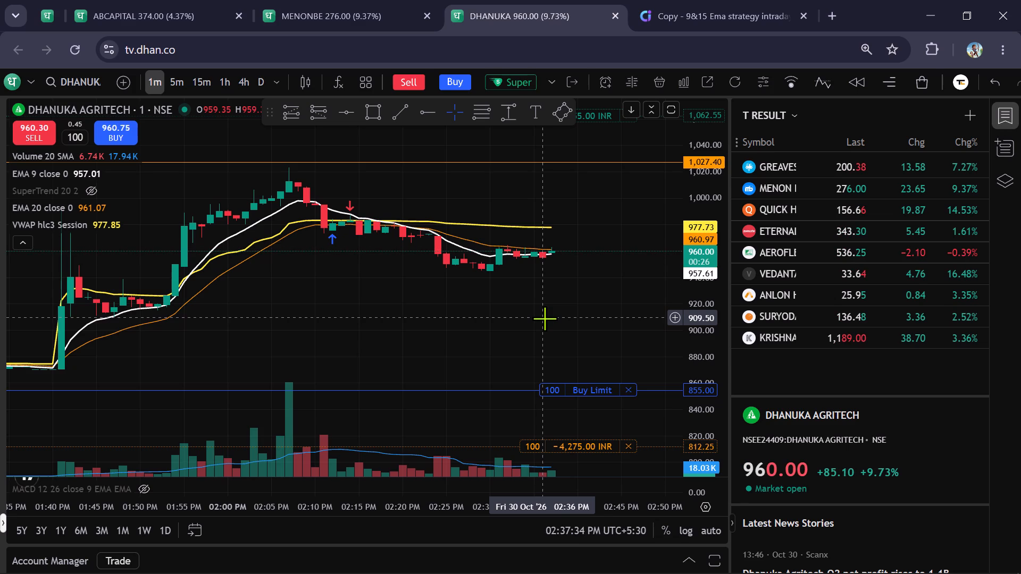
click(317, 0)
click(576, 0)
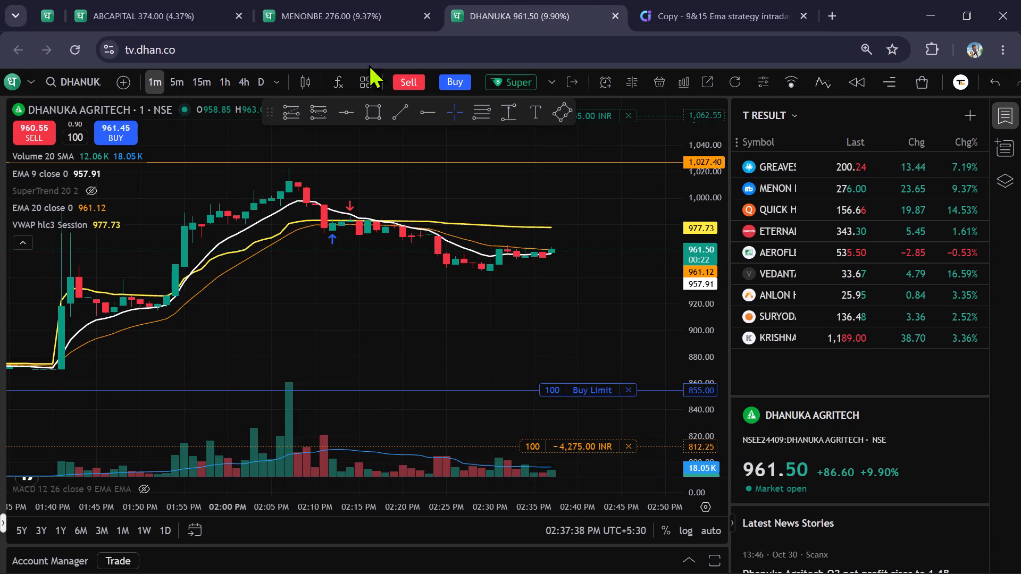
Check Aditya Birla Capital's prepared order and chart, and monitor Menon Bearings on 5-minute and Dhanuka Agritech on 1-minute candles.
click(168, 0)
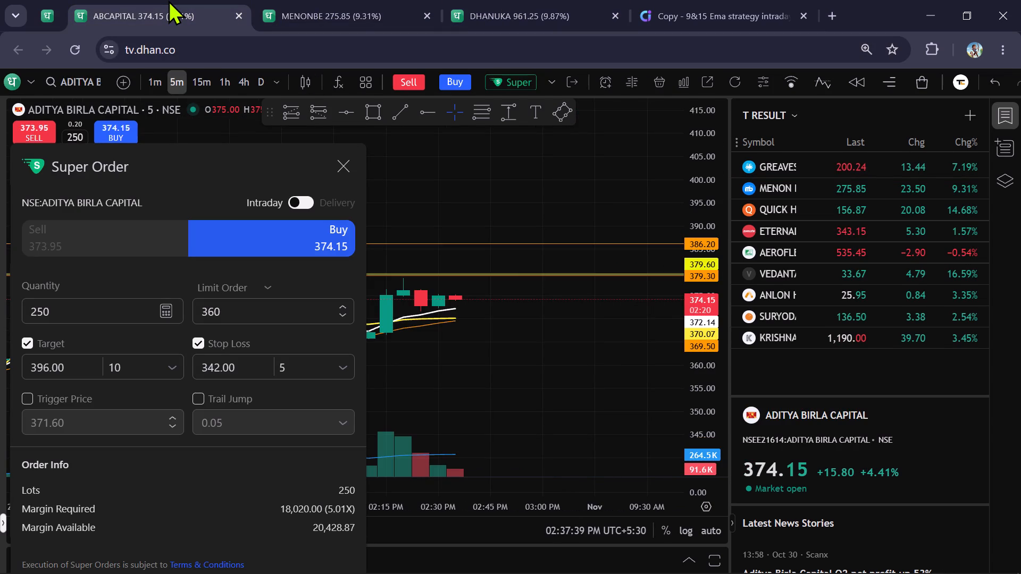
click(364, 1)
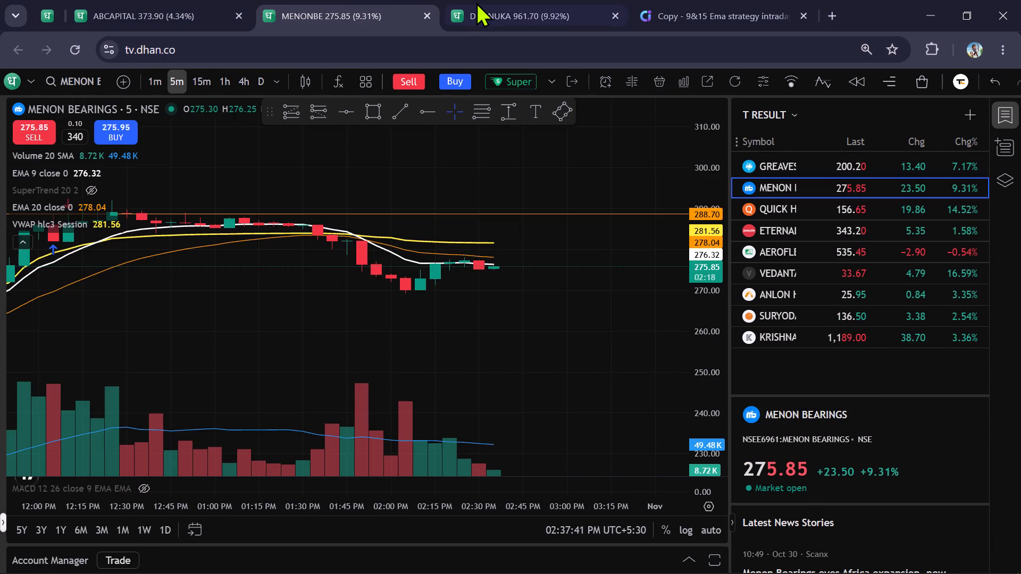
scroll(812, 276, down, 3)
click(518, 0)
scroll(605, 294, up, 2)
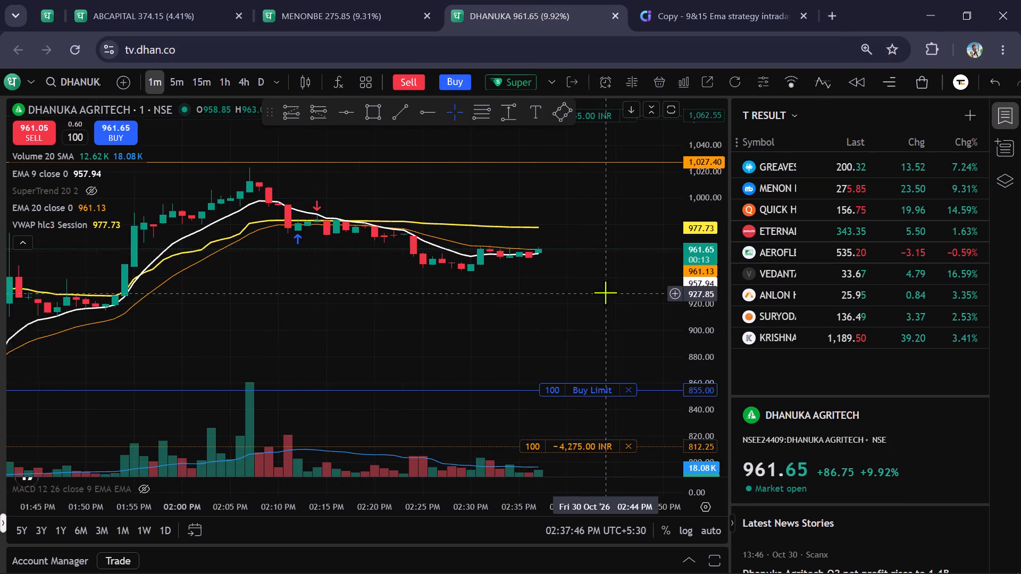
scroll(731, 238, up, 6)
scroll(692, 232, down, 3)
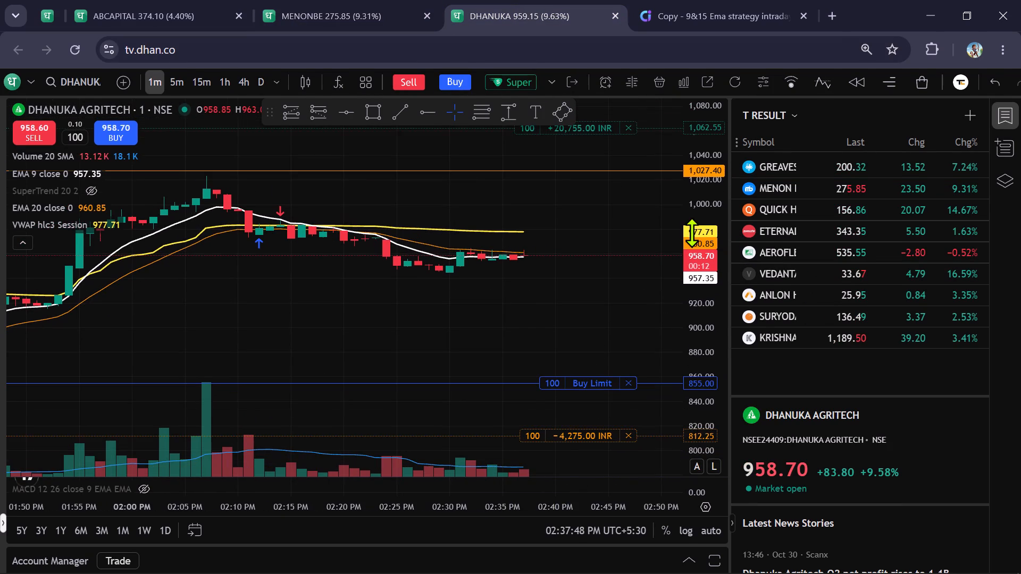
scroll(628, 336, down, 1)
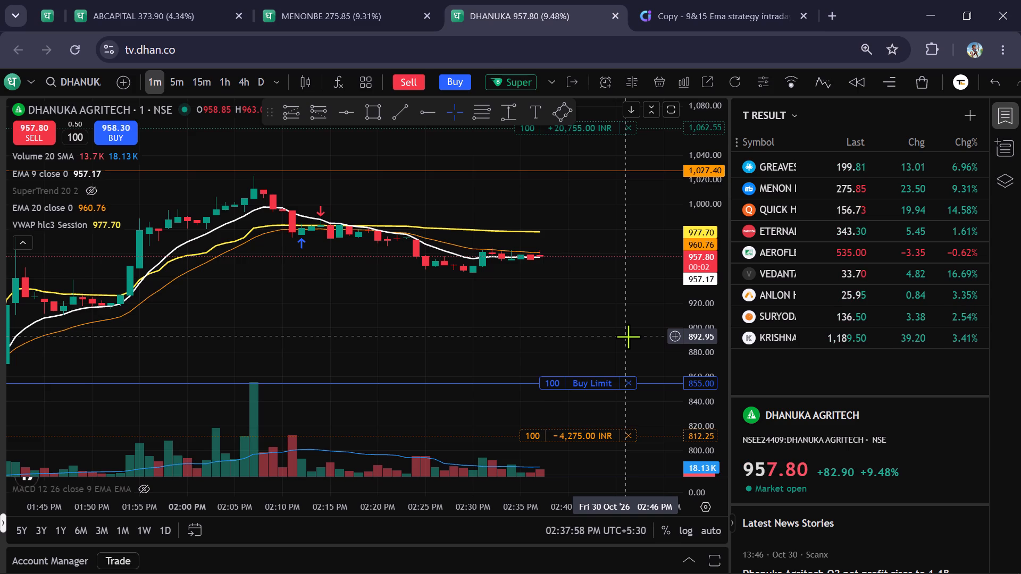
click(389, 0)
click(472, 0)
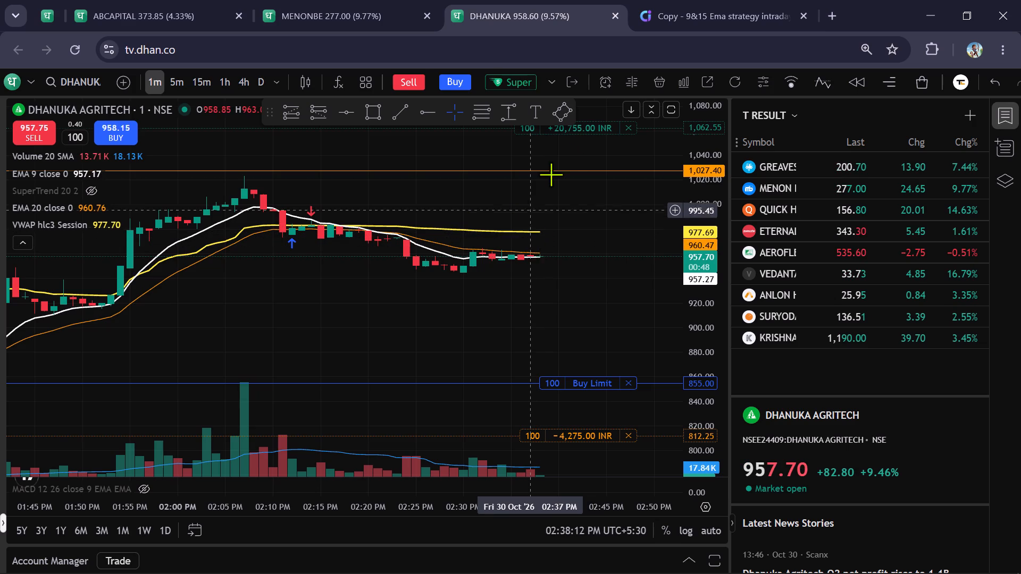
click(367, 0)
drag(538, 318, 547, 373)
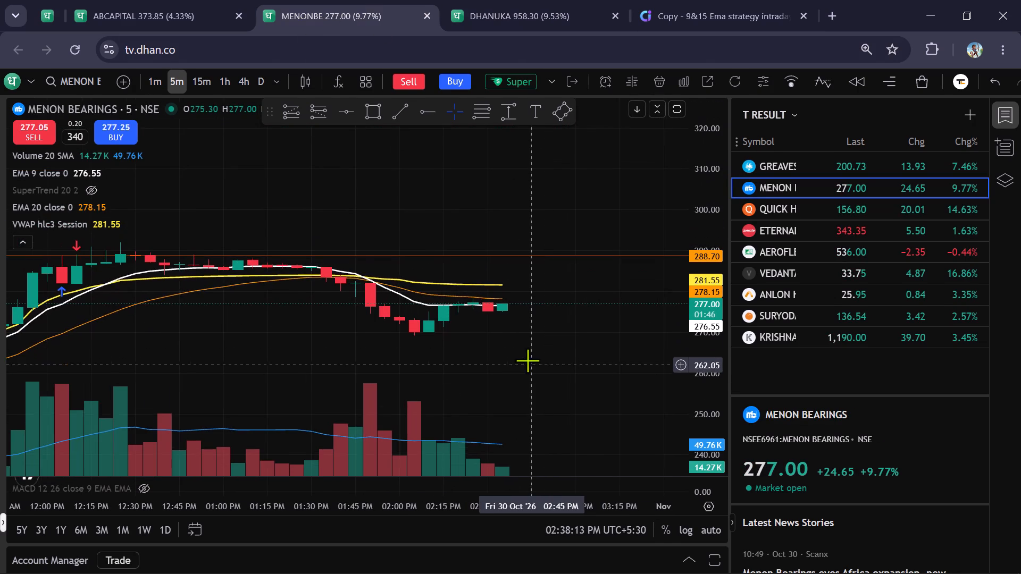
Load GAIL's chart in place of Menon Bearings and view its latest candles on the 5-minute and 1-minute timeframes.
scroll(528, 360, down, 2)
text(gail)
key(Down)
key(Return)
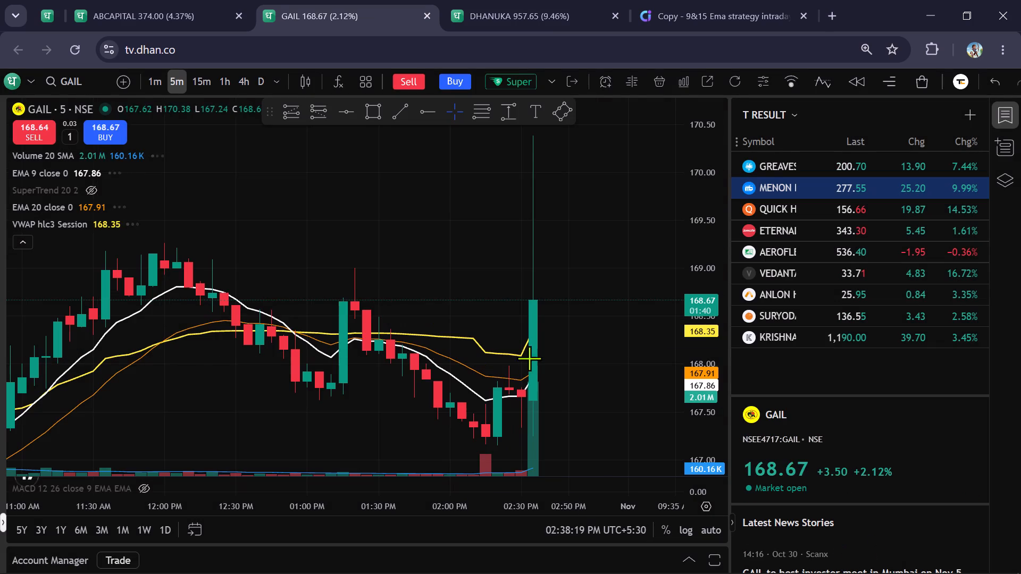
scroll(694, 237, down, 14)
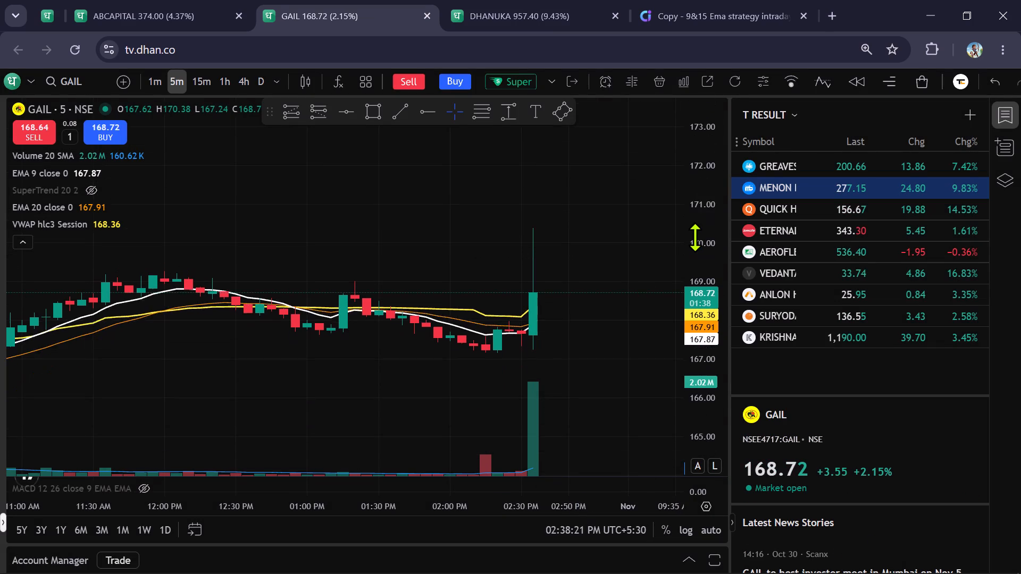
scroll(695, 237, down, 5)
scroll(550, 263, up, 5)
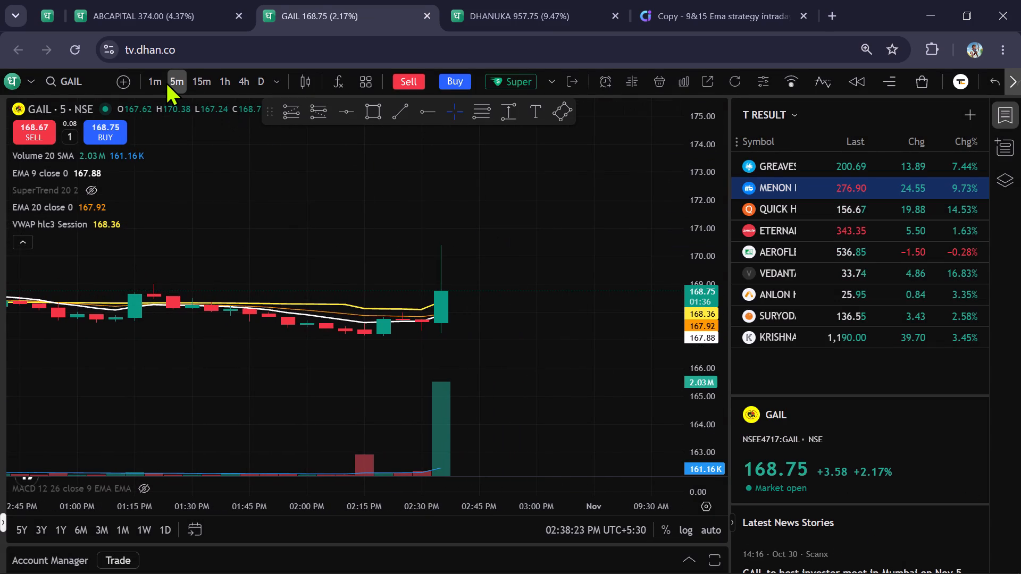
click(165, 81)
click(160, 81)
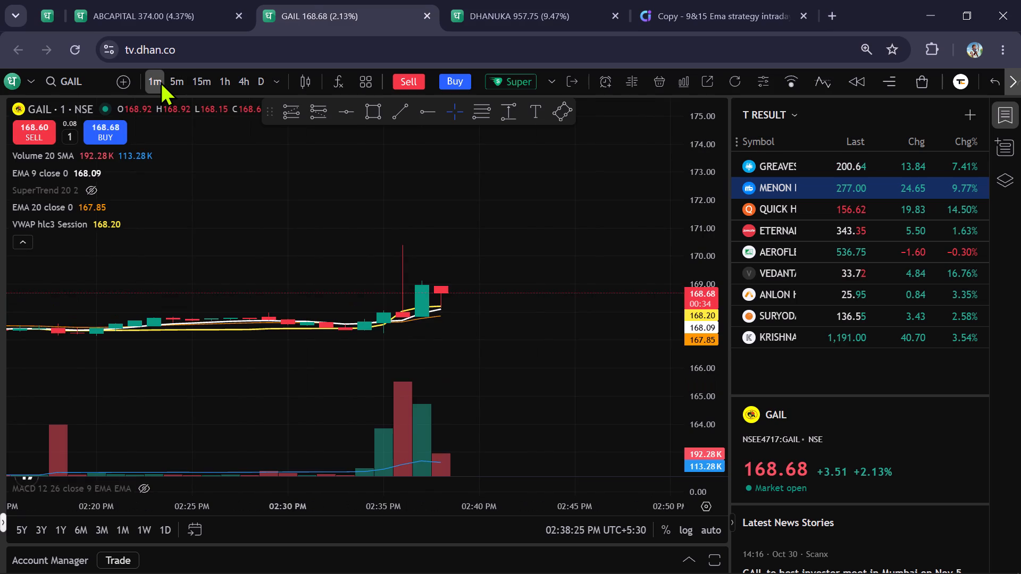
Open an intraday Super Order buy ticket for GAIL and set the quantity to 550.
click(520, 79)
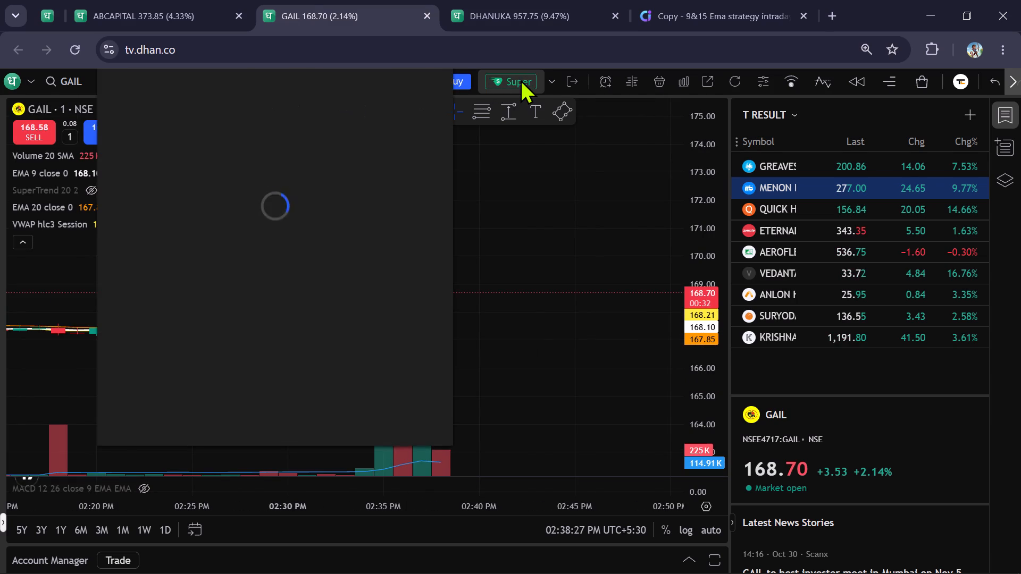
click(323, 111)
click(313, 165)
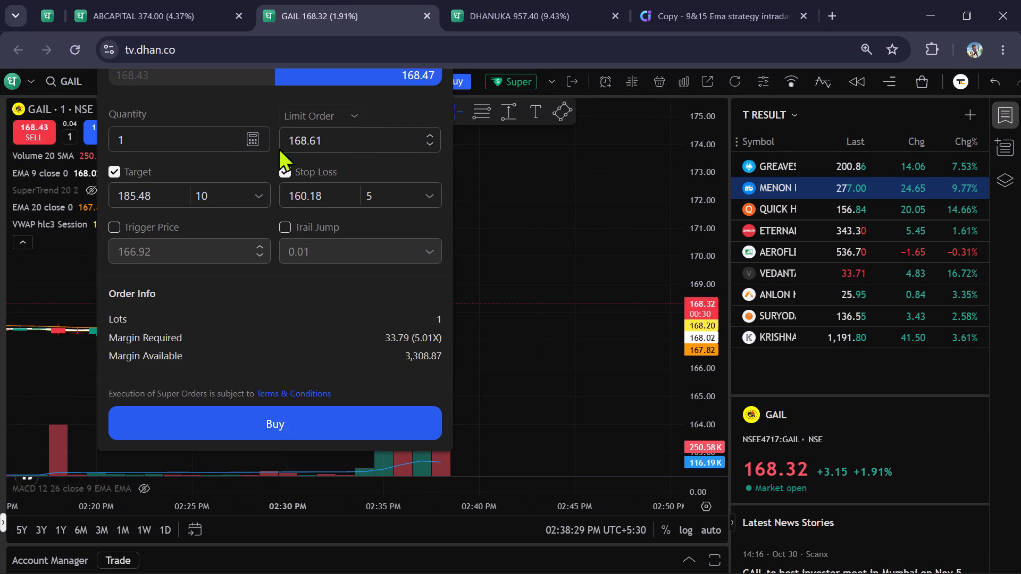
click(196, 134)
text(00)
key(BackSpace)
key(BackSpace)
key(BackSpace)
key(BackSpace)
key(BackSpace)
key(BackSpace)
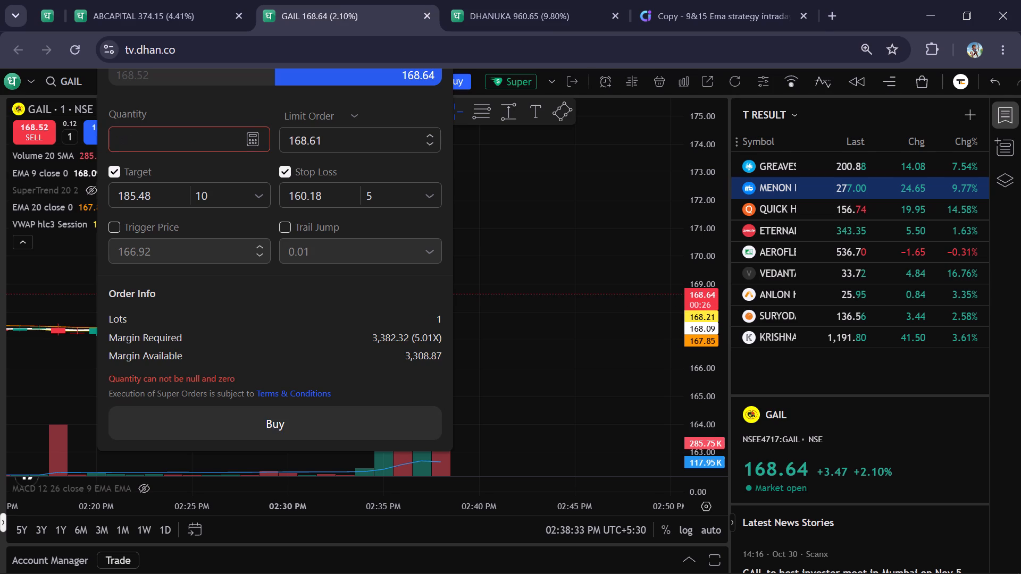
text(600)
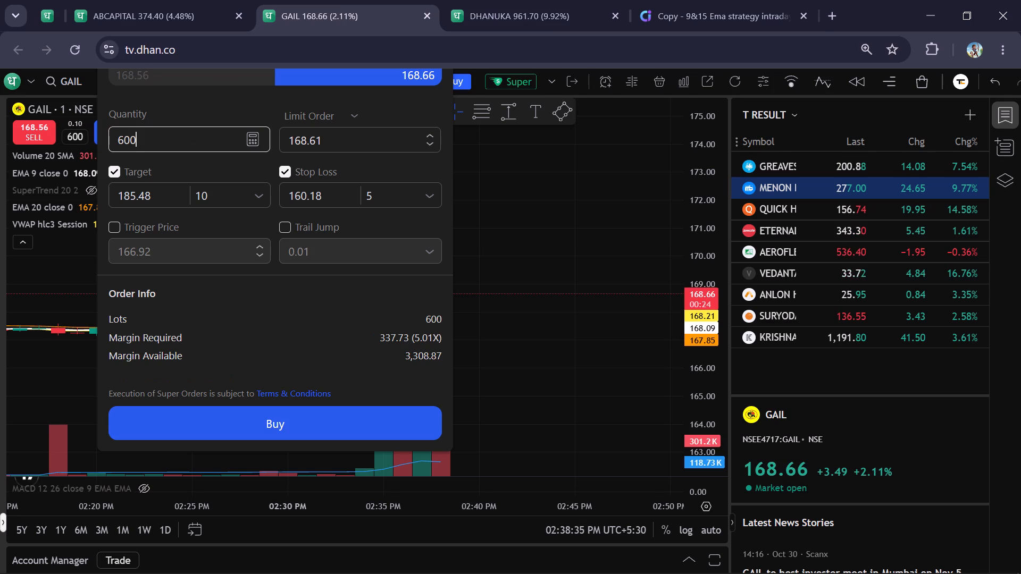
key(BackSpace)
key(BackSpace)
key(BackSpace)
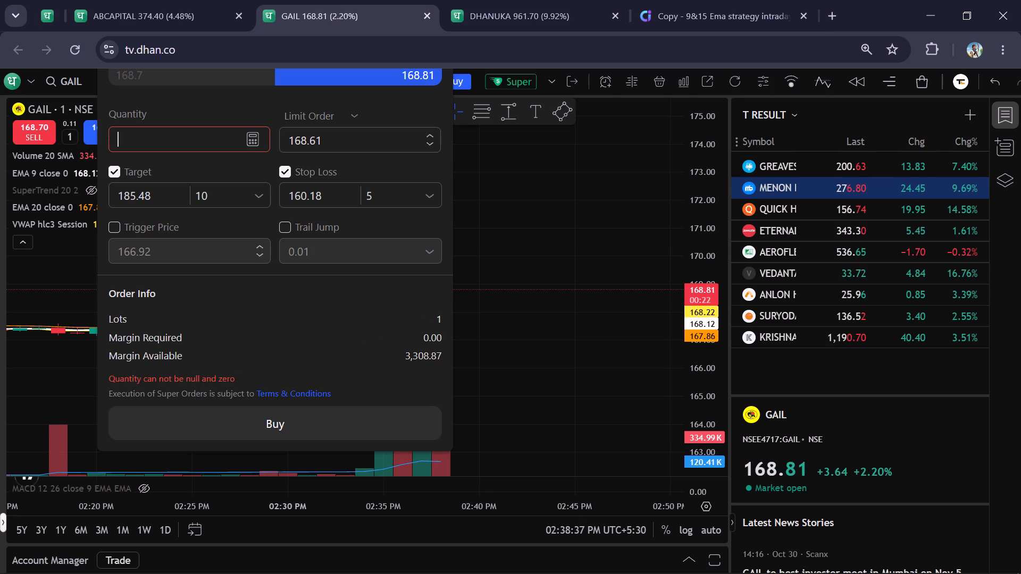
text(550)
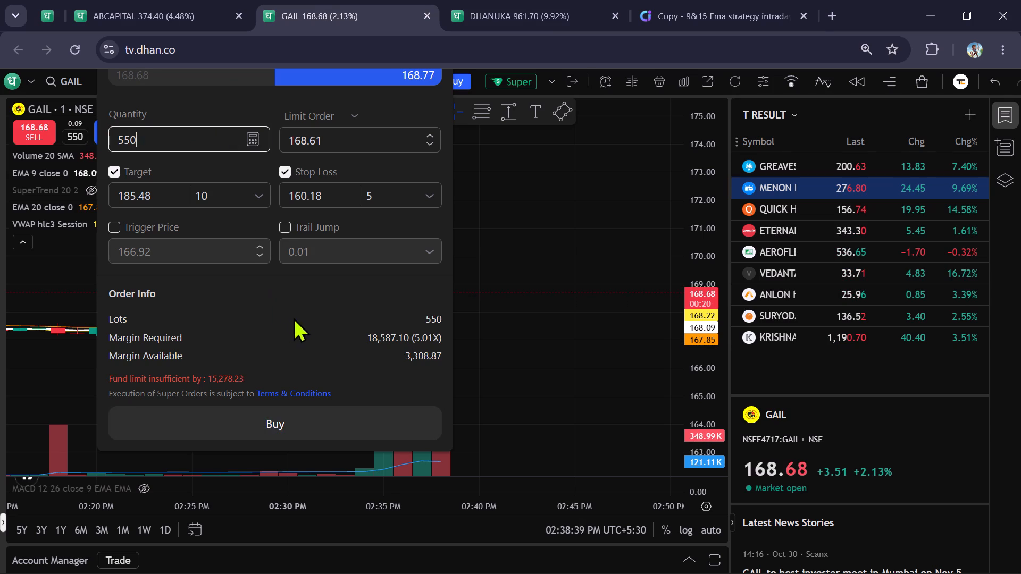
Set the limit price of GAIL's buy order to 160 and bring the latest candles into view beside the ticket.
drag(295, 315, 281, 369)
click(319, 194)
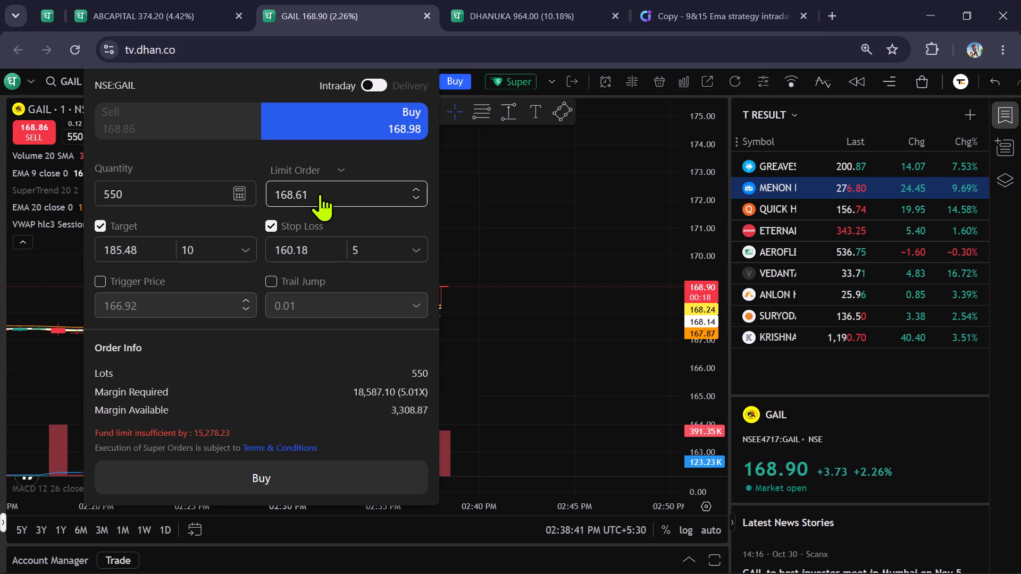
key(BackSpace)
key(BackSpace)
key(BackSpace)
key(BackSpace)
key(BackSpace)
key(BackSpace)
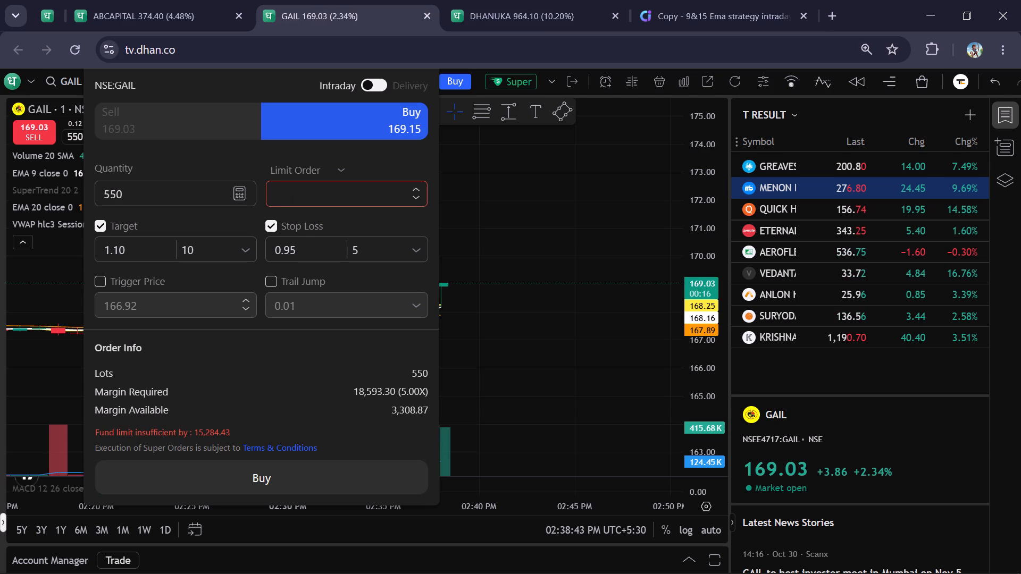
text(160)
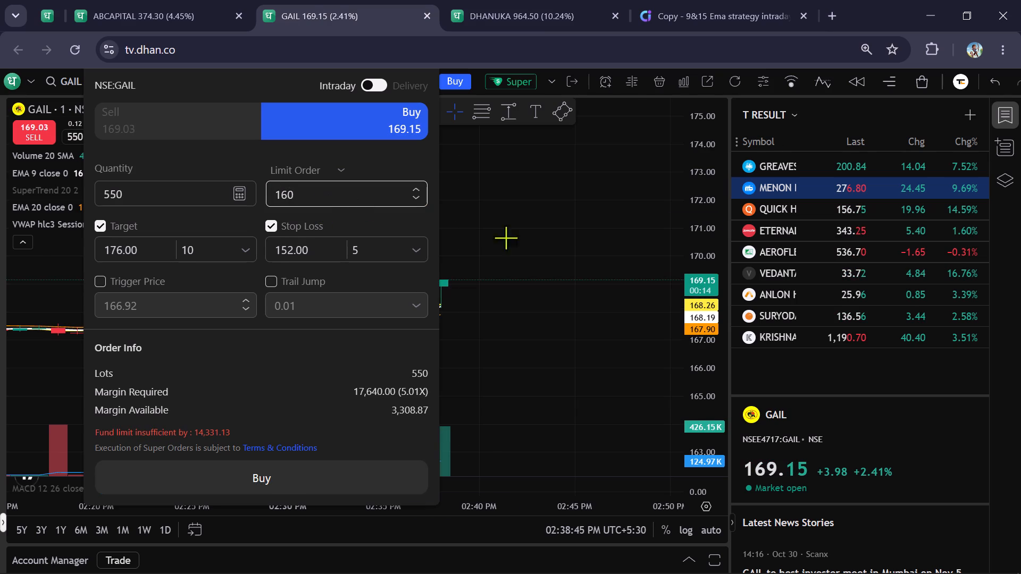
drag(534, 333, 612, 342)
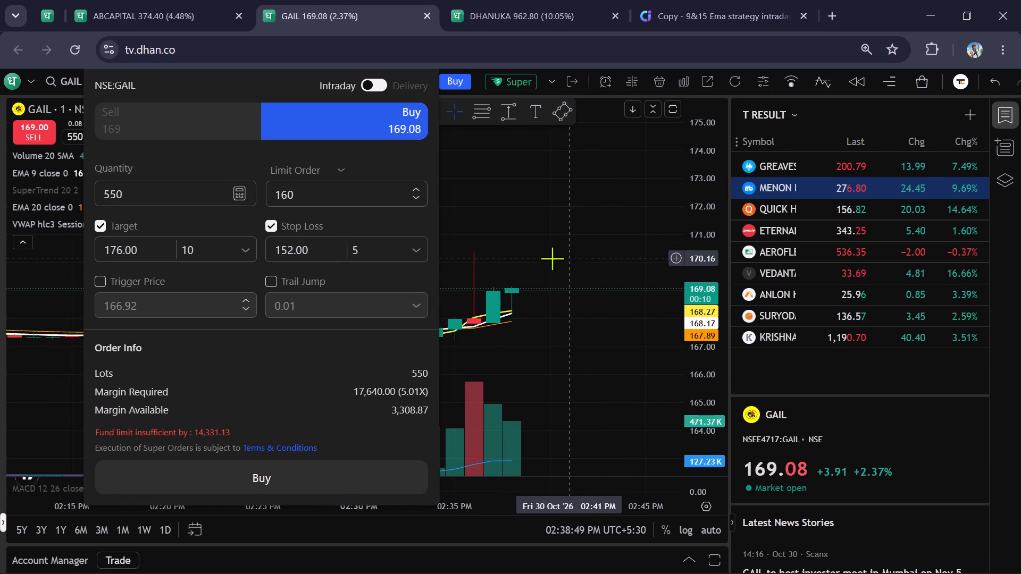
Review Dhanuka Agritech on 5-minute candles and compare it with the GAIL and Aditya Birla Capital charts and prepared orders.
click(523, 0)
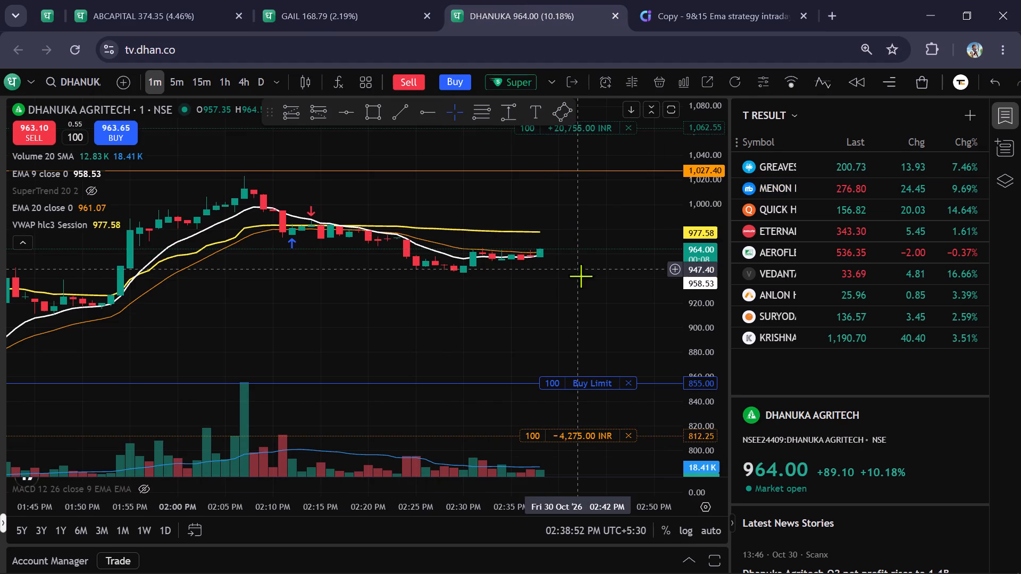
scroll(581, 276, up, 1)
click(175, 83)
scroll(553, 340, up, 1)
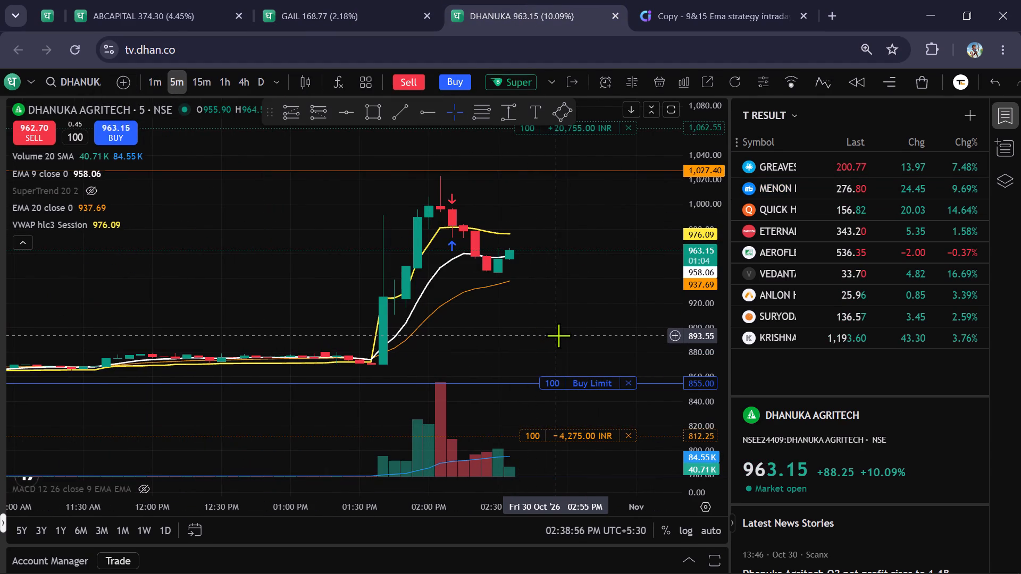
scroll(545, 326, up, 2)
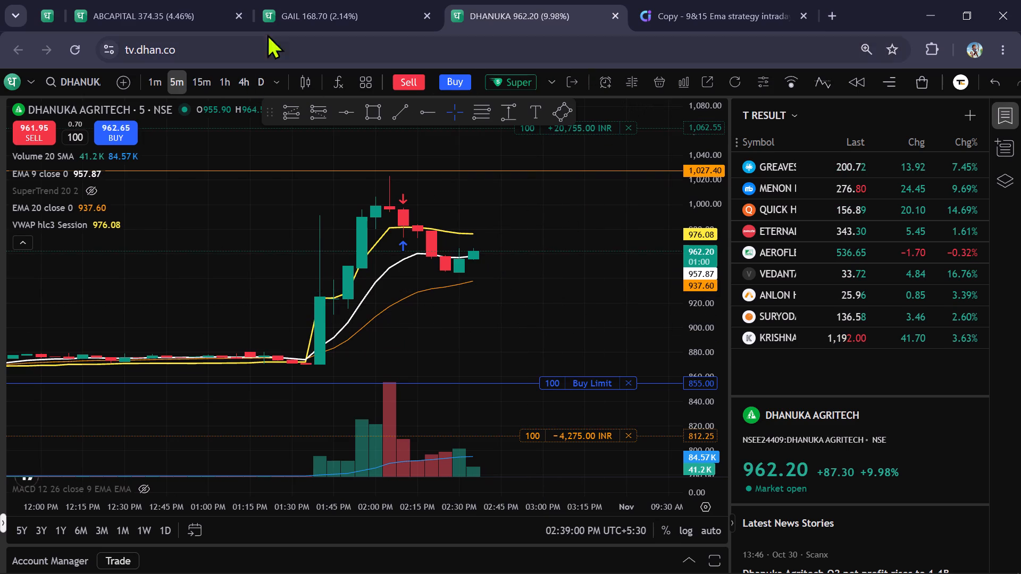
click(279, 19)
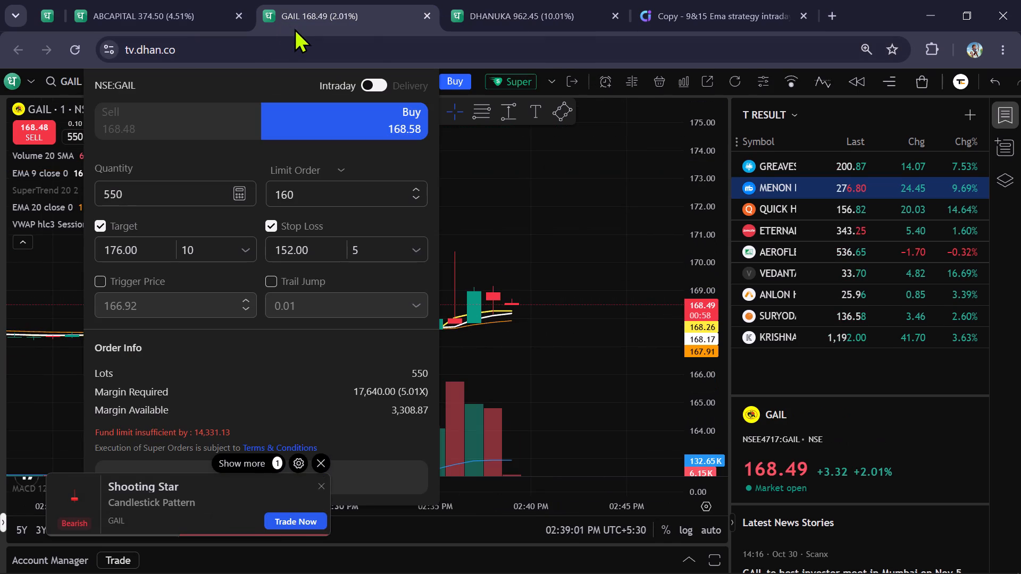
click(168, 3)
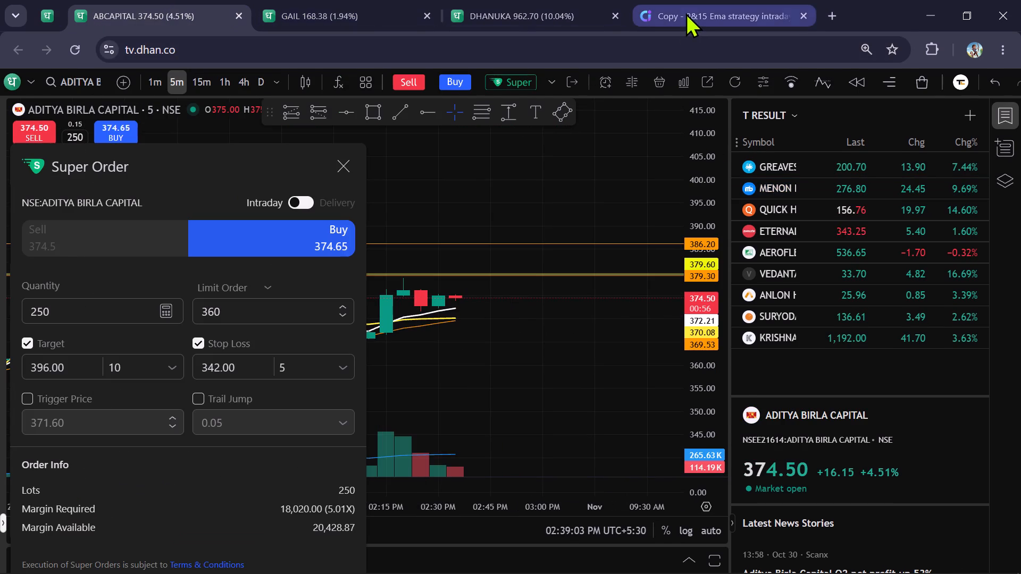
click(322, 4)
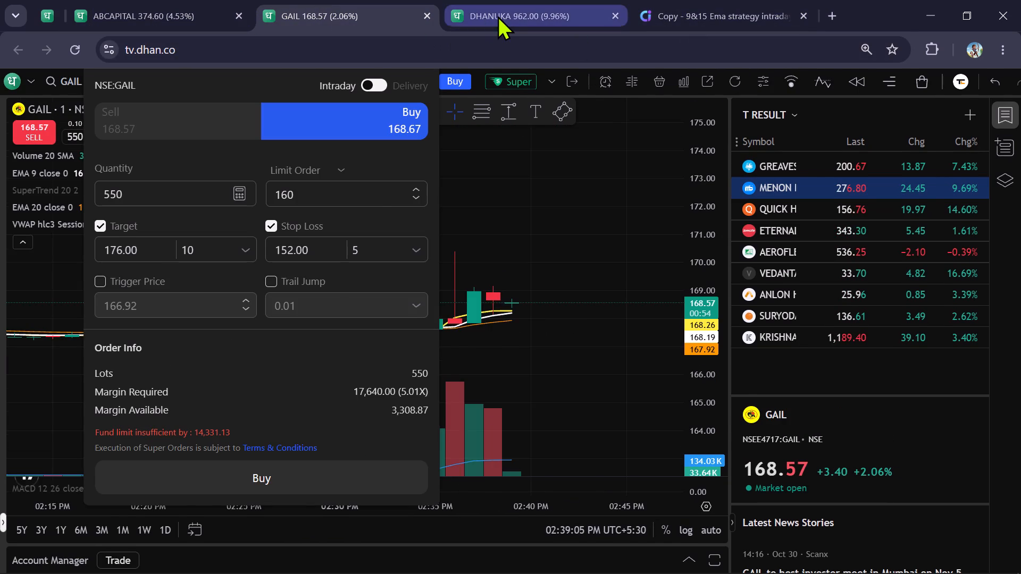
click(497, 15)
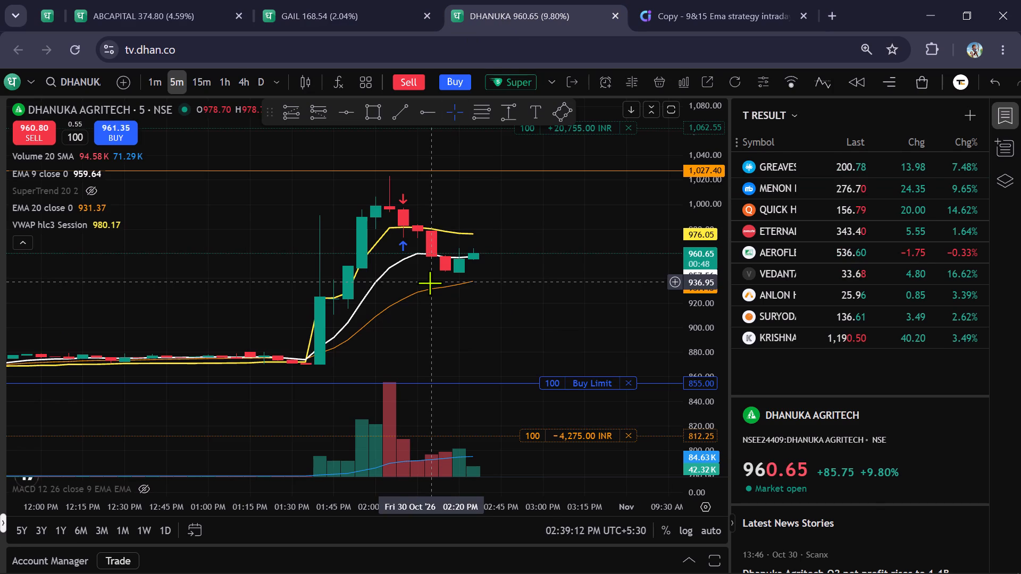
Move GAIL's order ticket clear of the recent candles and examine its price action on the 5-minute chart.
click(270, 0)
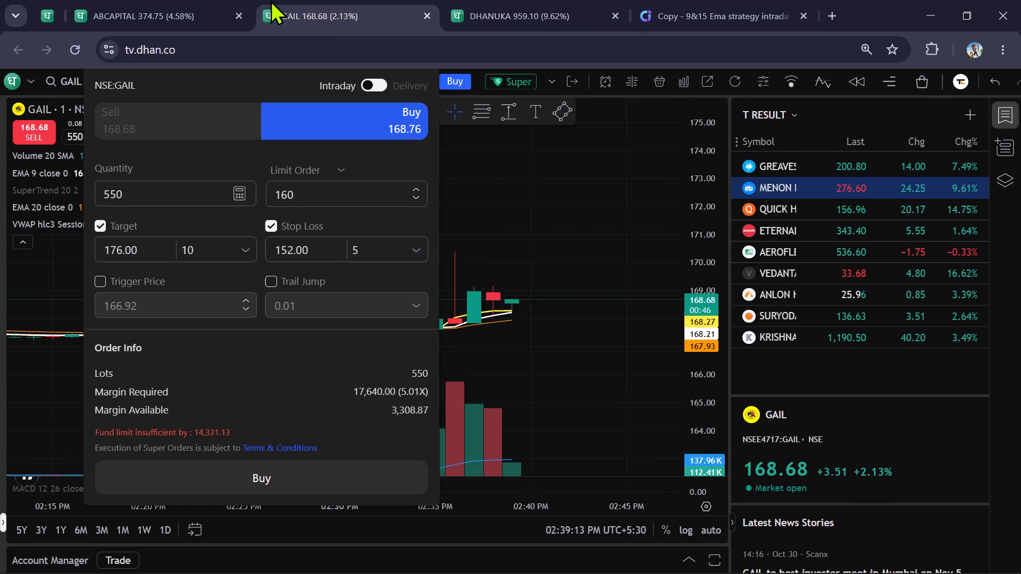
scroll(526, 229, down, 2)
scroll(520, 227, up, 1)
drag(292, 162, 292, 163)
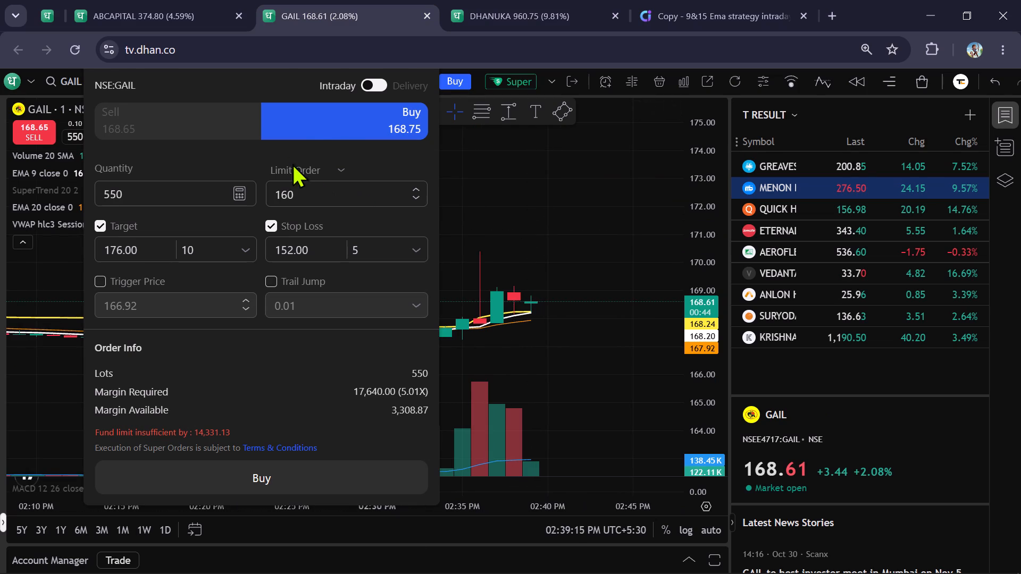
drag(292, 163, 231, 327)
click(173, 85)
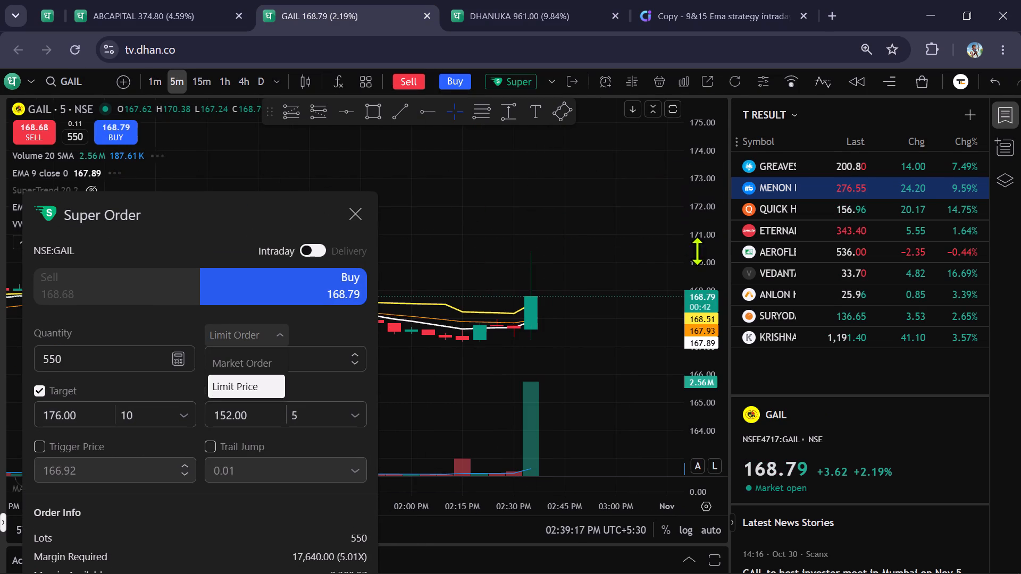
scroll(716, 251, down, 4)
scroll(574, 196, down, 15)
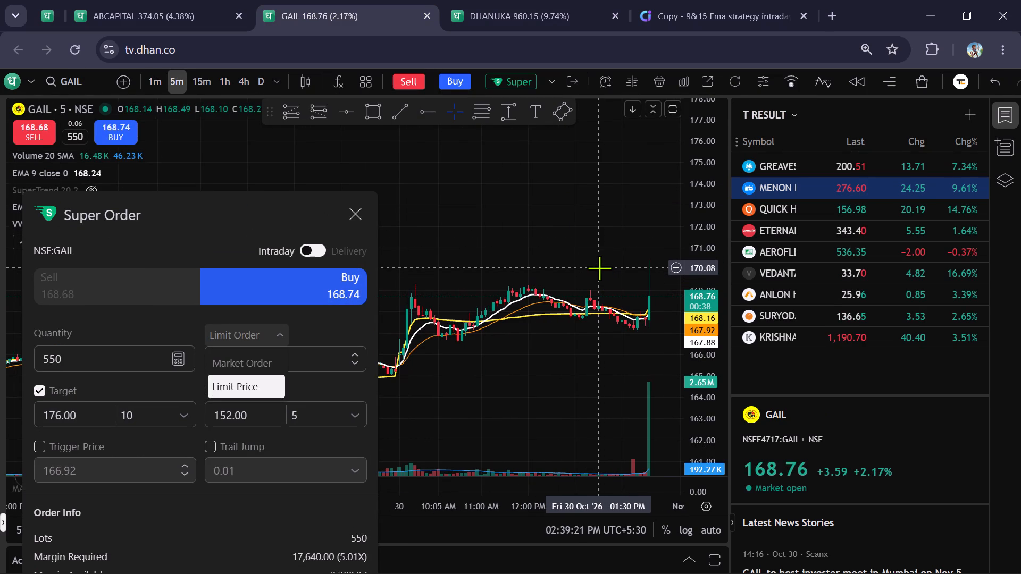
scroll(599, 268, up, 10)
scroll(725, 302, up, 7)
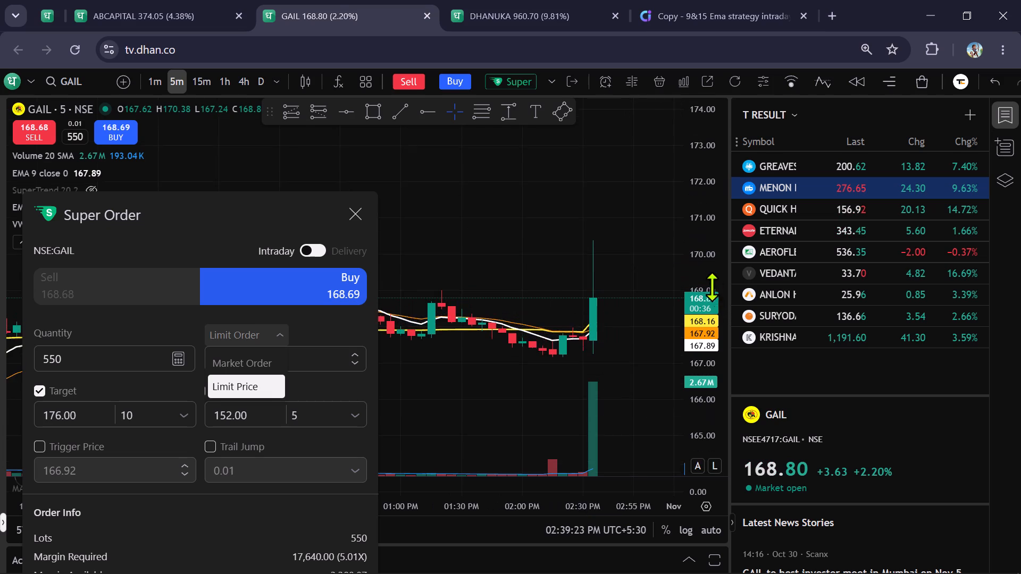
scroll(653, 268, up, 6)
drag(568, 249, 575, 208)
Monitor the 5-minute charts of Dhanuka Agritech, Aditya Birla Capital and GAIL, and check GAIL's latest news story.
click(480, 1)
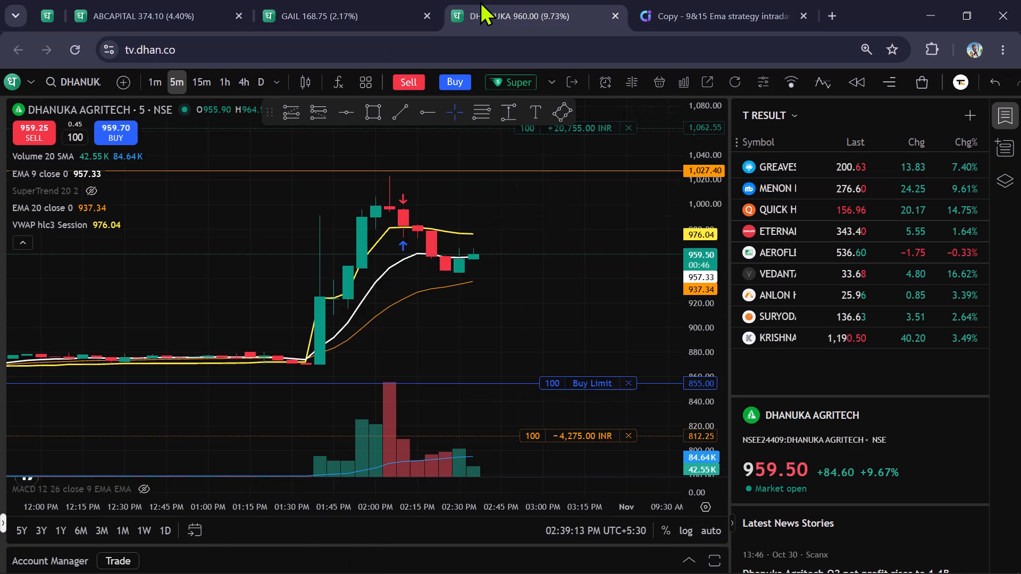
click(158, 4)
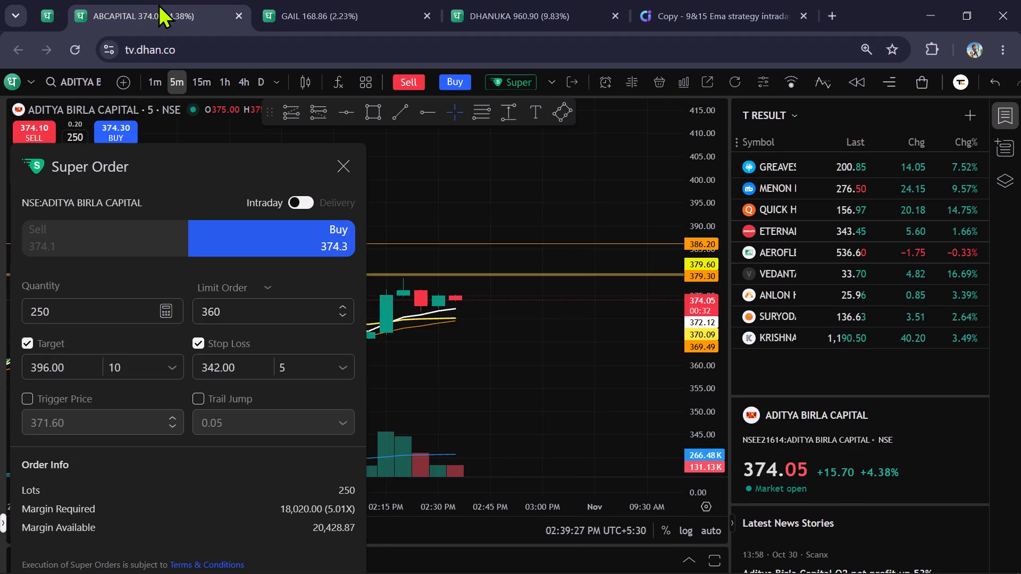
click(295, 0)
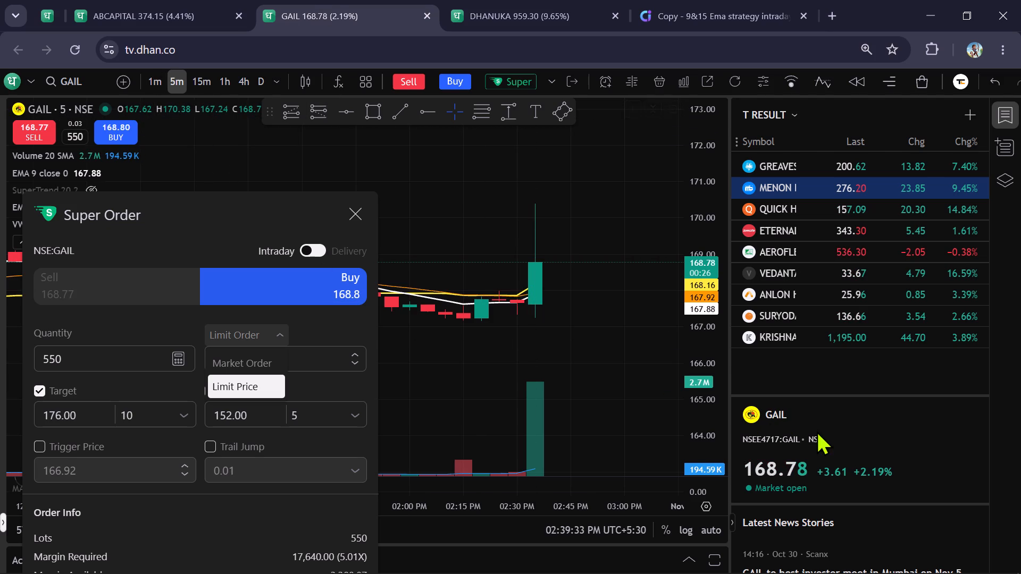
drag(821, 504, 813, 443)
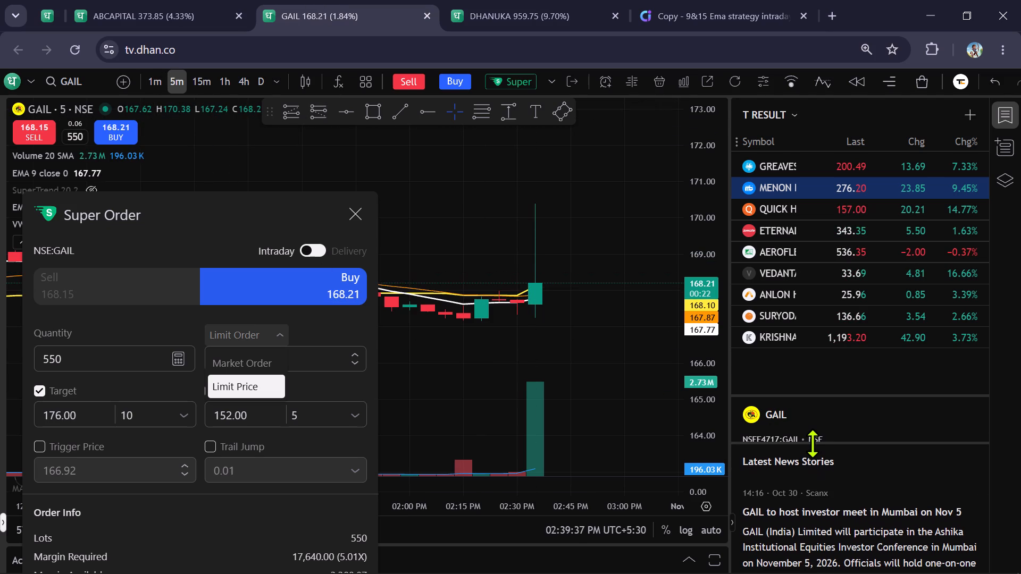
drag(813, 443, 799, 508)
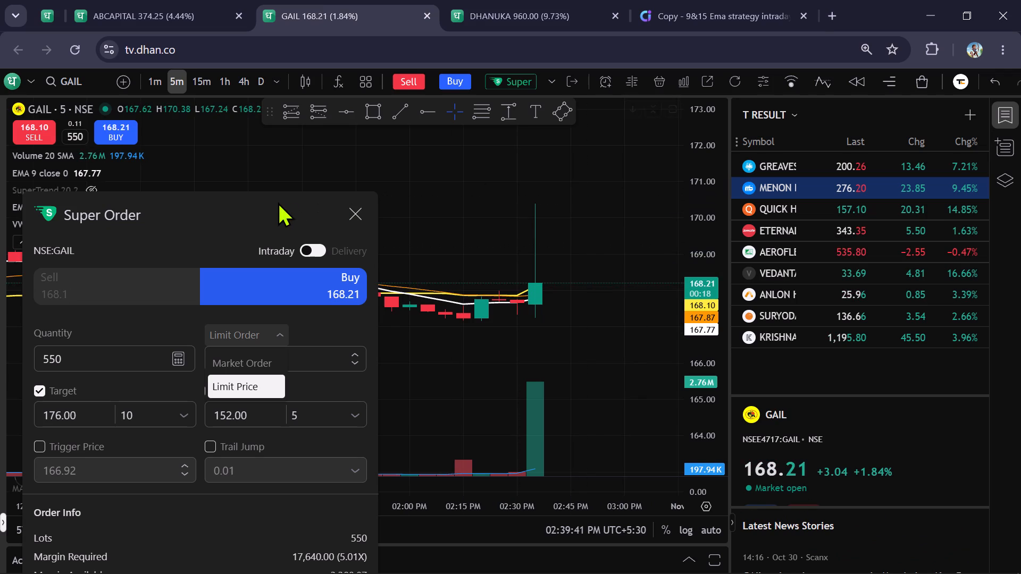
click(527, 0)
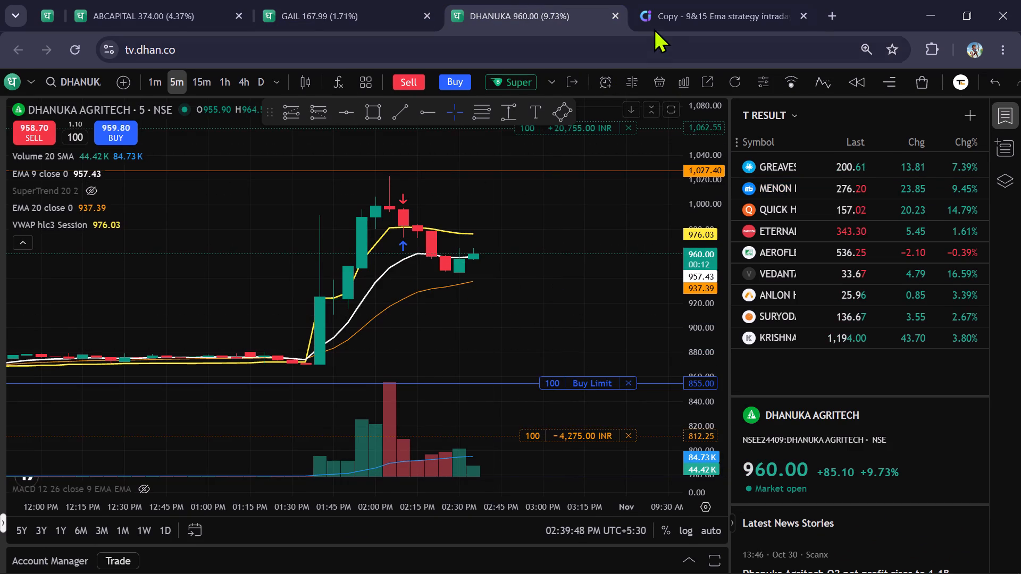
click(376, 0)
click(124, 9)
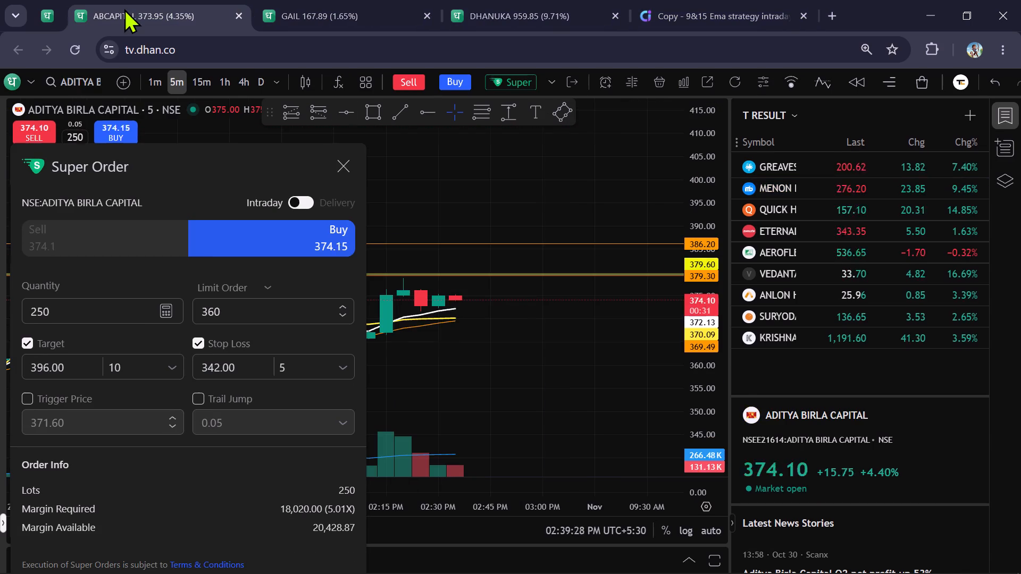
click(578, 0)
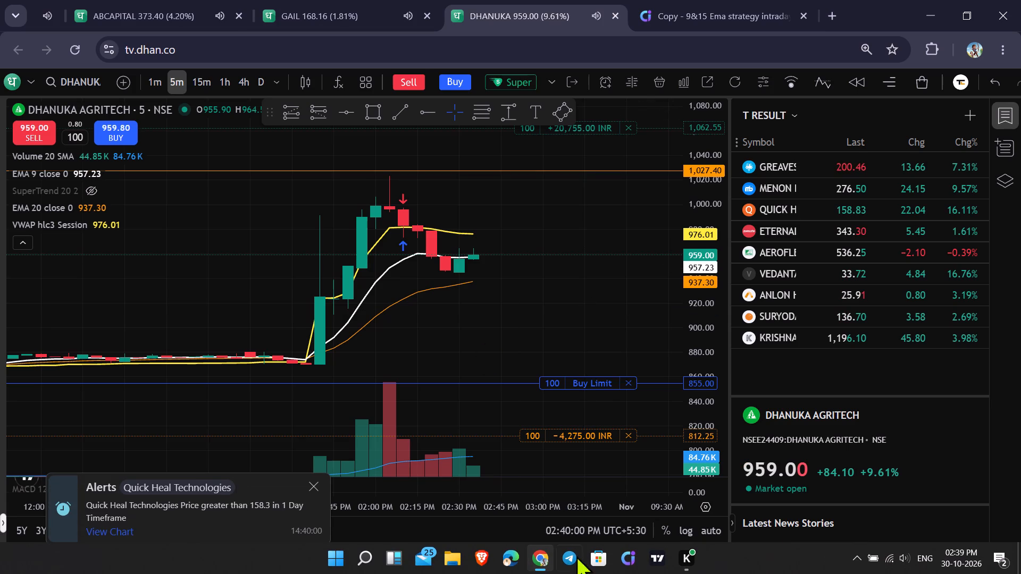
click(342, 0)
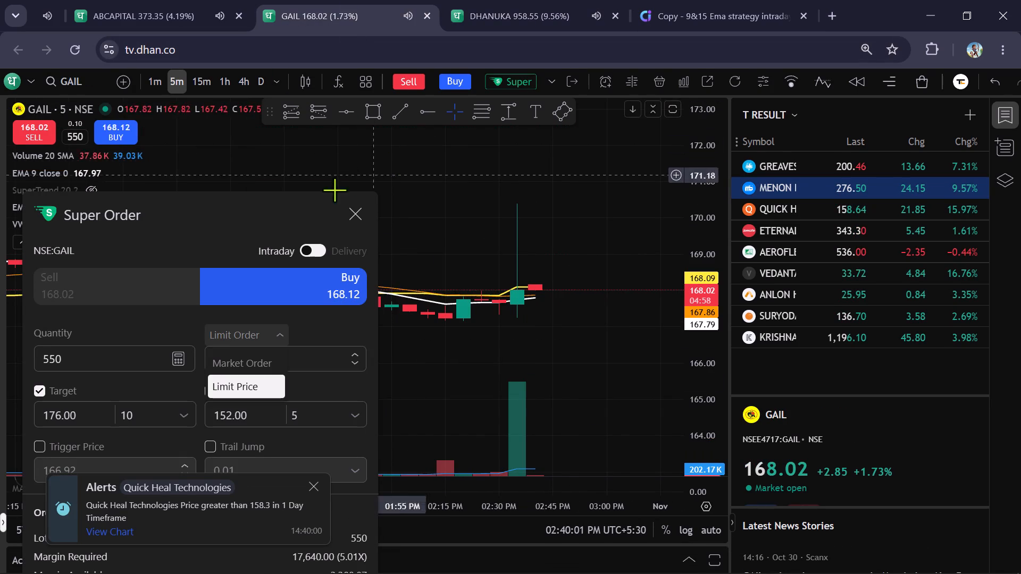
Discard GAIL's prepared order and bring up the Quick Heal Technologies 5-minute chart from the T RESULT watchlist.
click(358, 210)
drag(499, 182, 518, 256)
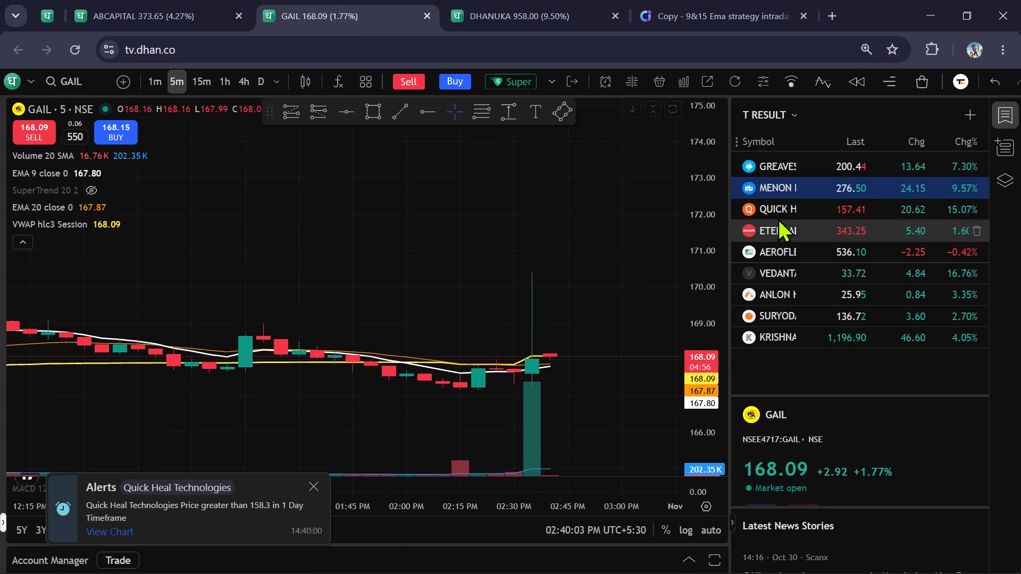
click(781, 214)
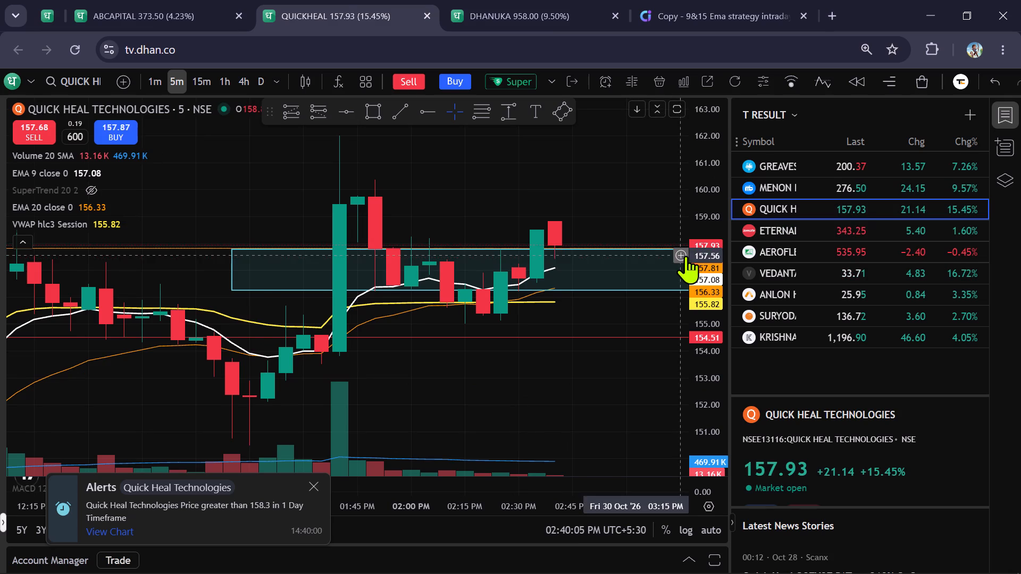
scroll(685, 256, down, 14)
scroll(601, 252, up, 2)
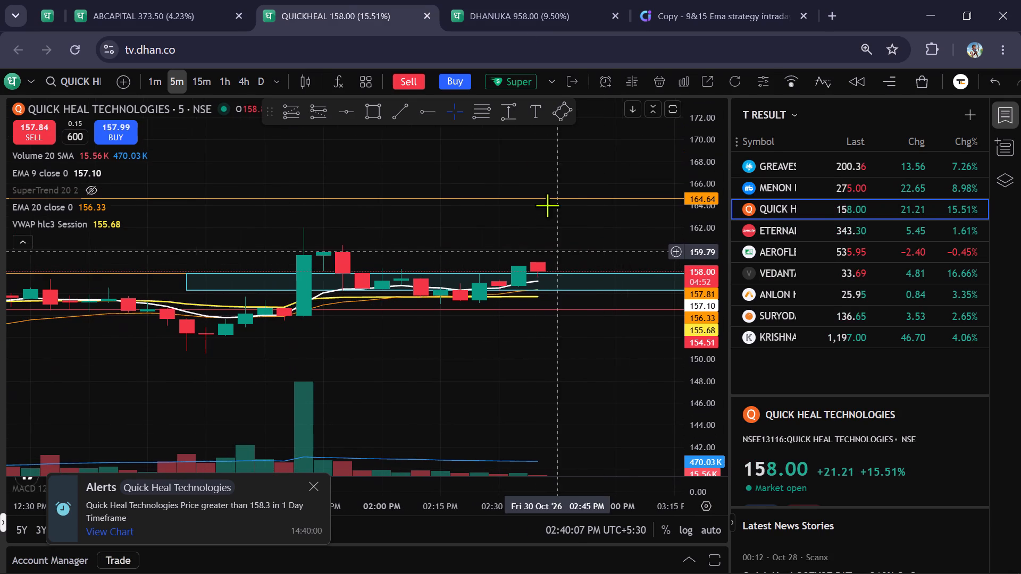
Start a Super Order to buy Quick Heal Technologies and change it from a market order to a limit order.
click(510, 81)
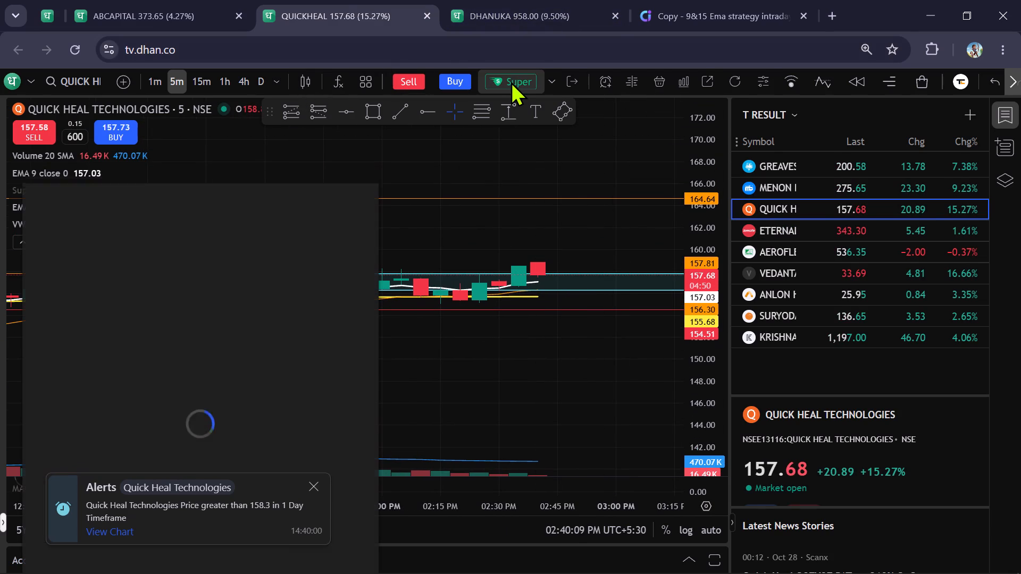
drag(170, 332, 231, 147)
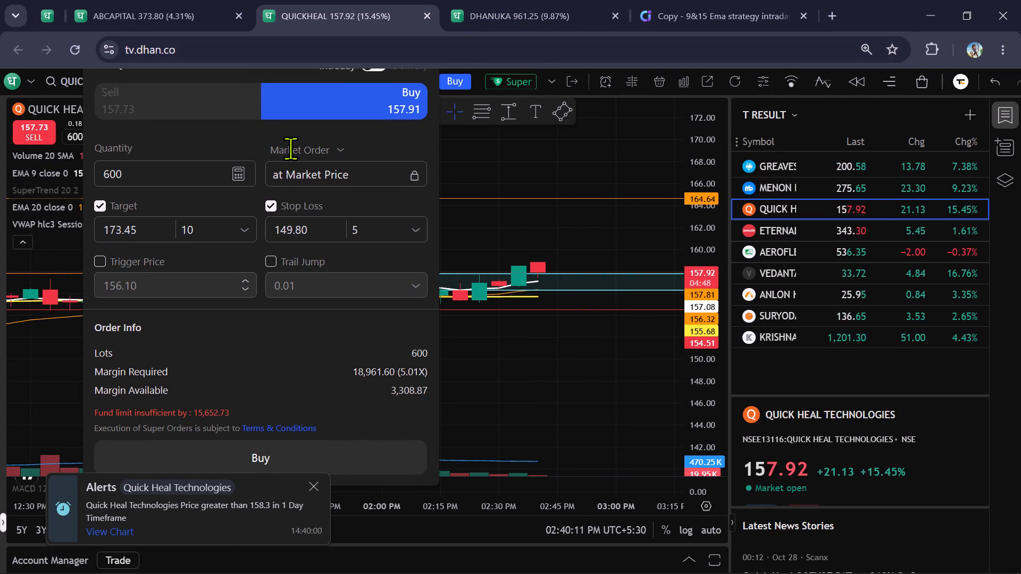
click(293, 148)
click(288, 198)
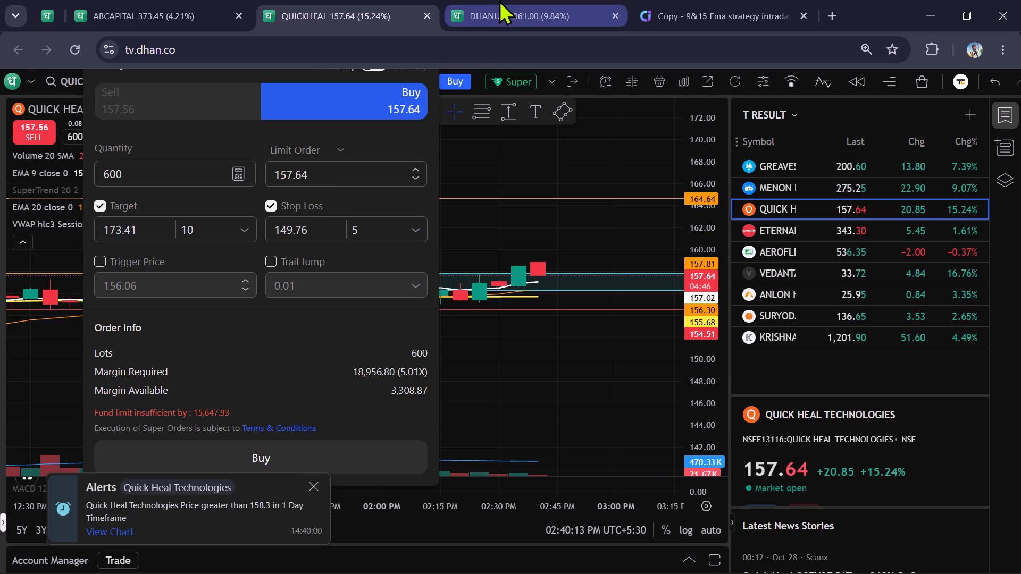
Cancel Dhanuka Agritech's pending buy limit order for 100 shares at 855.
click(499, 0)
click(633, 385)
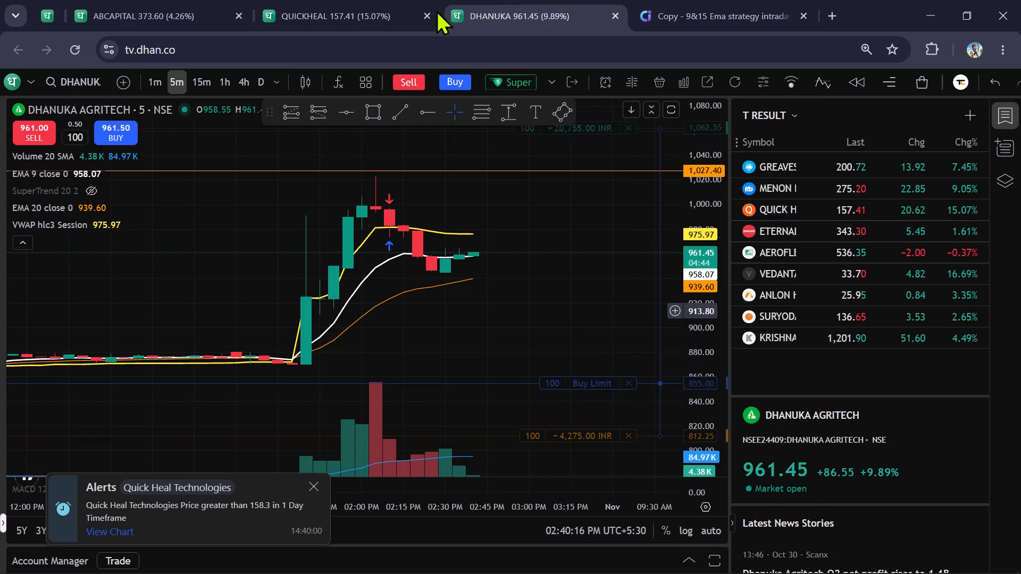
Enter a quantity of 600 and a limit price of 140 in the Quick Heal Technologies buy order.
click(365, 7)
click(156, 179)
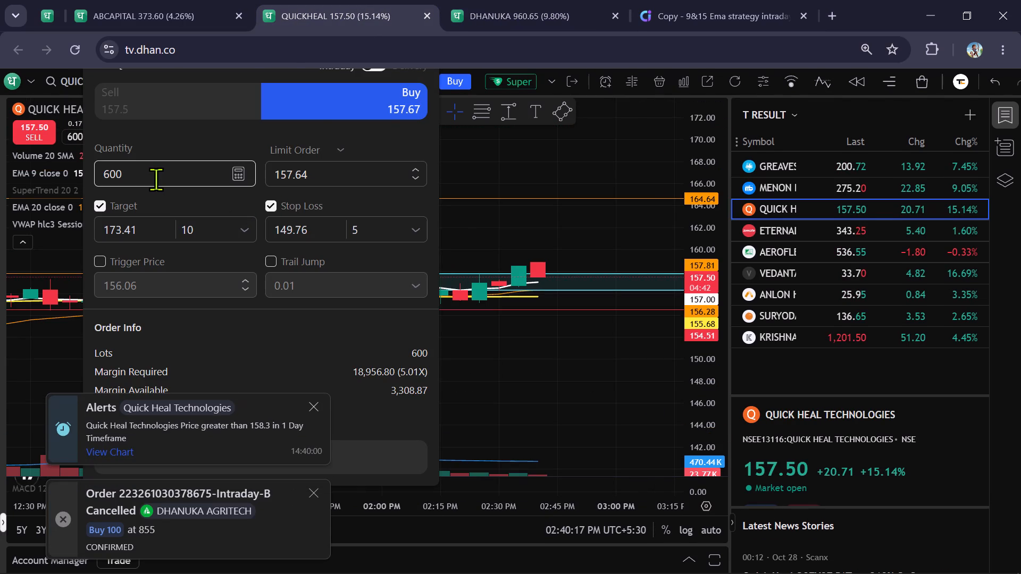
key(BackSpace)
key(0)
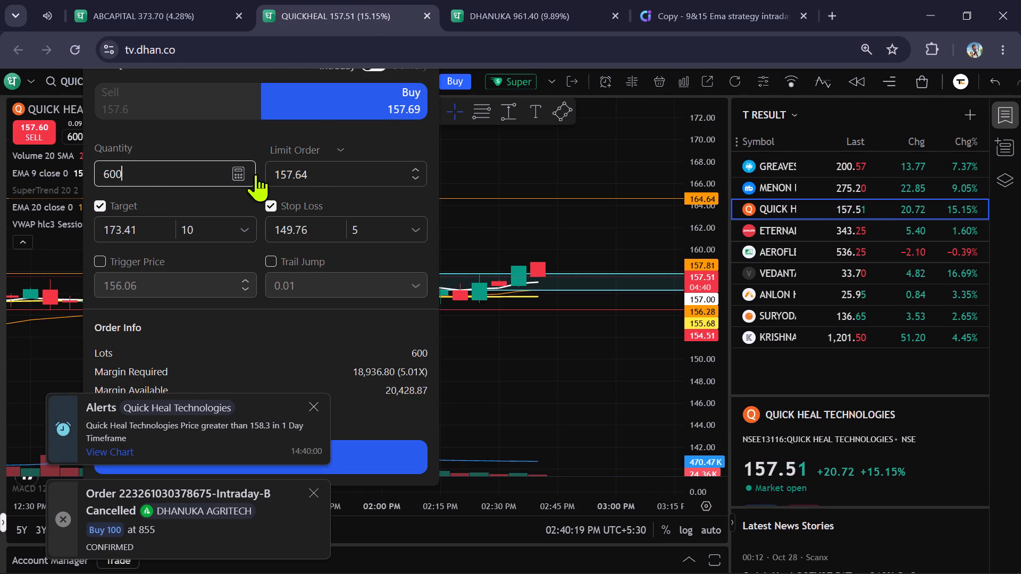
click(316, 179)
key(BackSpace)
key(BackSpace)
key(BackSpace)
key(BackSpace)
key(BackSpace)
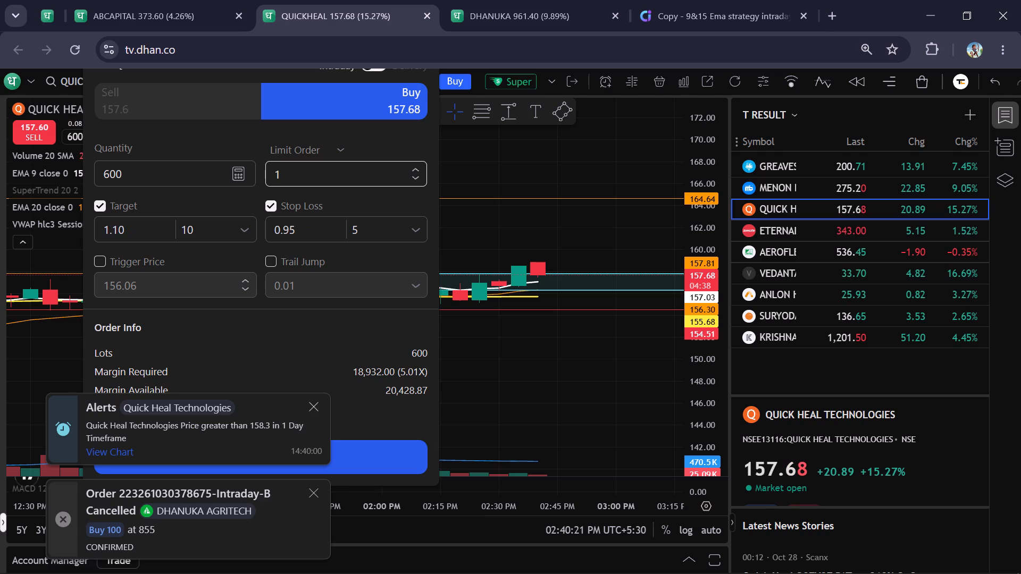
text(40)
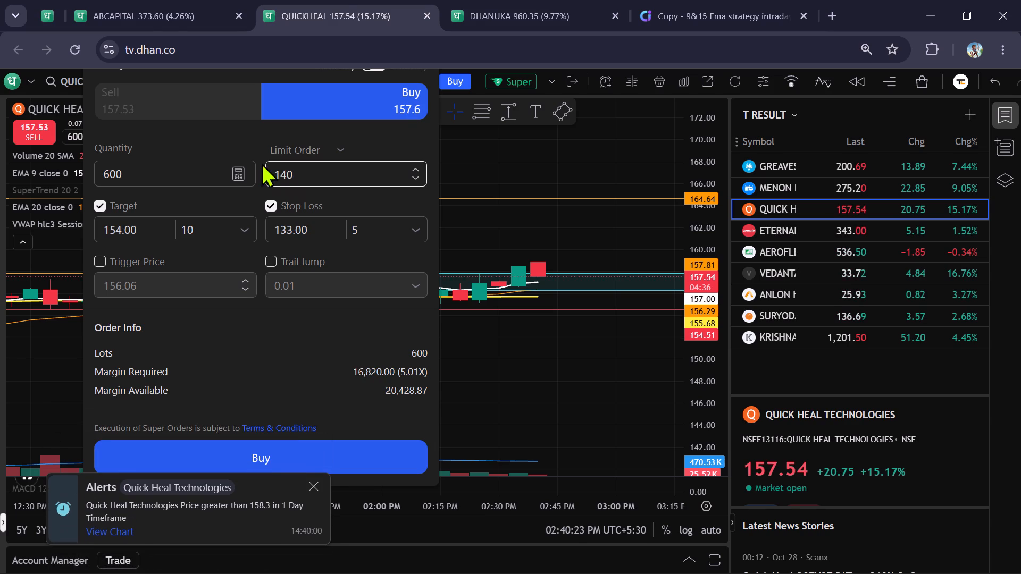
Set the target price of the Quick Heal Technologies order to 162.
click(159, 226)
key(BackSpace)
key(BackSpace)
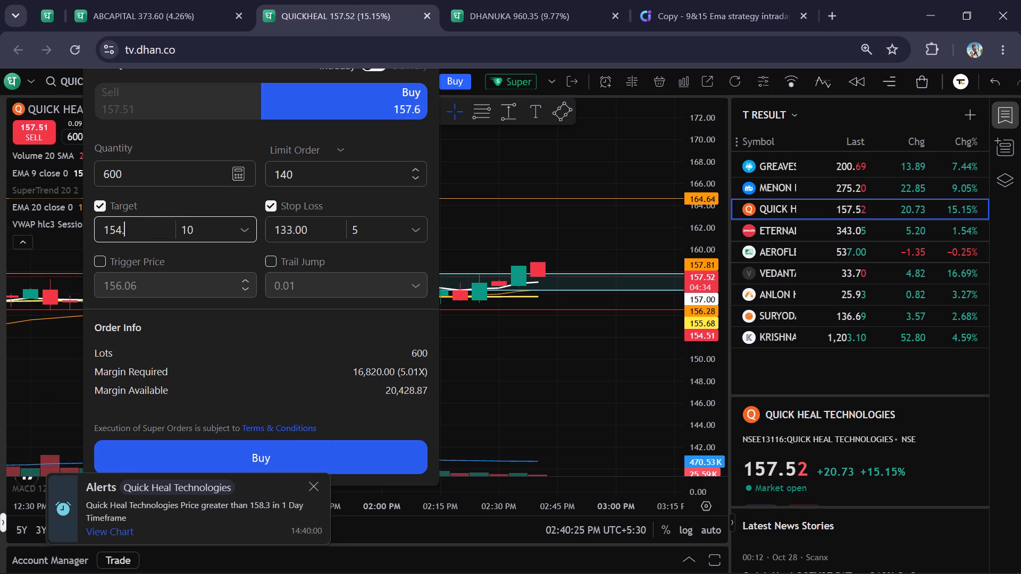
key(BackSpace)
key(BackSpace)
key(BackSpace)
text(62)
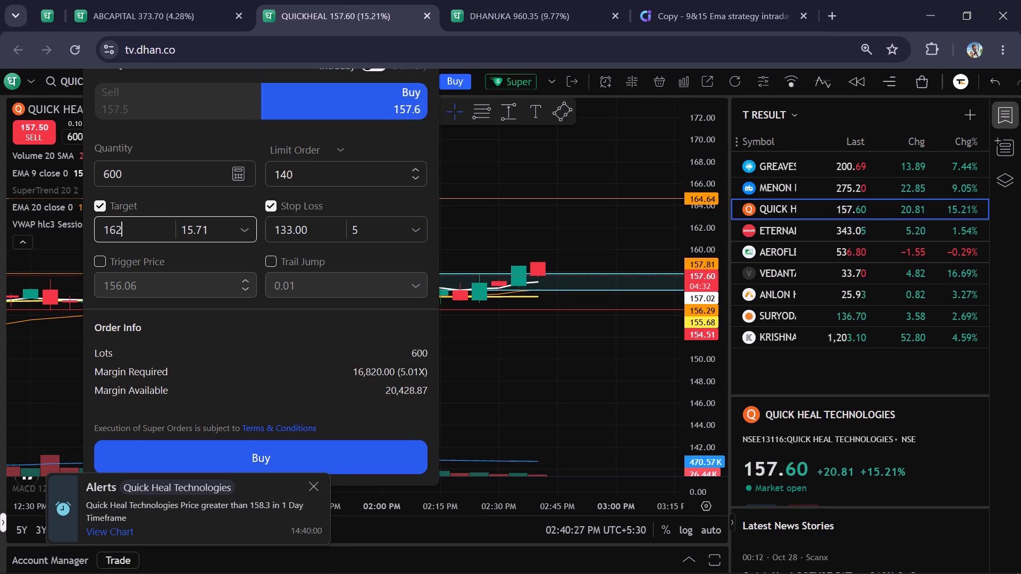
Compare Quick Heal Technologies' price action on the 1-minute, 15-minute and 5-minute charts beside the order ticket.
scroll(468, 340, down, 4)
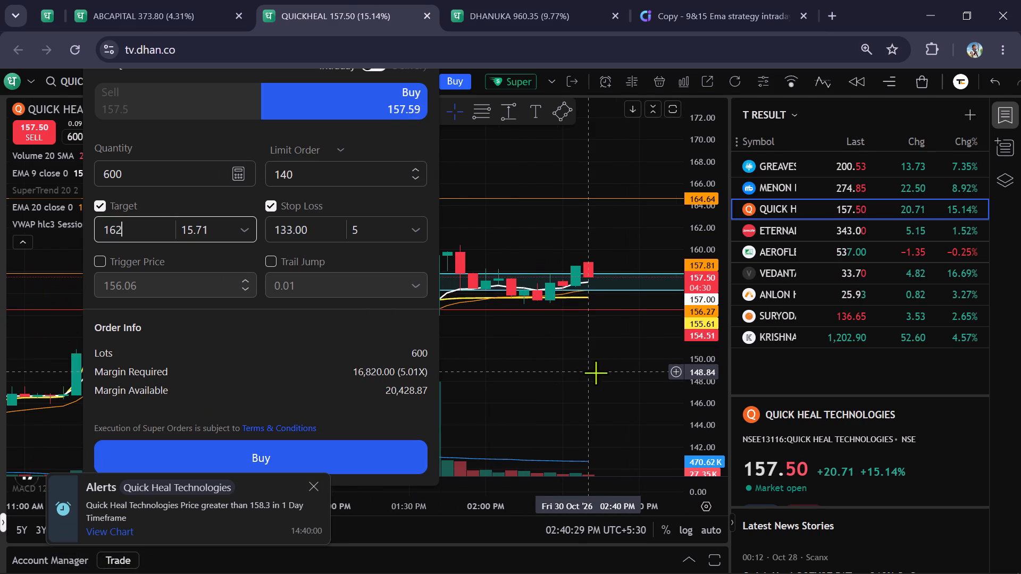
scroll(595, 366, up, 4)
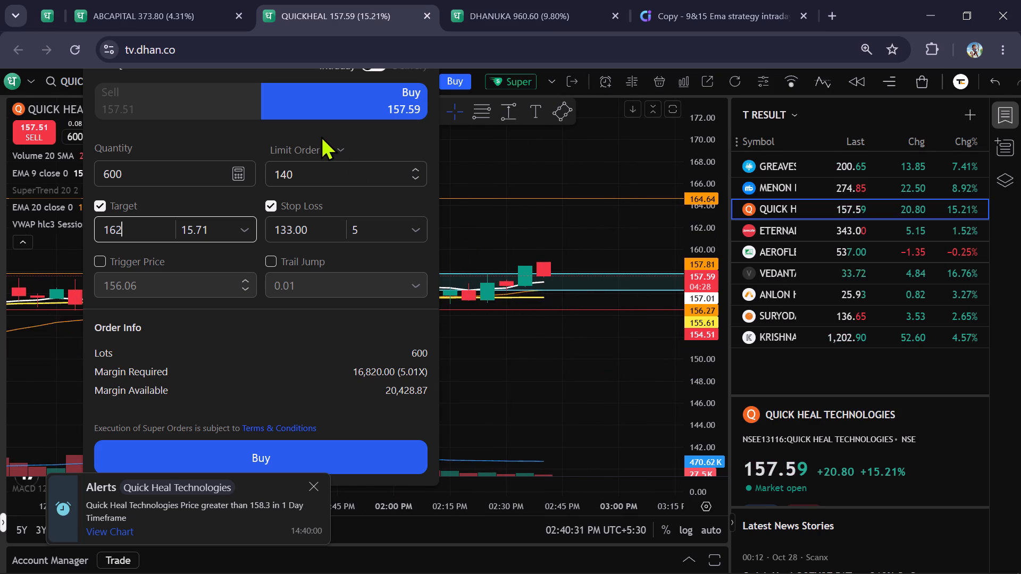
drag(314, 131, 261, 299)
click(160, 74)
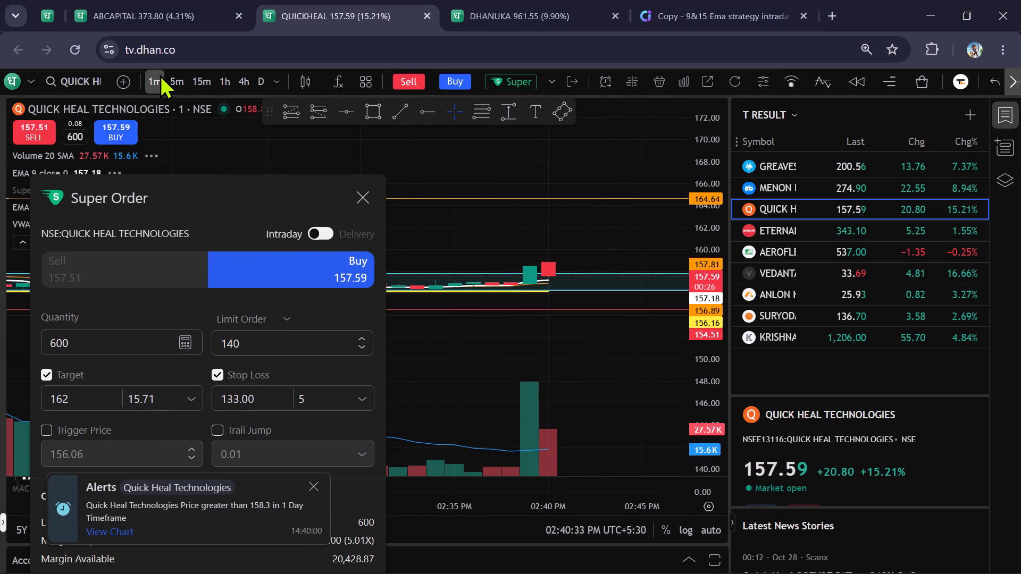
click(192, 78)
scroll(473, 189, down, 1)
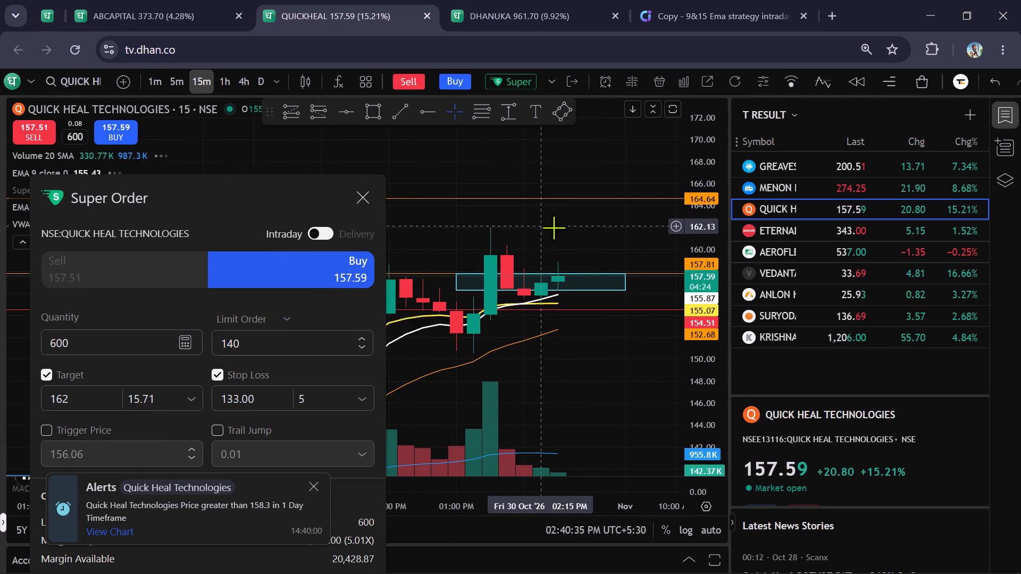
scroll(583, 240, up, 2)
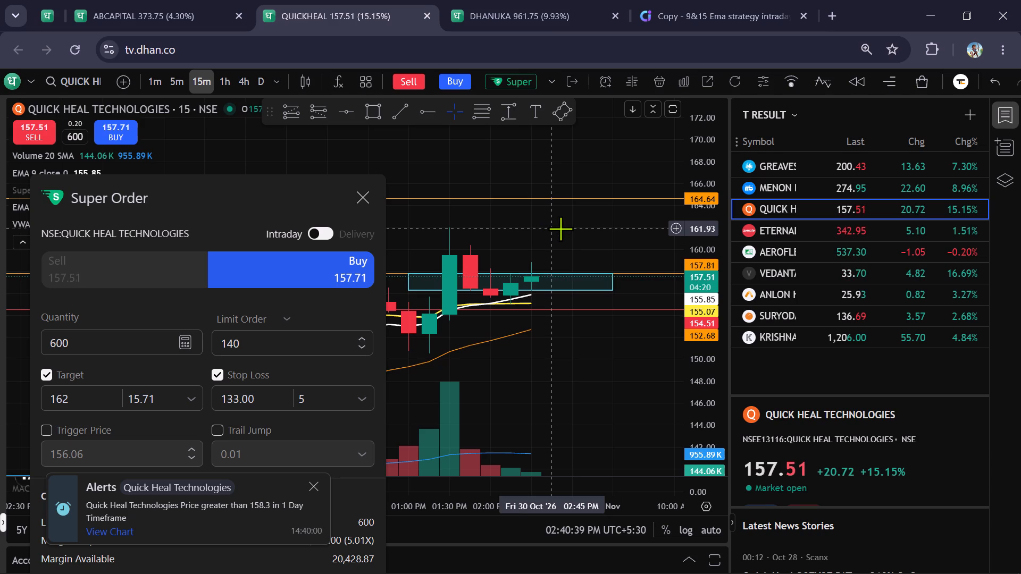
click(182, 83)
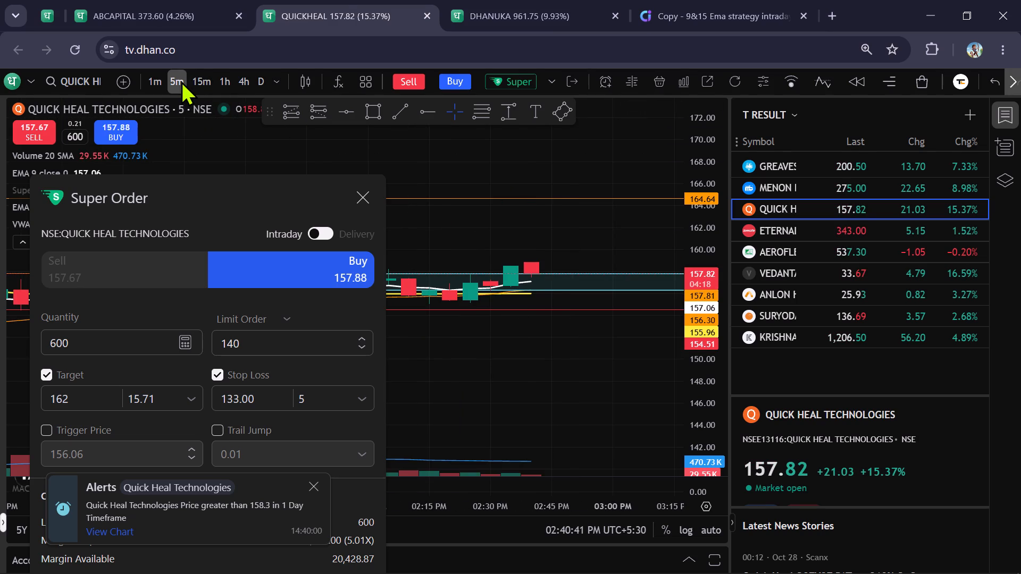
Submit the Quick Heal Technologies buy order for 600 shares at a limit price of 140.
drag(189, 225, 214, 85)
drag(240, 375, 241, 373)
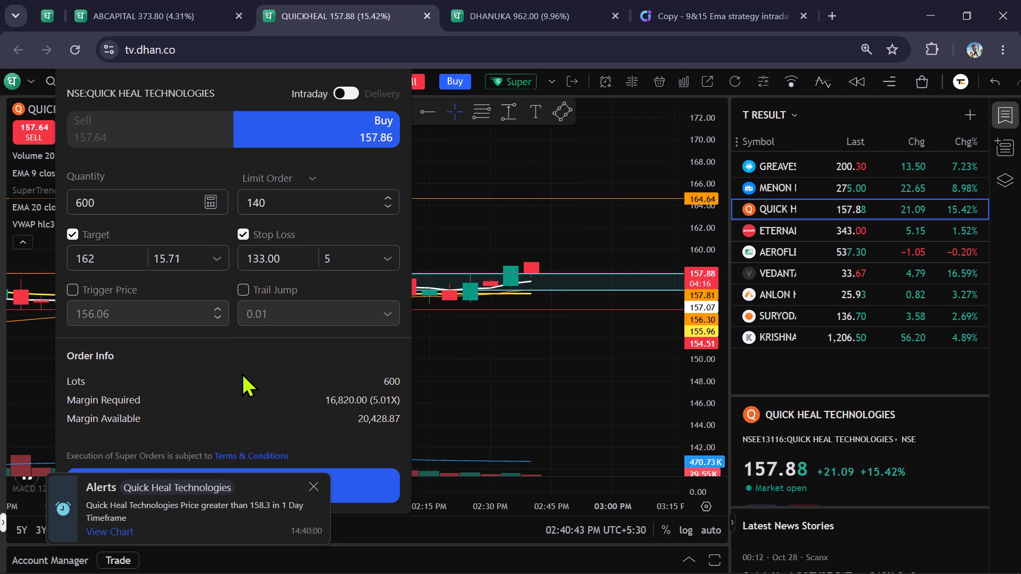
drag(241, 373, 252, 332)
click(236, 435)
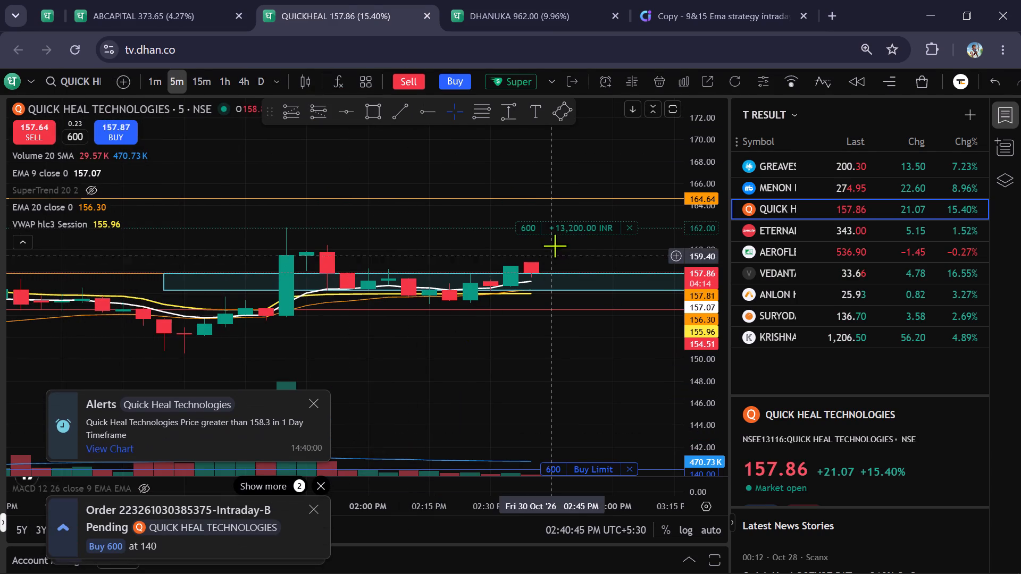
Raise the target of the pending Quick Heal Technologies order to about 165.69 on the chart.
drag(538, 224, 538, 187)
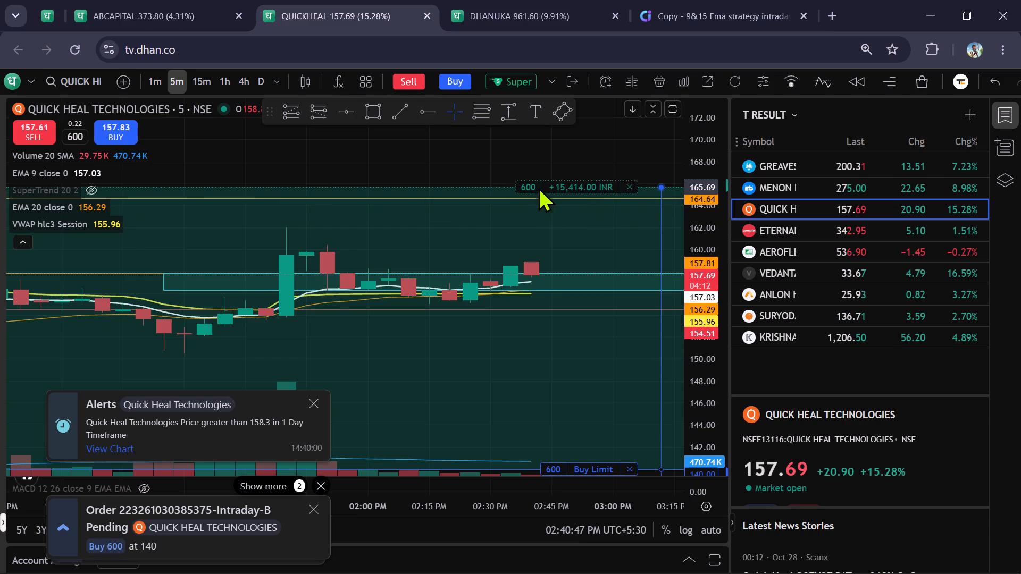
Monitor Quick Heal Technologies against its target and buy limit lines on the 5-minute and 1-minute charts.
scroll(508, 421, up, 1)
drag(529, 395, 453, 352)
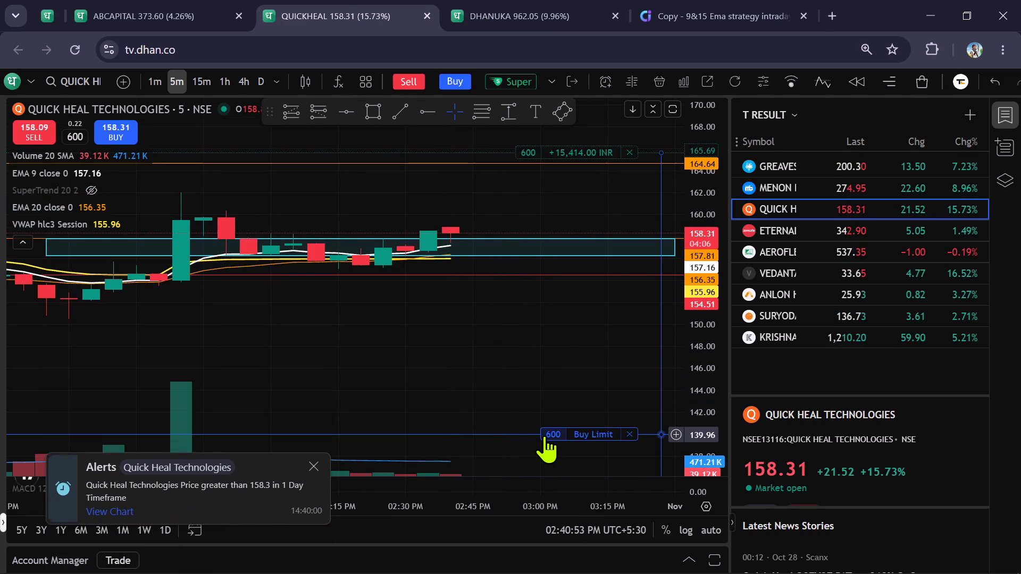
drag(551, 350, 546, 381)
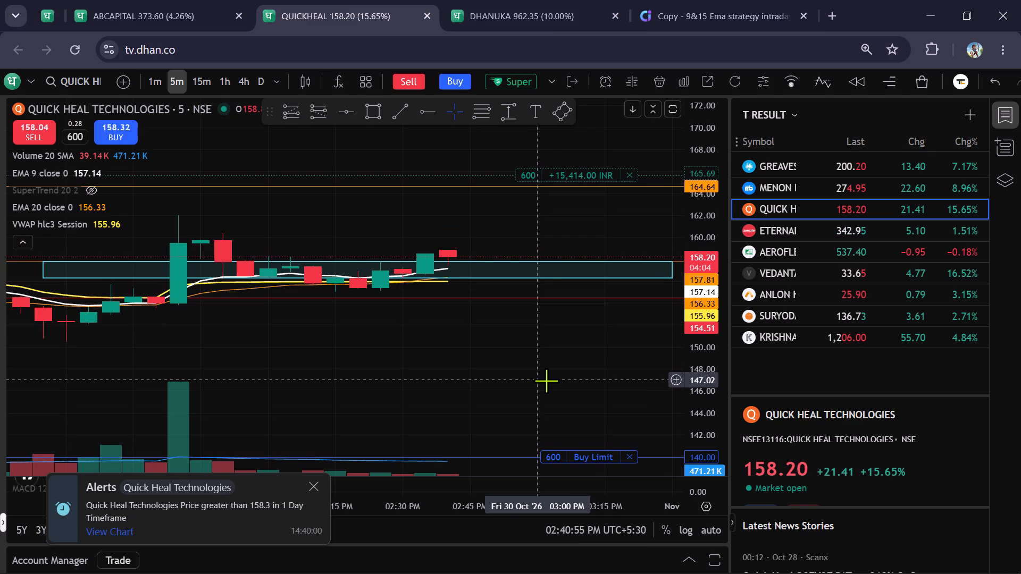
scroll(546, 381, down, 1)
scroll(546, 381, up, 1)
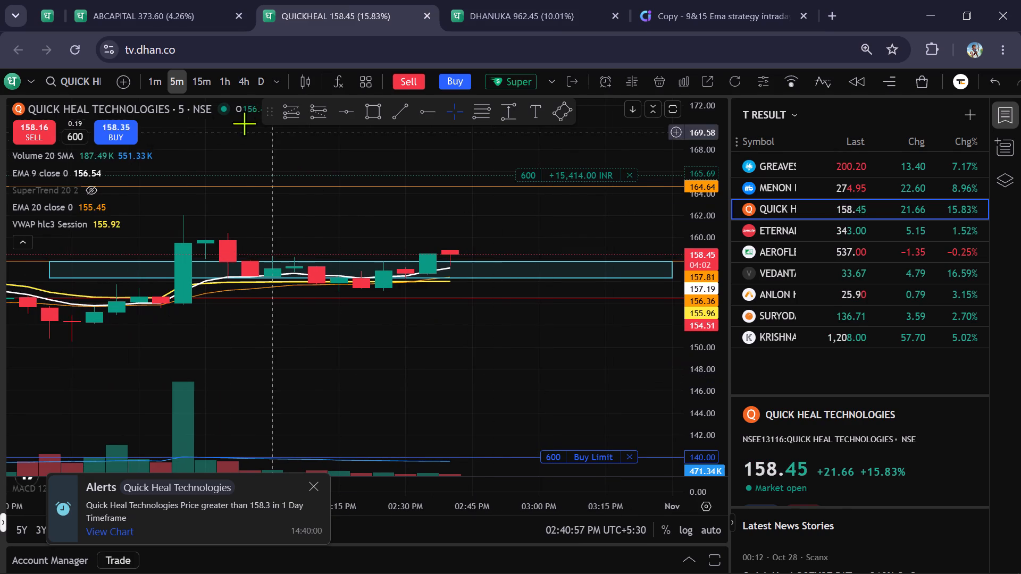
click(157, 81)
scroll(608, 364, up, 1)
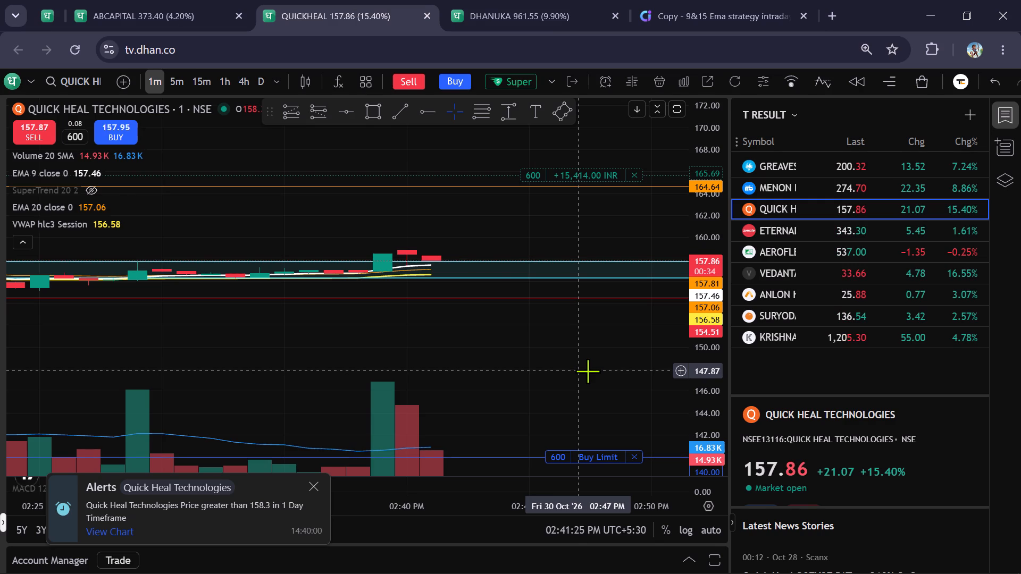
scroll(588, 371, down, 3)
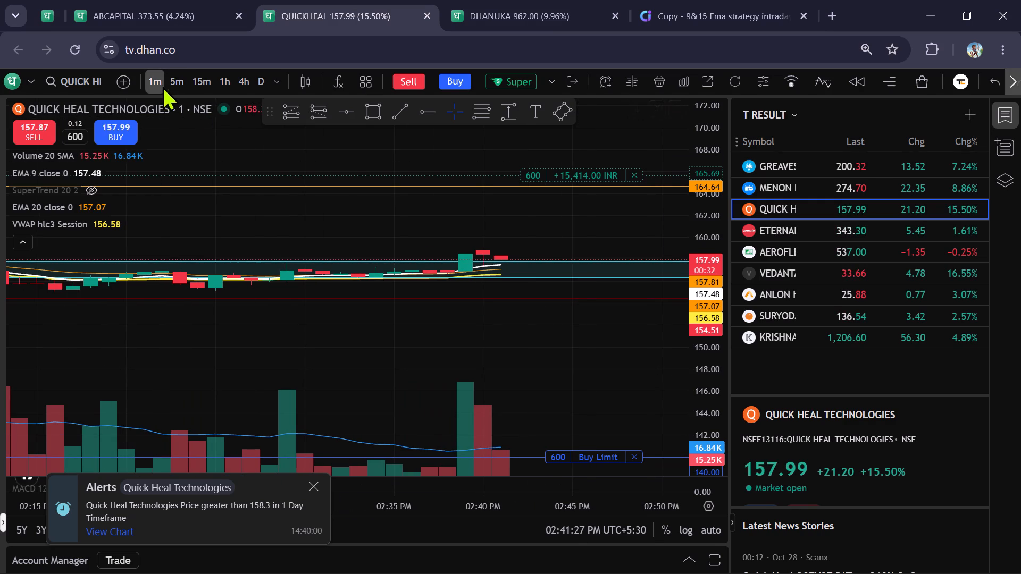
click(175, 79)
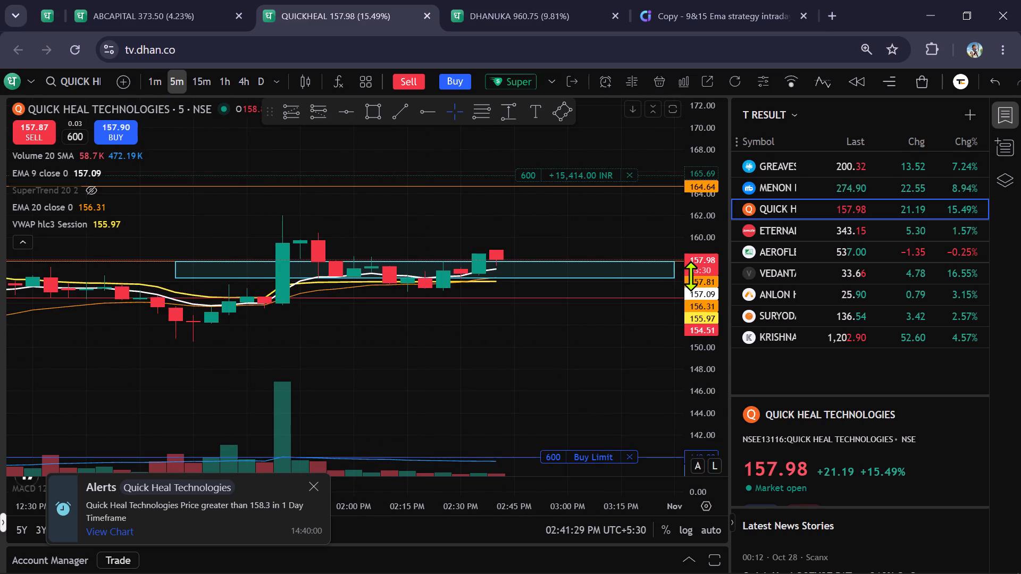
Examine Quick Heal Technologies' recent and earlier 5-minute candles around the marked zone, and briefly check Aditya Birla Capital.
scroll(691, 276, up, 6)
scroll(568, 328, up, 2)
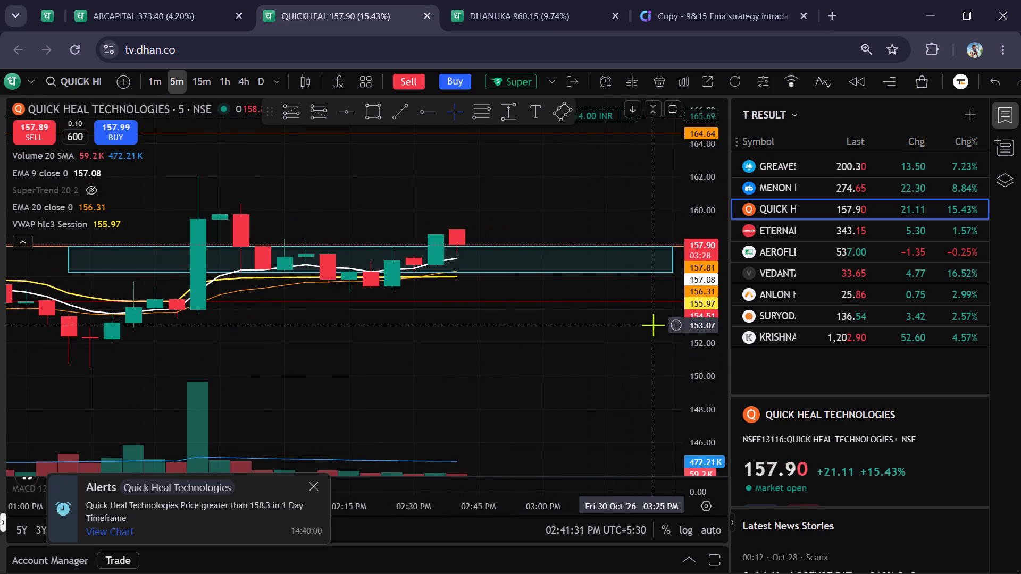
scroll(702, 302, down, 6)
scroll(592, 354, up, 1)
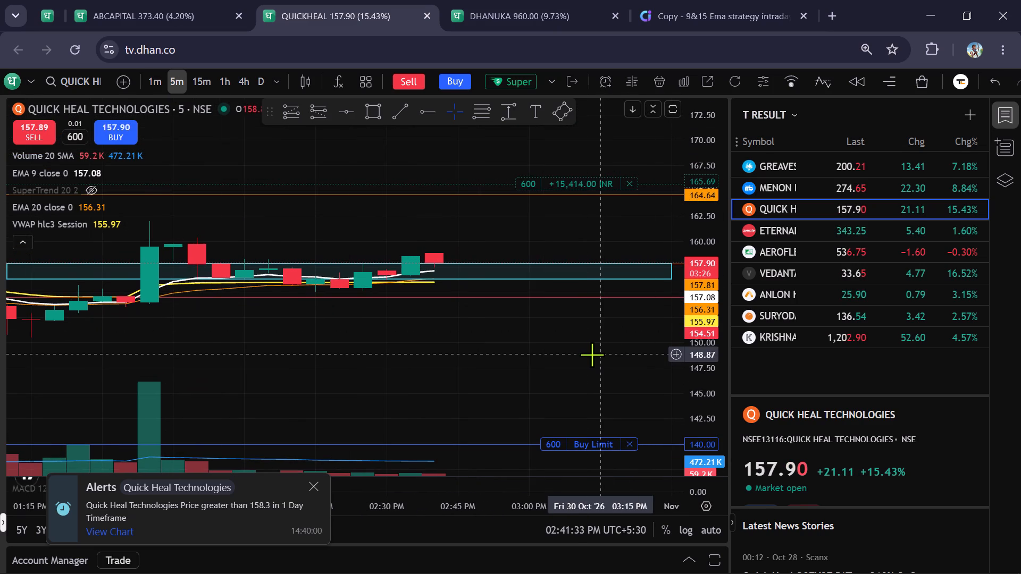
drag(590, 369, 540, 400)
scroll(540, 400, down, 11)
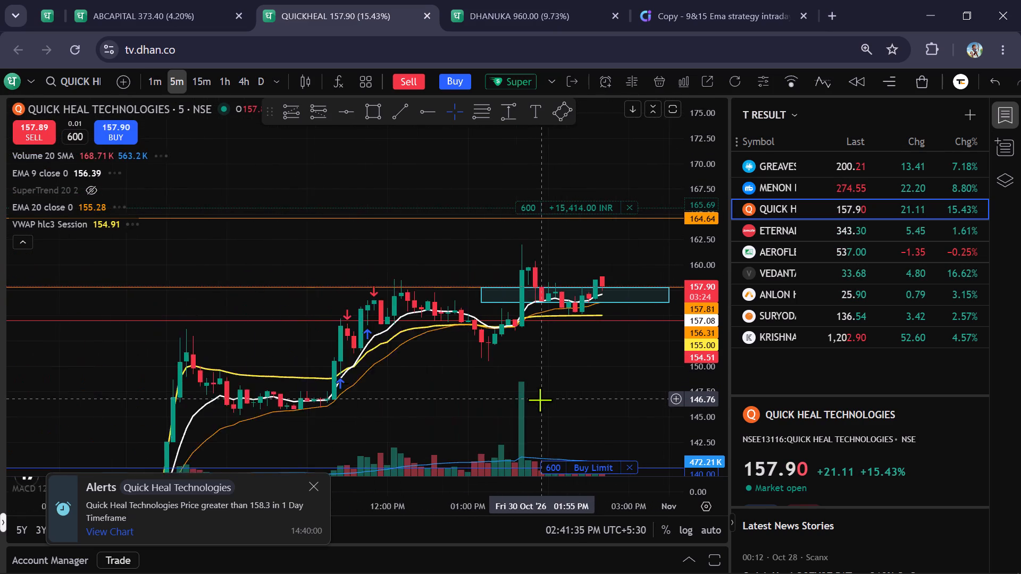
scroll(540, 400, down, 3)
scroll(540, 400, up, 9)
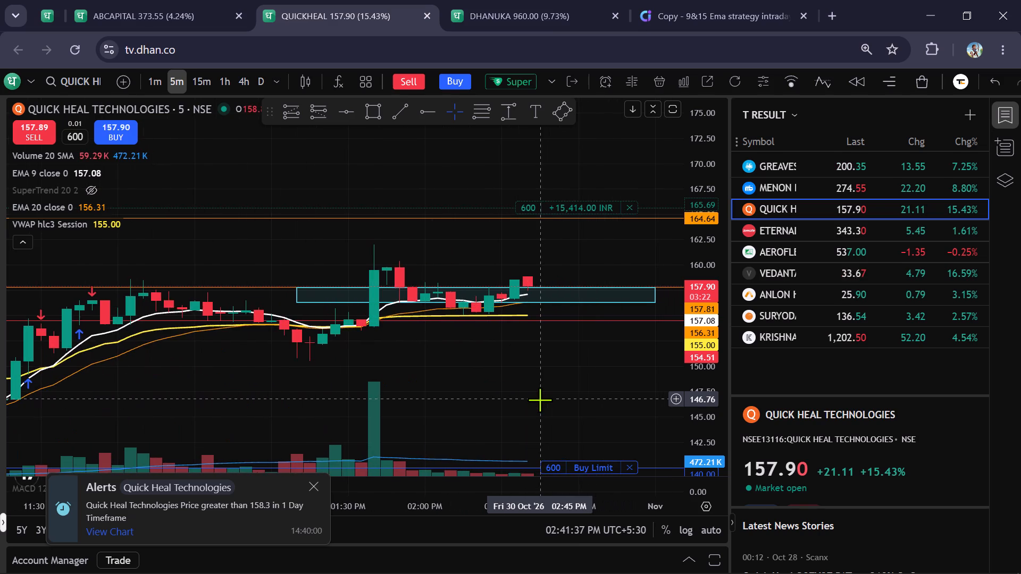
scroll(540, 400, down, 4)
scroll(540, 400, up, 5)
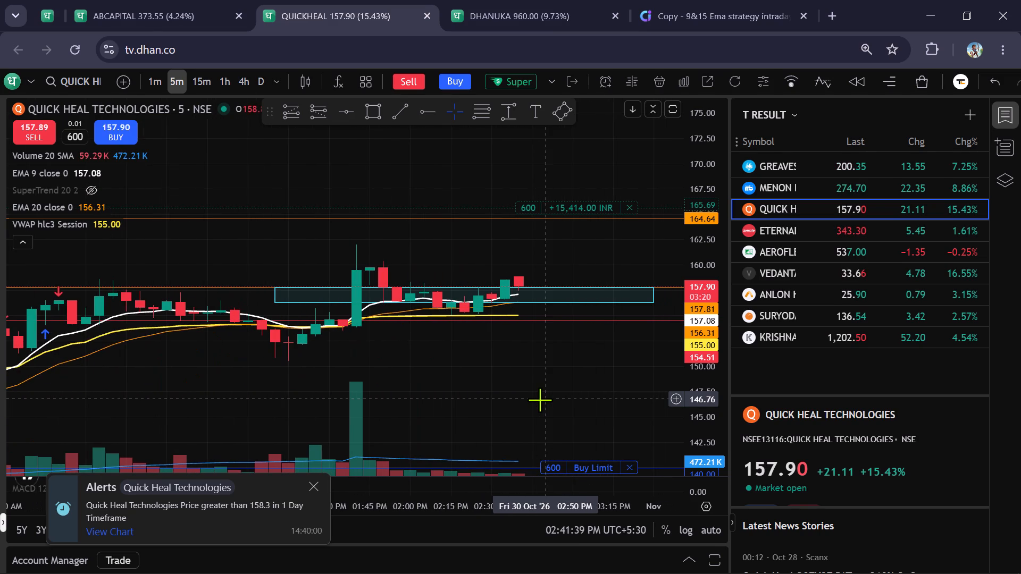
scroll(539, 400, up, 2)
drag(566, 366, 515, 385)
drag(515, 396, 482, 347)
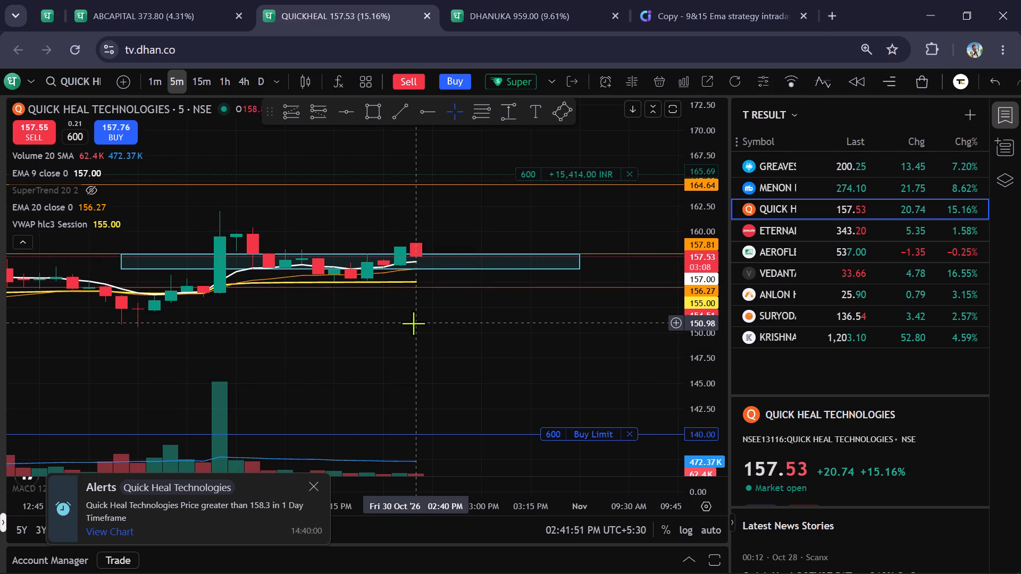
click(144, 0)
click(306, 9)
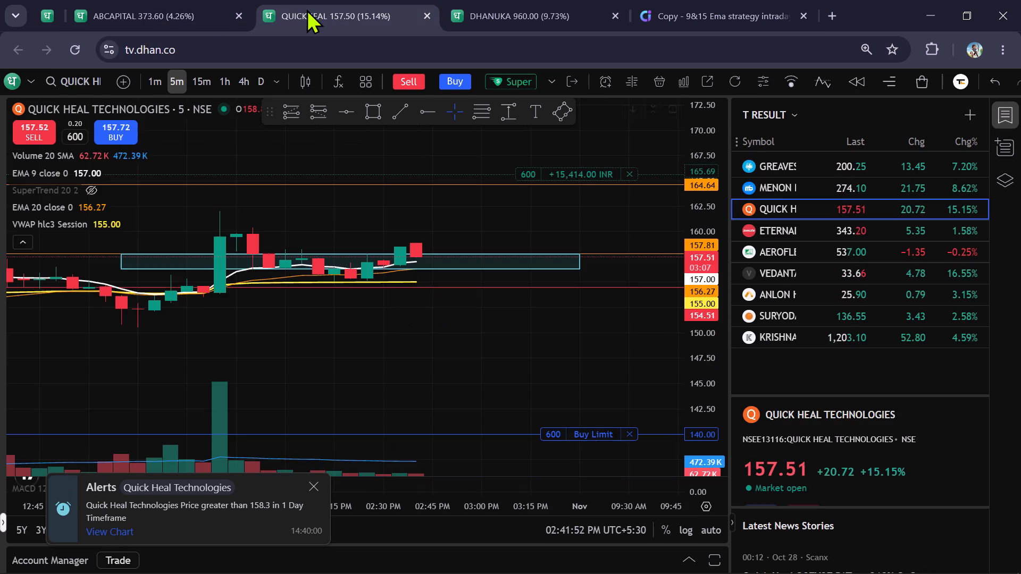
Glance at Dhanuka Agritech, and examine Quick Heal Technologies on the 15-minute, 1-hour, 4-hour and daily charts, ending on a closer 5-minute view.
click(495, 7)
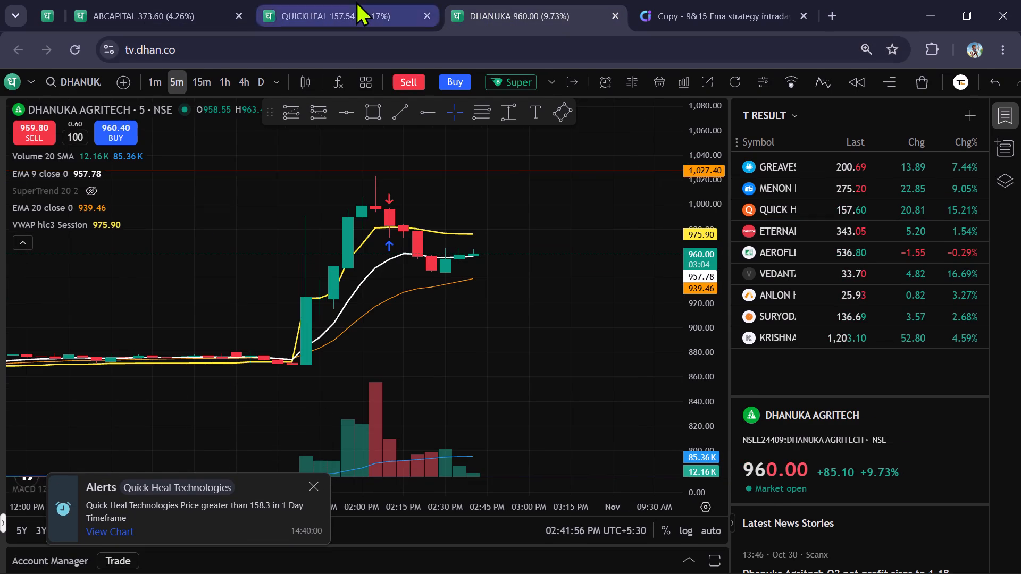
click(356, 1)
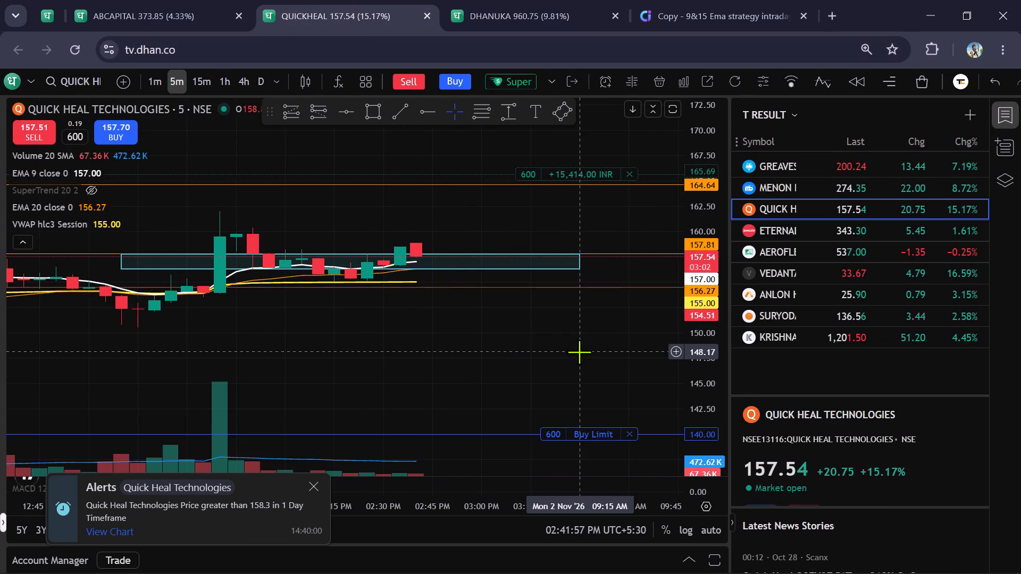
click(190, 77)
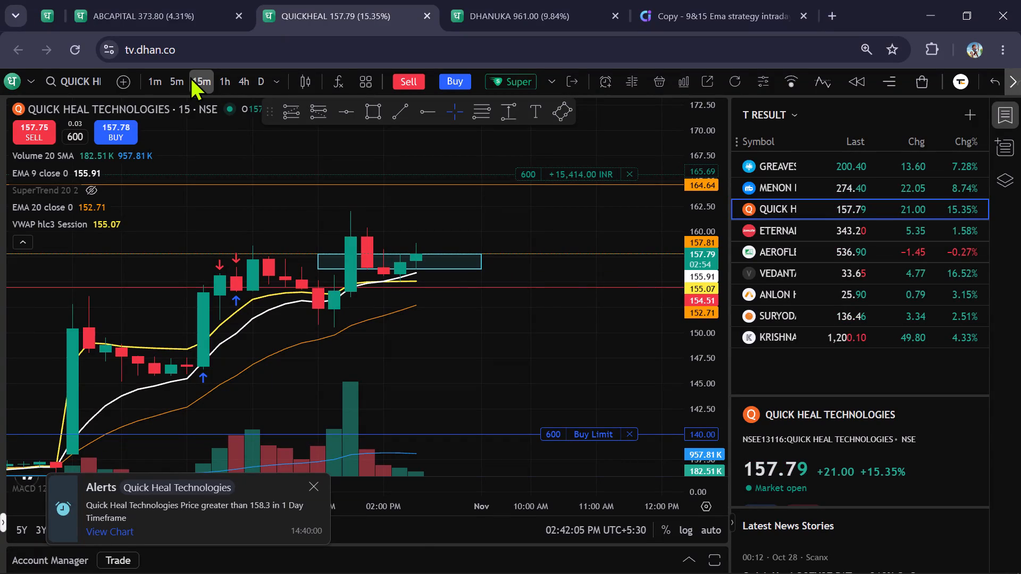
click(222, 80)
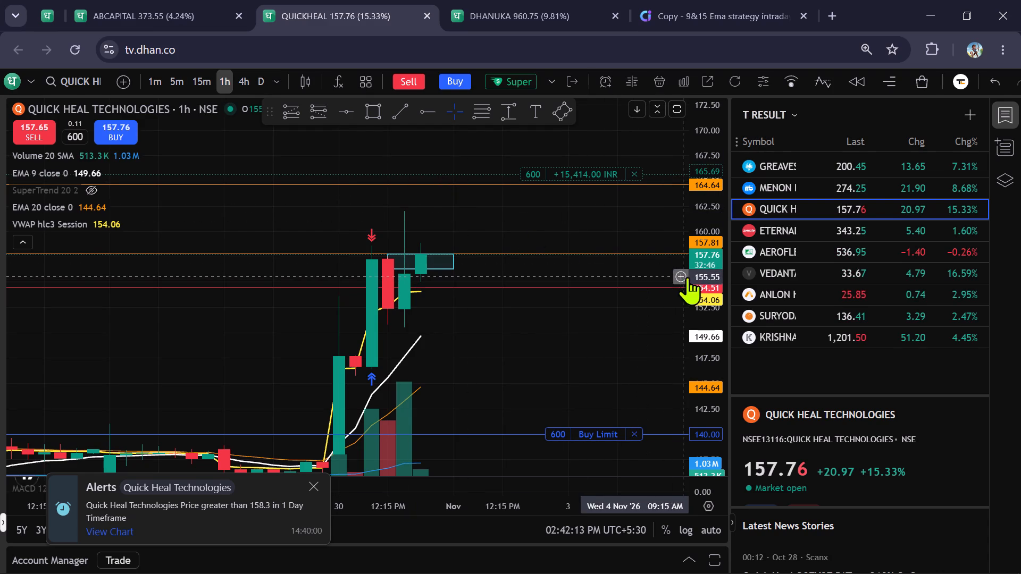
scroll(700, 275, down, 5)
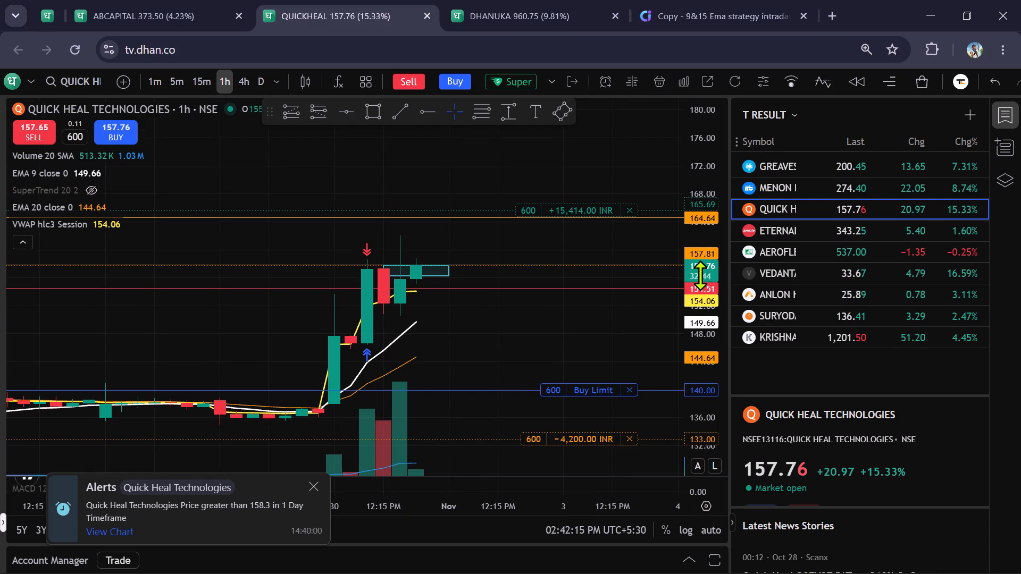
scroll(700, 275, down, 6)
scroll(700, 275, up, 5)
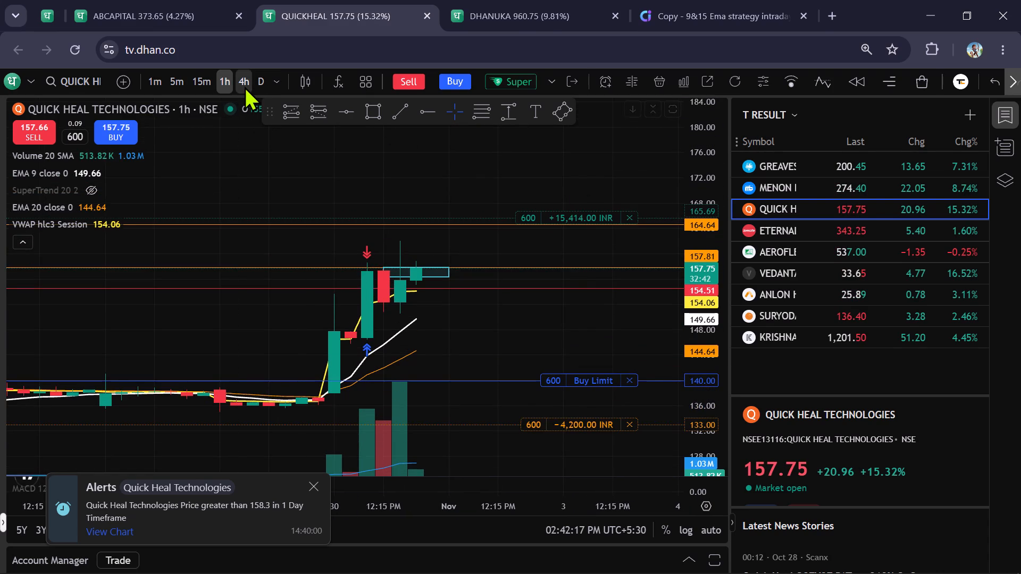
click(244, 86)
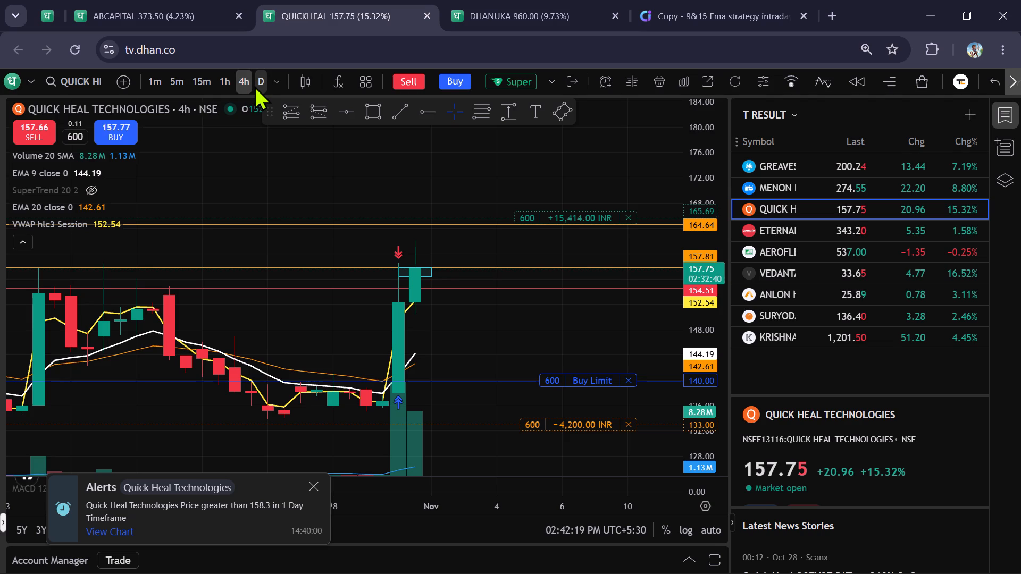
click(264, 86)
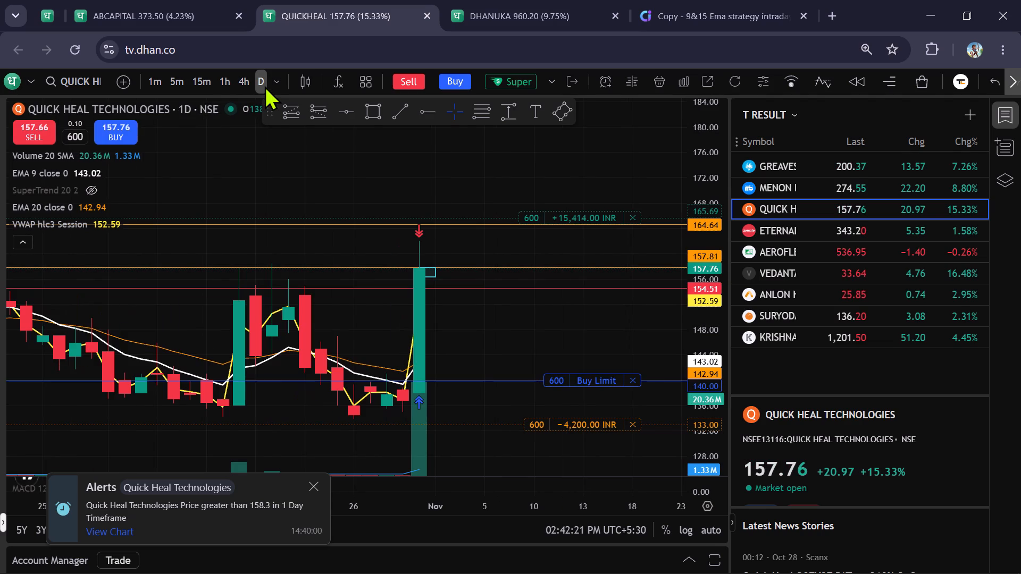
click(180, 83)
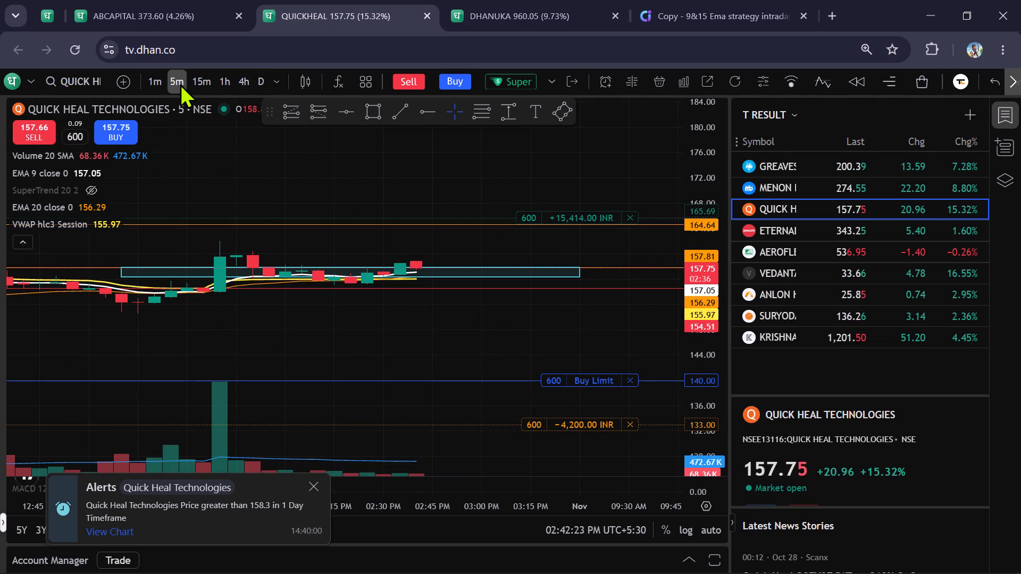
scroll(700, 274, up, 9)
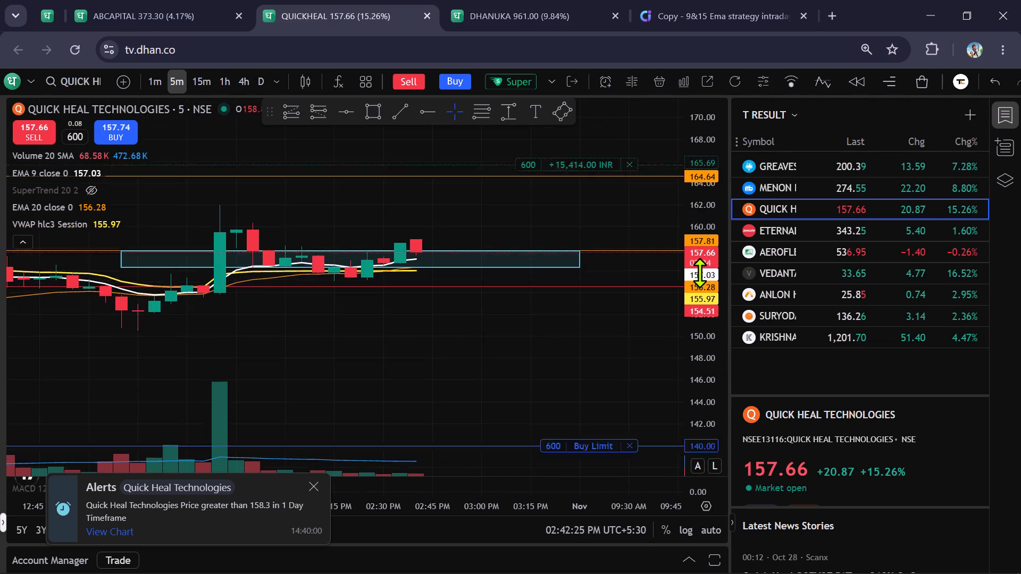
scroll(700, 273, up, 7)
drag(359, 345, 589, 343)
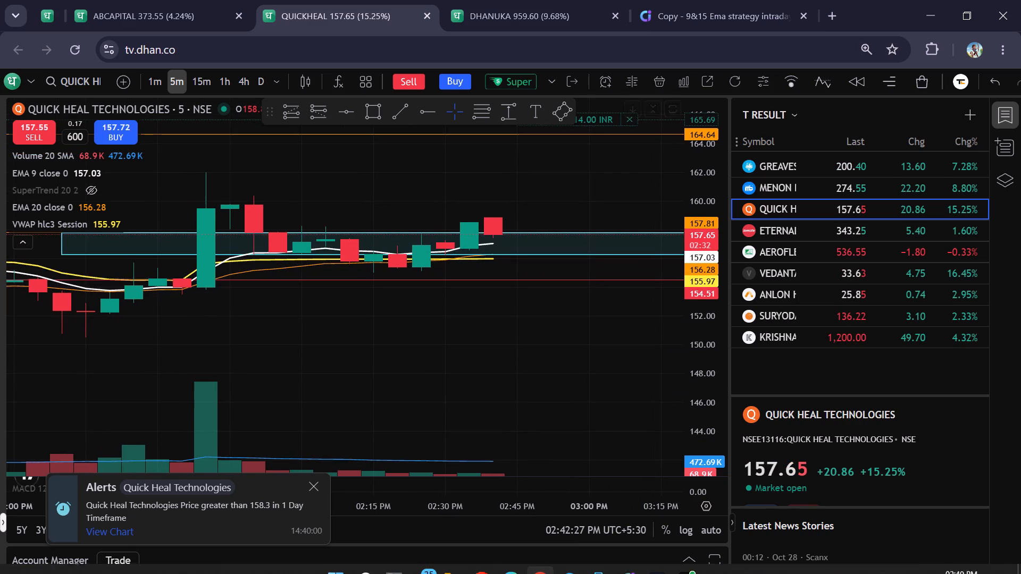
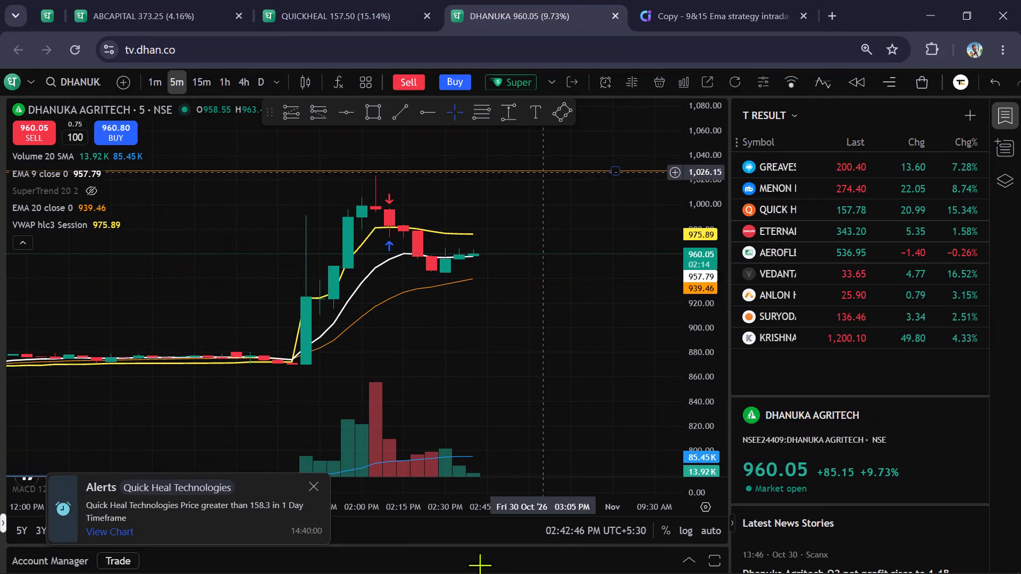
Switch to the Chartink screener, rerun the 9&15 EMA intraday scan and view the refreshed stock list.
click(695, 1)
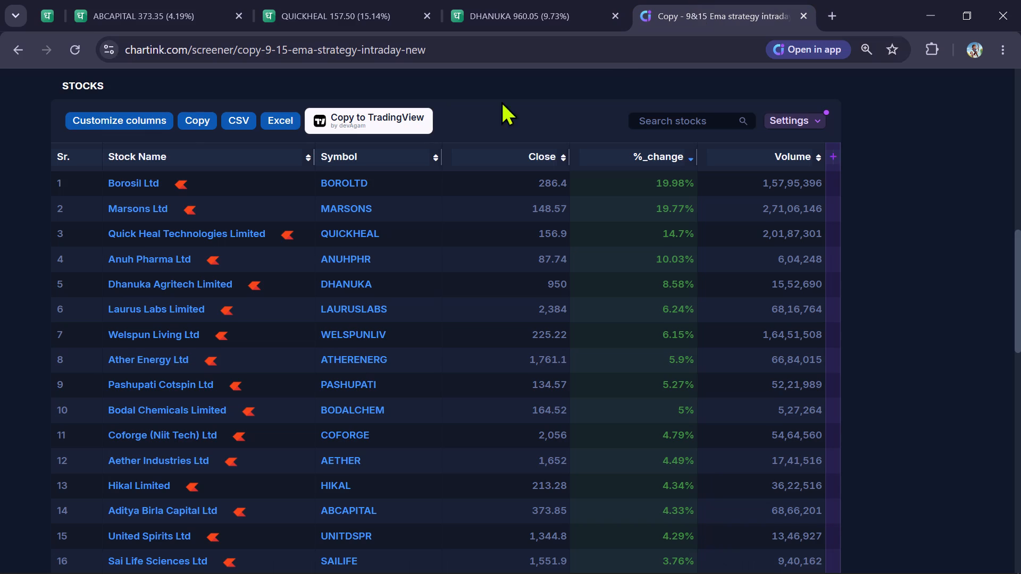
scroll(182, 129, up, 1)
scroll(62, 133, up, 1)
click(91, 174)
scroll(0, 197, up, 1)
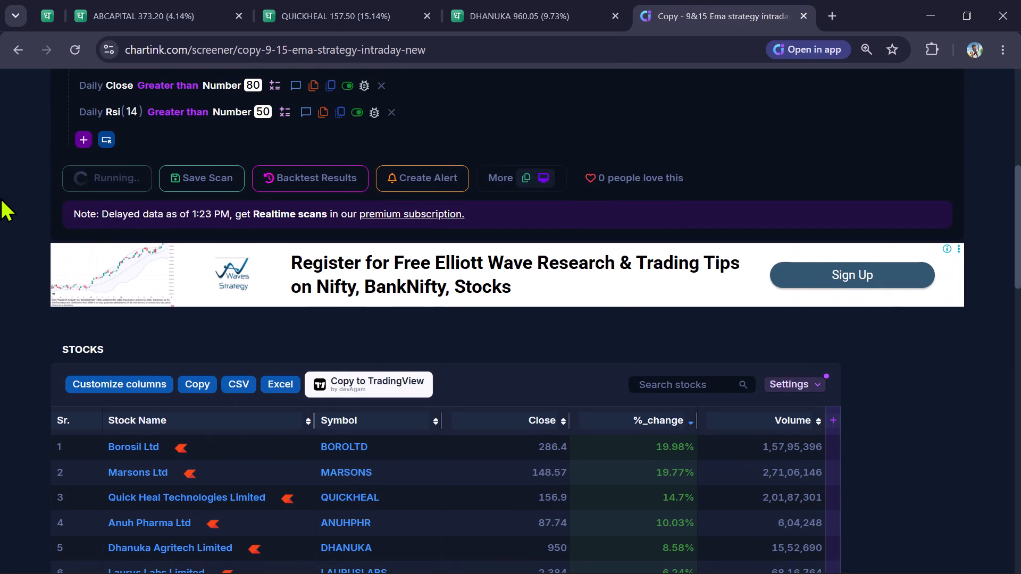
scroll(0, 197, down, 3)
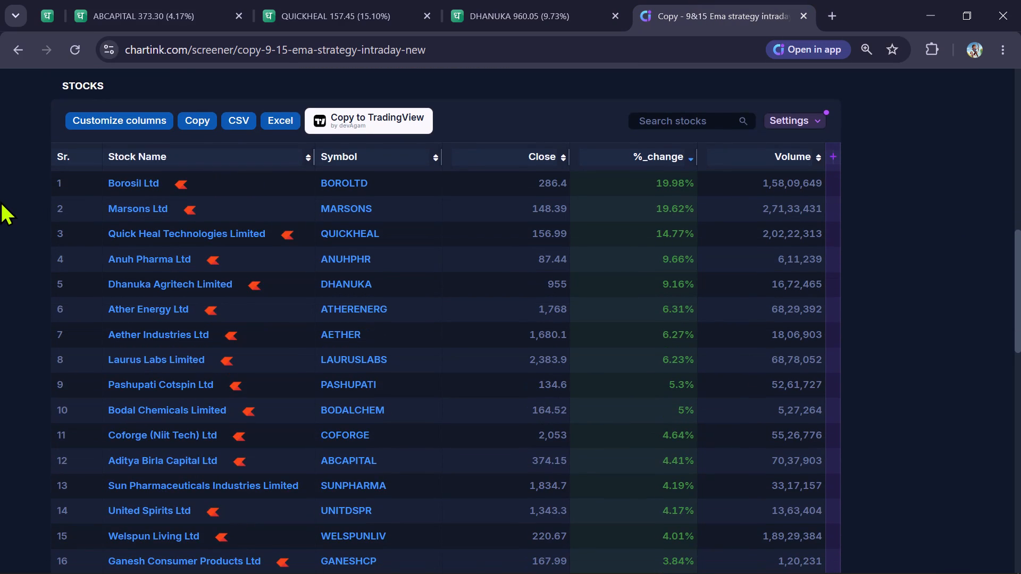
Add a price alert at 158.80 on the Quick Heal Technologies chart.
click(283, 26)
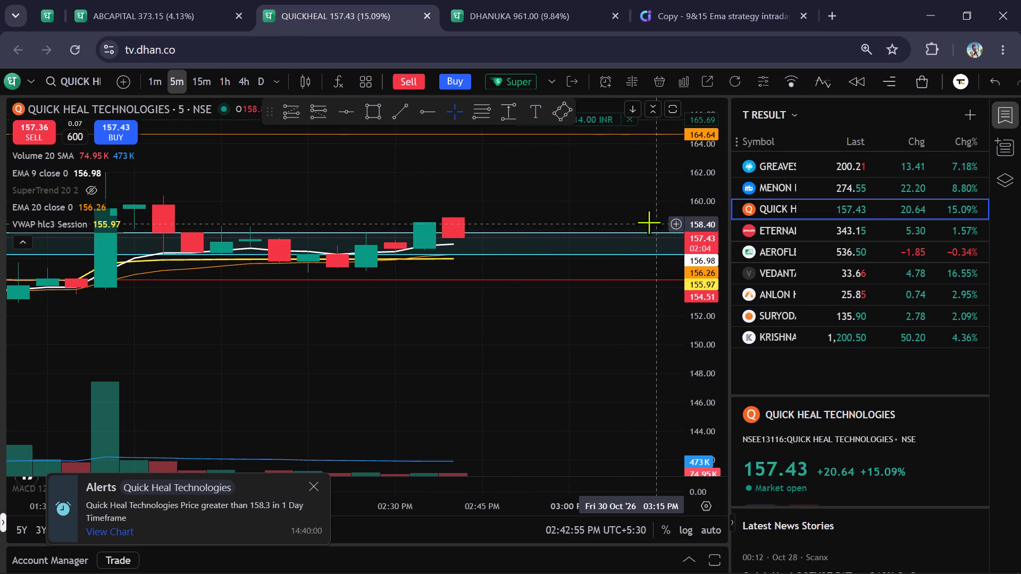
click(675, 218)
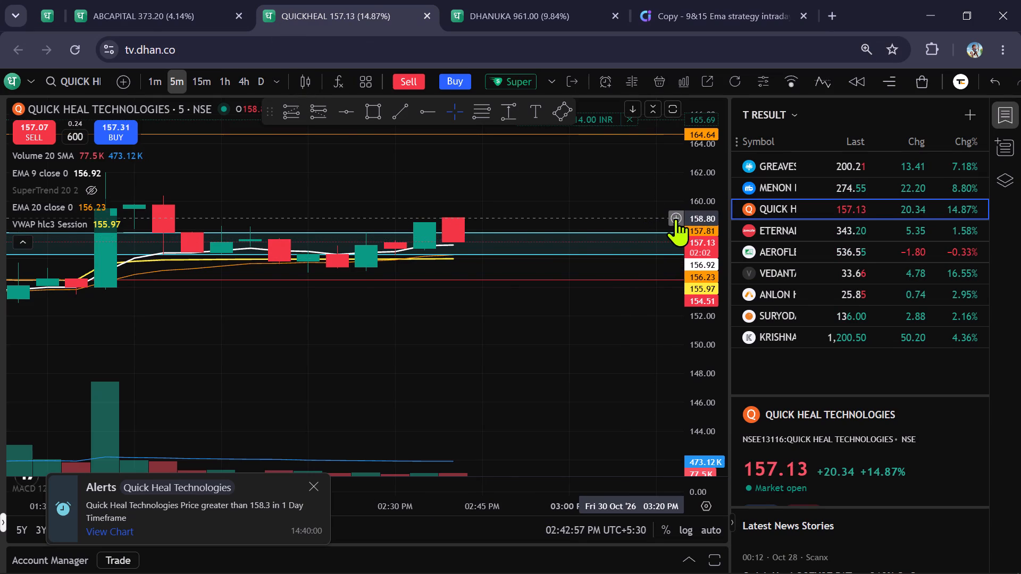
click(585, 367)
click(580, 359)
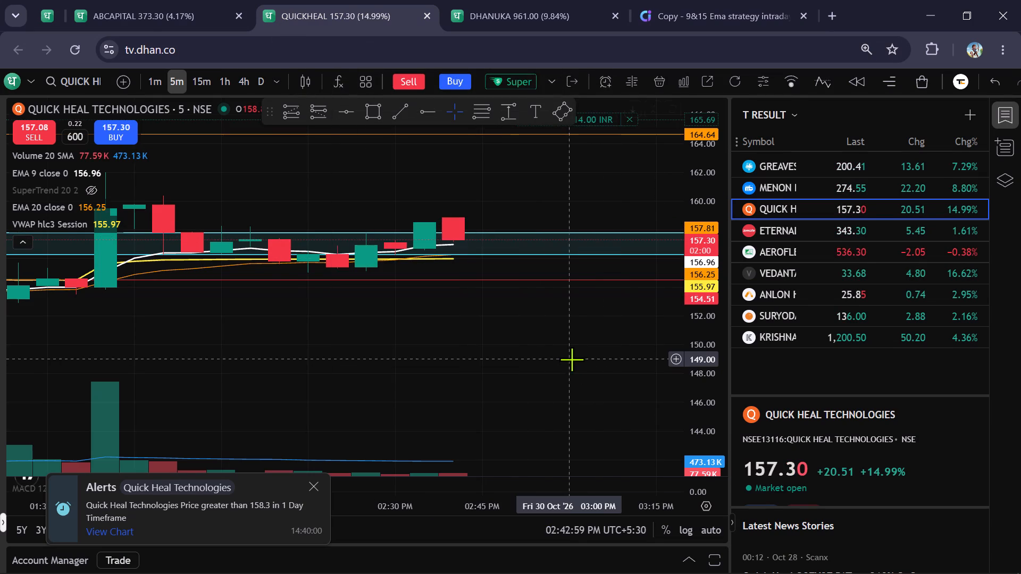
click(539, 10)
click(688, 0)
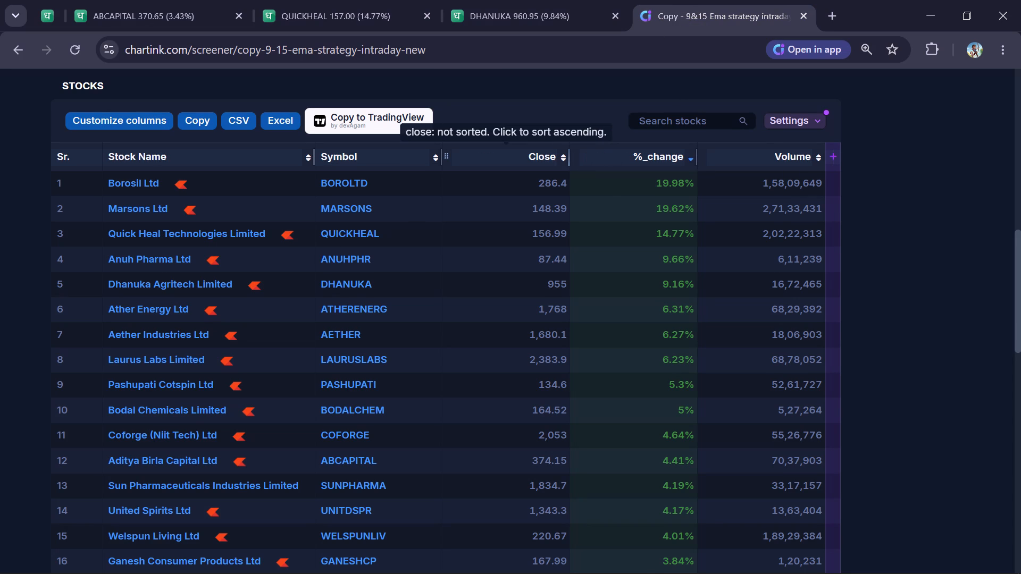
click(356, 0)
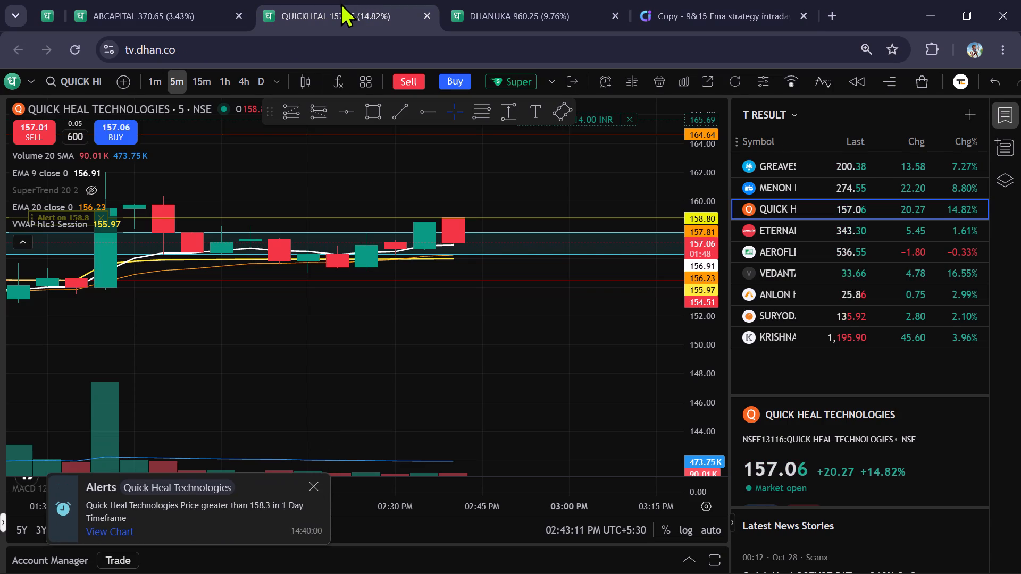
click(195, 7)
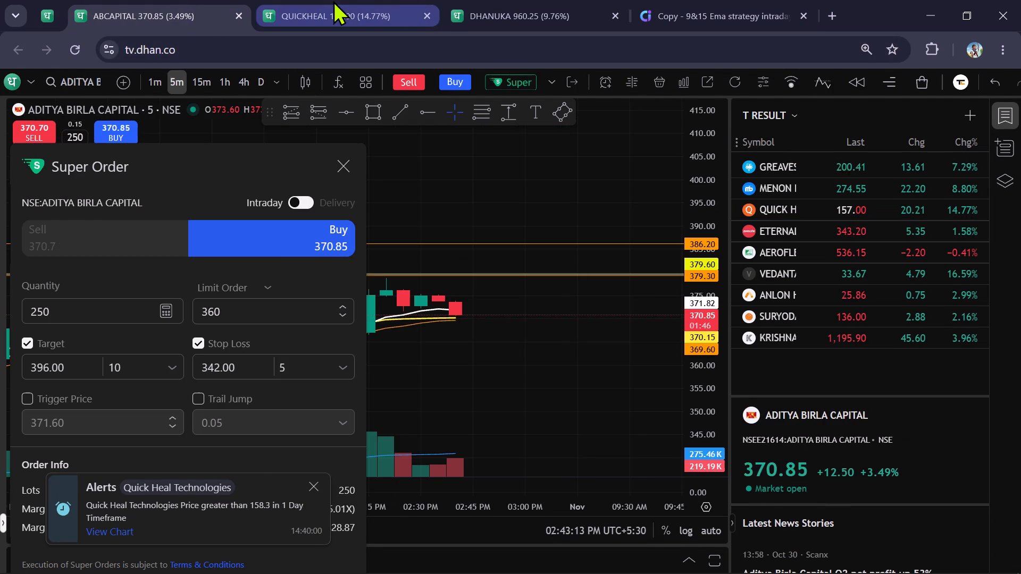
Delete the rectangle zone drawn around the current price on the Quick Heal chart.
click(333, 1)
scroll(491, 299, down, 3)
scroll(692, 259, down, 6)
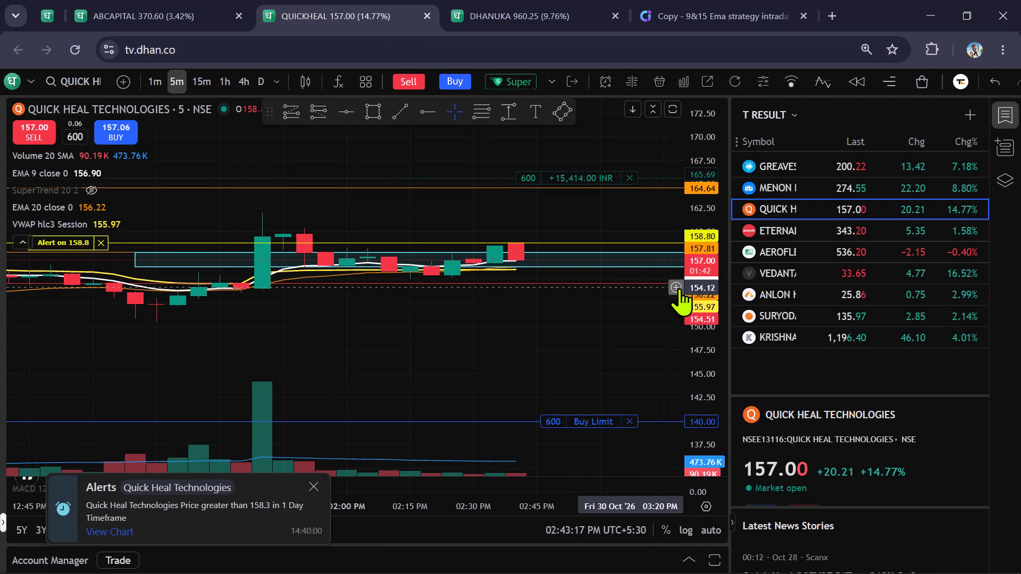
scroll(581, 322, down, 2)
drag(587, 352, 451, 376)
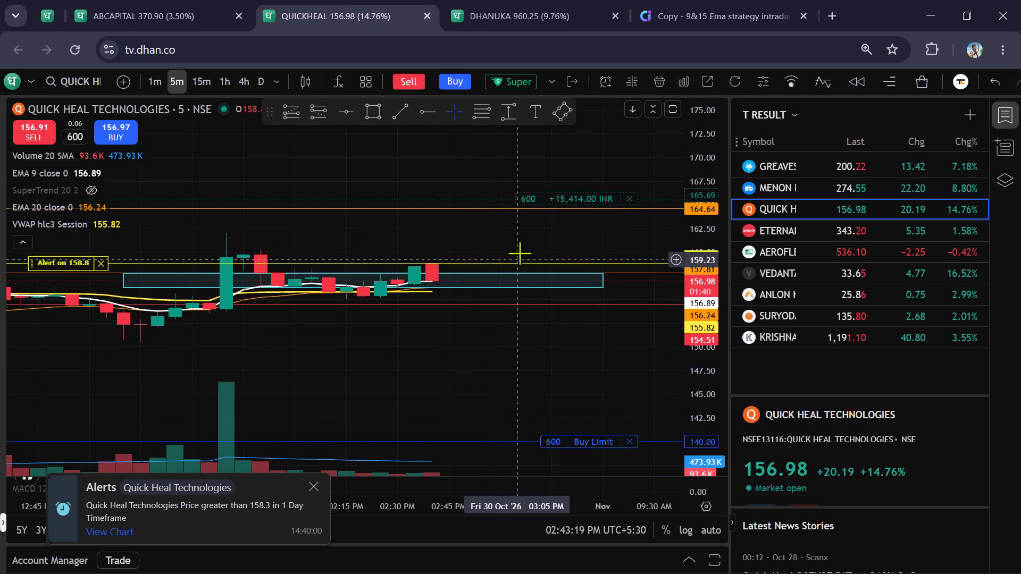
click(506, 276)
click(504, 276)
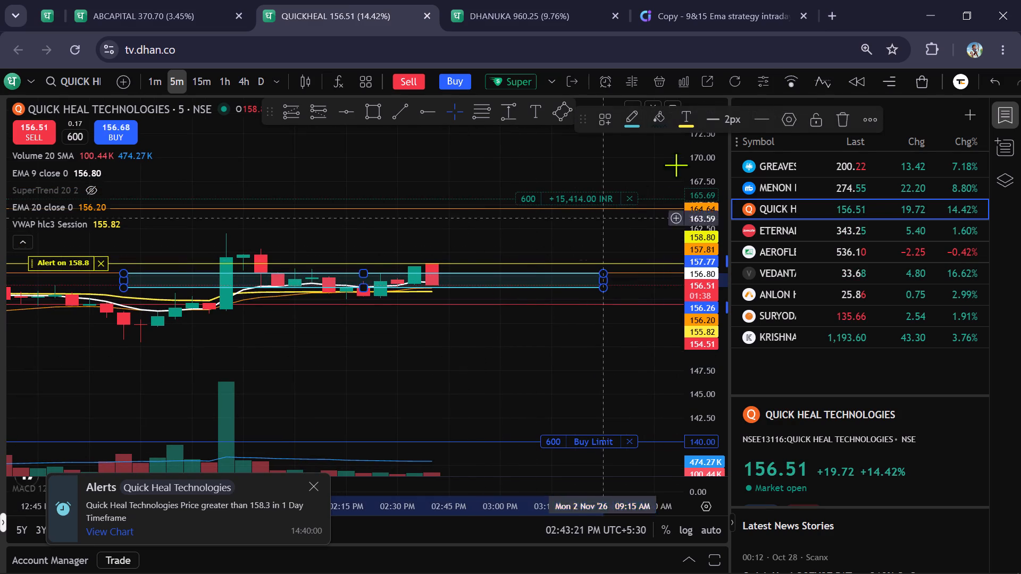
click(839, 119)
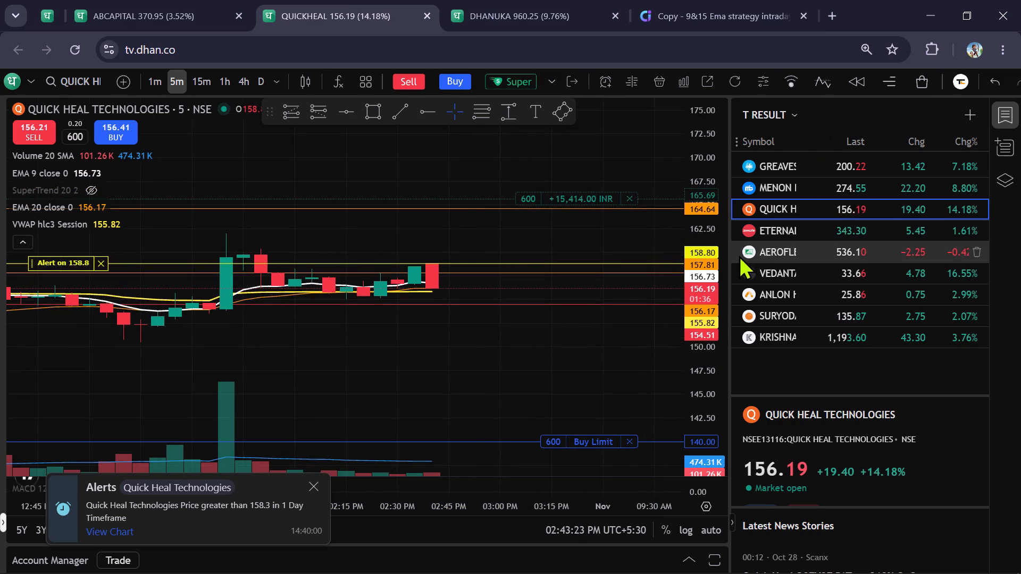
Delete the horizontal lines at 157.81 and 154.51 from the Quick Heal chart.
scroll(709, 255, up, 9)
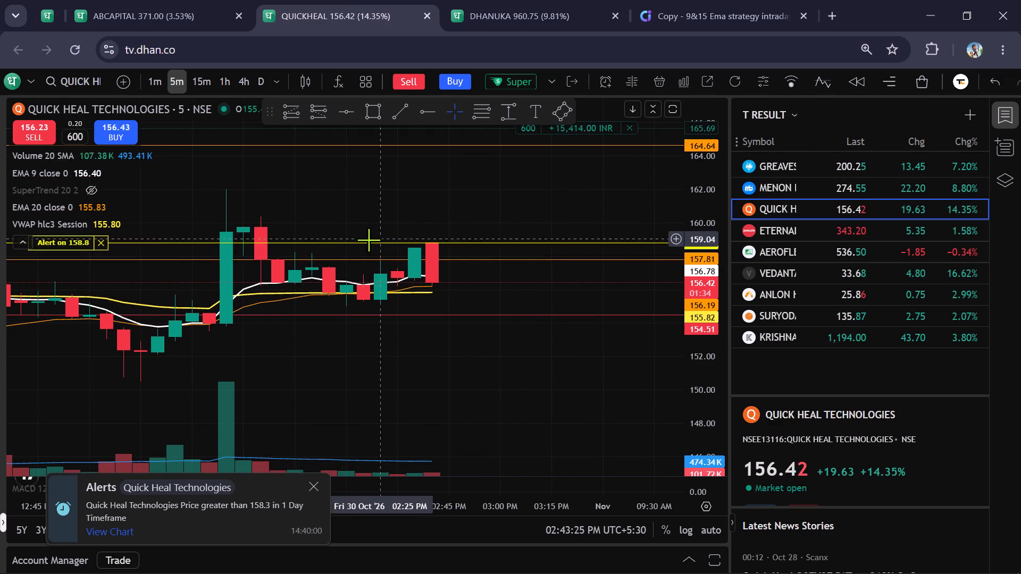
click(384, 259)
click(820, 120)
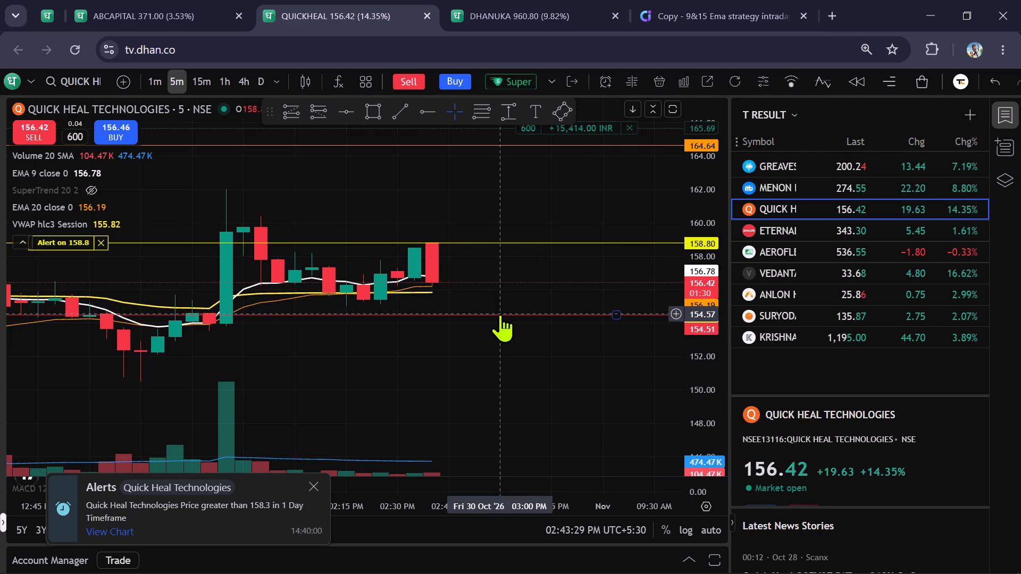
click(500, 314)
click(804, 117)
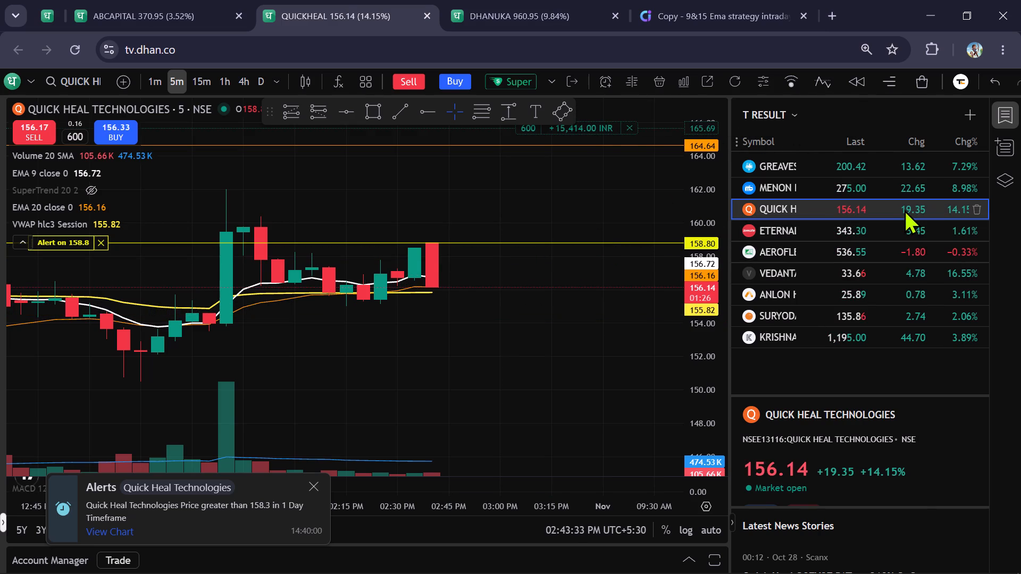
Review the Menon Bearings, Eternal and Greaves Cotton charts from the T RESULT watchlist, and return to the Quick Heal chart.
click(478, 1)
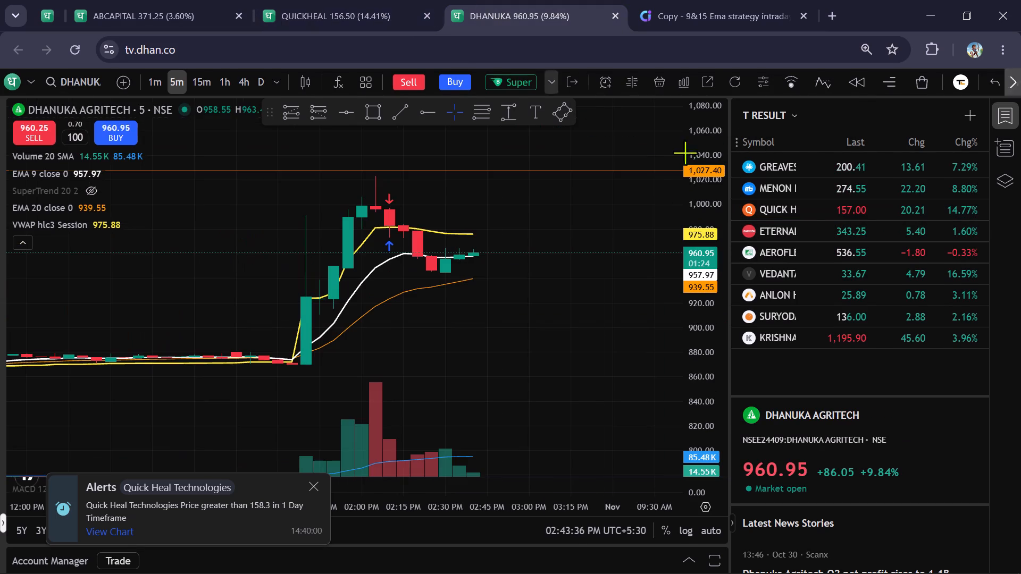
click(861, 183)
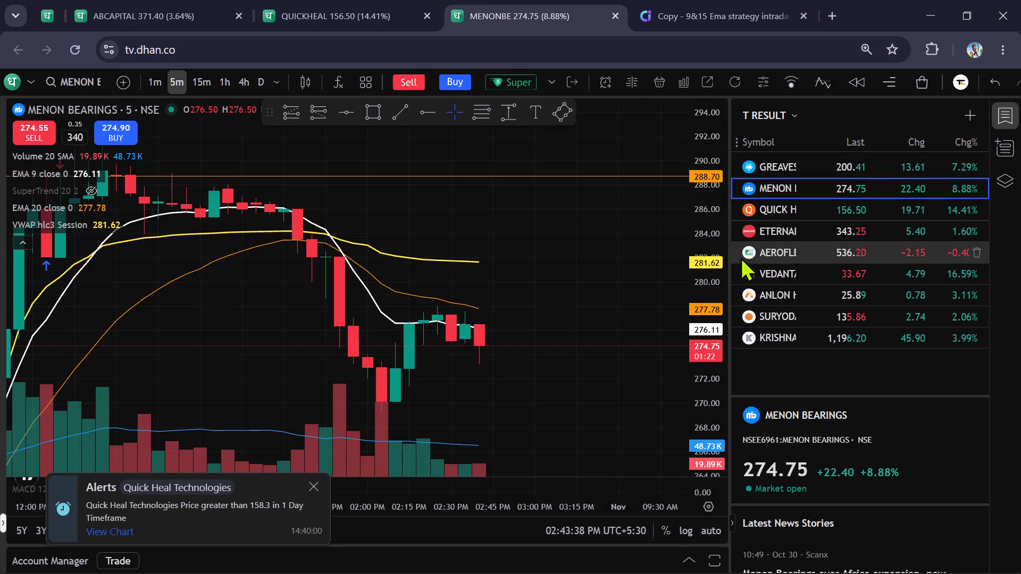
scroll(566, 288, down, 2)
scroll(700, 247, down, 6)
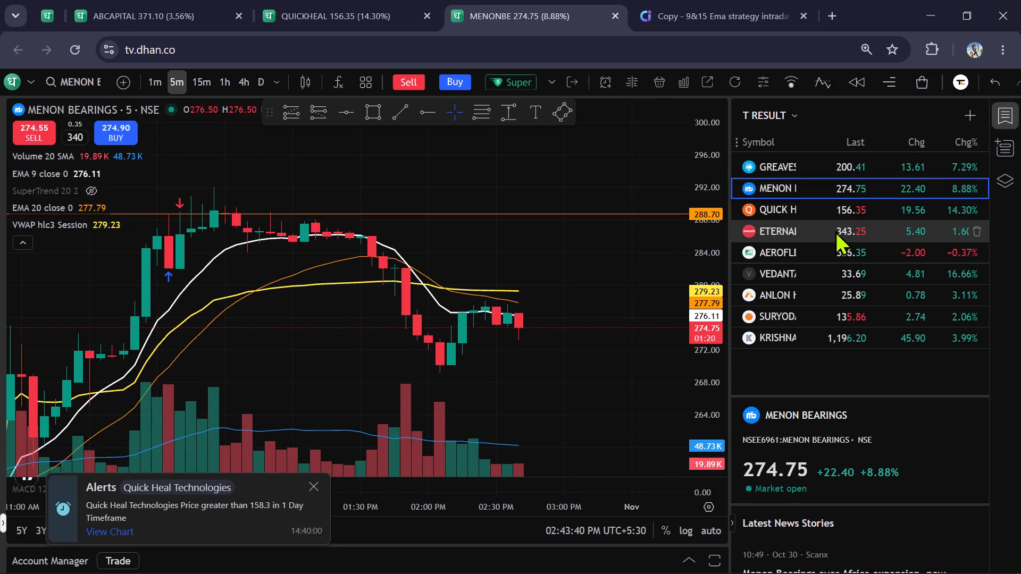
click(840, 225)
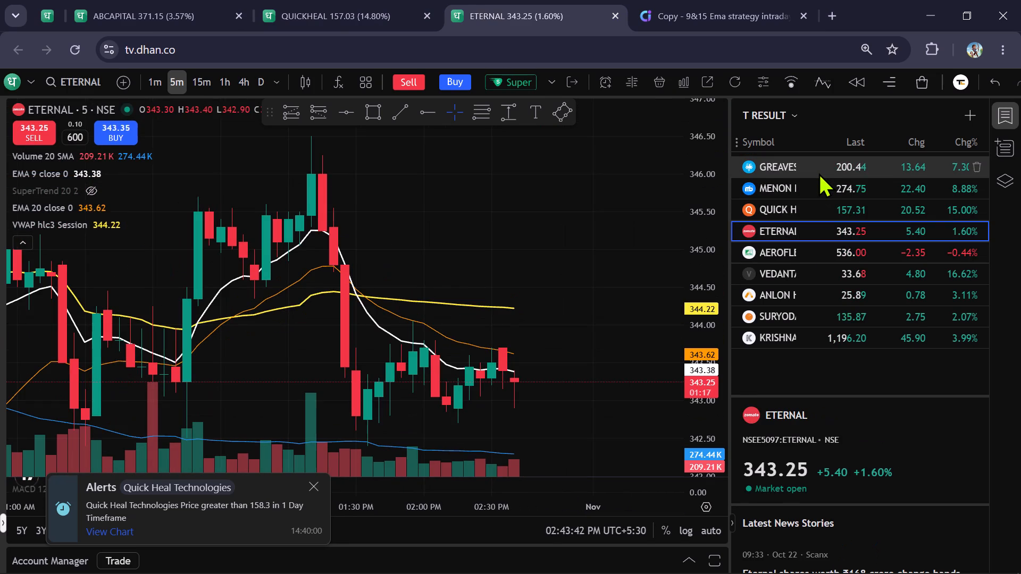
click(818, 173)
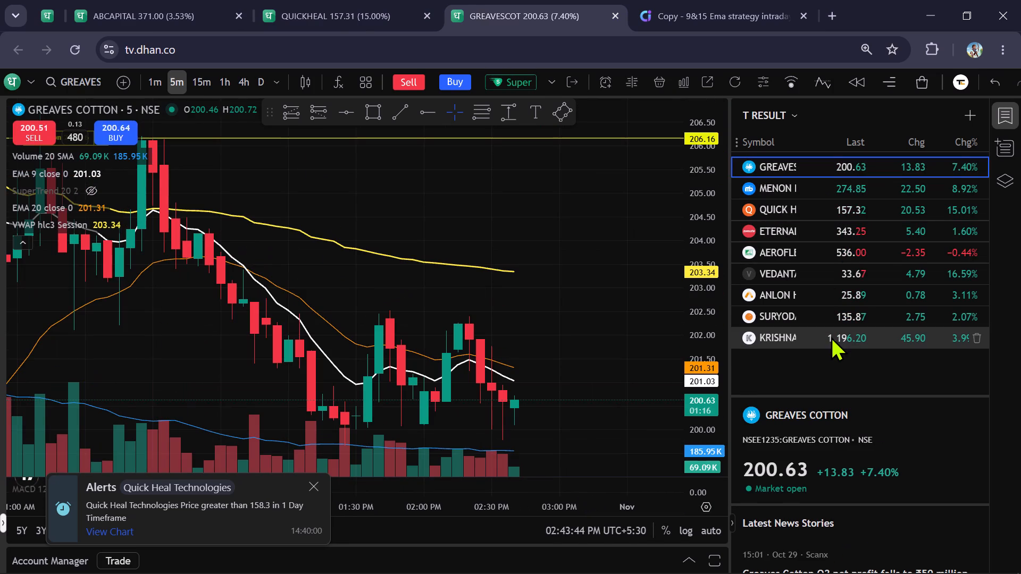
click(365, 1)
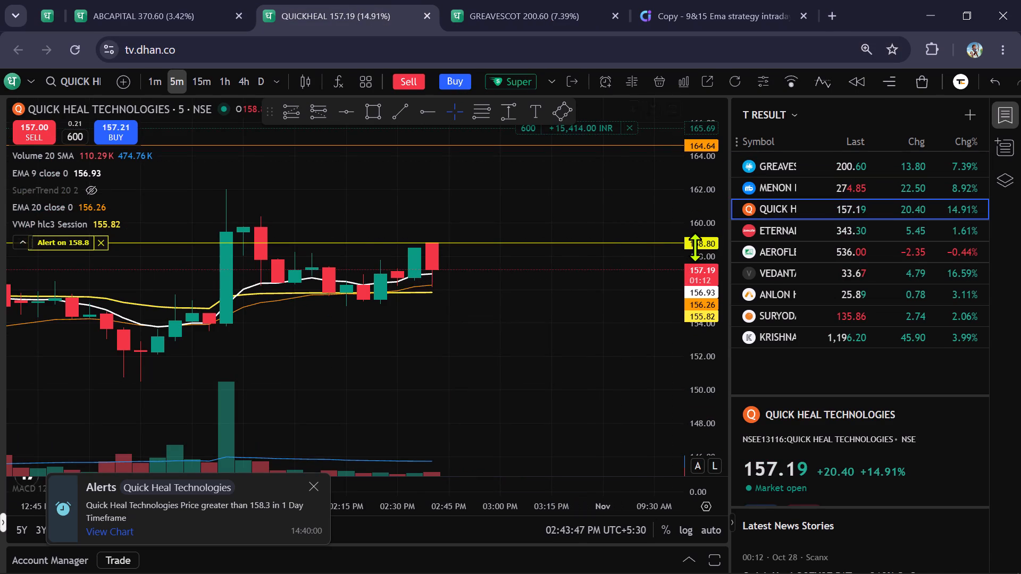
scroll(695, 246, down, 7)
scroll(695, 246, up, 3)
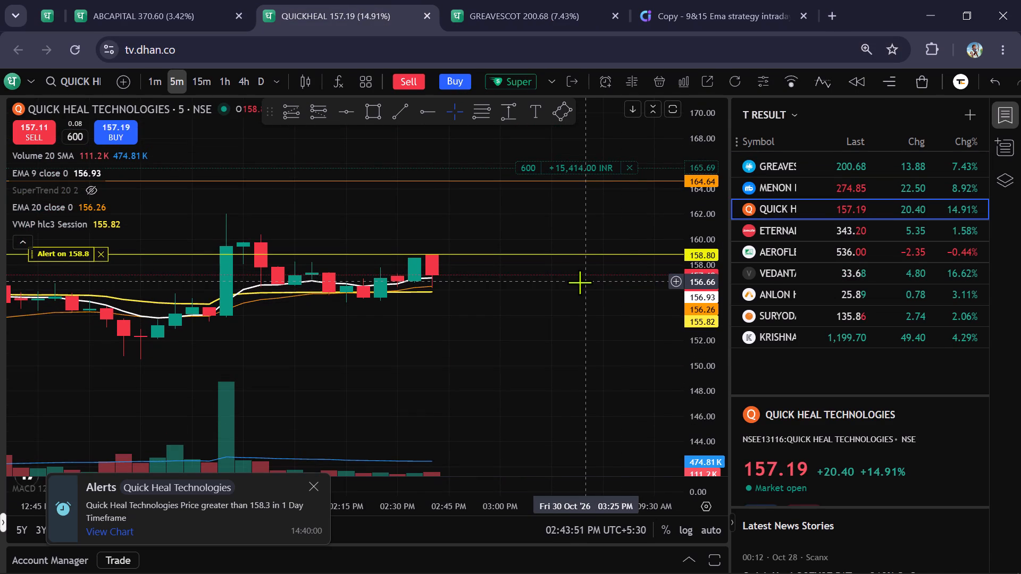
Close the open Super Order form on the Aditya Birla Capital chart.
click(97, 0)
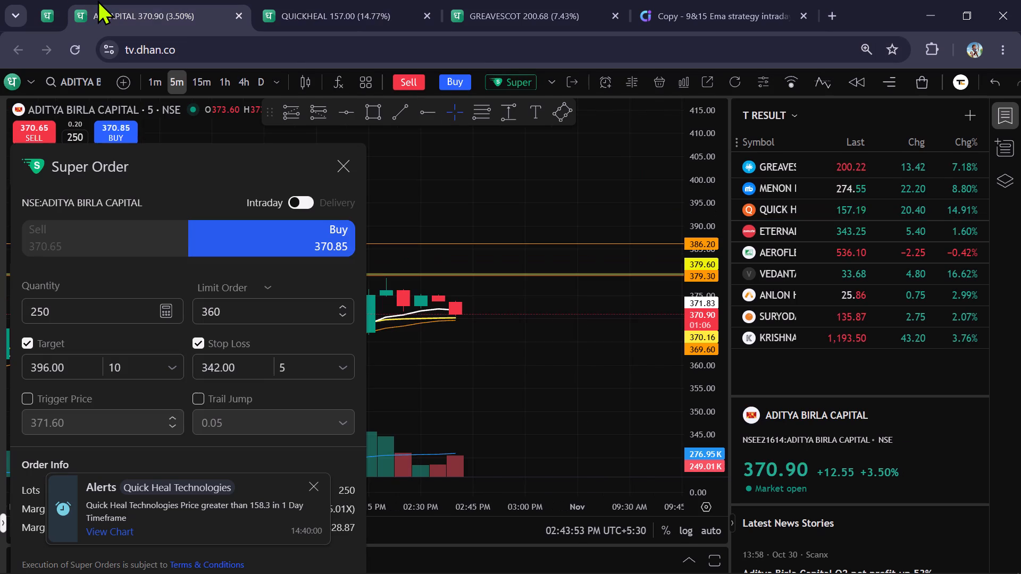
click(342, 172)
Examine Quick Heal's recent price action on the 5-minute and 15-minute charts, ending on the 5-minute timeframe.
click(500, 0)
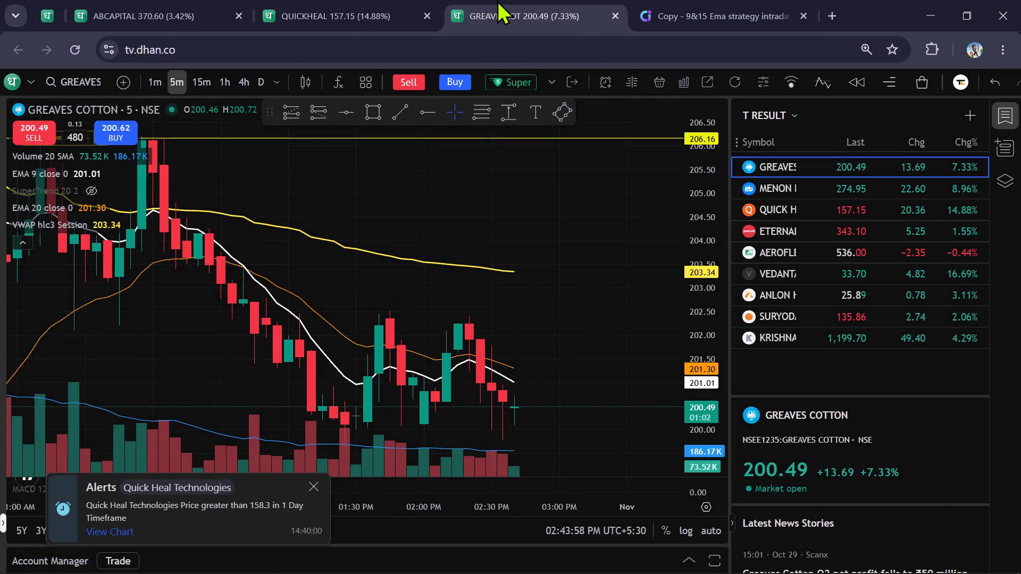
click(315, 0)
scroll(461, 448, up, 1)
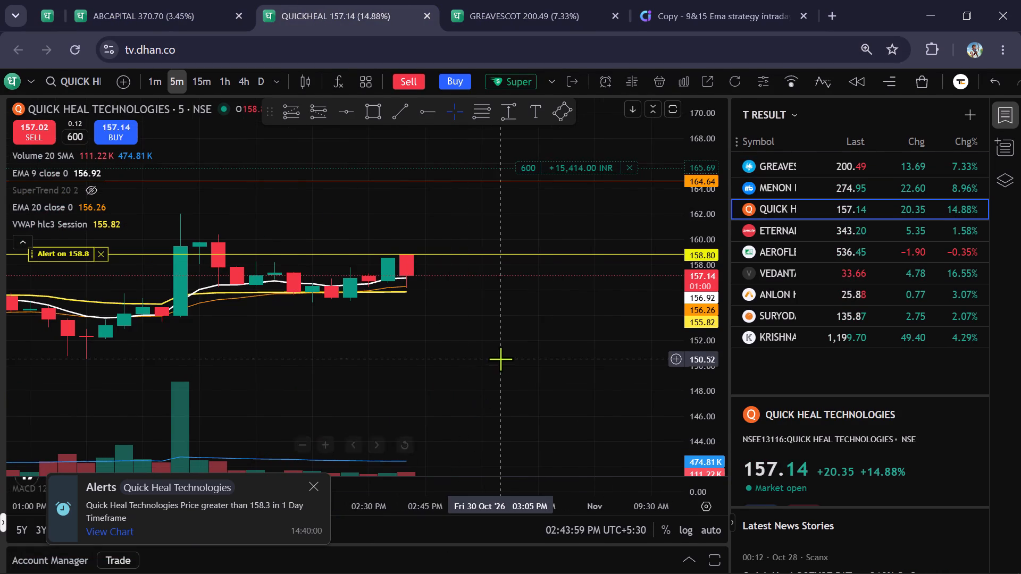
scroll(501, 361, down, 2)
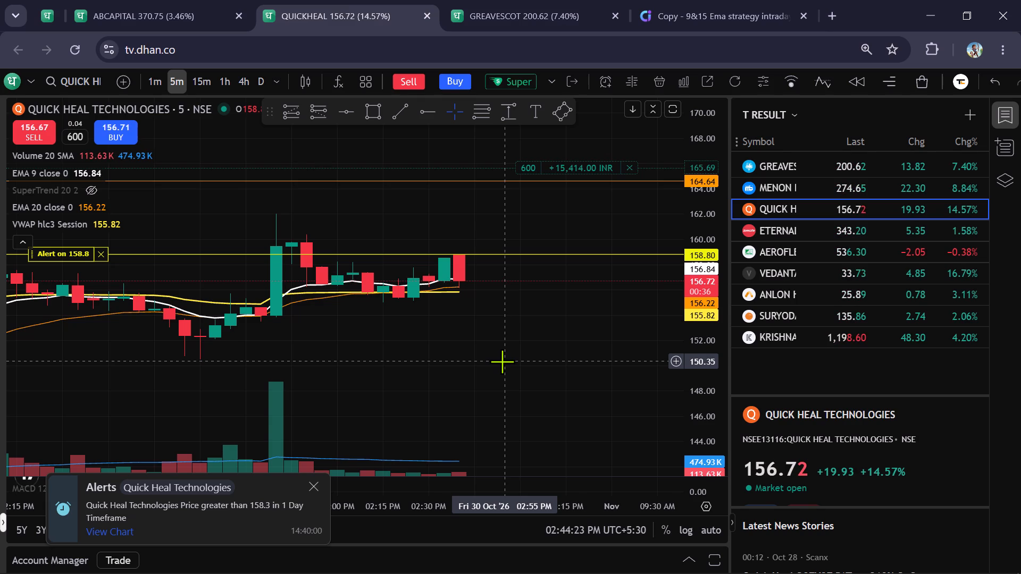
click(523, 0)
click(325, 15)
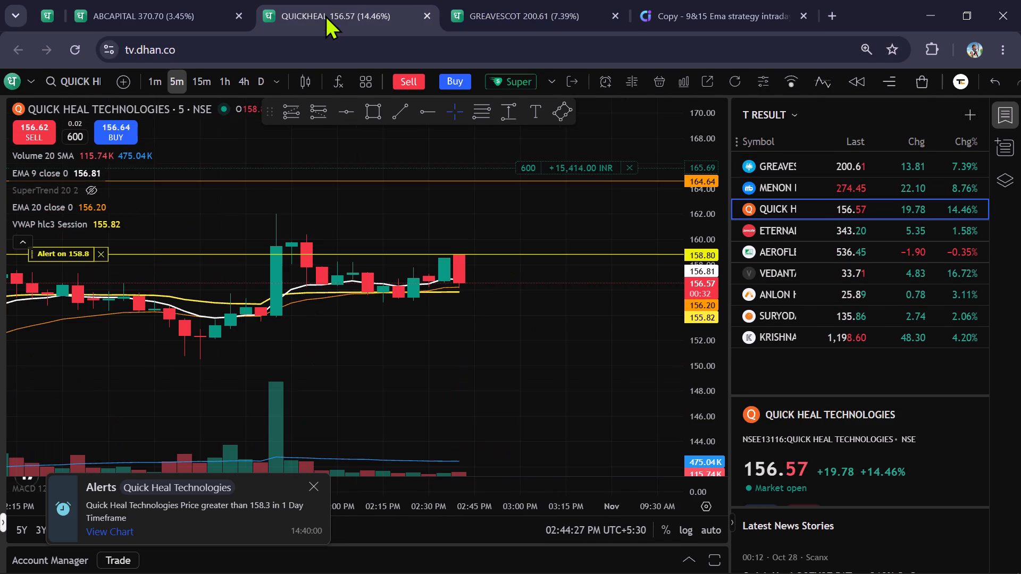
scroll(438, 281, down, 8)
scroll(696, 256, down, 5)
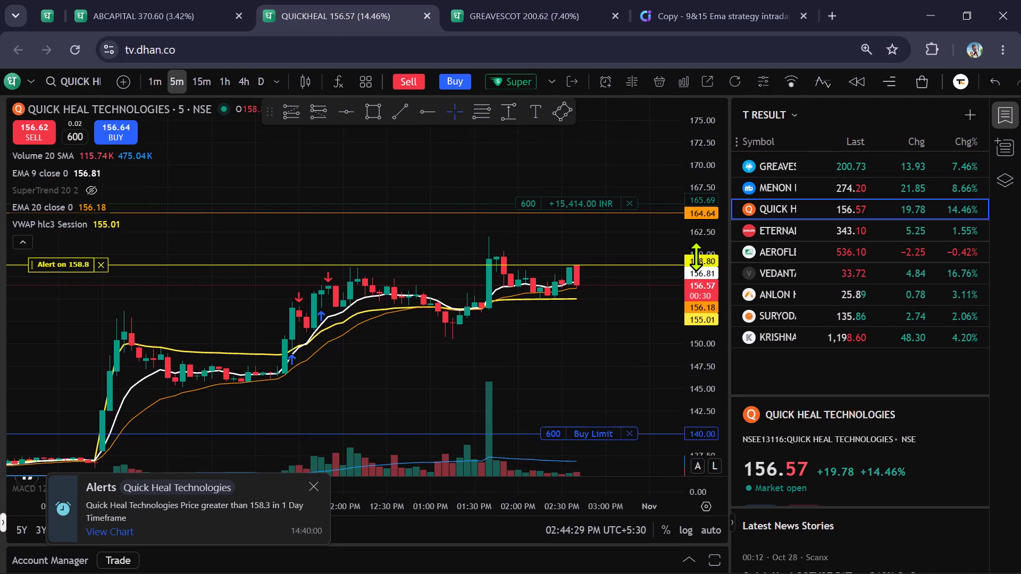
scroll(696, 256, up, 13)
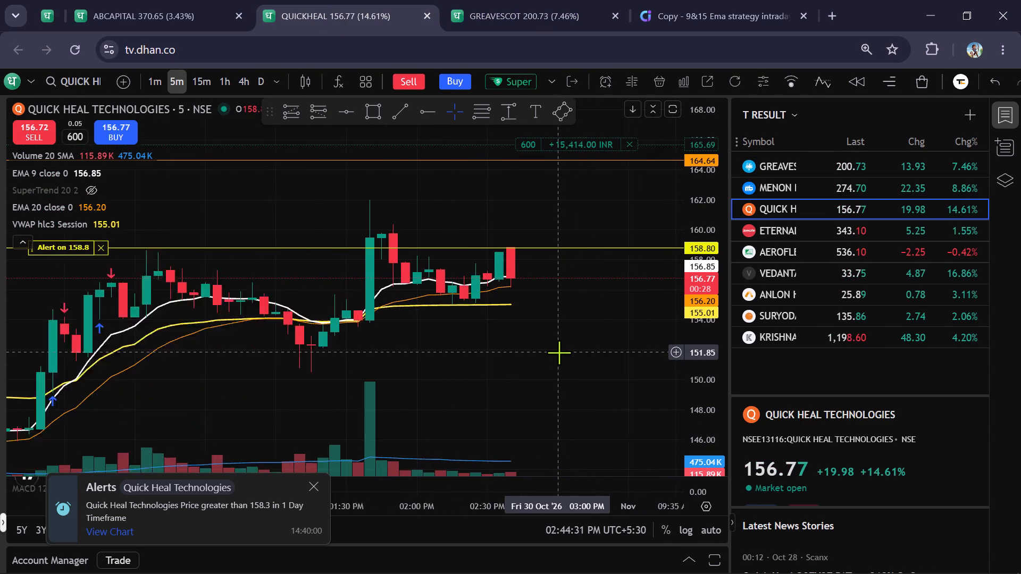
scroll(559, 352, up, 1)
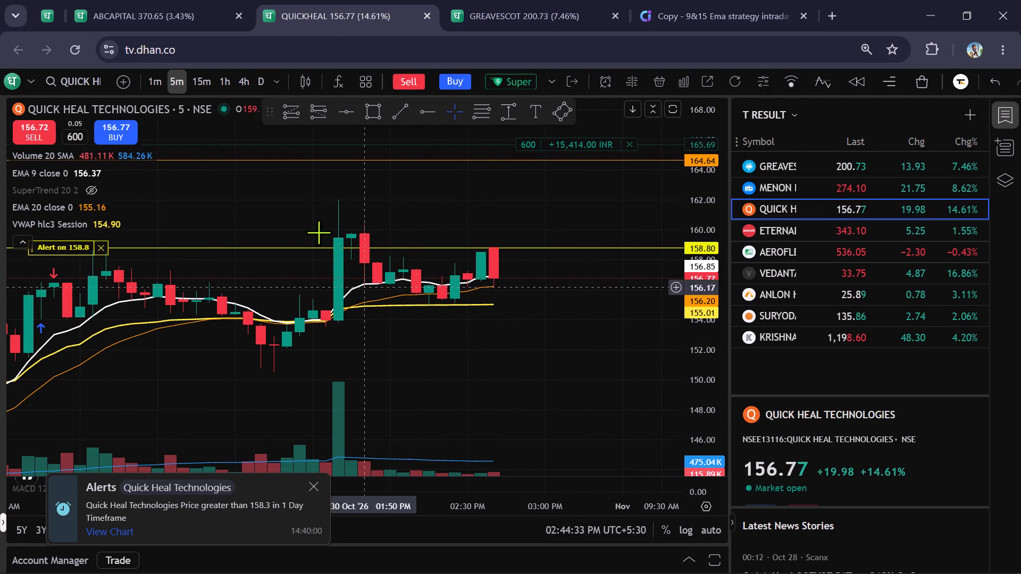
click(202, 76)
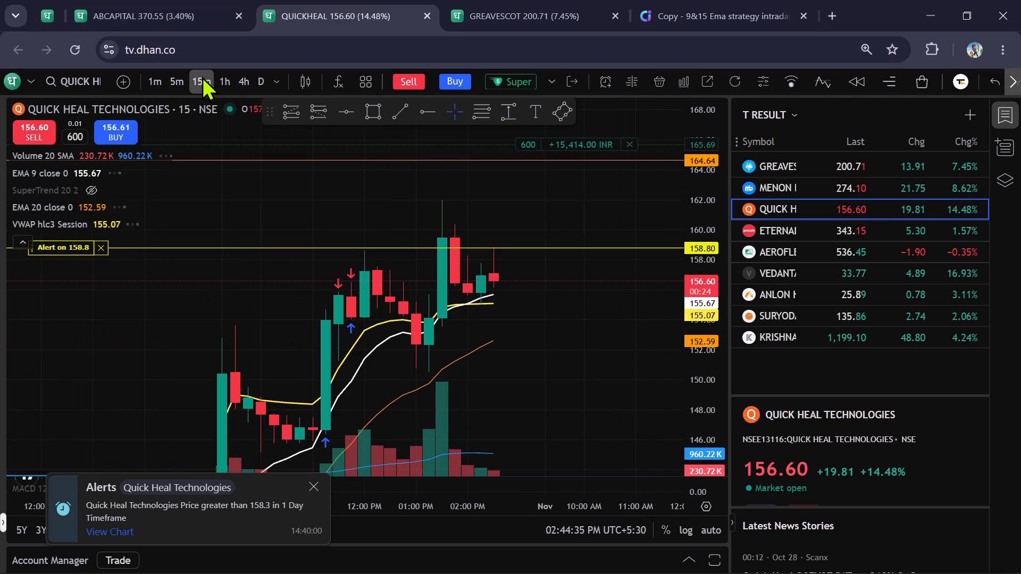
click(169, 83)
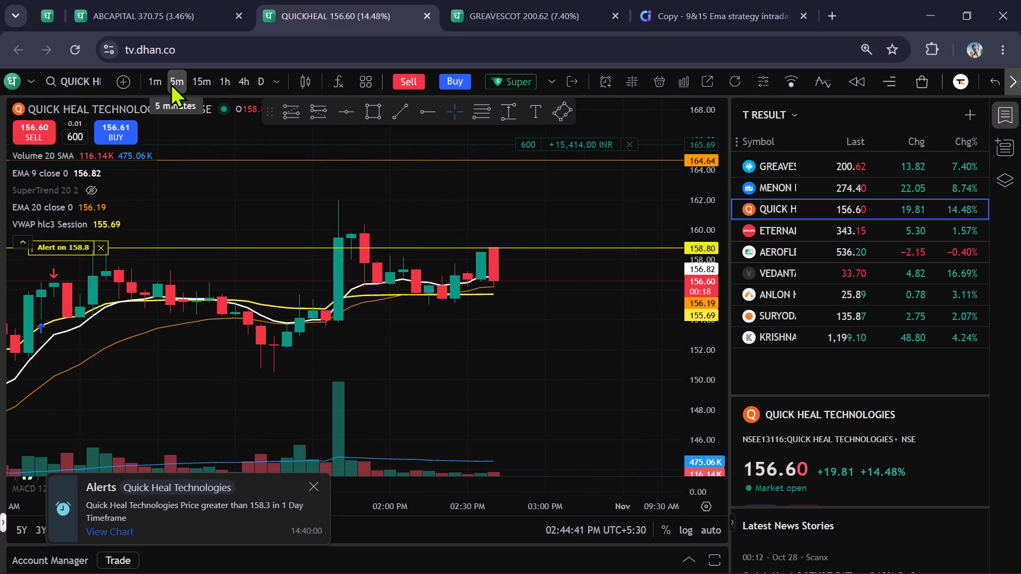
Cancel the pending Quick Heal buy limit order for 600 shares at 140.
scroll(700, 322, down, 6)
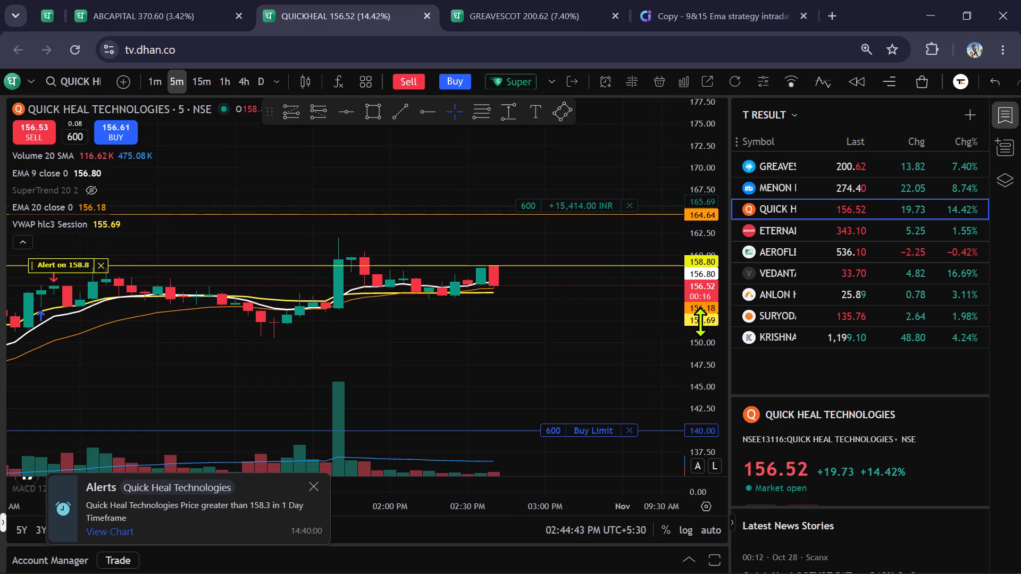
scroll(700, 322, down, 2)
click(633, 412)
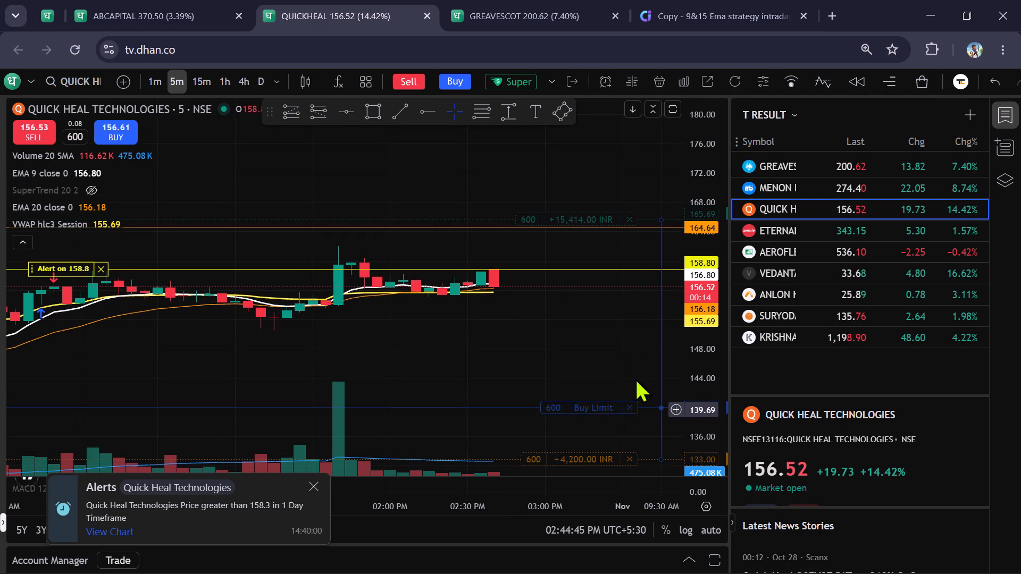
Open a Super buy order for Quick Heal and make it a limit order priced at 150.
click(516, 78)
click(309, 136)
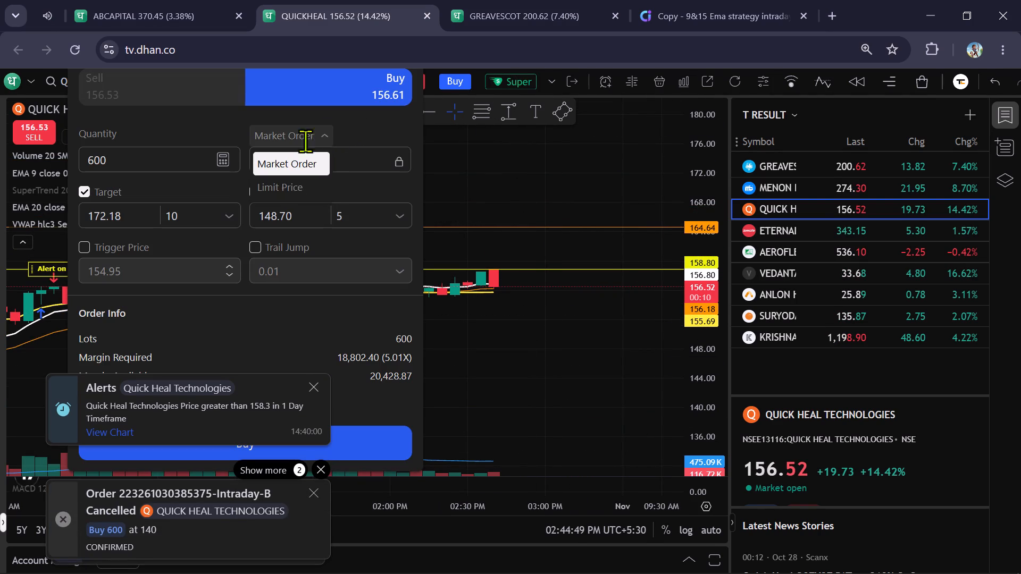
click(285, 181)
click(296, 152)
key(BackSpace)
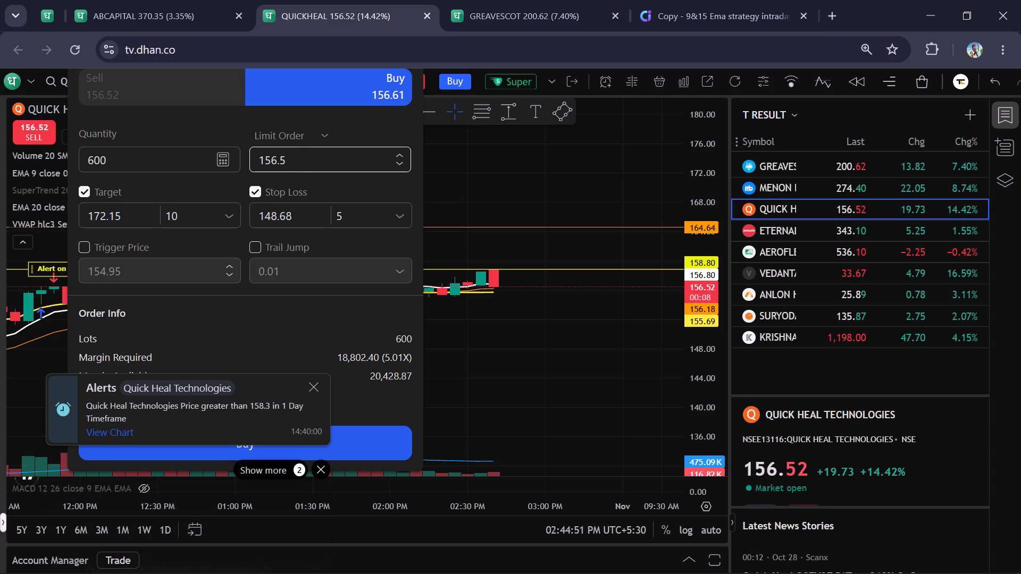
key(BackSpace)
key(BackSpace)
key(BackSpace)
key(0)
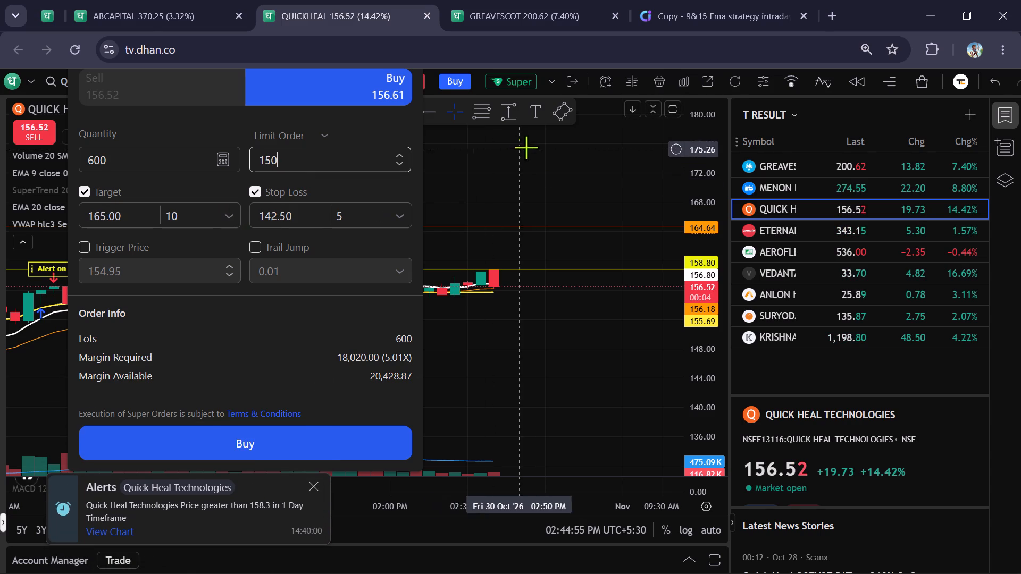
scroll(563, 163, down, 1)
Return to the Chartink screener's stock results.
click(539, 0)
click(713, 0)
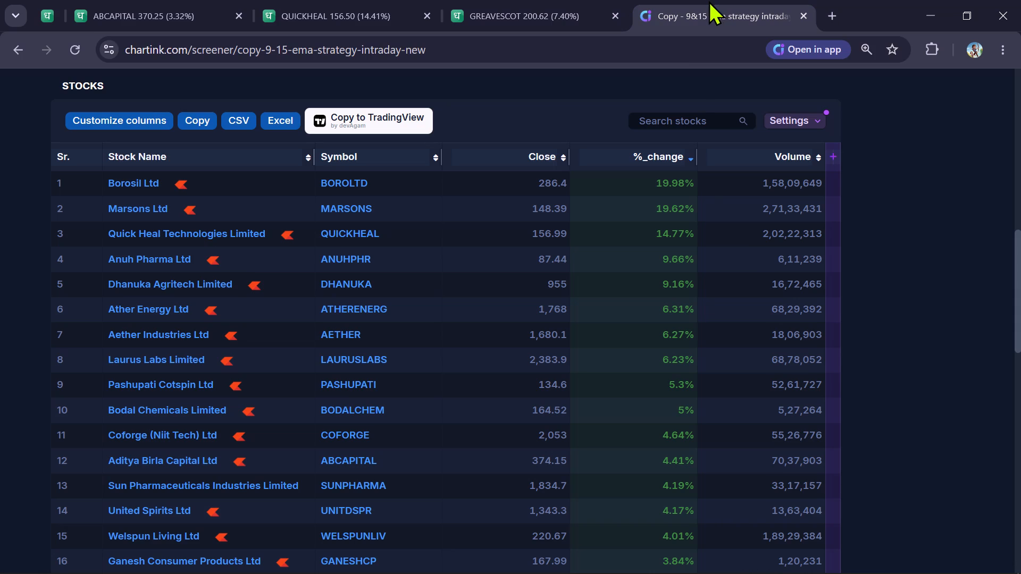
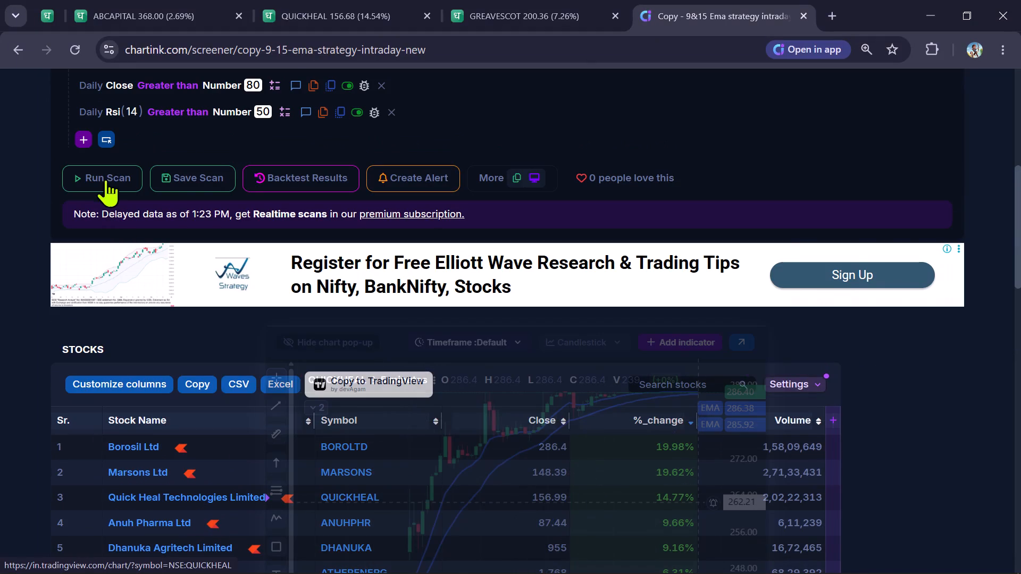
Rerun the 9&15 EMA intraday screener scan to refresh its stock results.
click(105, 178)
Examine the open Quick Heal, GREAVESCOT and Aditya Birla Capital charts alongside the screener's top stock results, ending back on the screener.
click(305, 1)
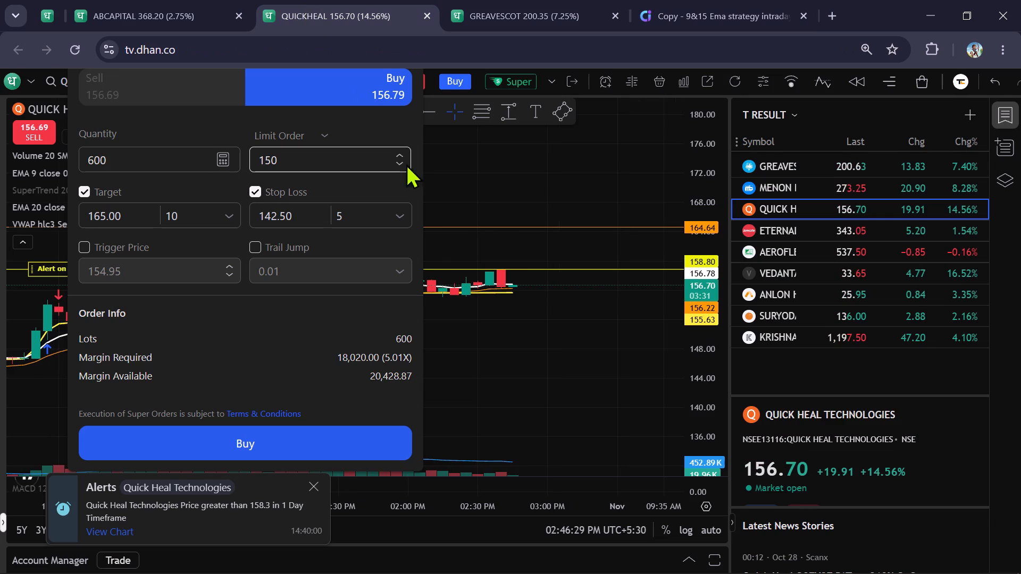
click(485, 2)
click(710, 0)
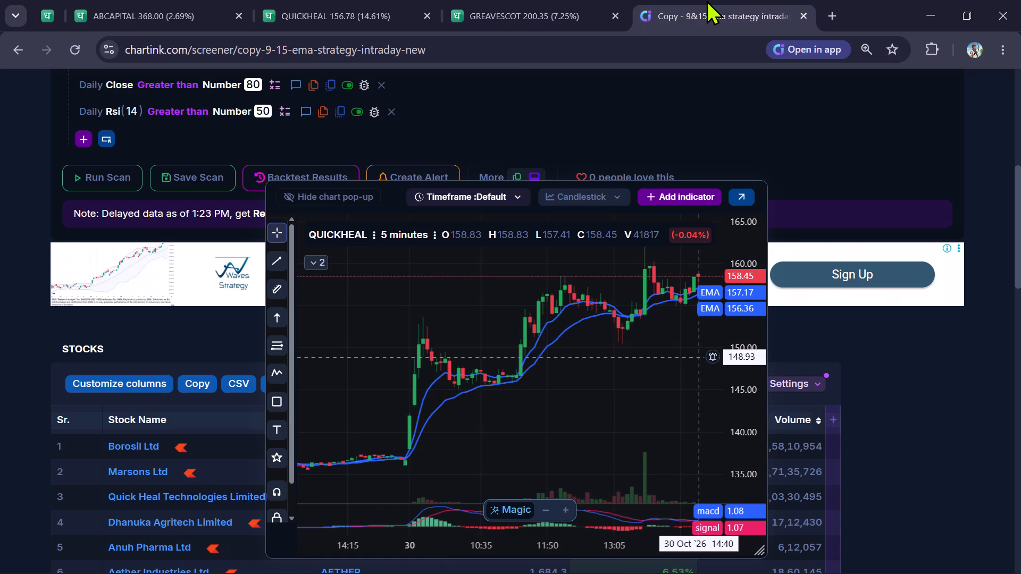
click(0, 269)
scroll(0, 270, down, 1)
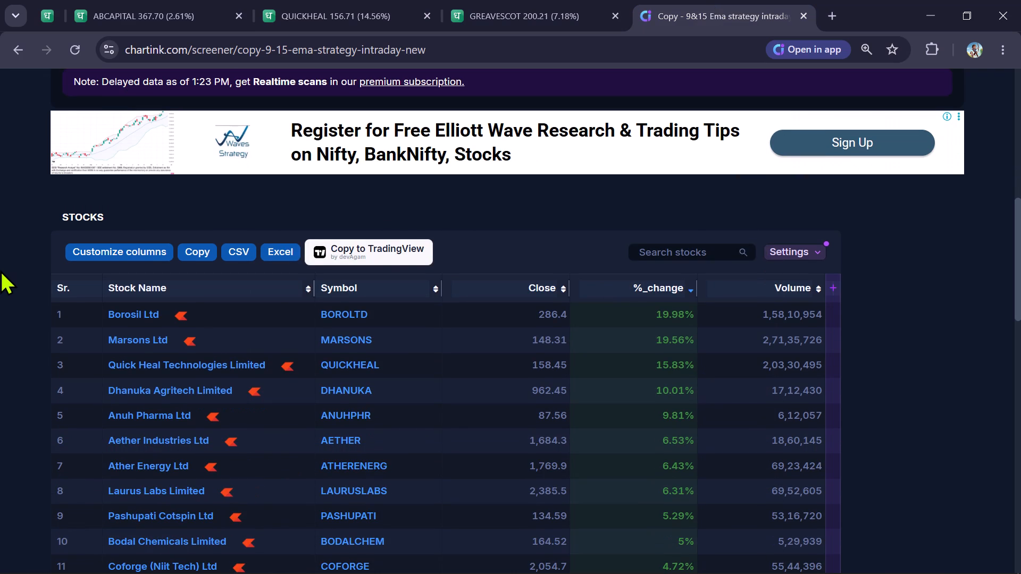
click(0, 315)
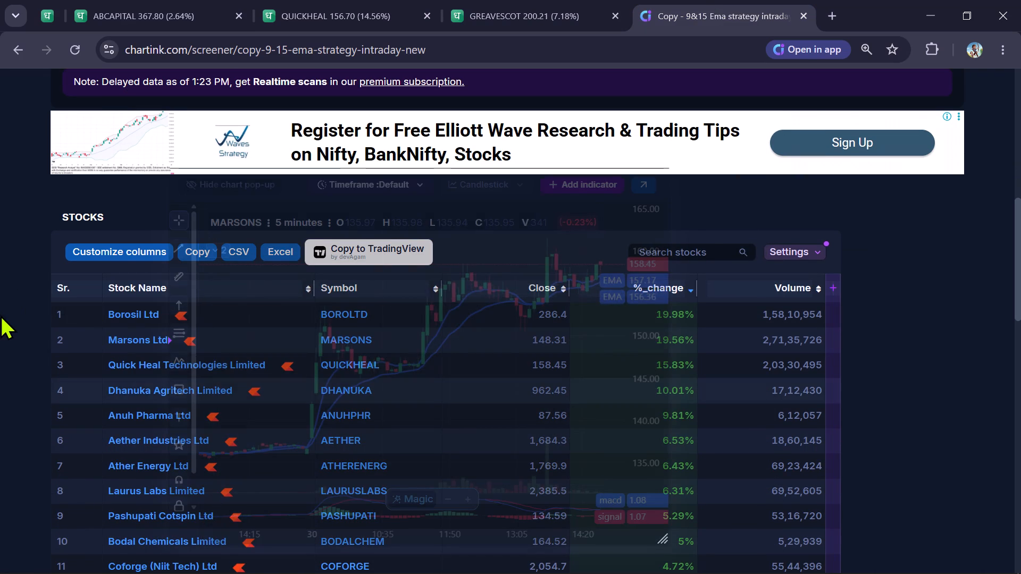
scroll(11, 327, up, 1)
click(125, 19)
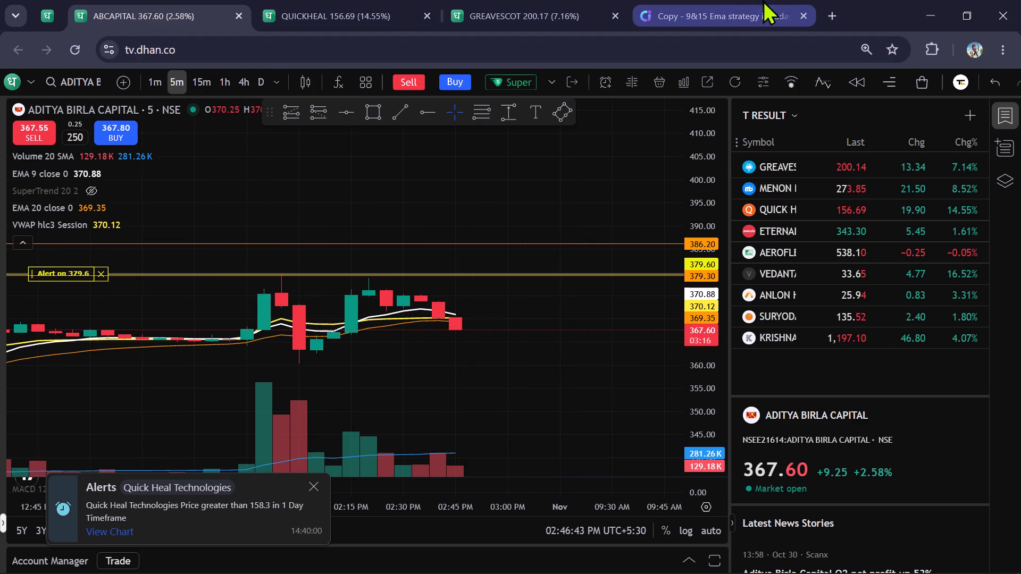
click(732, 0)
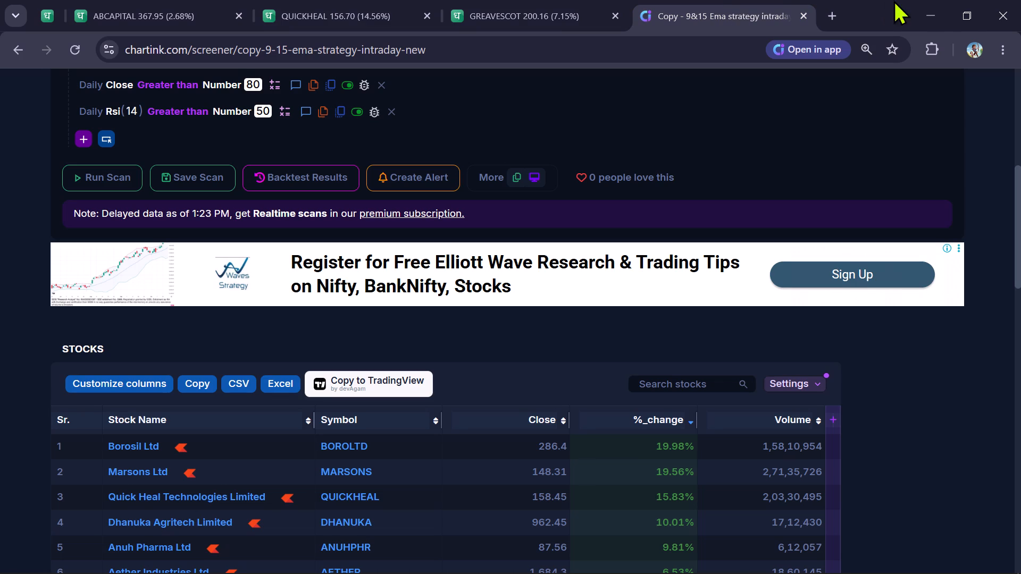
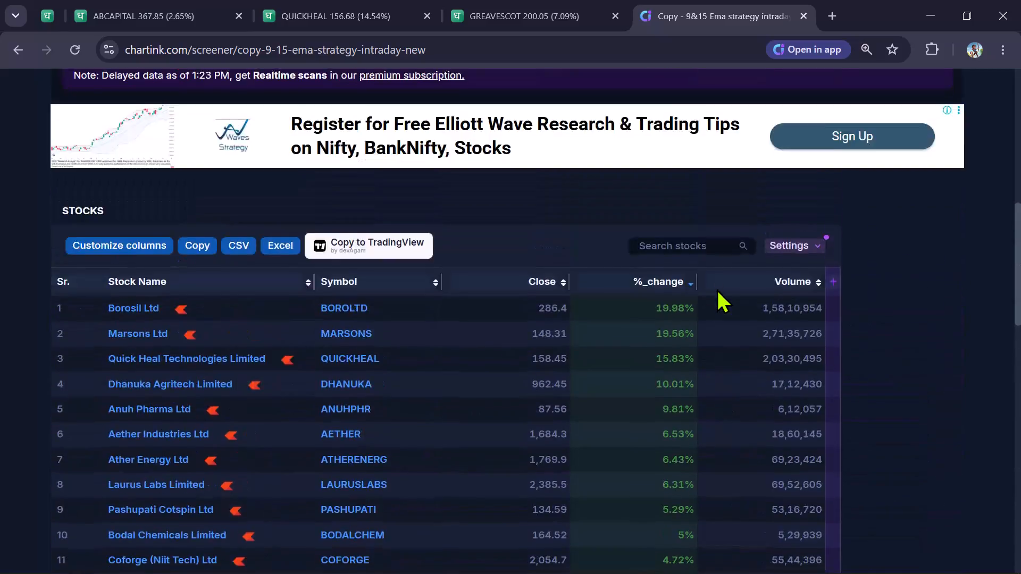
Examine the 9&15 EMA screener's stock results and the open Aditya Birla Capital, Quick Heal and Greaves Cotton charts.
scroll(716, 289, down, 12)
scroll(716, 288, up, 5)
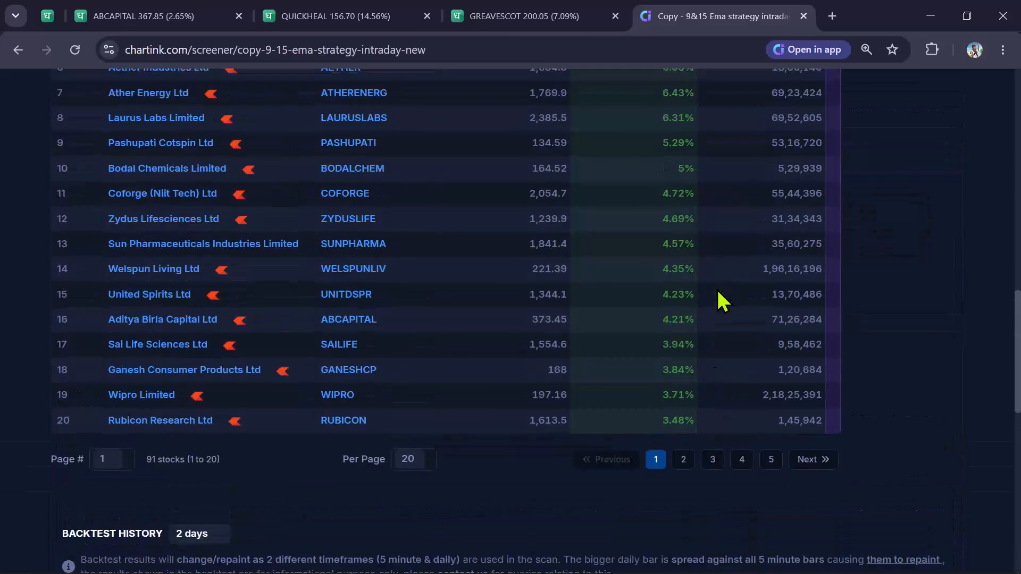
scroll(716, 288, up, 5)
click(103, 0)
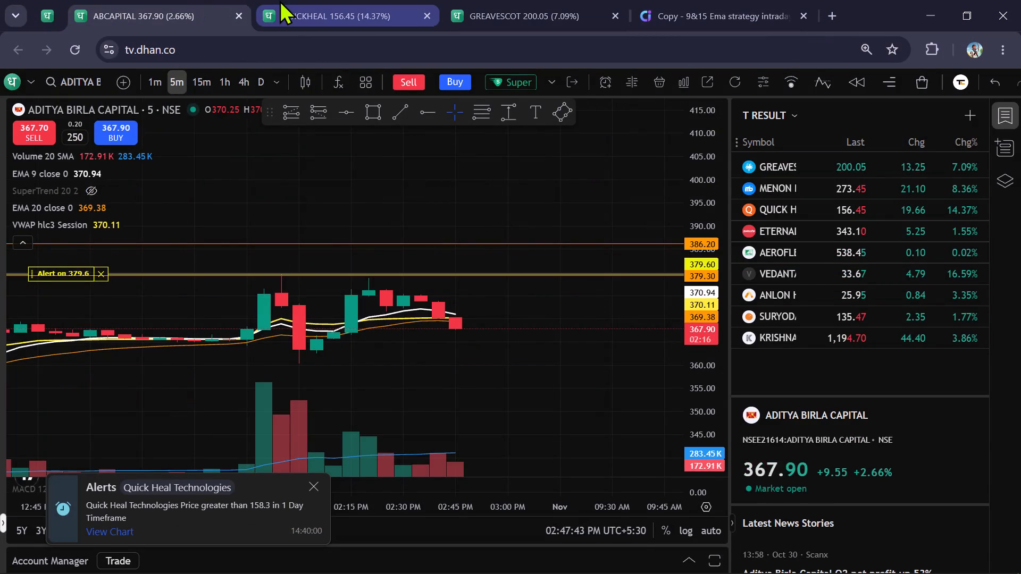
click(279, 0)
click(491, 0)
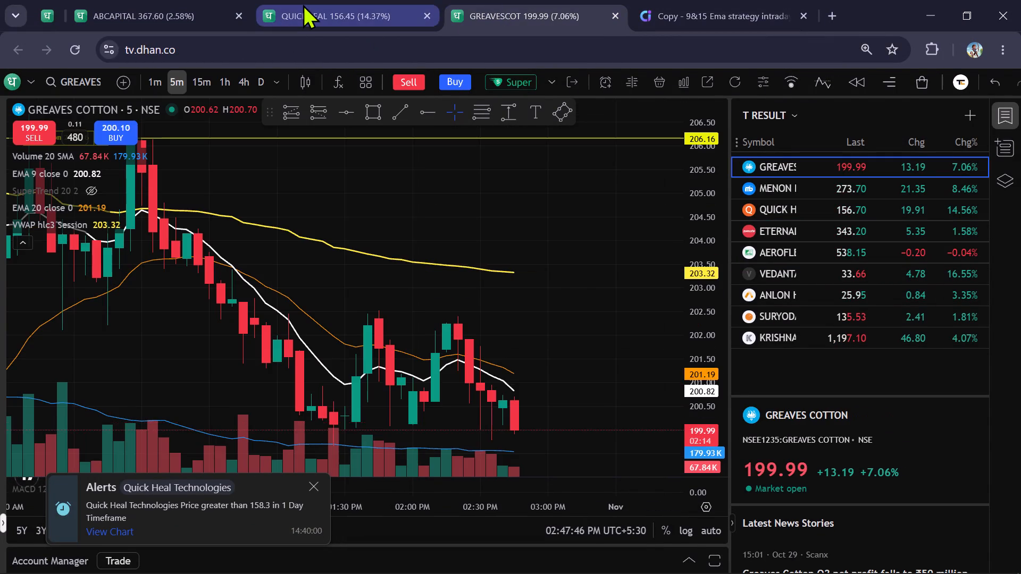
Return to the Quick Heal chart and dismiss its open Super Order form without placing the order.
click(303, 4)
drag(407, 127, 372, 200)
click(363, 90)
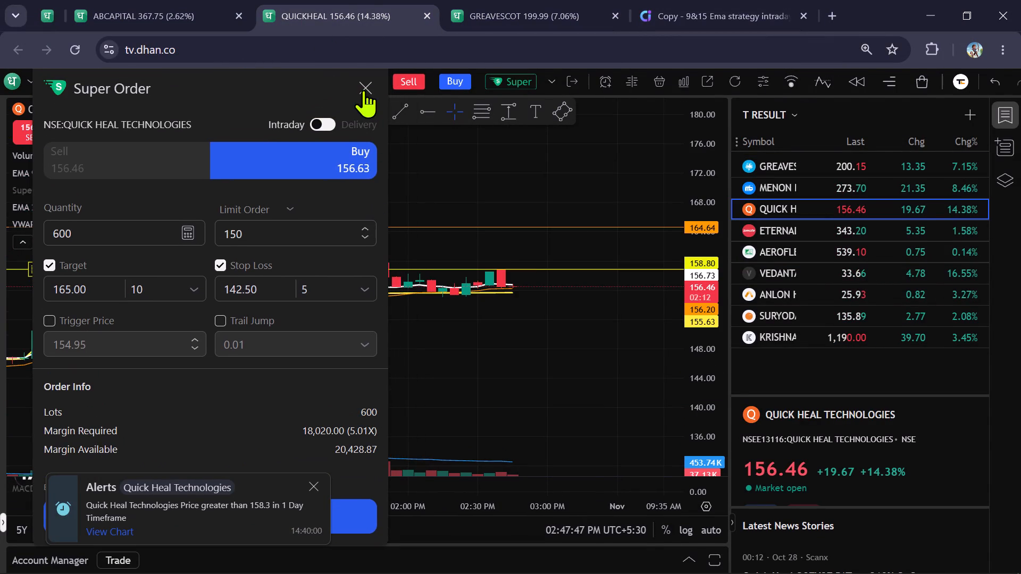
click(650, 10)
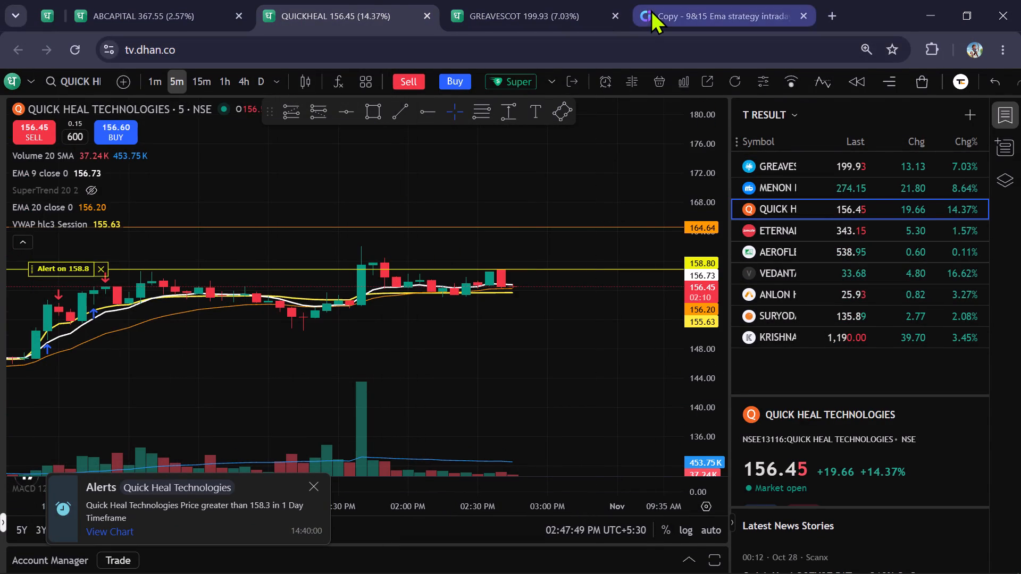
scroll(374, 163, up, 1)
scroll(115, 72, up, 3)
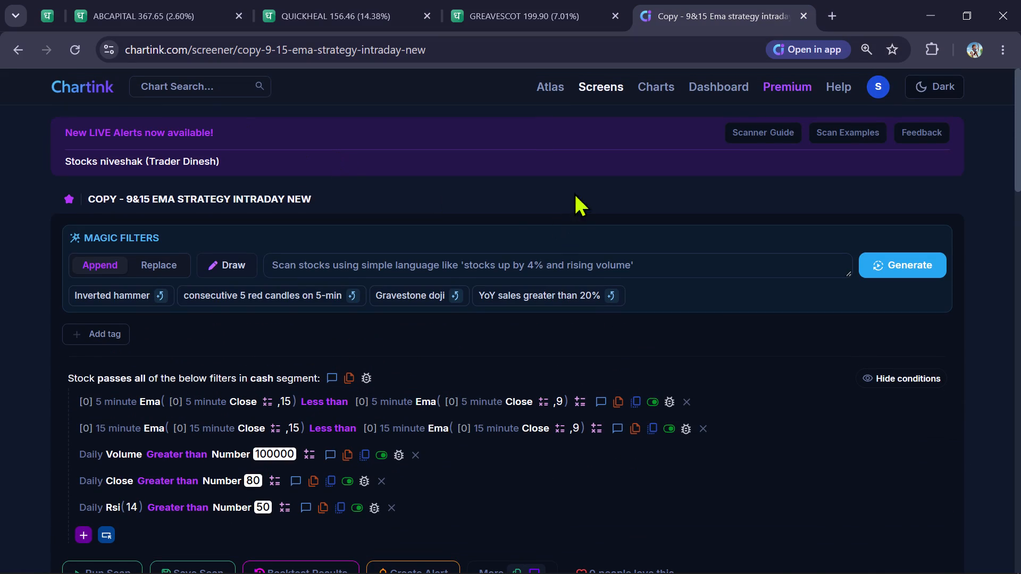
drag(576, 185, 580, 180)
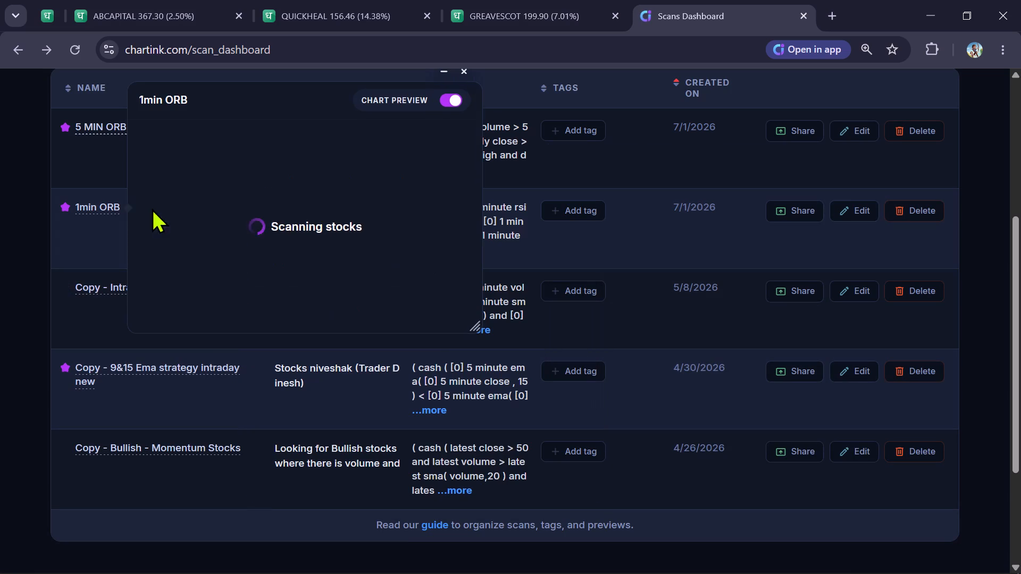
click(102, 130)
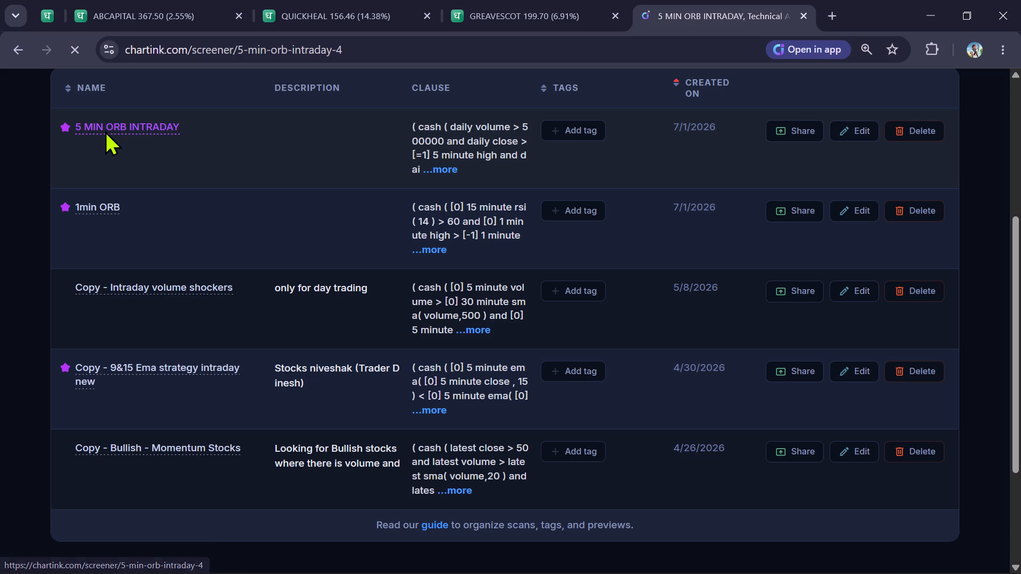
Examine the stock results of the 5 MIN ORB INTRADAY scan, including their percentage changes and volumes.
scroll(542, 322, down, 3)
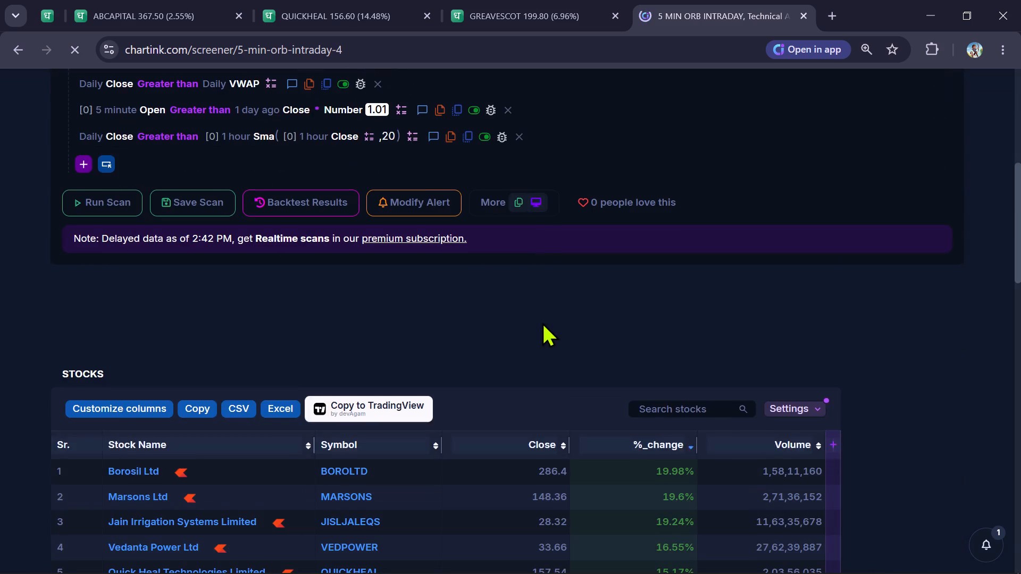
scroll(542, 322, down, 1)
scroll(851, 322, down, 1)
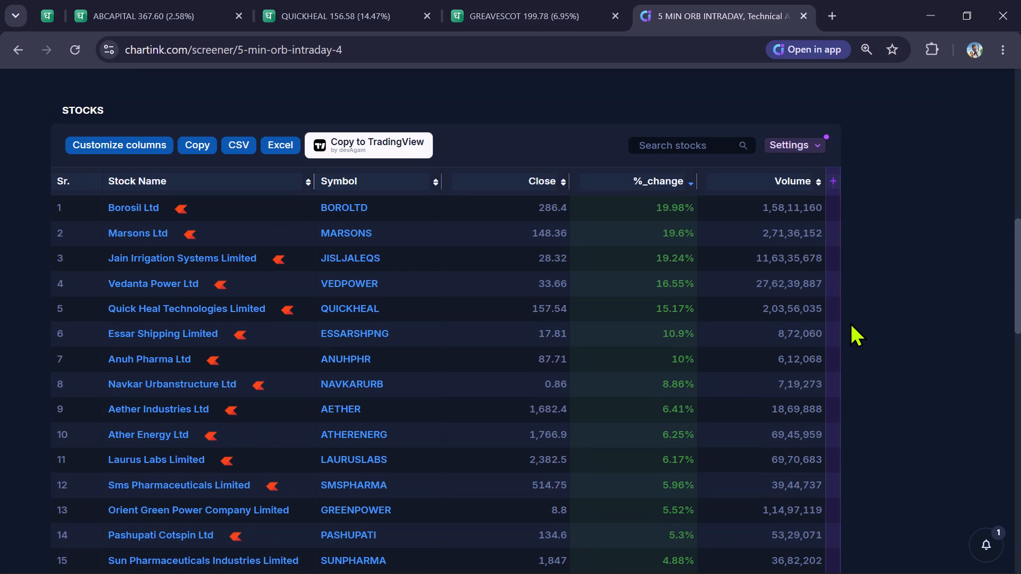
scroll(850, 322, down, 2)
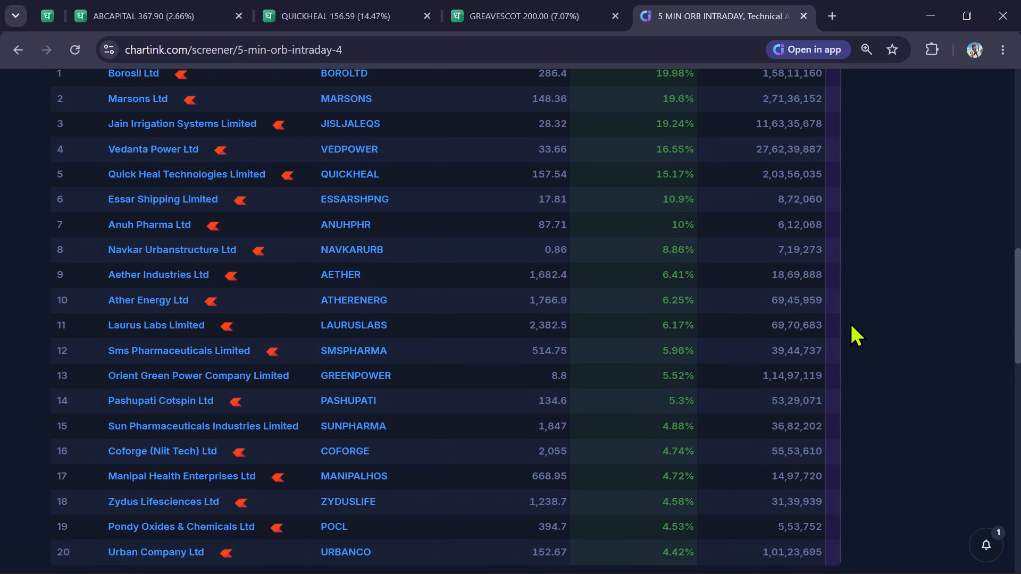
Compare the Quick Heal, Aditya Birla Capital and Greaves Cotton charts, also viewing Menon Bearings and Quick Heal from the T RESULT watchlist.
click(339, 0)
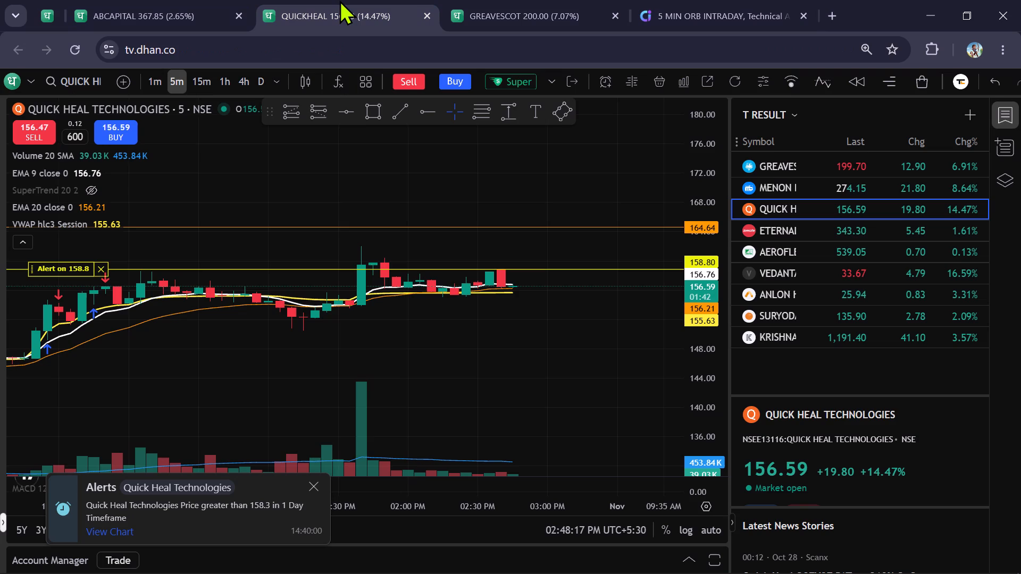
click(164, 9)
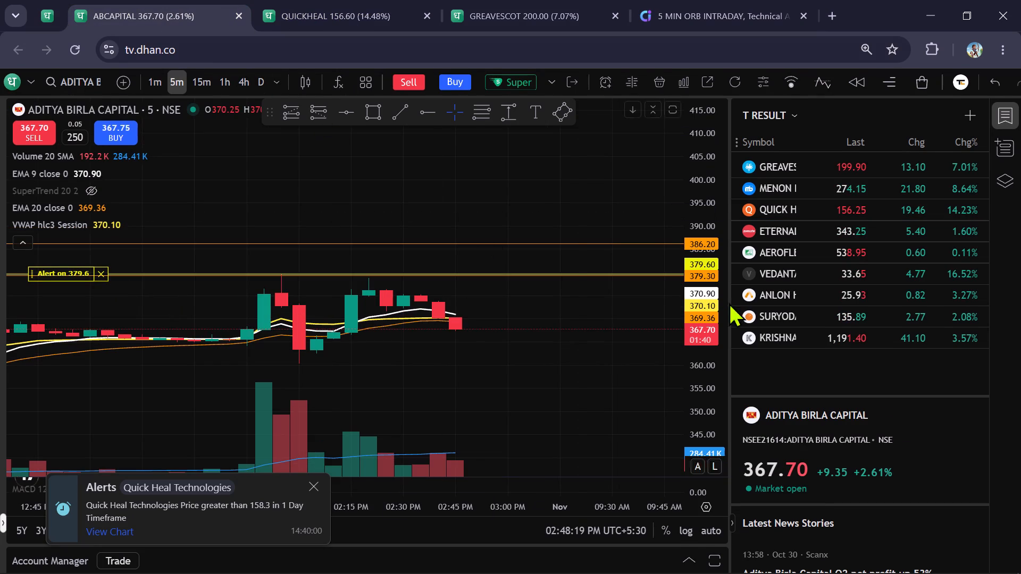
scroll(814, 277, up, 2)
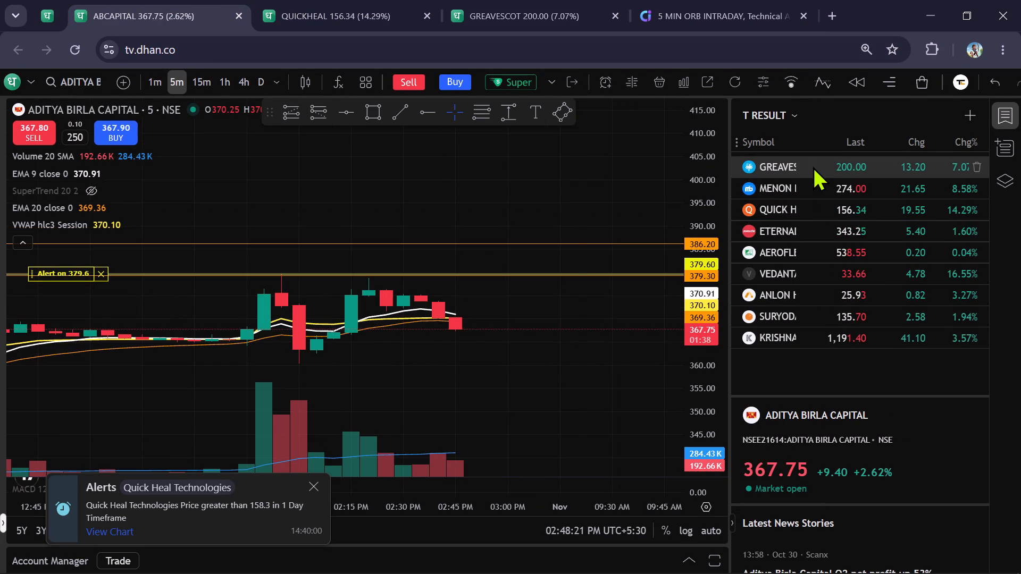
click(809, 187)
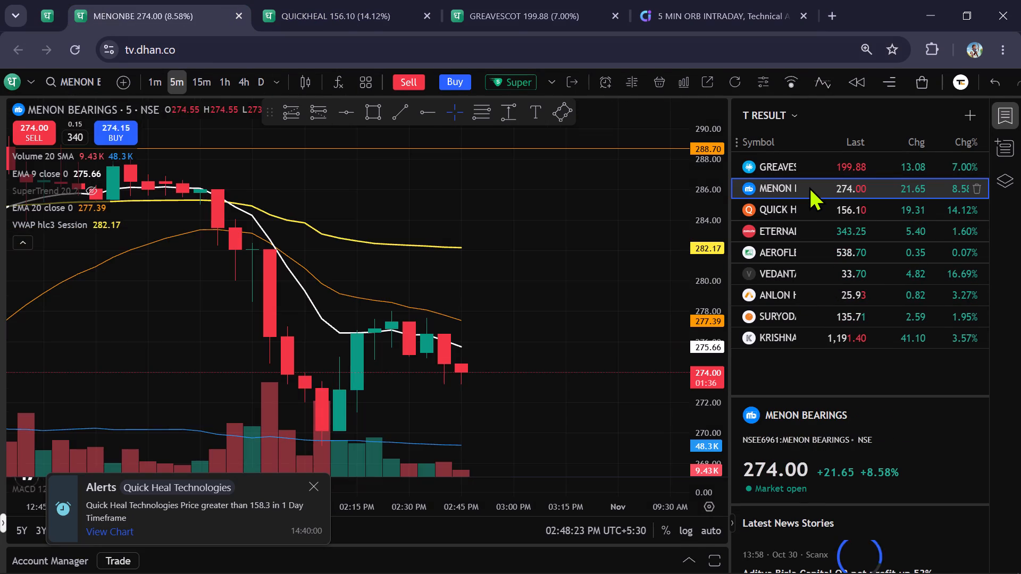
click(807, 207)
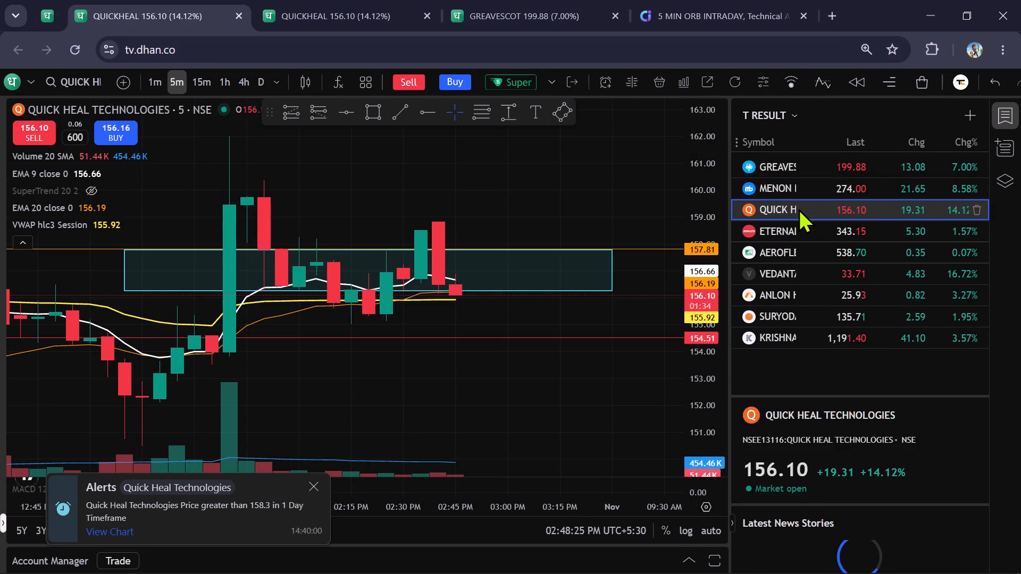
scroll(705, 210, down, 7)
click(472, 4)
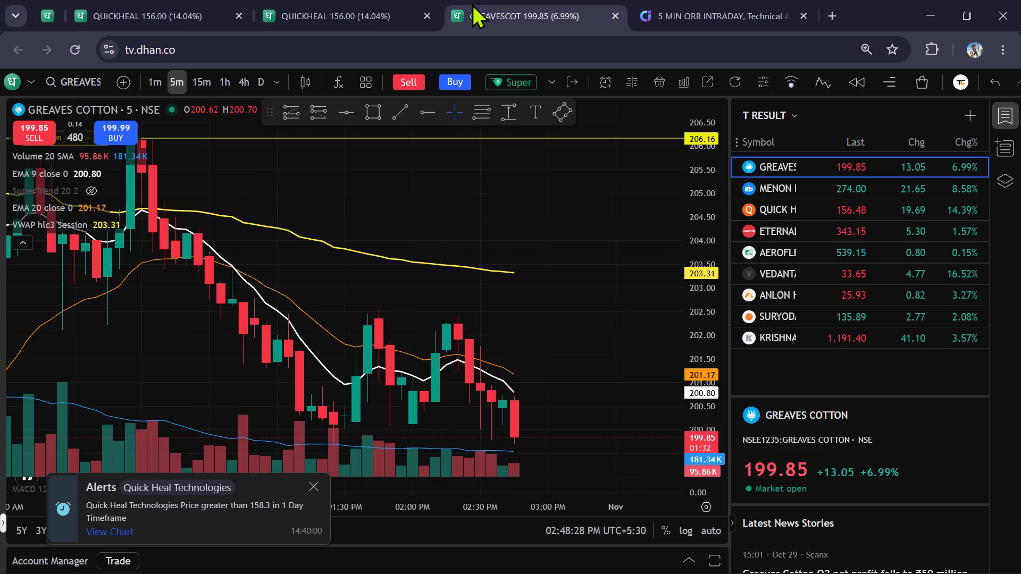
scroll(692, 234, down, 9)
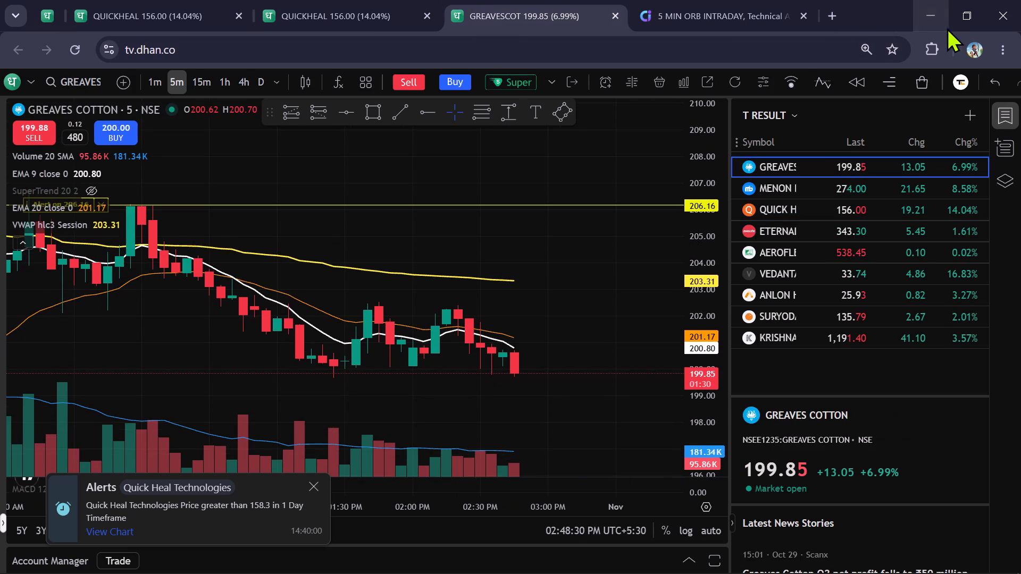
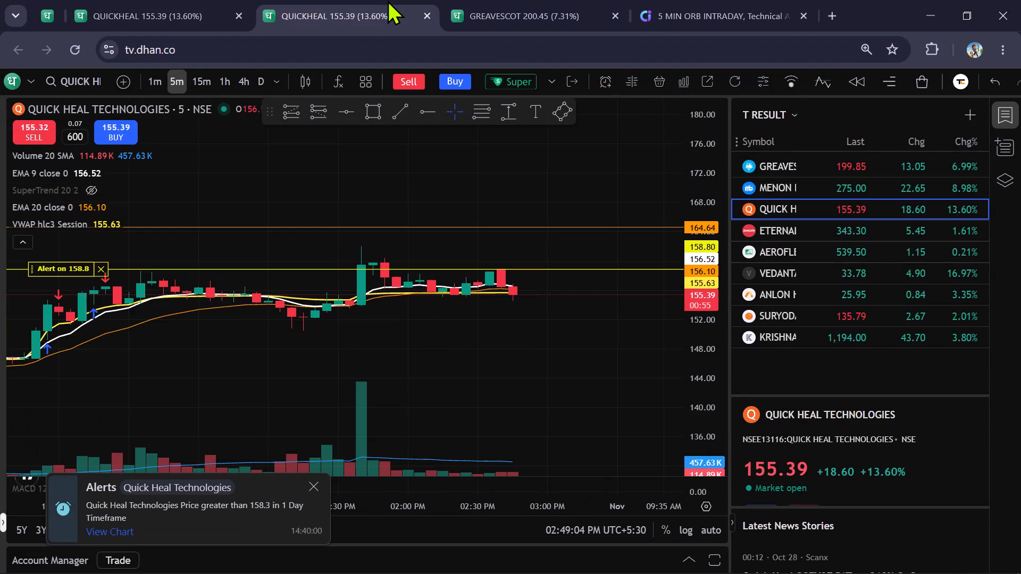
Compare the Quick Heal and Greaves Cotton charts with the 5 MIN ORB INTRADAY scan, examining its stock results and filter conditions.
click(134, 0)
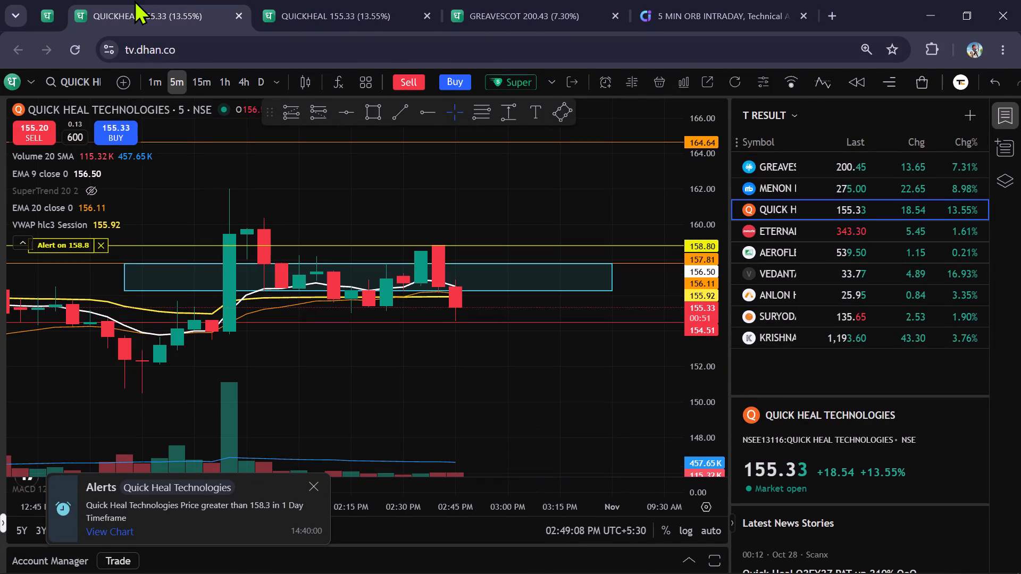
click(675, 0)
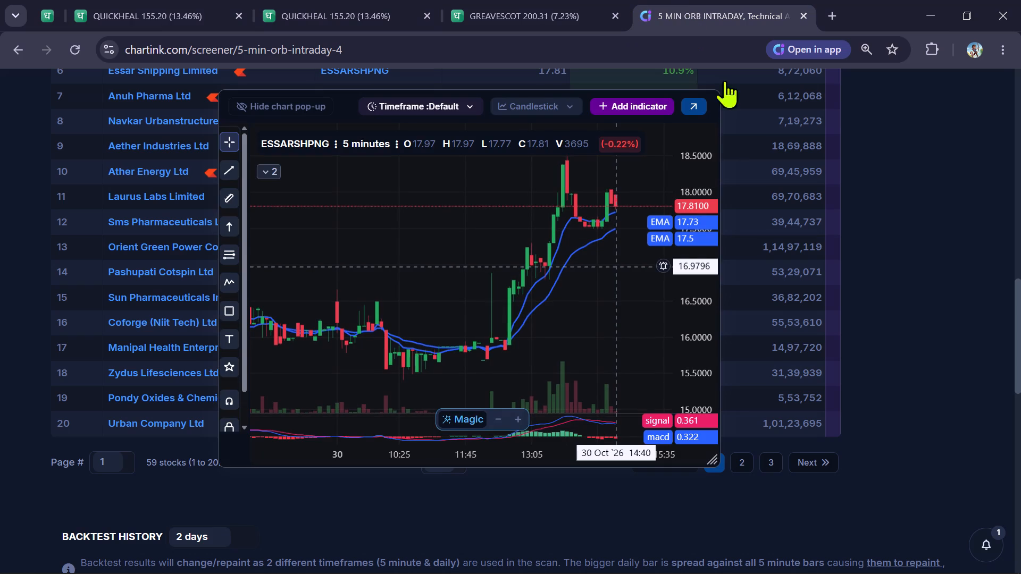
drag(963, 252, 957, 252)
scroll(945, 248, up, 2)
click(941, 249)
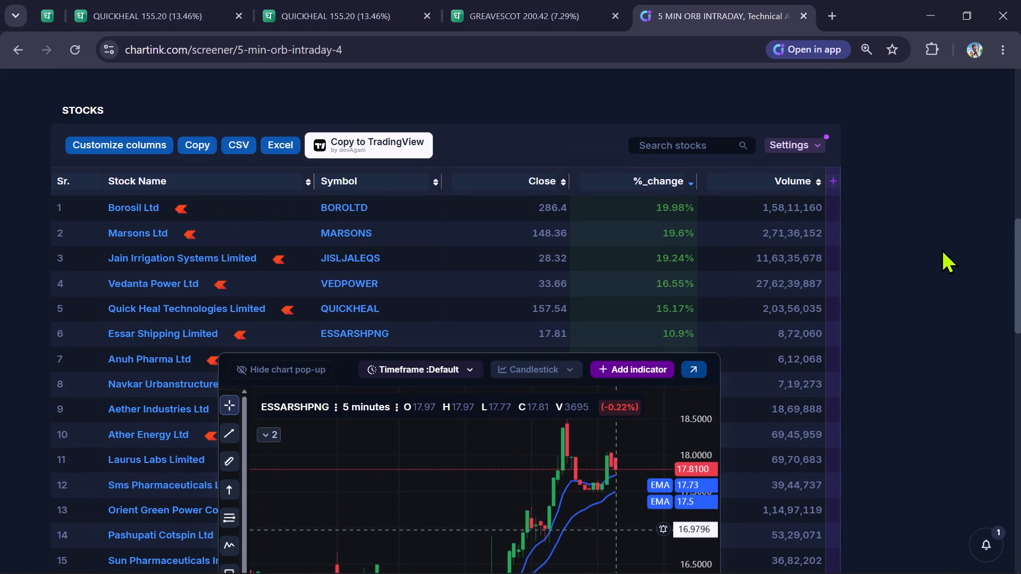
click(664, 94)
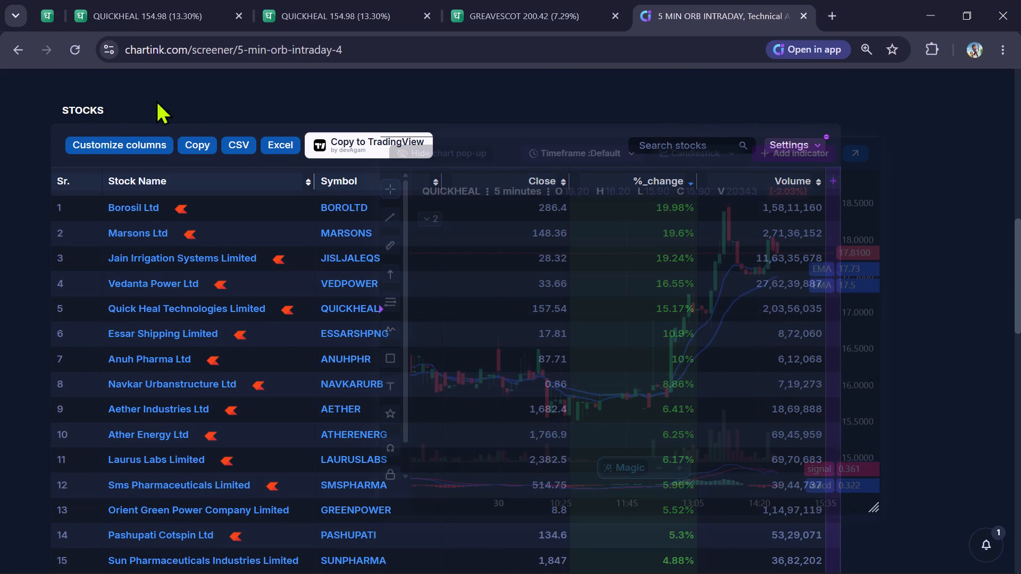
click(0, 152)
click(119, 0)
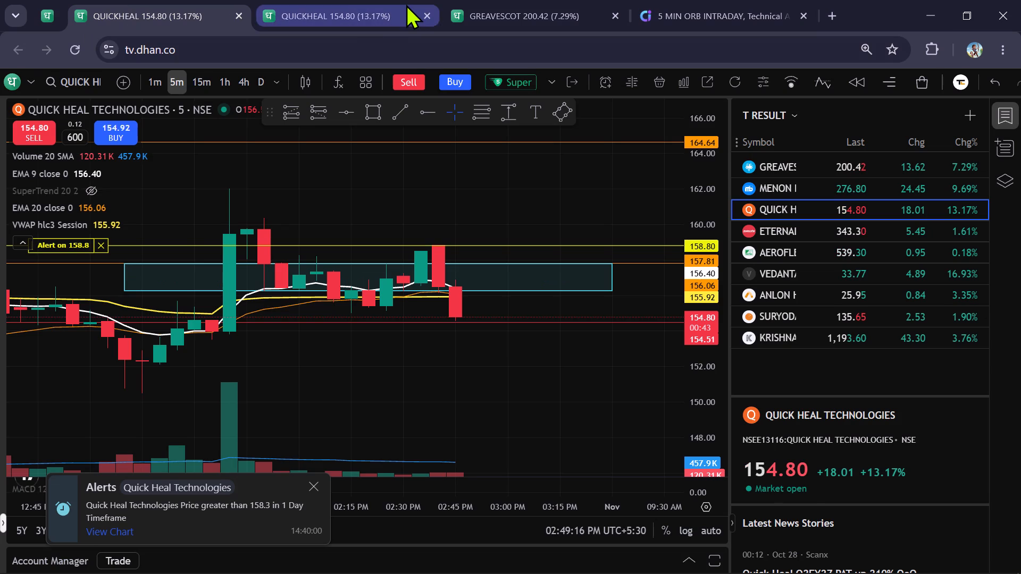
click(406, 4)
click(454, 0)
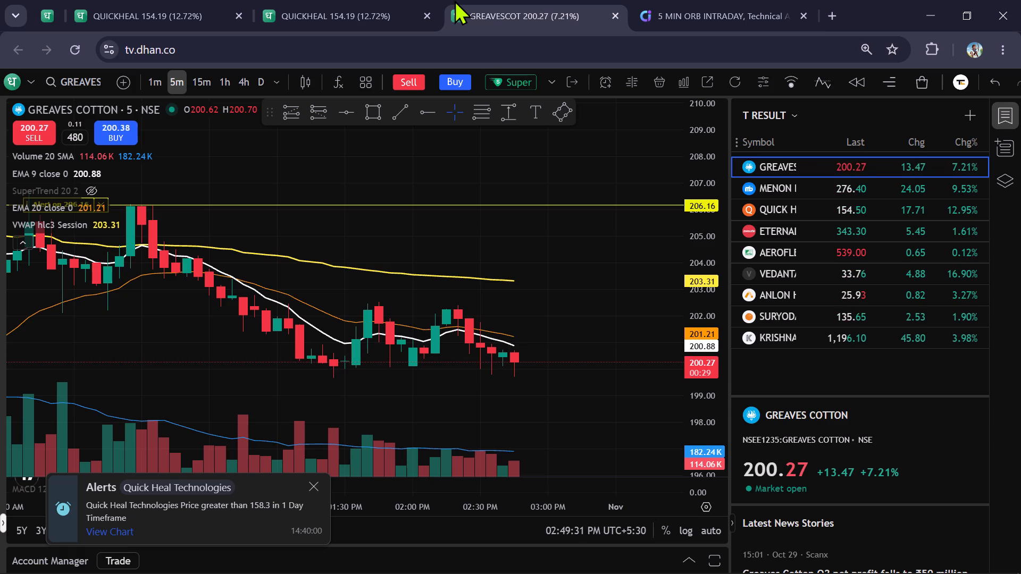
click(372, 5)
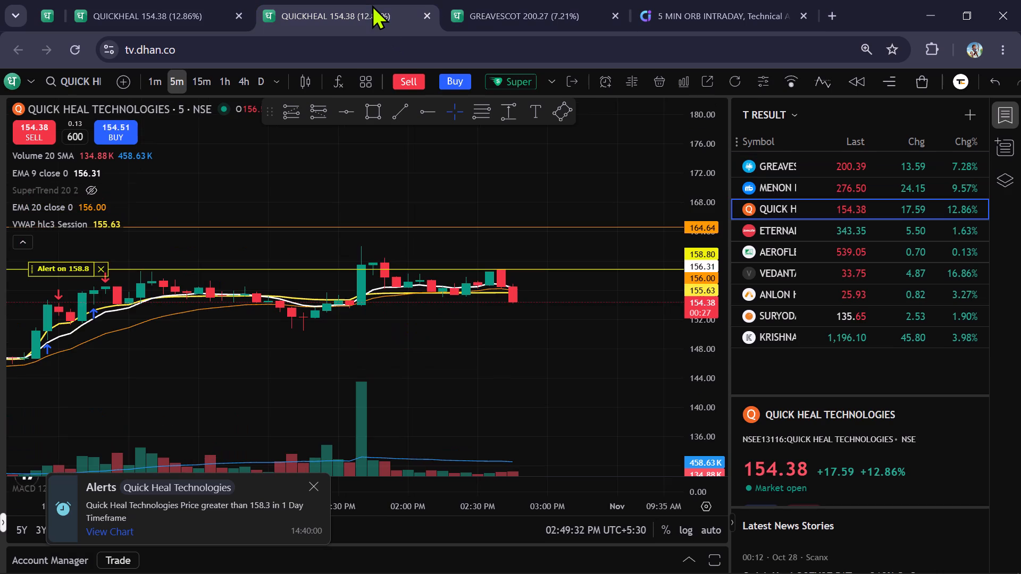
click(203, 0)
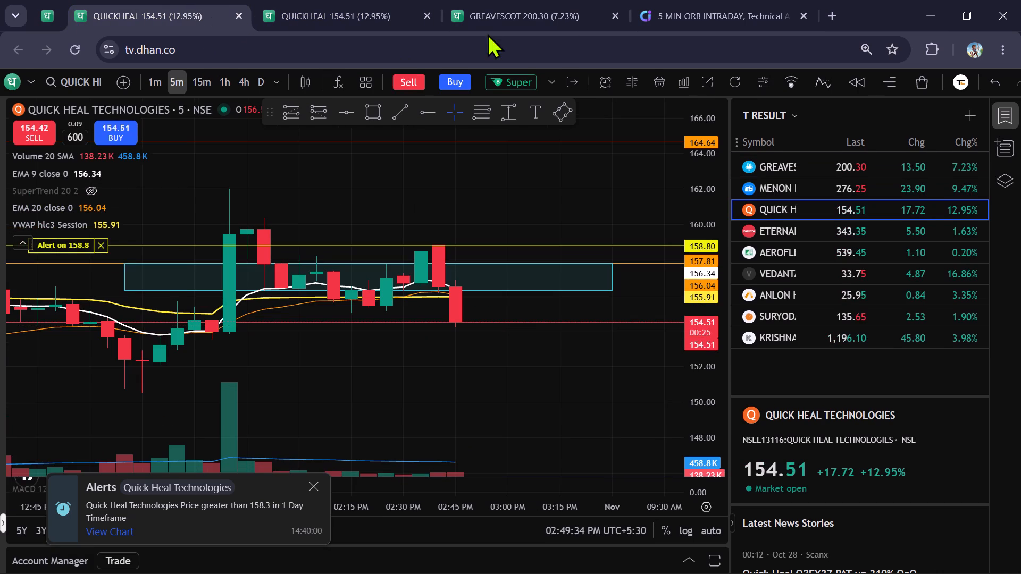
click(597, 7)
click(663, 0)
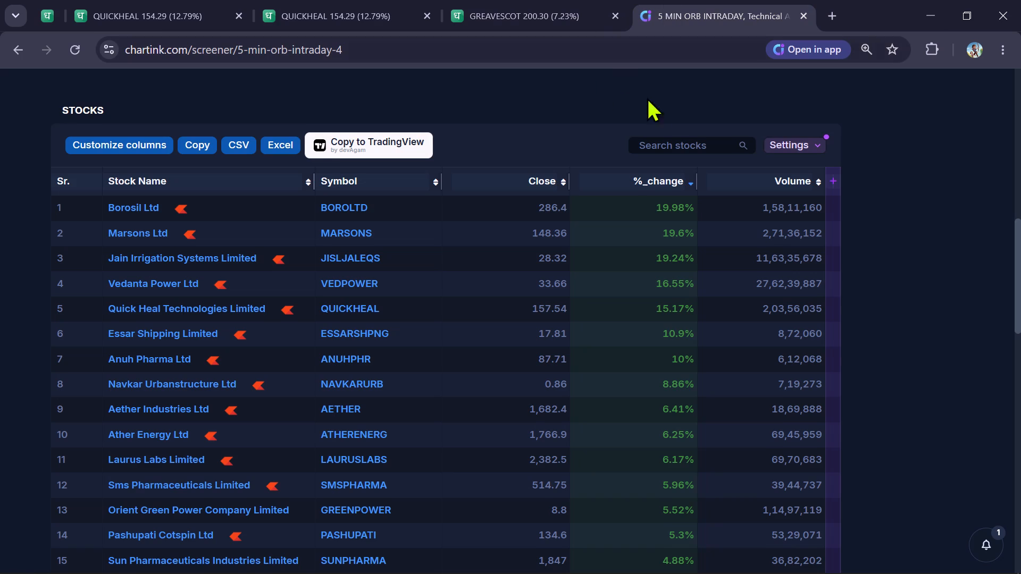
scroll(676, 103, up, 3)
scroll(877, 147, up, 6)
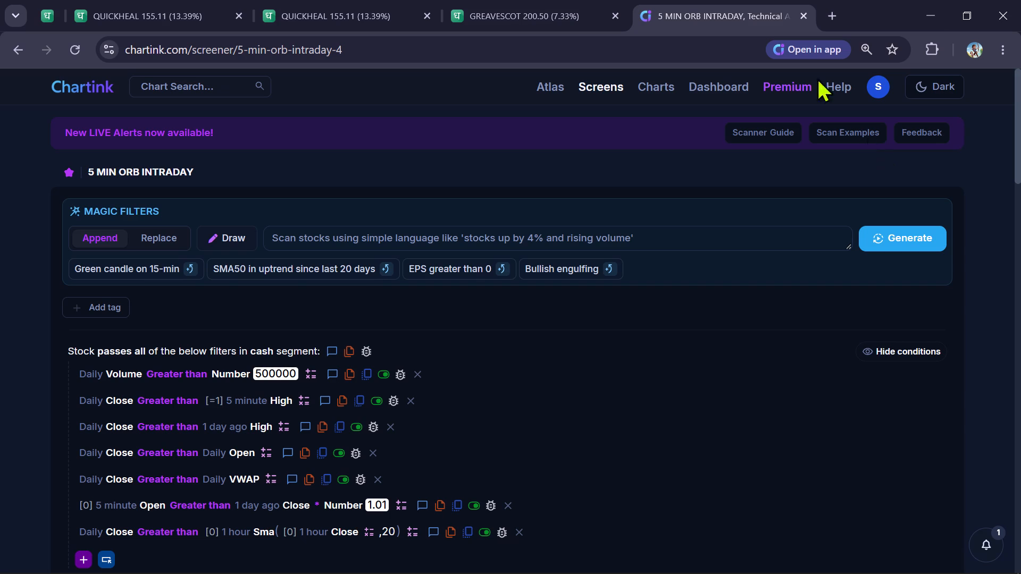
Switch the second Quick Heal chart to Menon Bearings using the T RESULT watchlist.
click(404, 7)
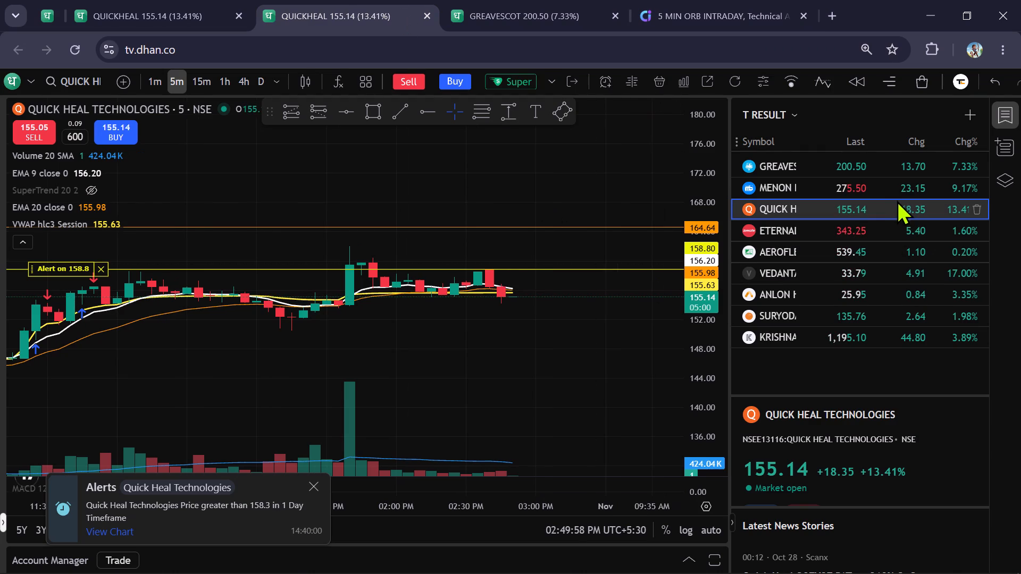
click(890, 187)
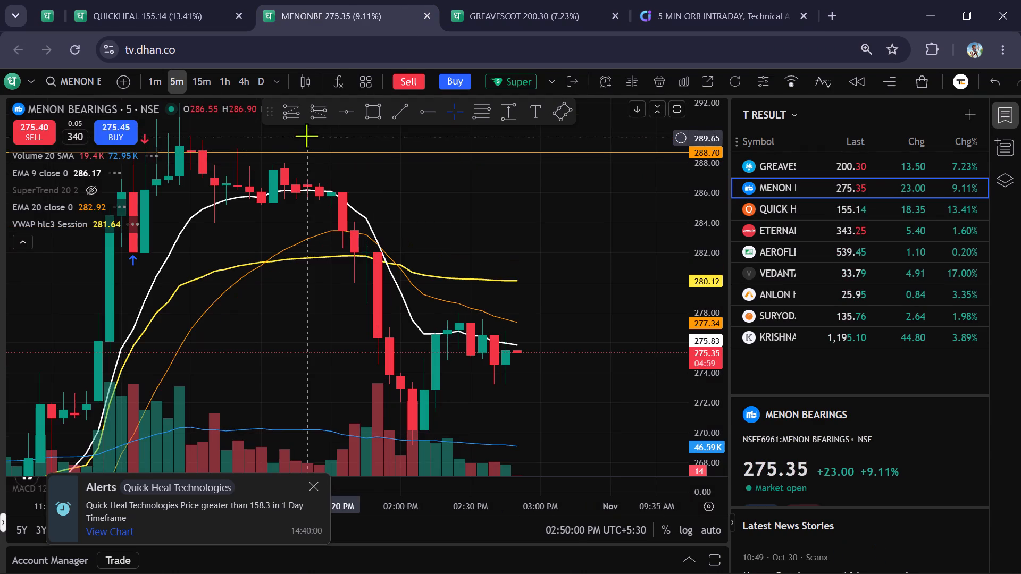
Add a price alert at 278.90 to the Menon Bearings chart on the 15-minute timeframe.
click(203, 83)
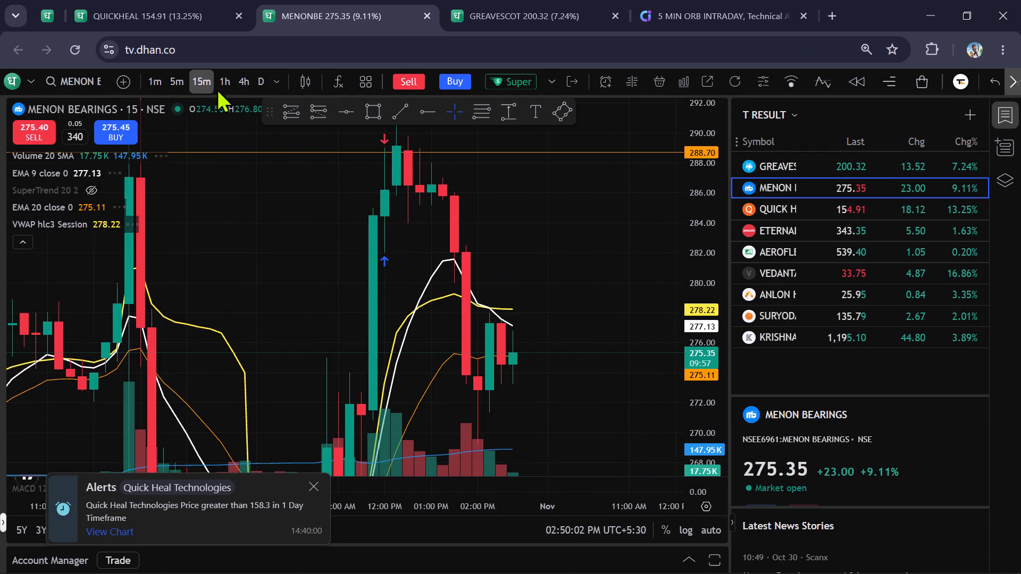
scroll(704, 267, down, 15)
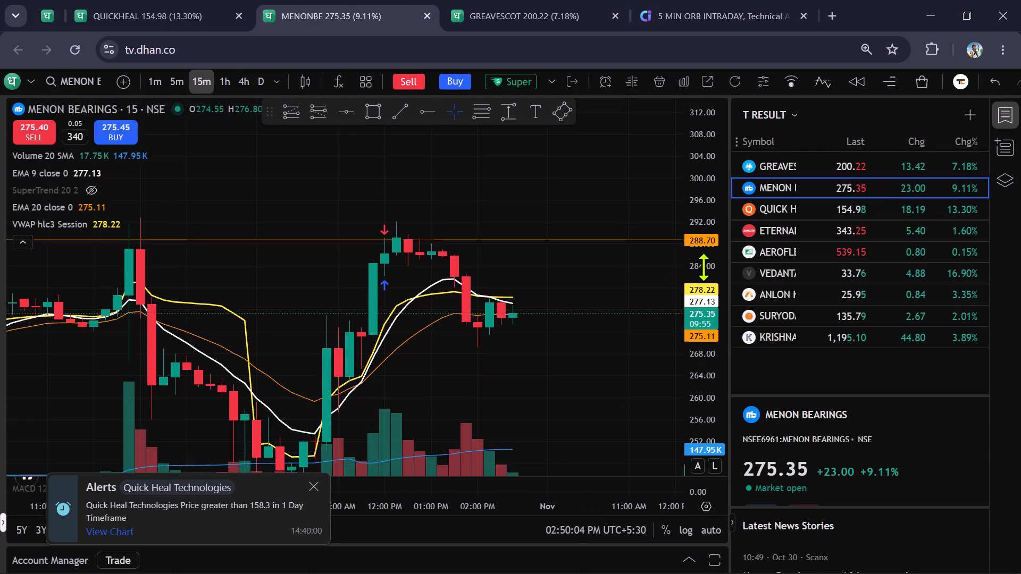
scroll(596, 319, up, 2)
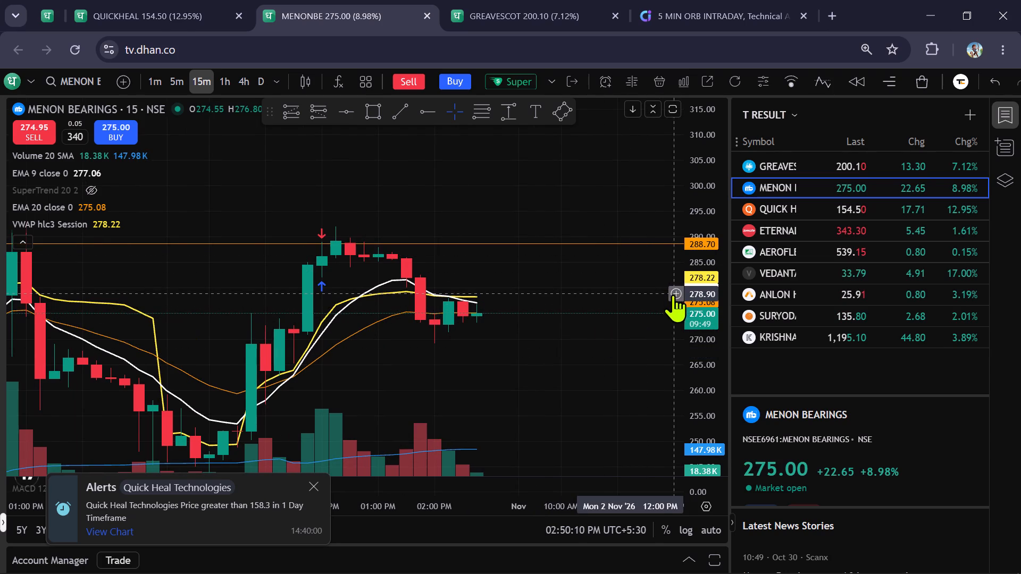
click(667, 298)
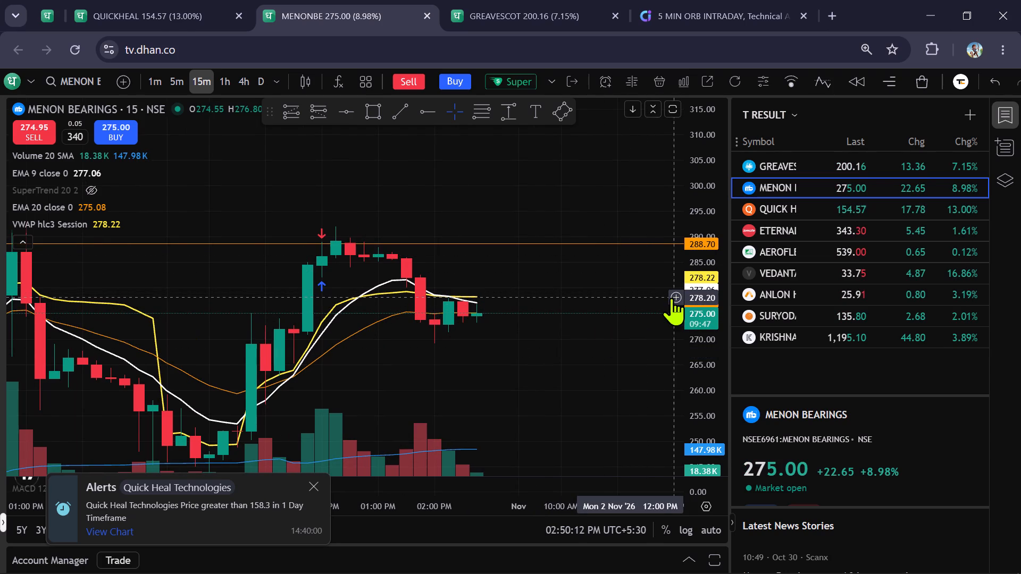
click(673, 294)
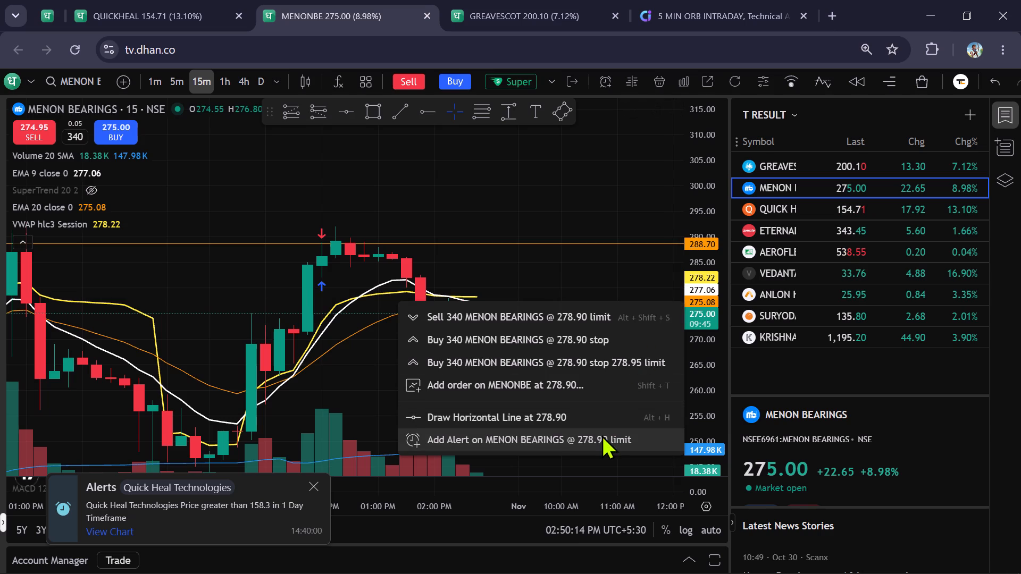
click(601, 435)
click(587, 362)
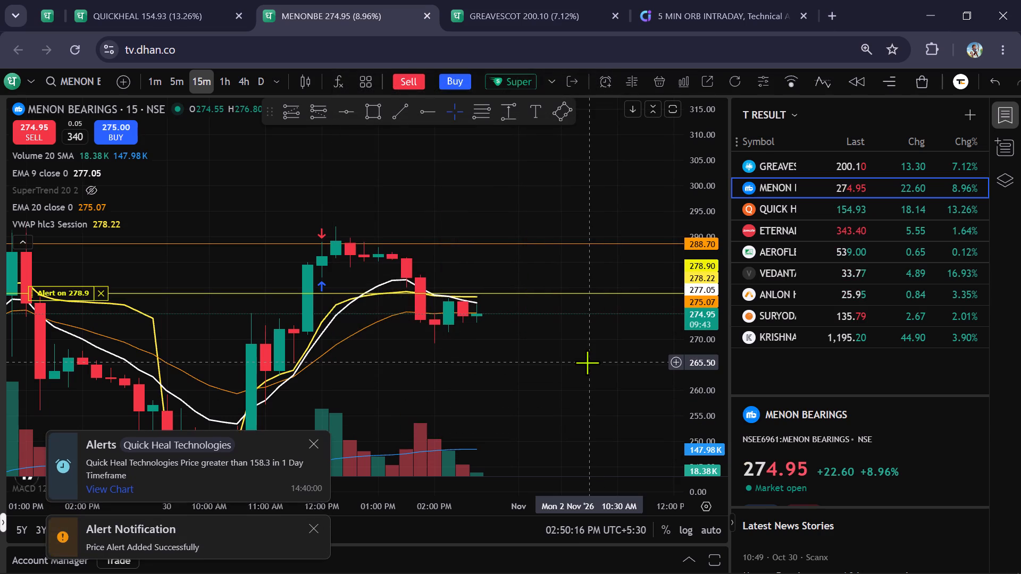
Review Menon Bearings on the 5-minute timeframe, along with the Greaves Cotton chart, the 5 MIN ORB INTRADAY scan and the Quick Heal chart.
click(178, 88)
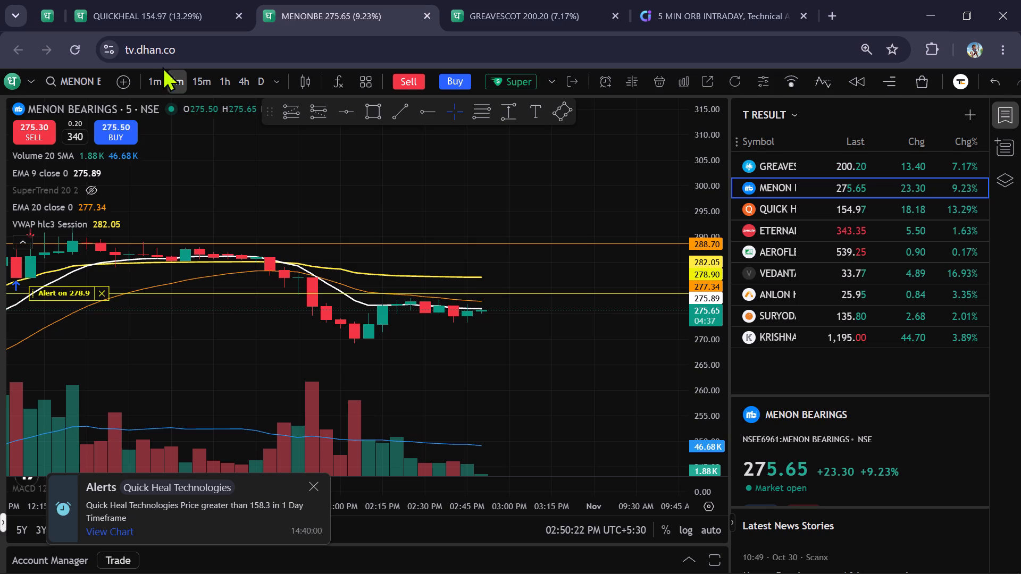
click(160, 86)
click(180, 78)
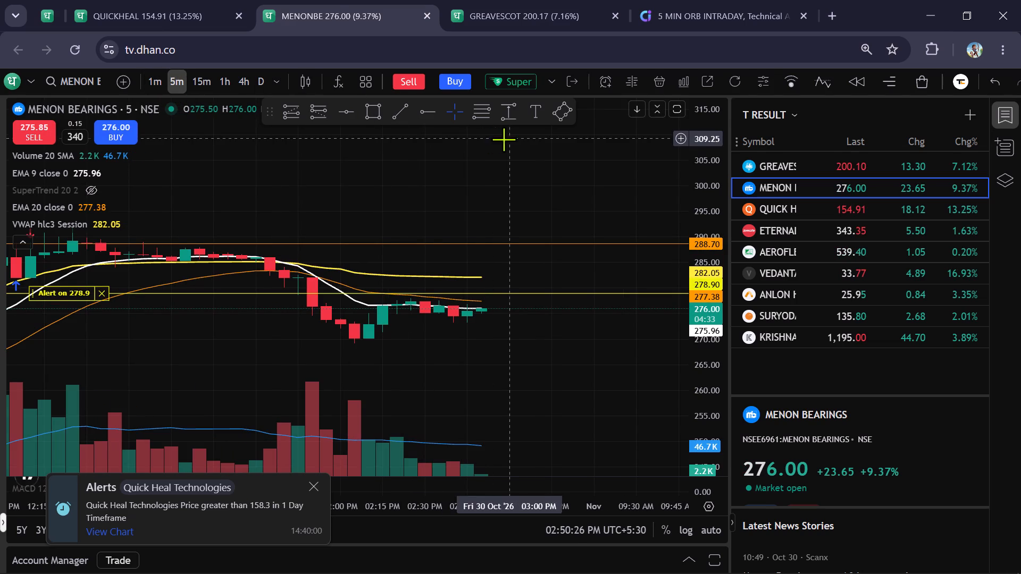
click(557, 0)
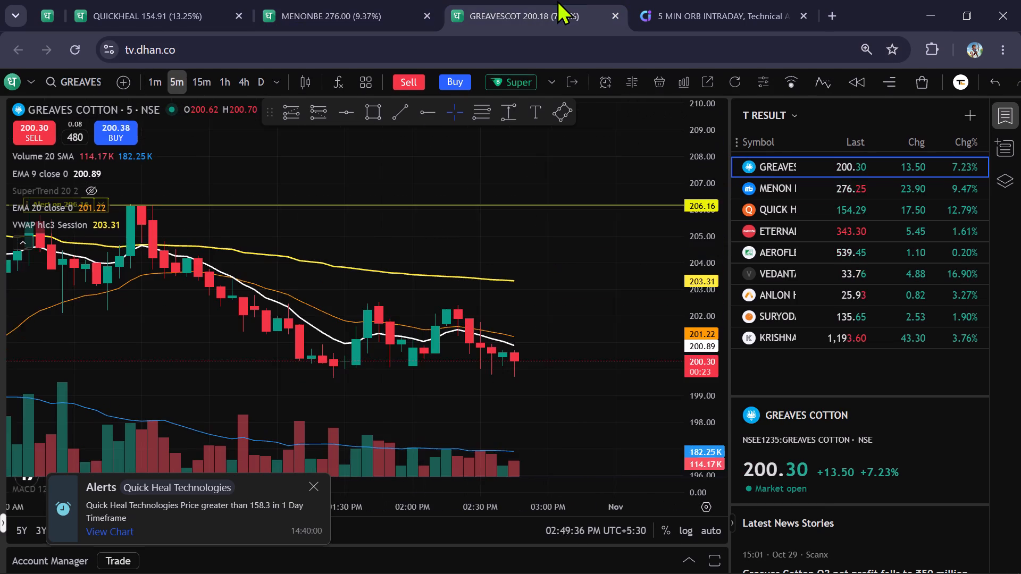
click(675, 0)
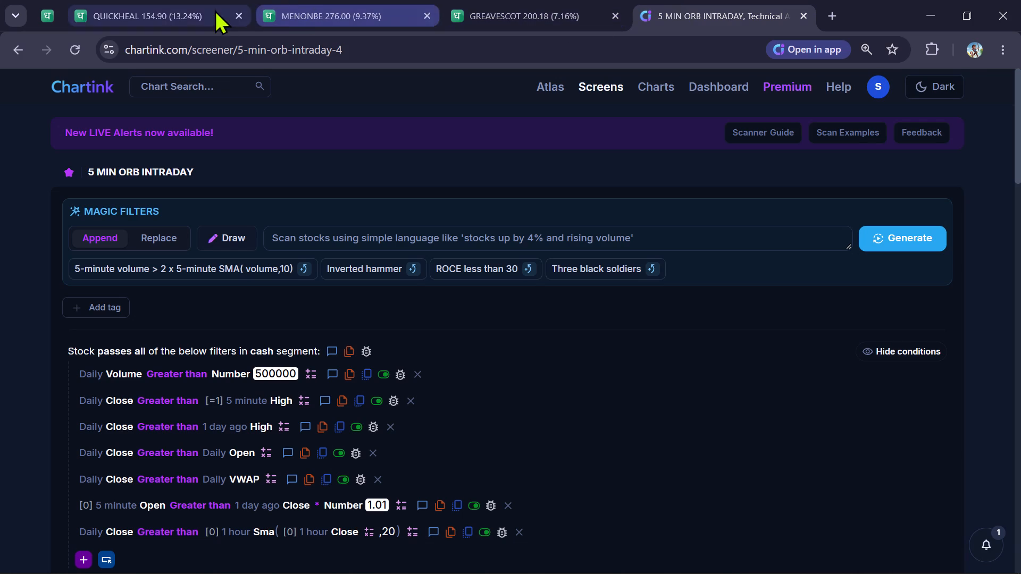
click(189, 5)
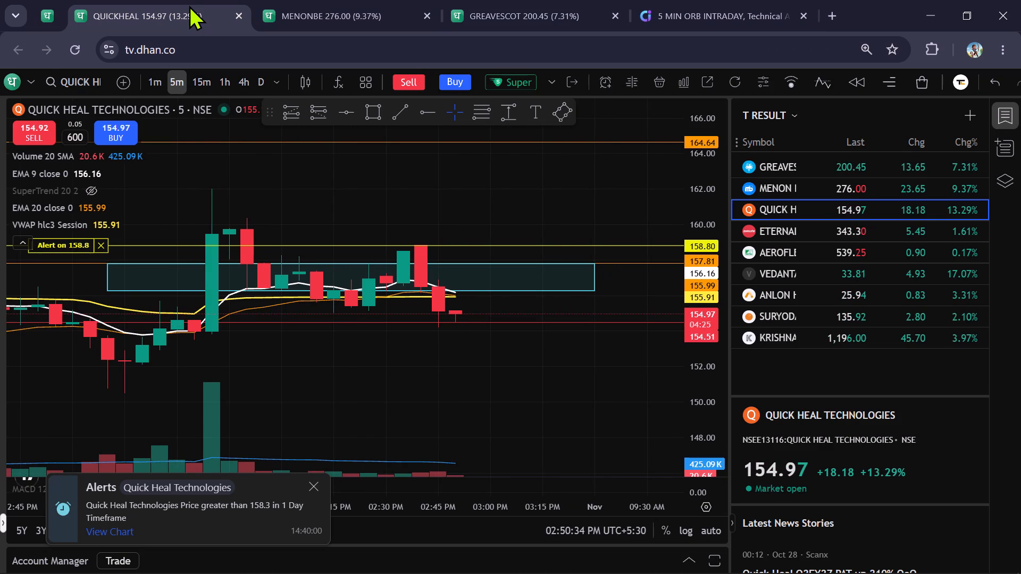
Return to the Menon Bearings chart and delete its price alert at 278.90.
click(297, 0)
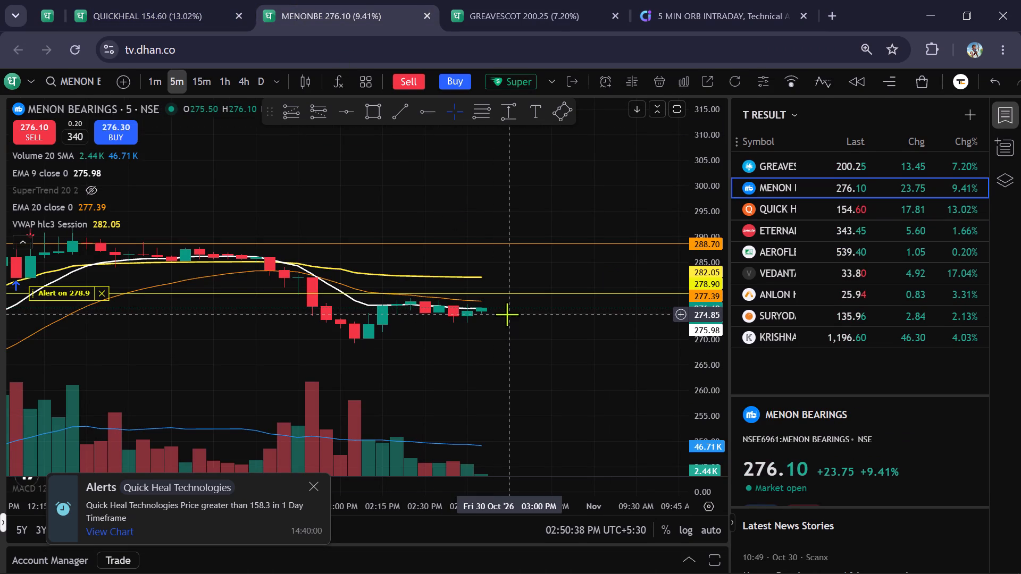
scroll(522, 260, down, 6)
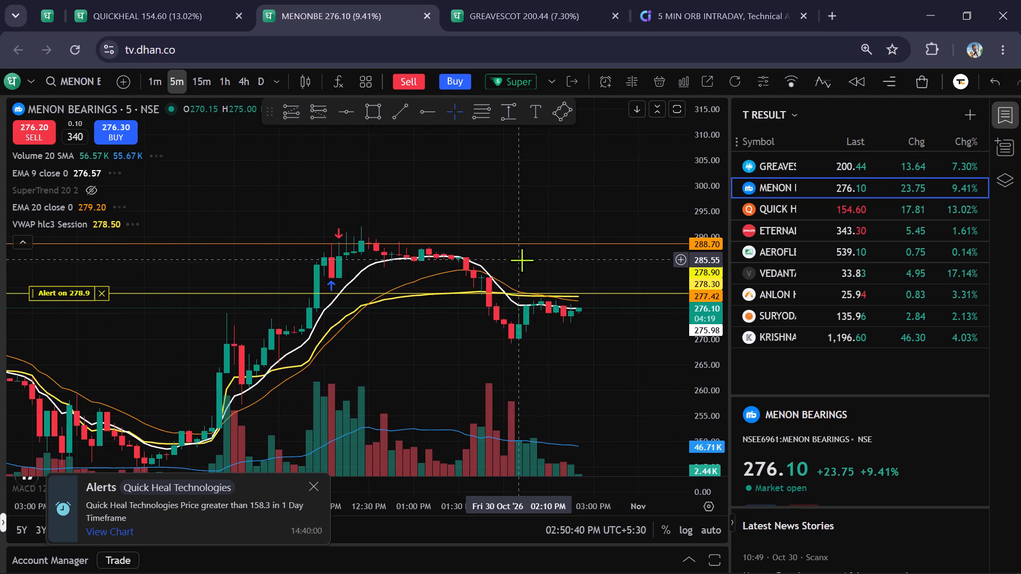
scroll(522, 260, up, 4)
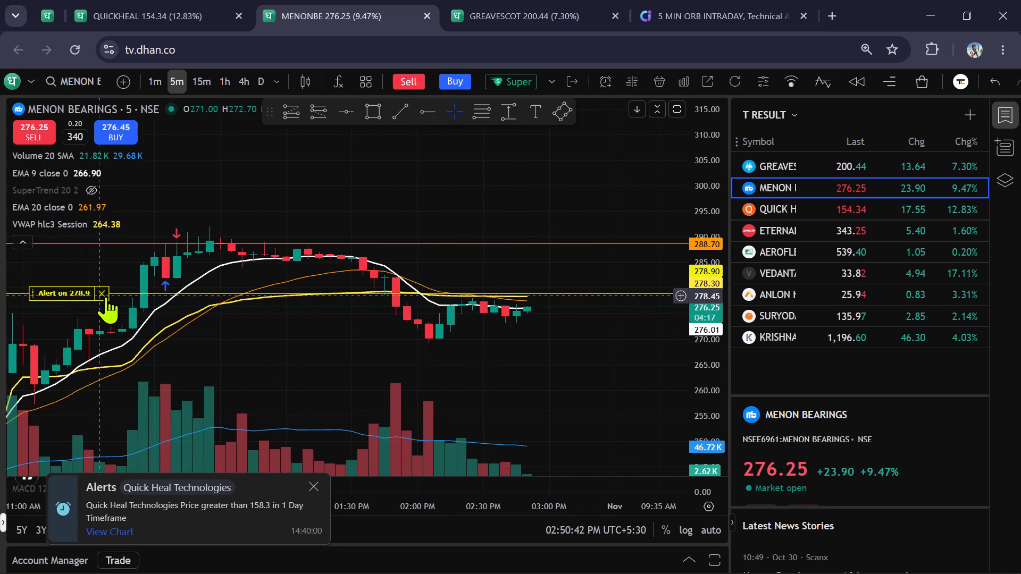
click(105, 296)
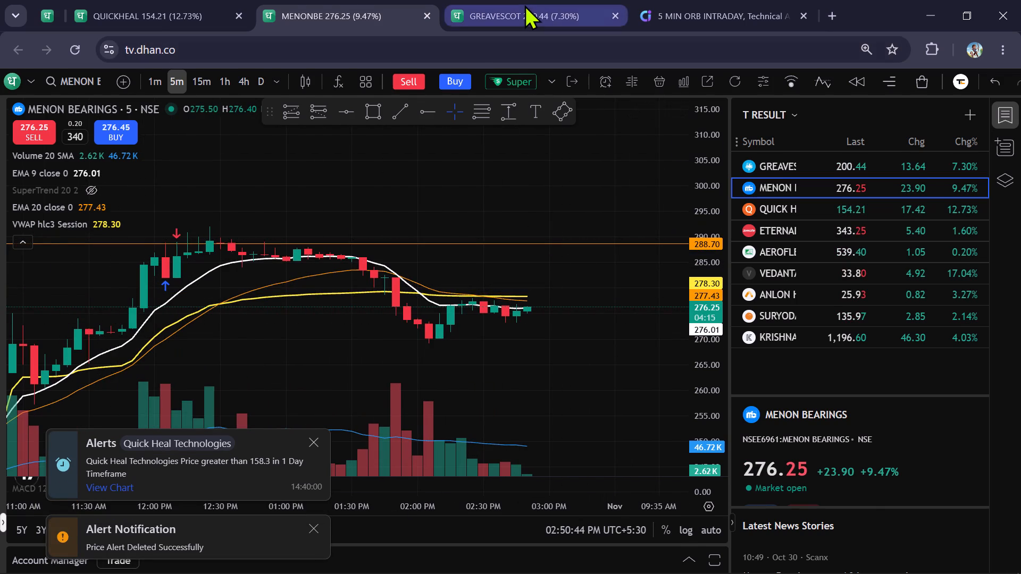
Return to the Quick Heal chart and, on the 15-minute timeframe, move its price alert down to 157.48.
click(524, 5)
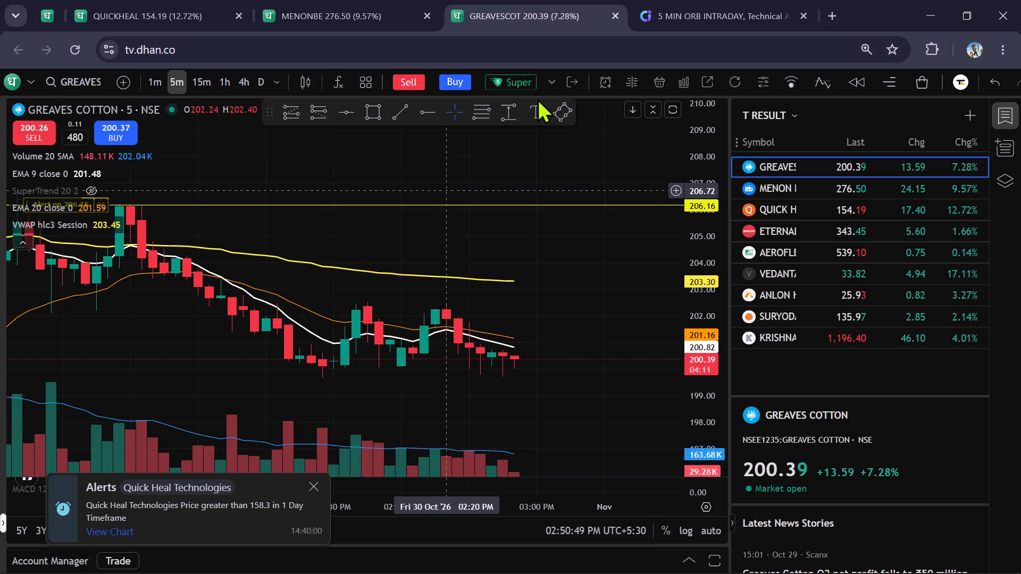
click(660, 18)
click(356, 4)
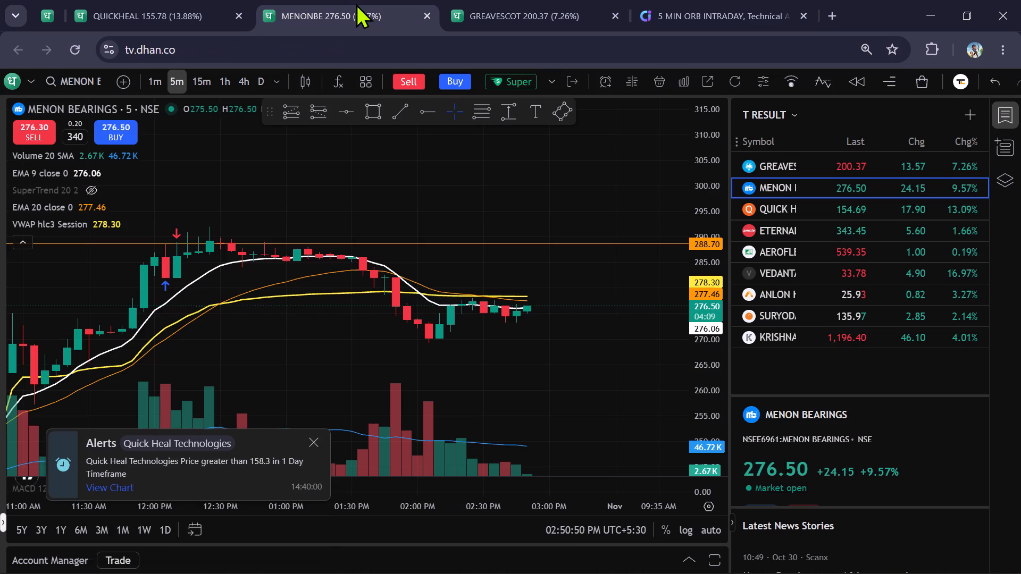
click(213, 10)
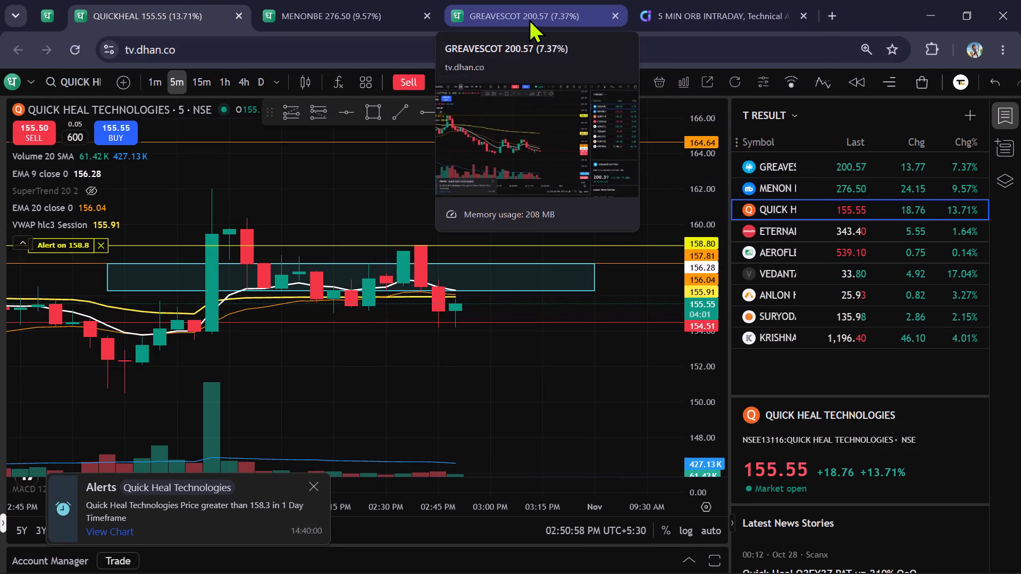
scroll(525, 167, up, 2)
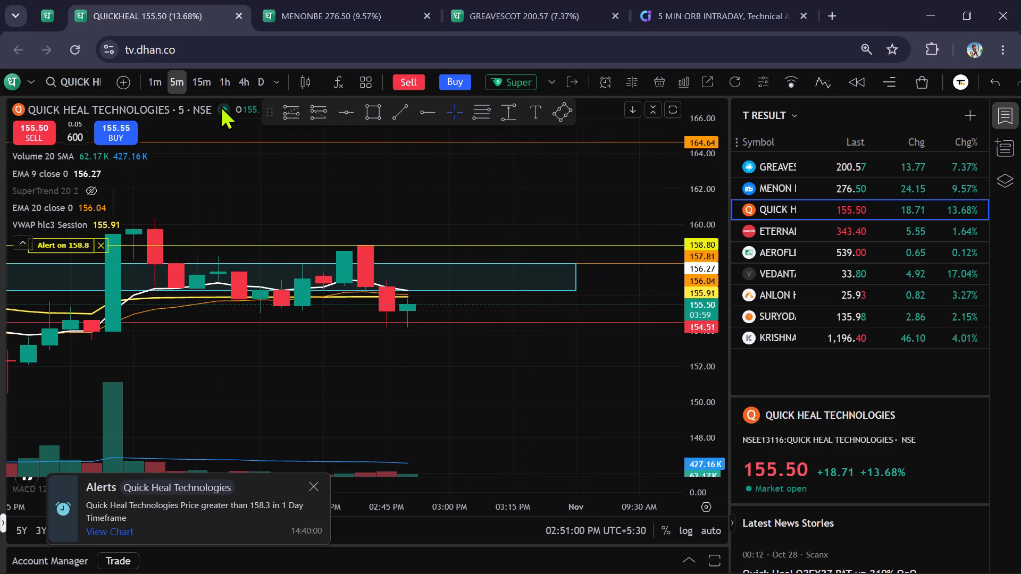
click(199, 88)
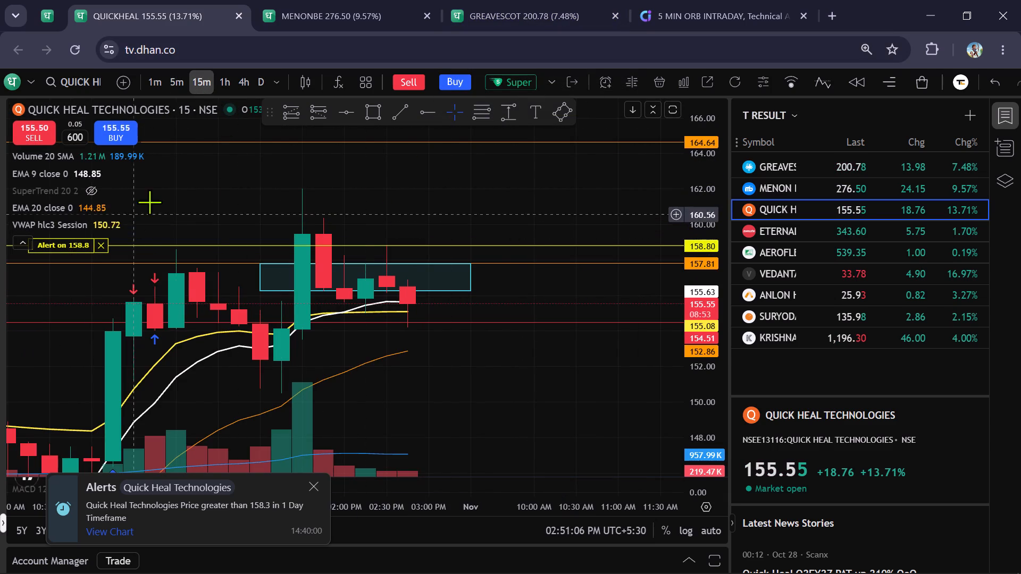
drag(153, 196, 152, 233)
drag(86, 268, 87, 282)
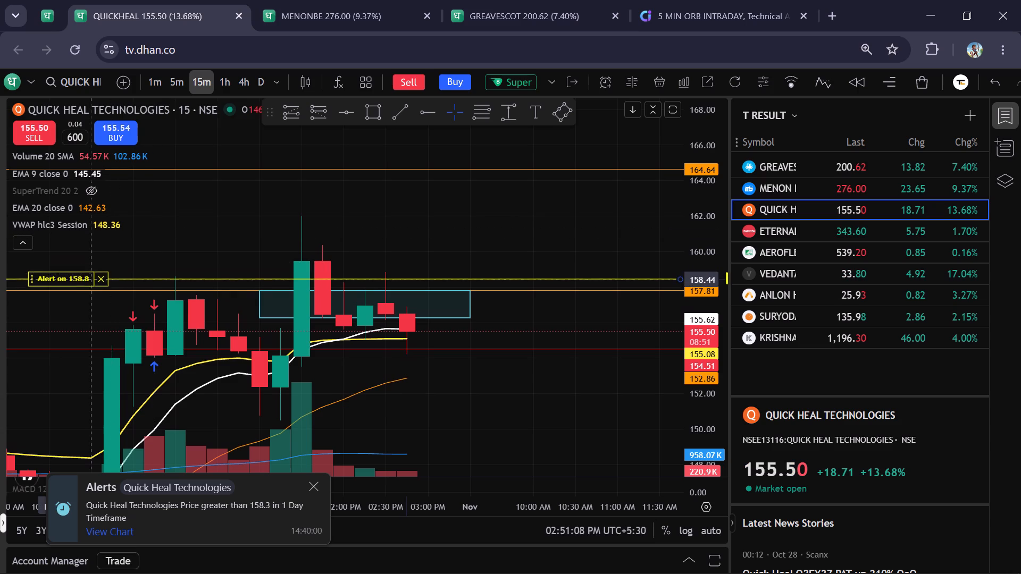
drag(87, 282, 95, 297)
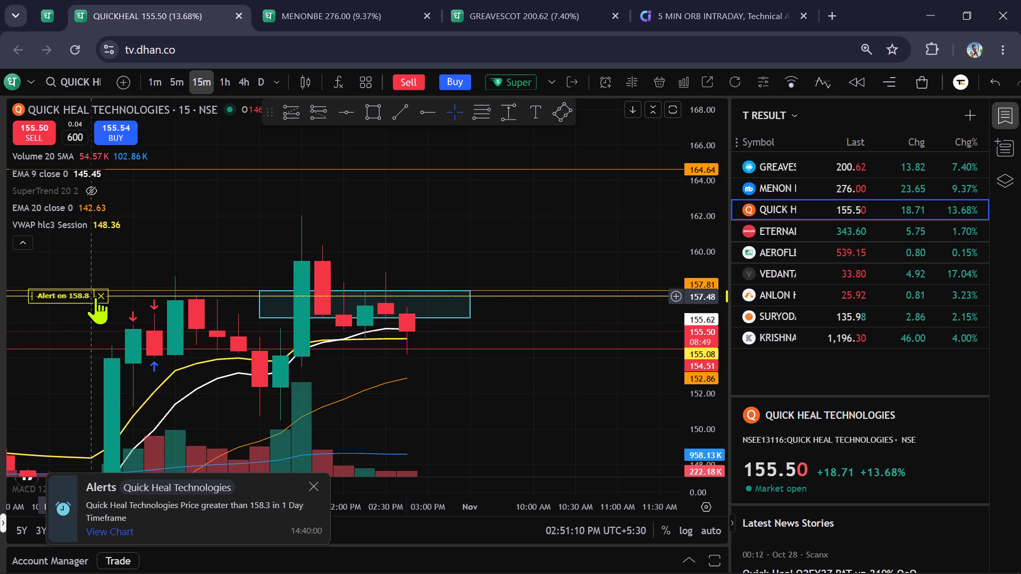
click(484, 235)
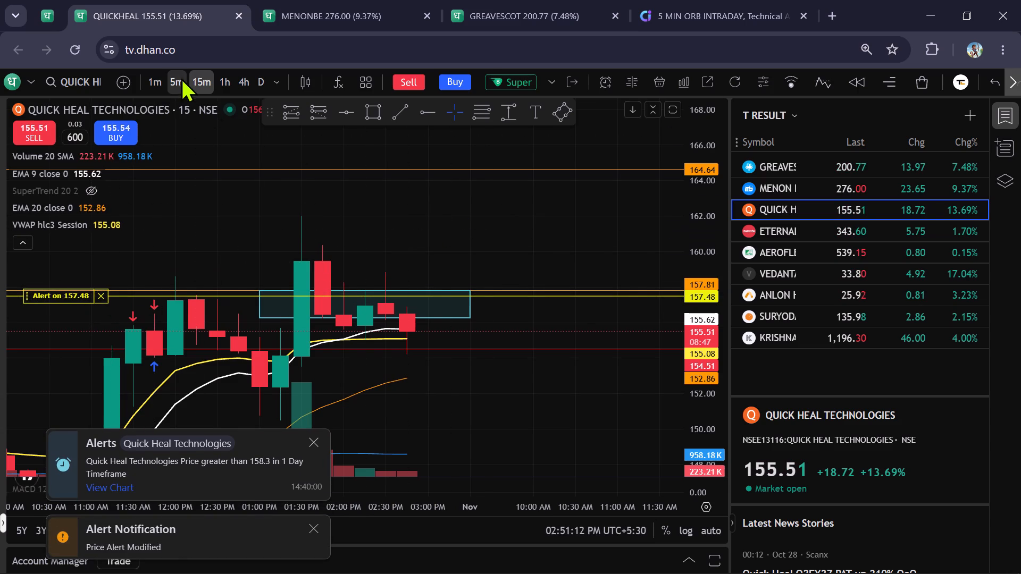
View the Quick Heal chart on the 5-minute and 1-minute timeframes.
click(170, 73)
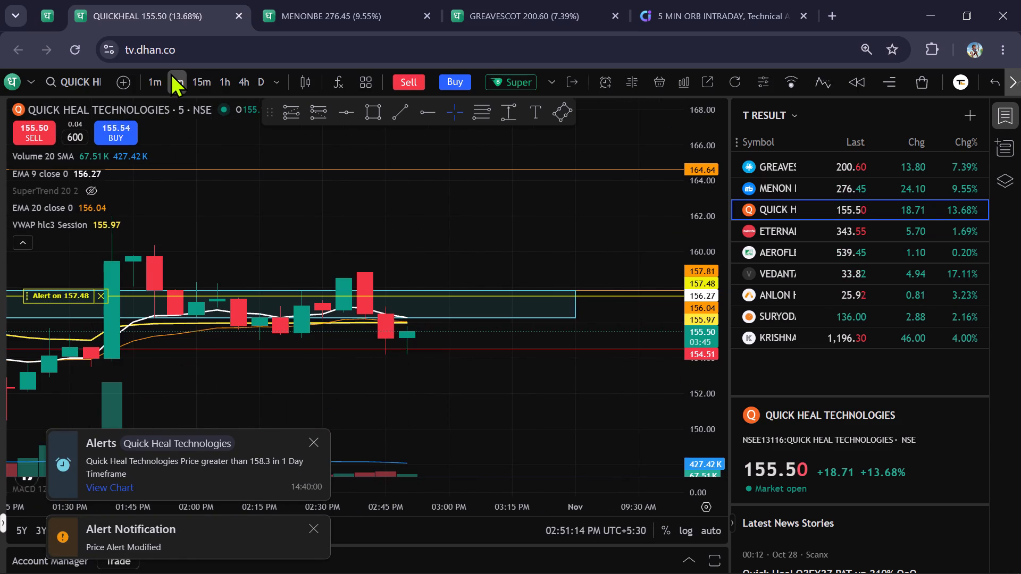
click(154, 79)
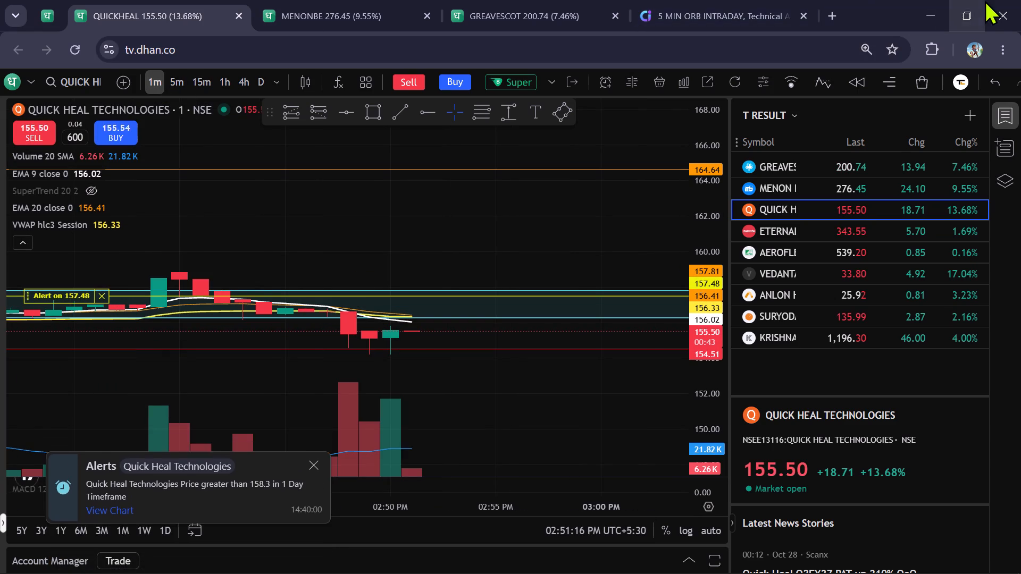
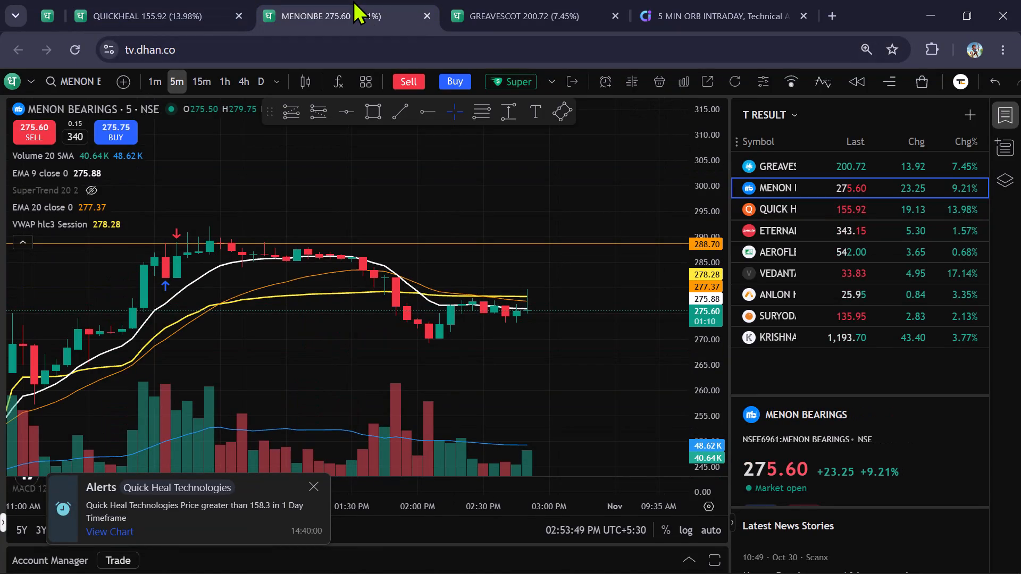
Check the Greaves Cotton chart against the Quick Heal 1-minute chart, and close the Greaves Cotton chart.
click(505, 5)
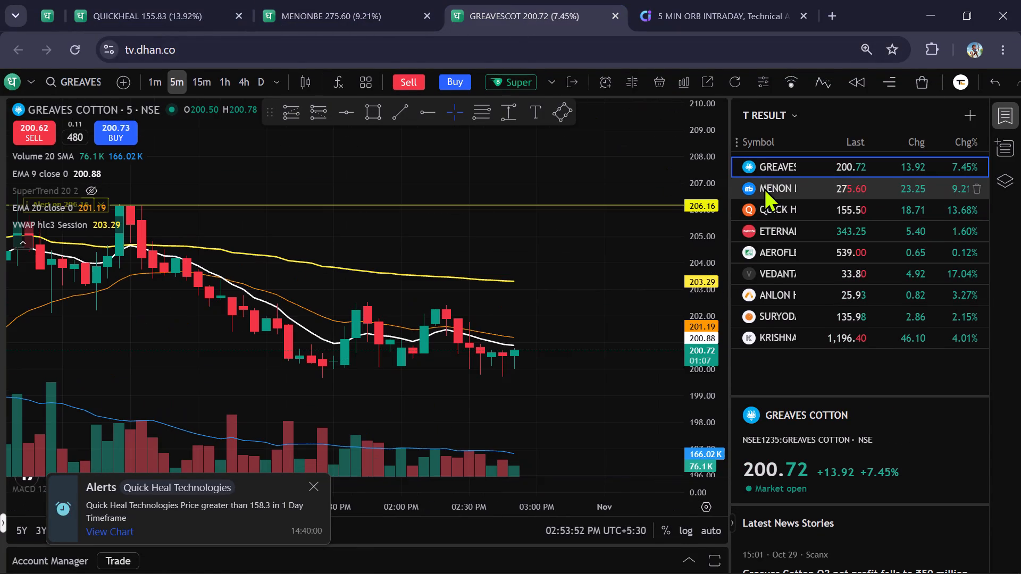
scroll(772, 195, down, 4)
click(161, 0)
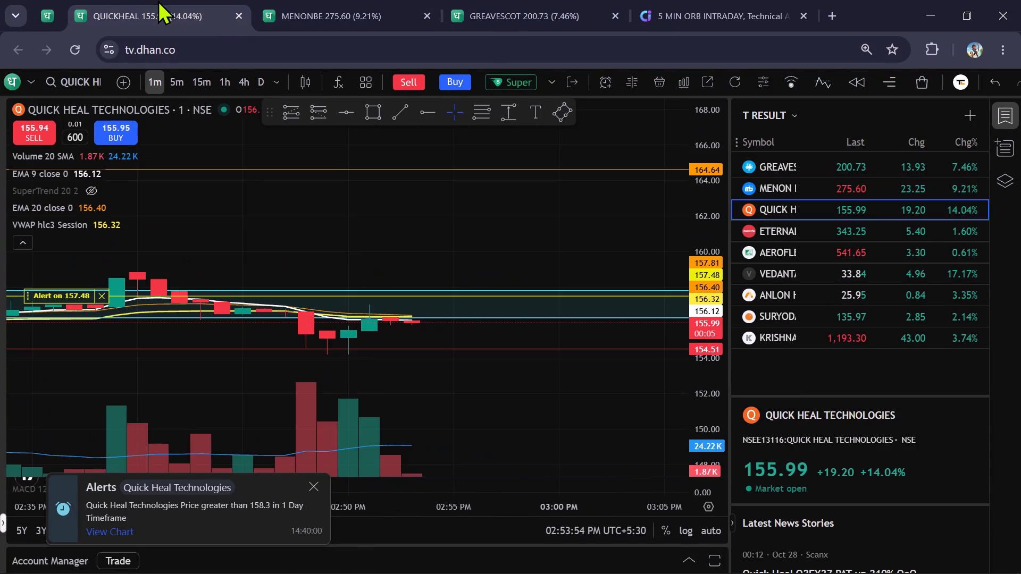
scroll(287, 174, down, 7)
click(575, 0)
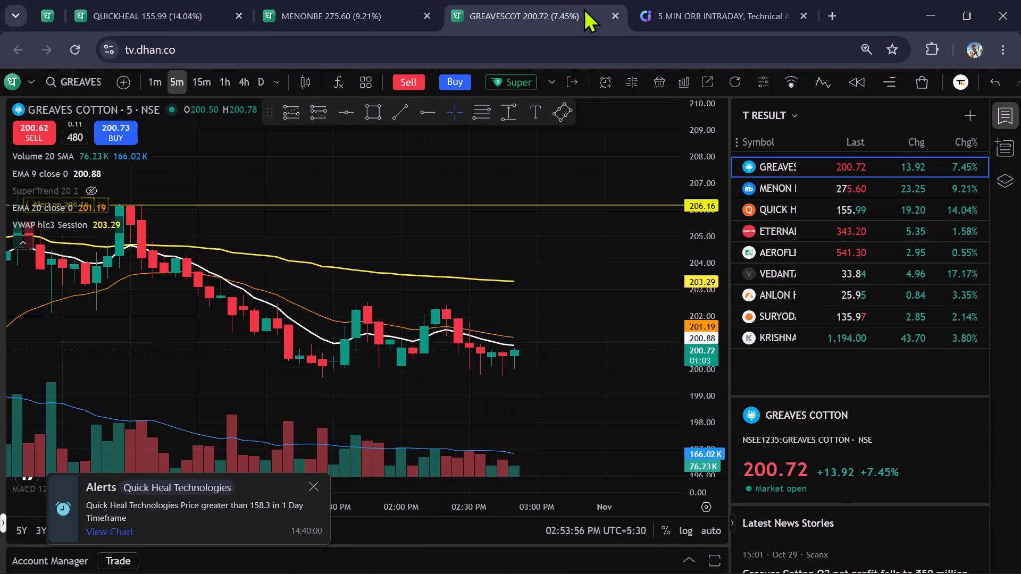
click(617, 20)
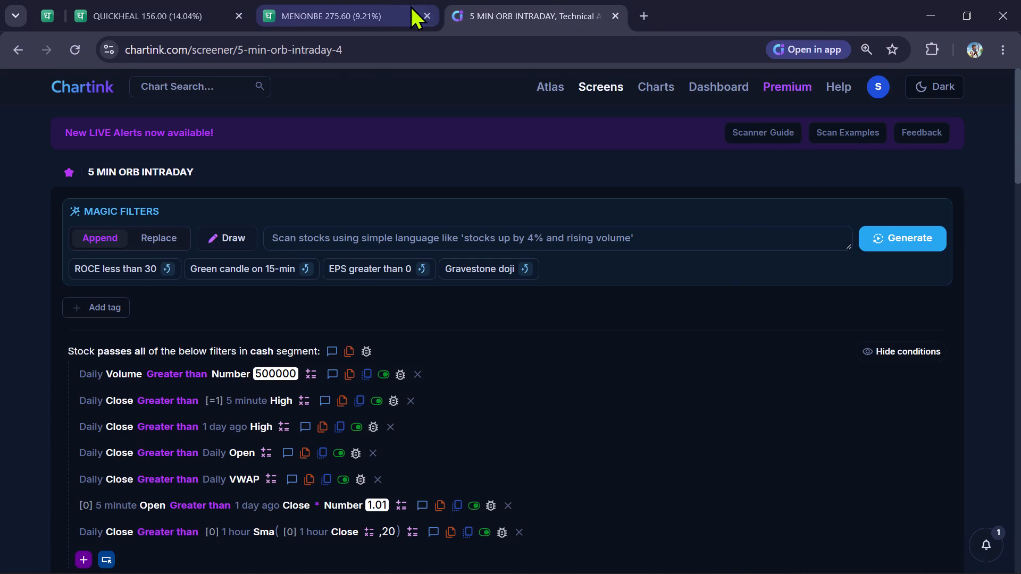
Glance at the Menon Bearings 5-minute chart and examine recent price action on the Quick Heal 1-minute chart.
click(376, 2)
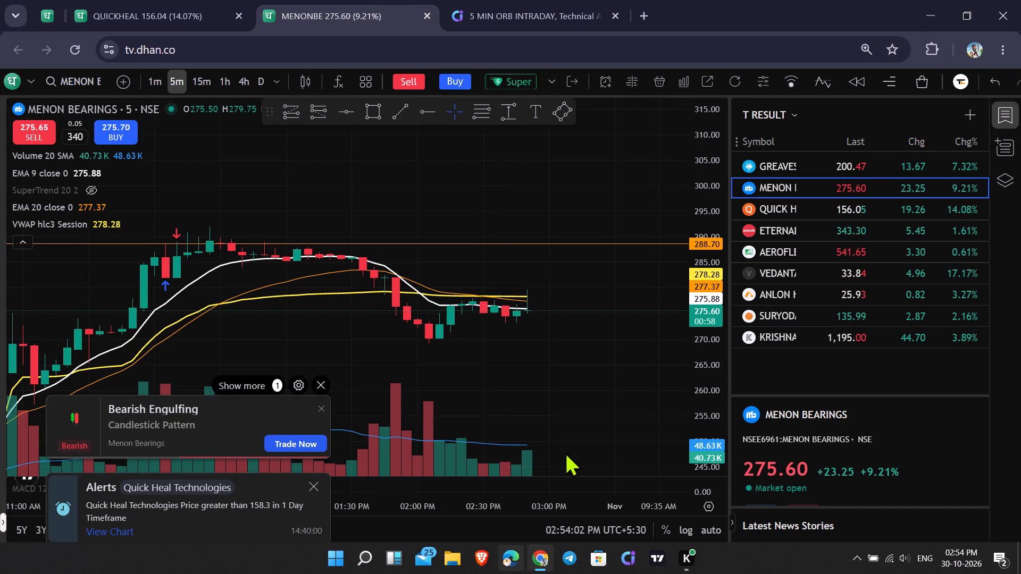
click(190, 11)
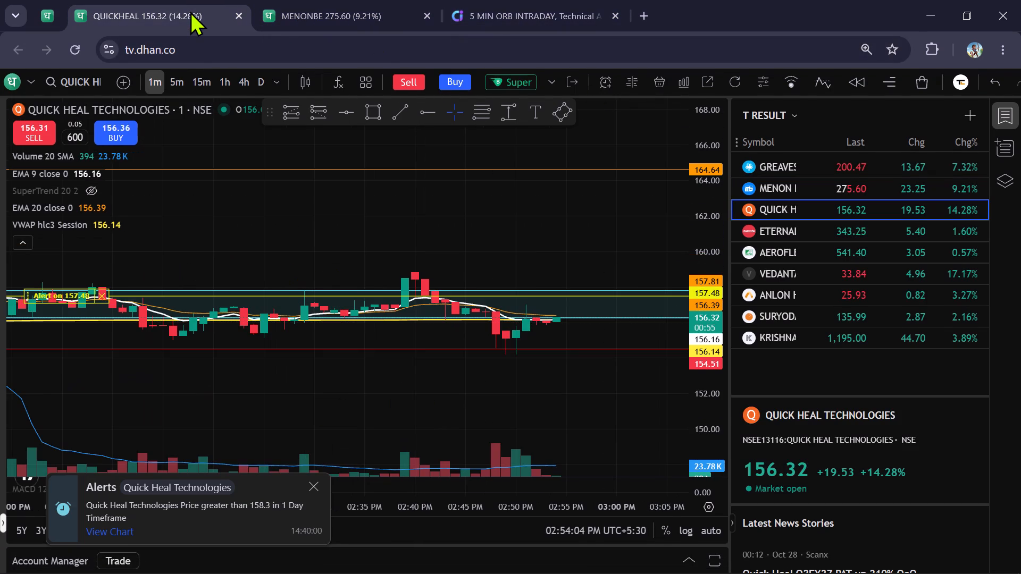
scroll(560, 229, up, 2)
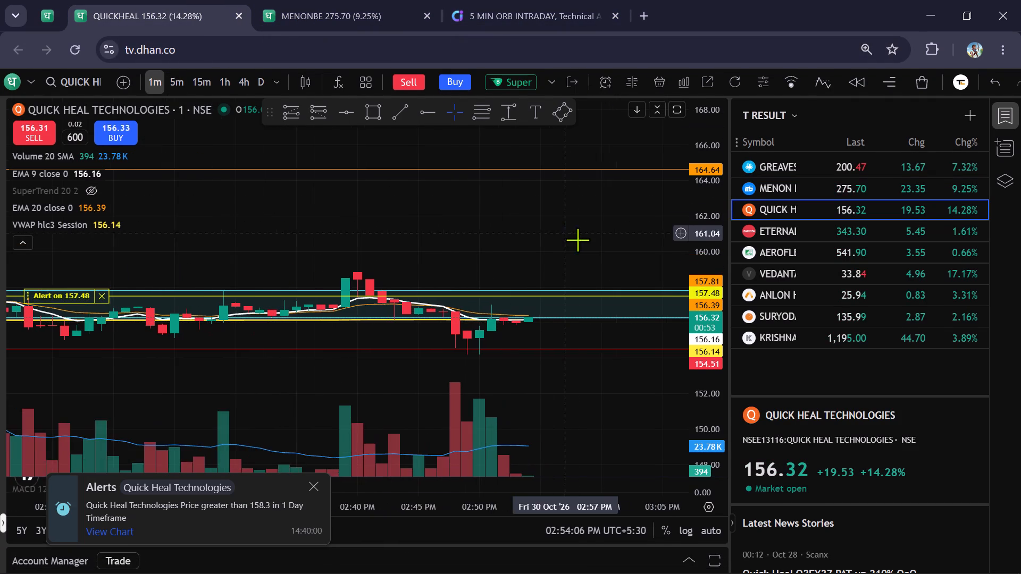
scroll(619, 306, up, 2)
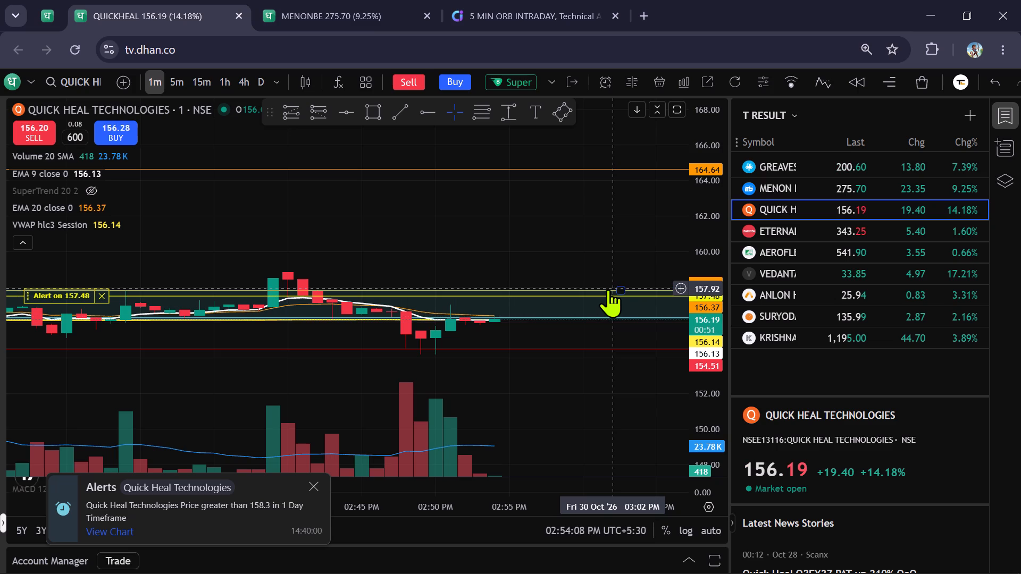
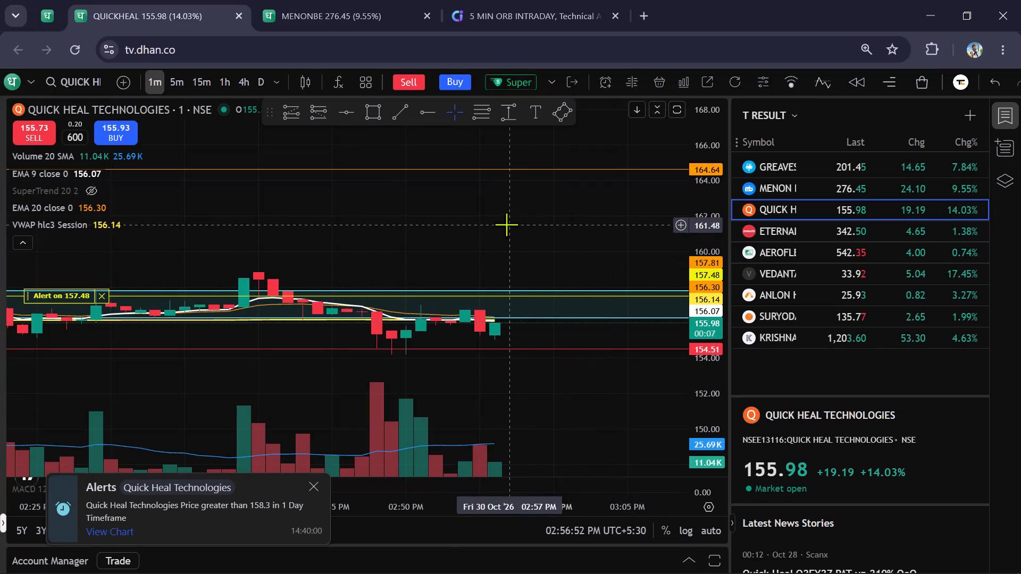
Examine the Quick Heal price action on the 1-minute, 5-minute and 15-minute charts, returning to the 5-minute timeframe.
click(338, 0)
click(191, 3)
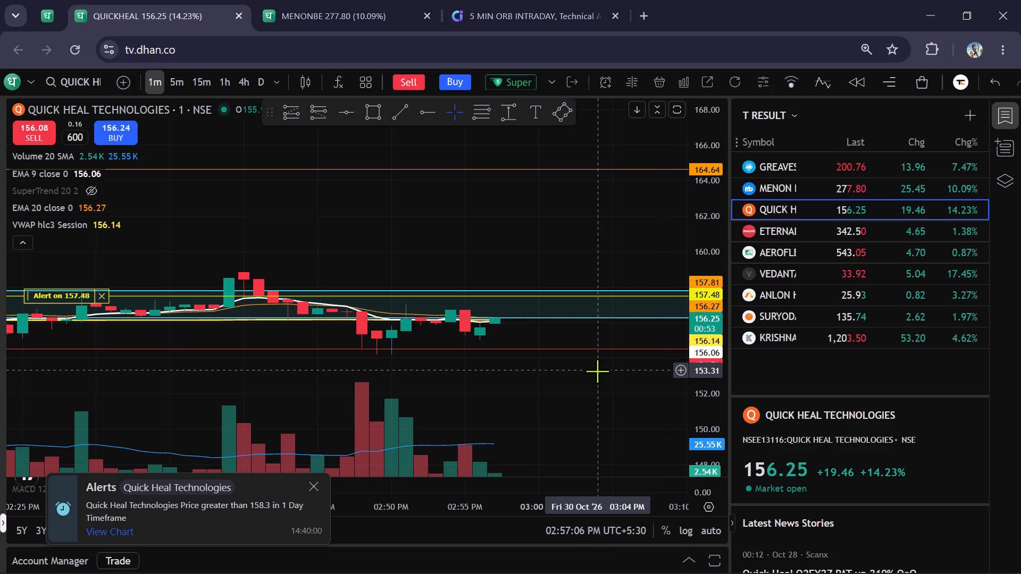
scroll(597, 371, up, 2)
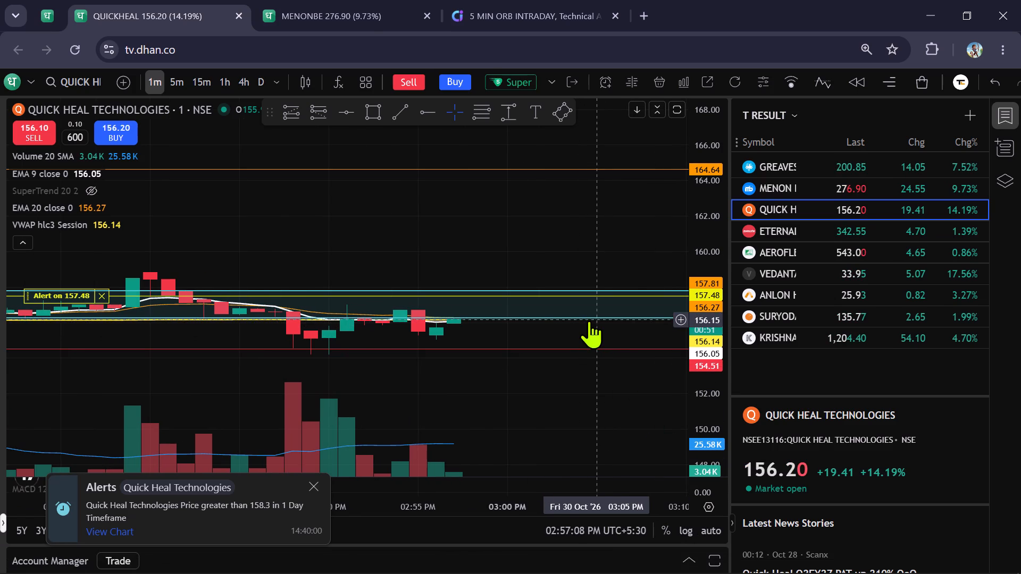
click(589, 320)
click(843, 124)
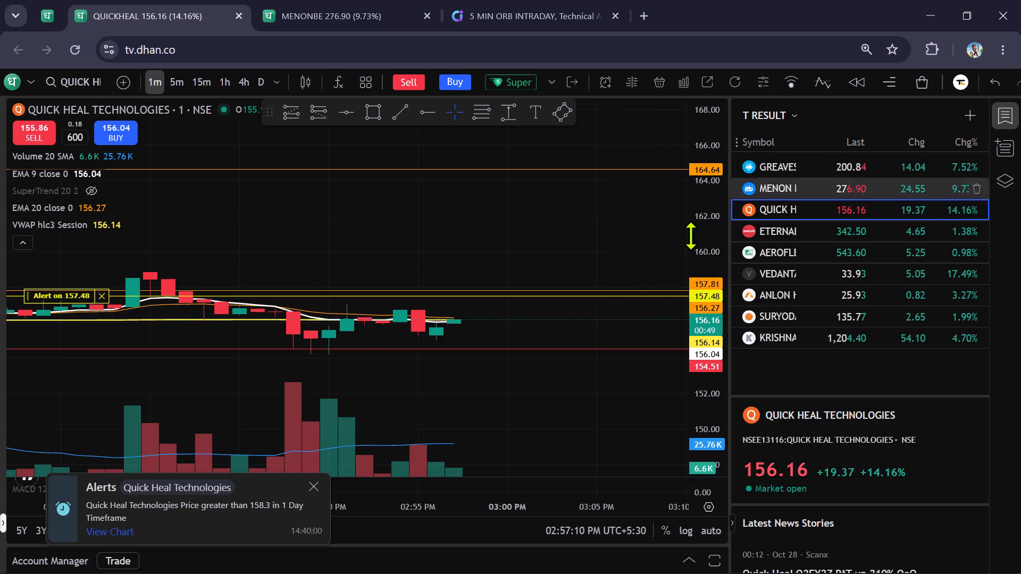
scroll(617, 309, down, 1)
click(169, 85)
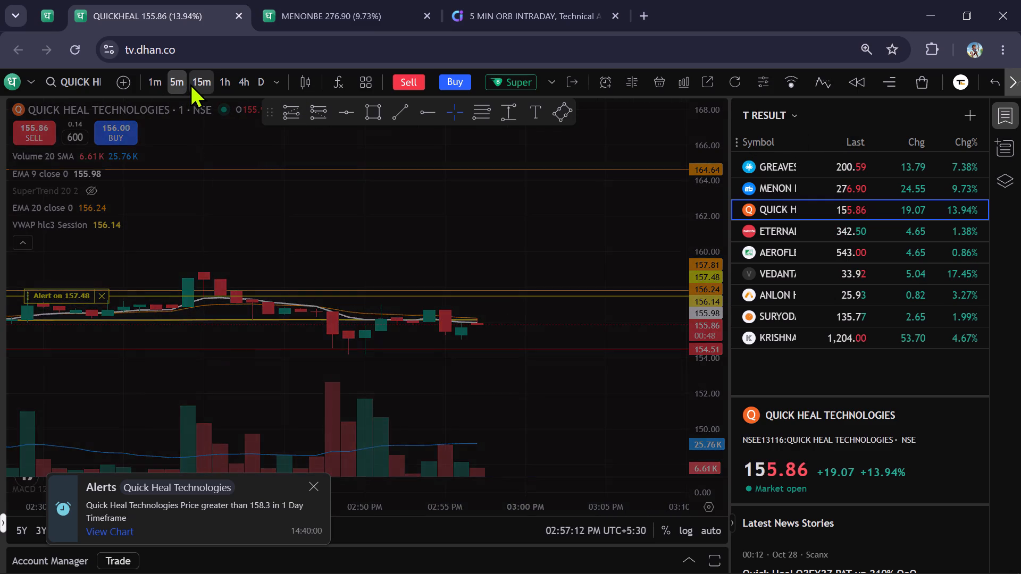
click(195, 83)
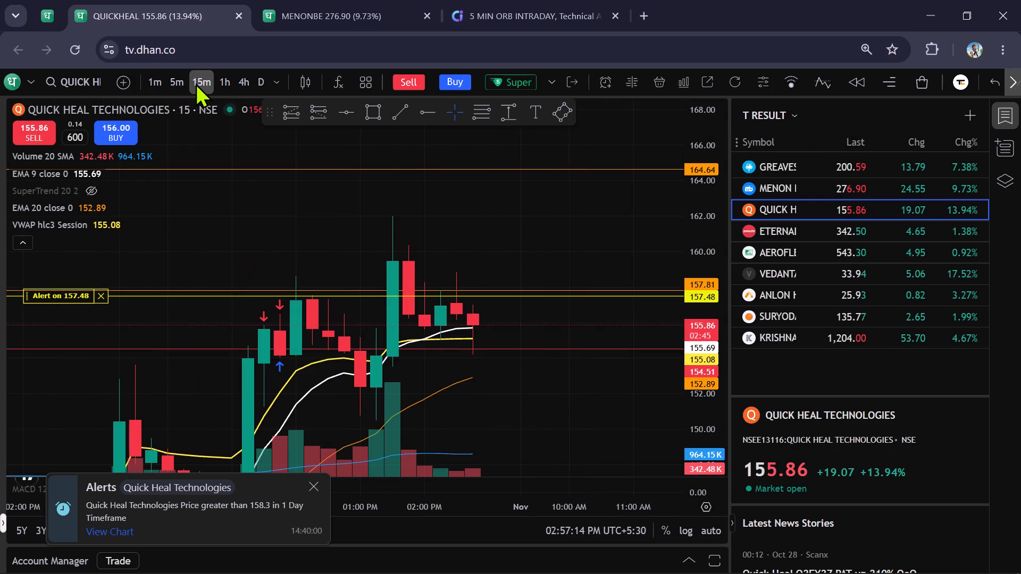
click(179, 82)
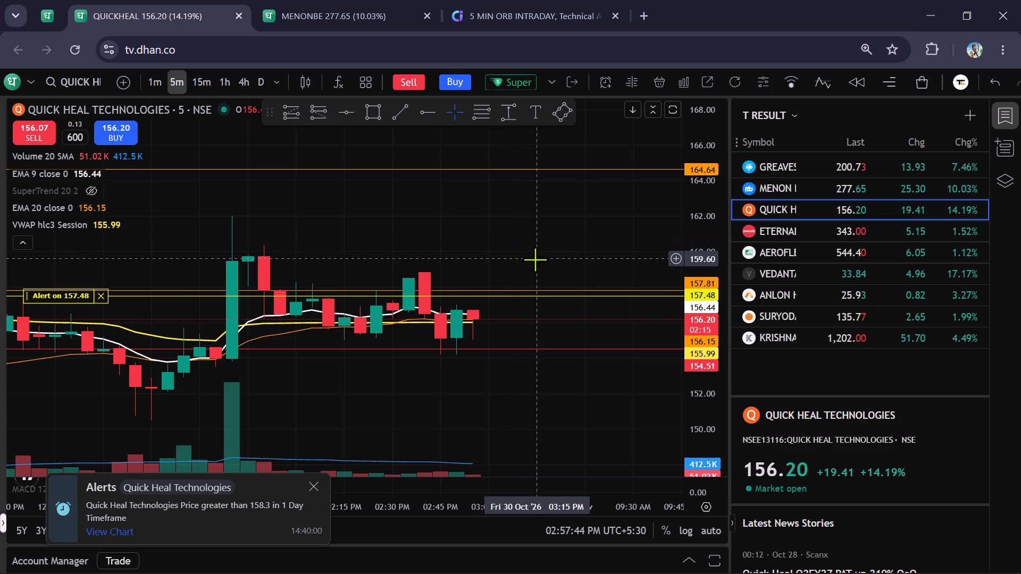
Rerun the 5 MIN ORB INTRADAY screener and look through its list of matching stocks.
click(542, 3)
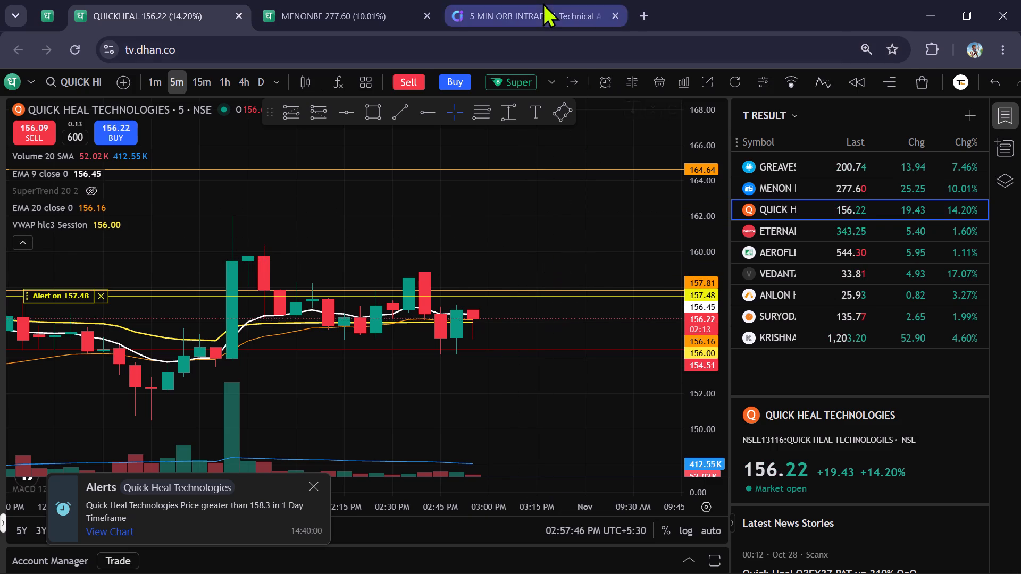
scroll(387, 136, down, 2)
click(116, 346)
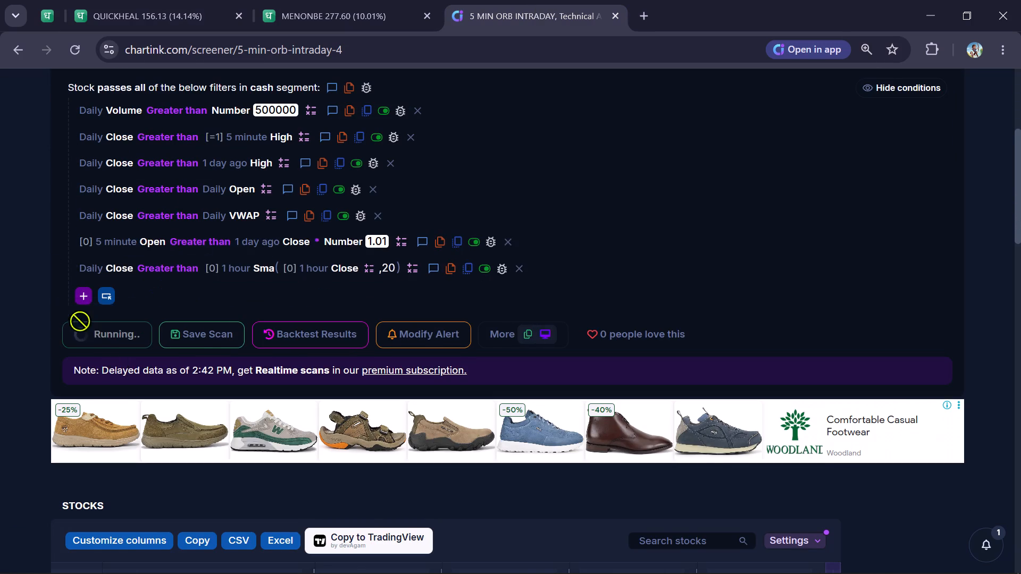
scroll(28, 308, down, 3)
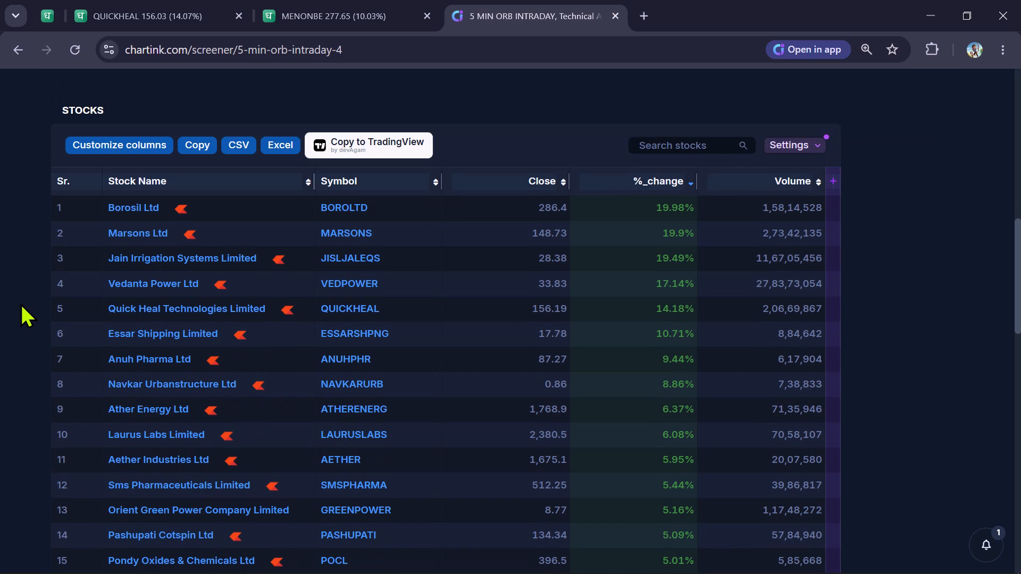
Replace the Menon Bearings chart with the NSE chart of Pondy Oxides & Chemical, searching for POCL, and check its 5-minute candles.
click(367, 10)
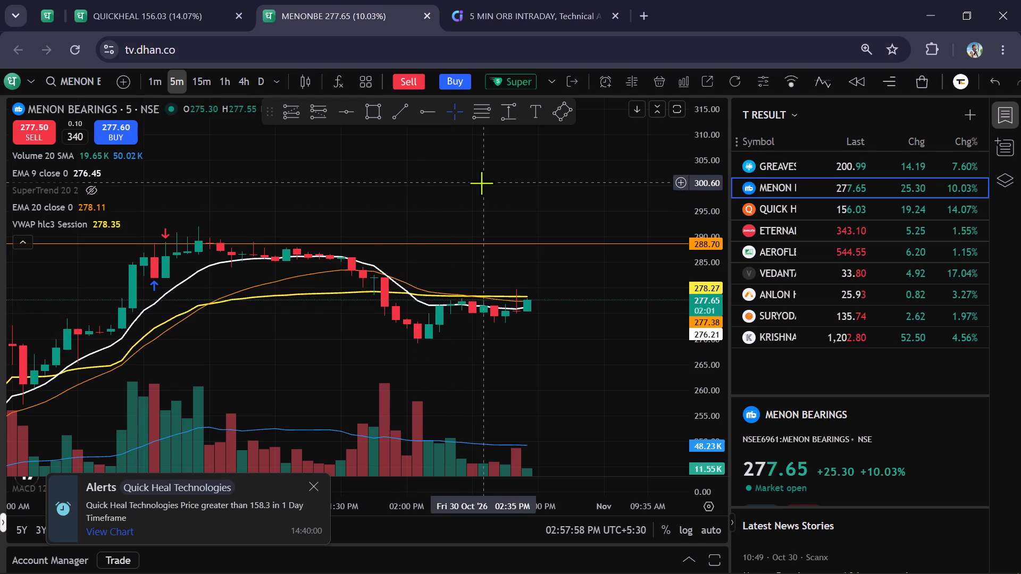
drag(481, 183, 437, 208)
text(pocl)
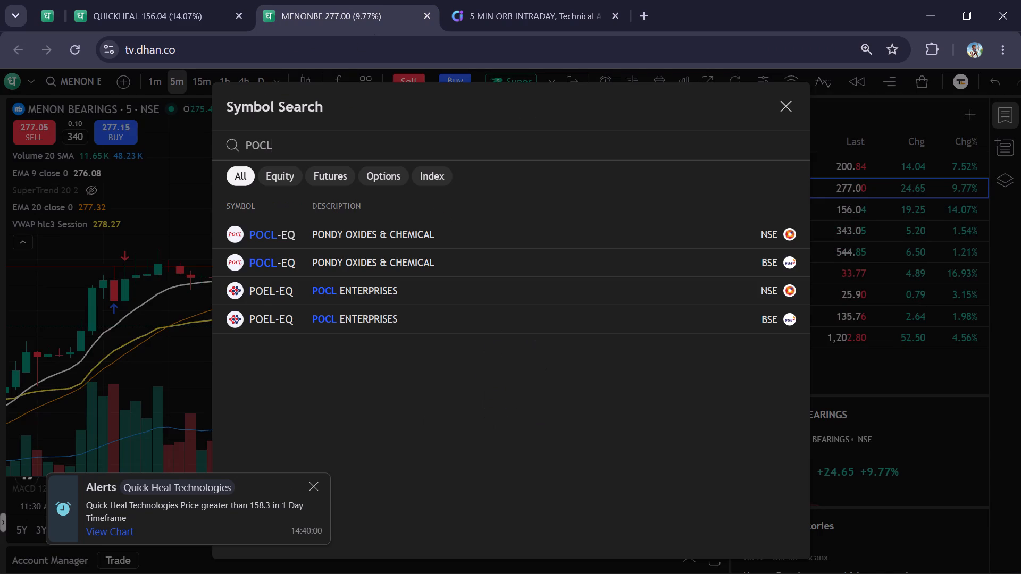
key(Down)
key(Return)
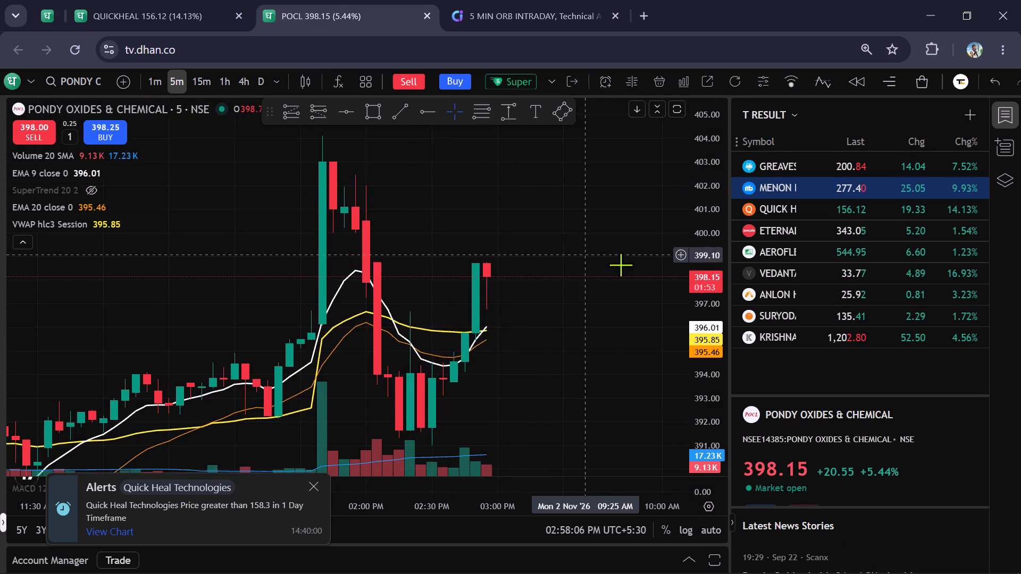
scroll(696, 243, down, 8)
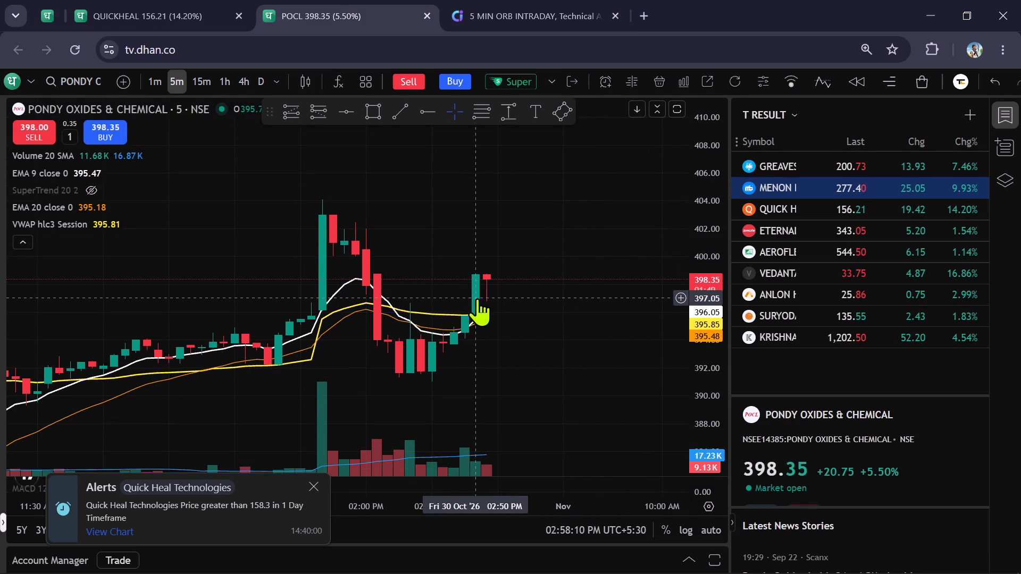
Examine the recent and earlier candles on the Quick Heal 5-minute chart.
click(184, 0)
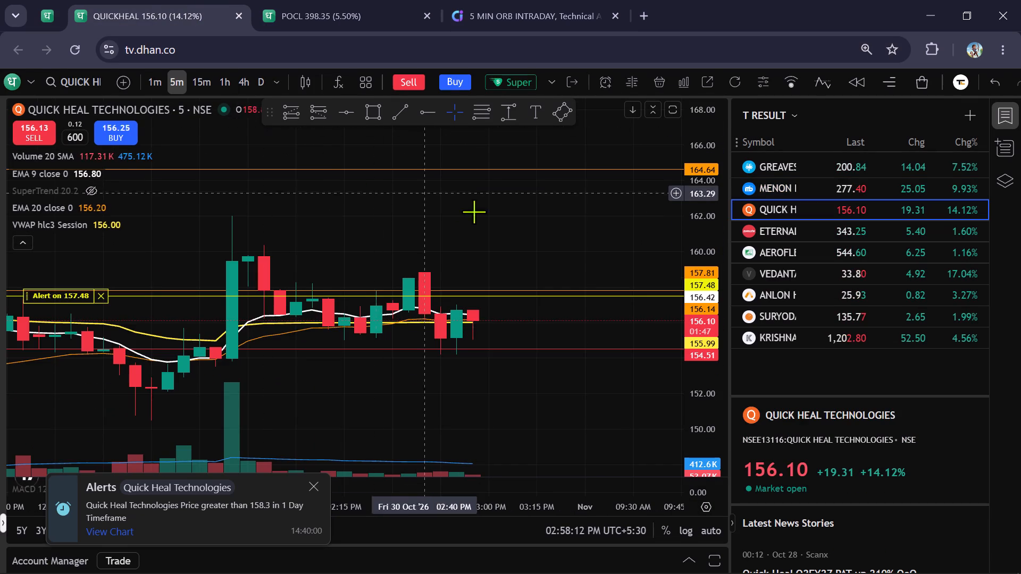
scroll(482, 217, up, 1)
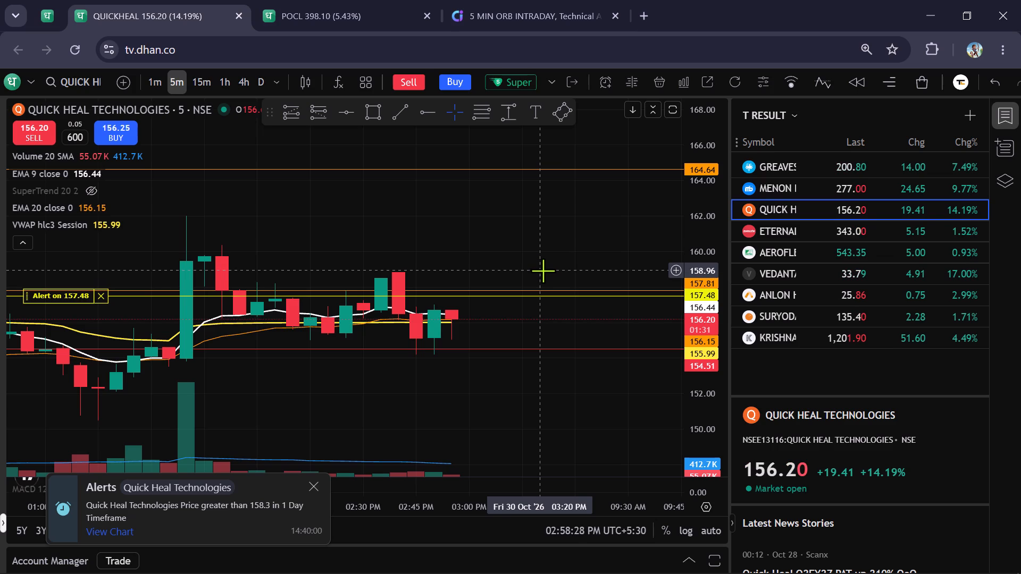
scroll(543, 271, down, 2)
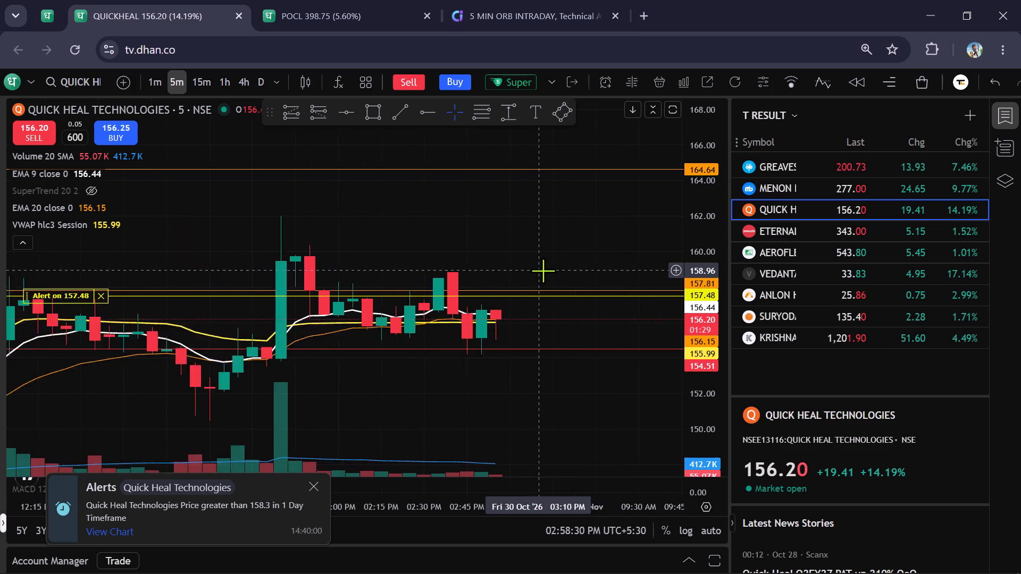
scroll(543, 271, down, 3)
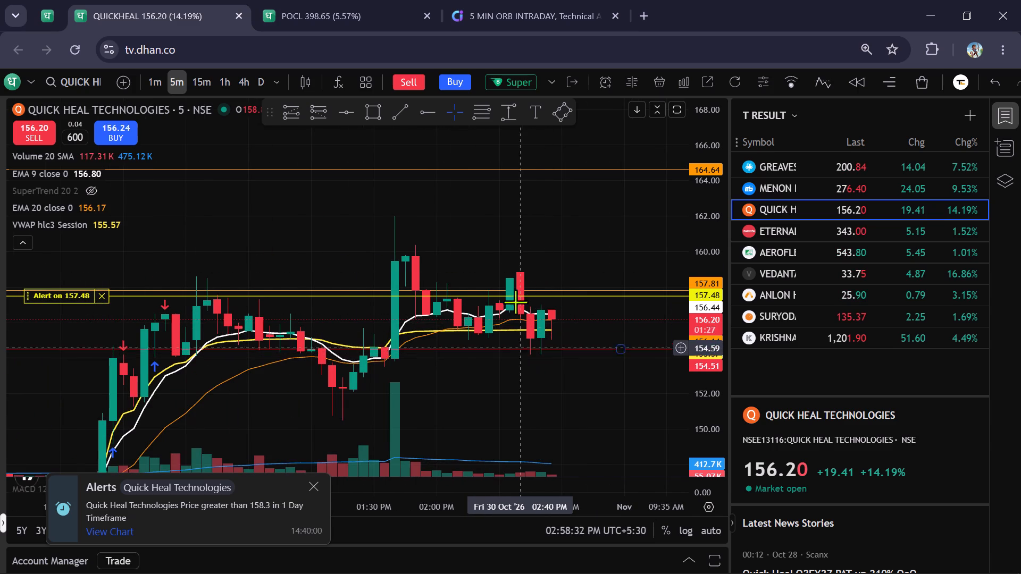
scroll(508, 221, up, 5)
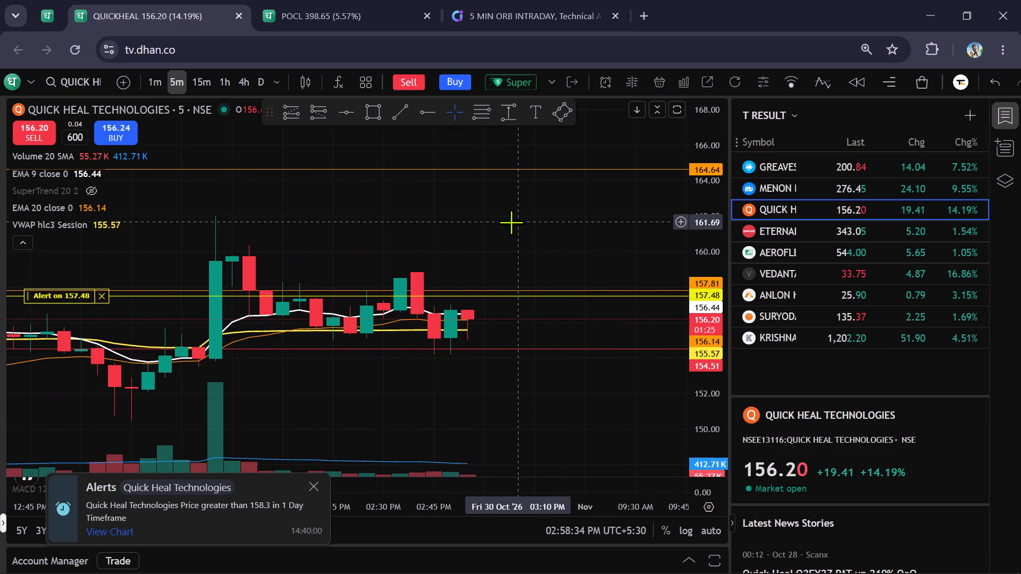
drag(536, 241, 515, 209)
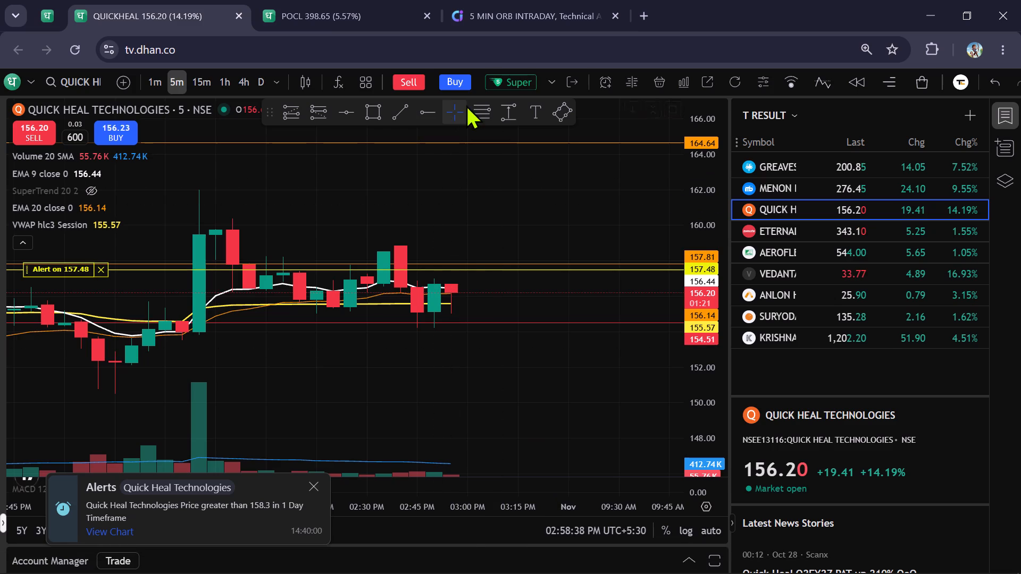
Start an intraday Super Order to buy Quick Heal as a limit order at 145.
click(497, 80)
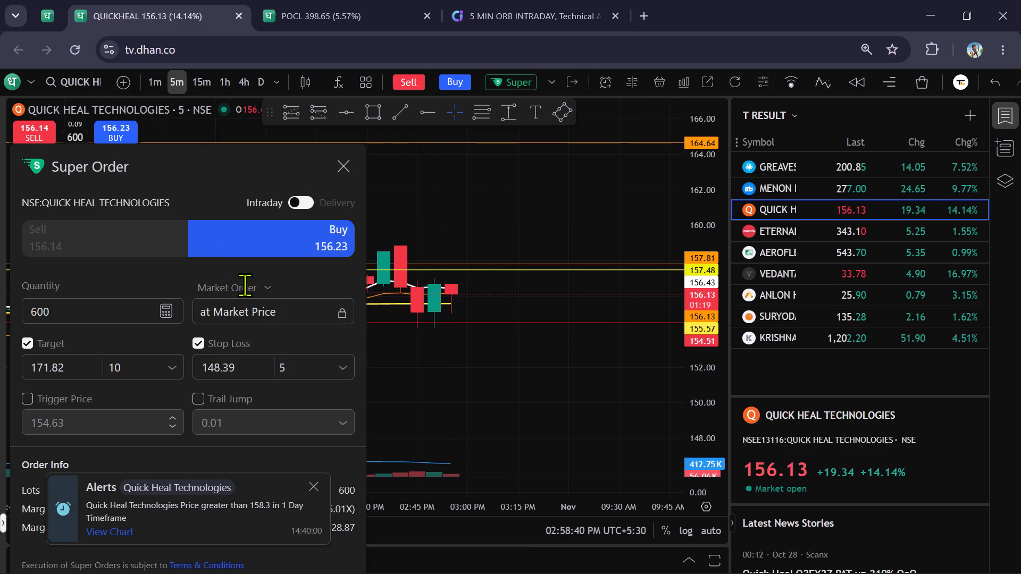
click(245, 285)
click(235, 341)
click(245, 309)
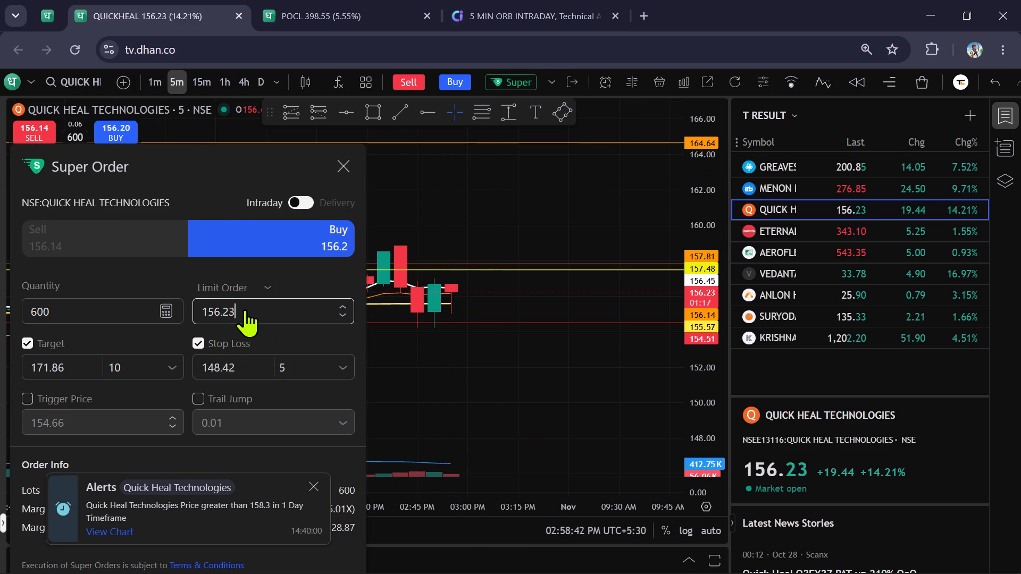
key(BackSpace)
key(BackSpace)
key(BackSpace)
key(BackSpace)
key(BackSpace)
text(45)
Set the target price of the Quick Heal Super Order to 162.
click(82, 371)
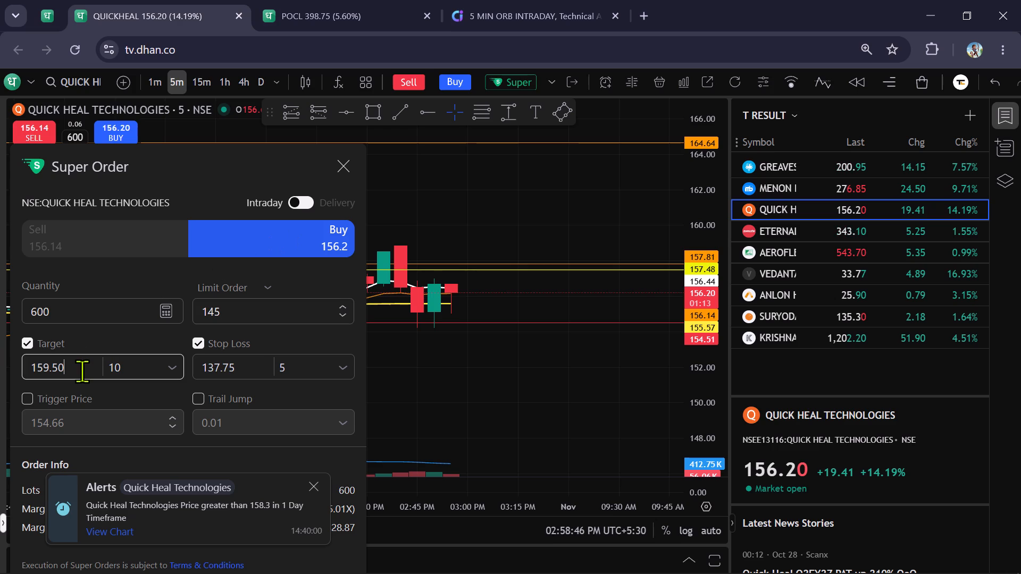
key(BackSpace)
key(BackSpace)
key(BackSpace)
key(BackSpace)
key(BackSpace)
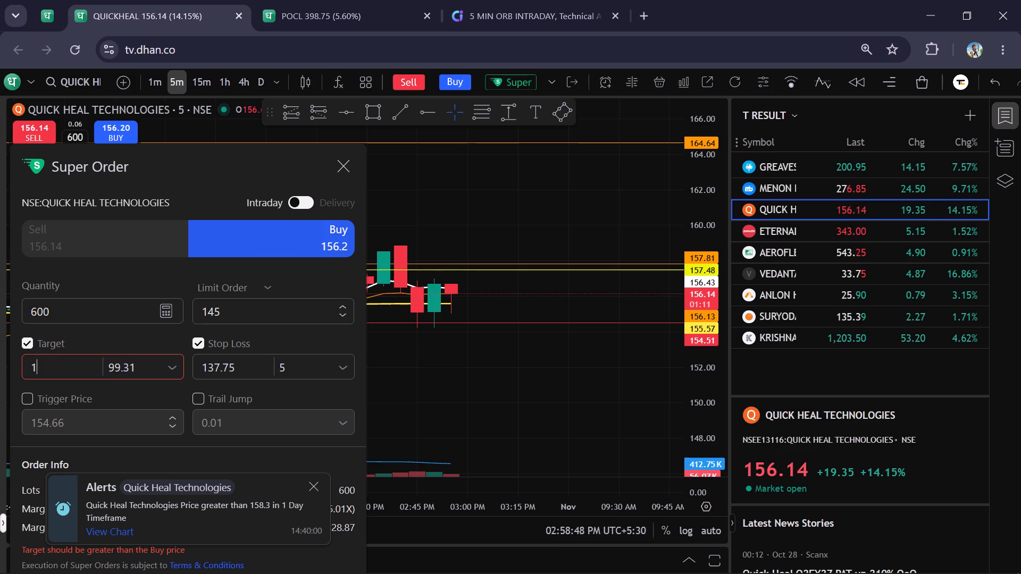
text(62)
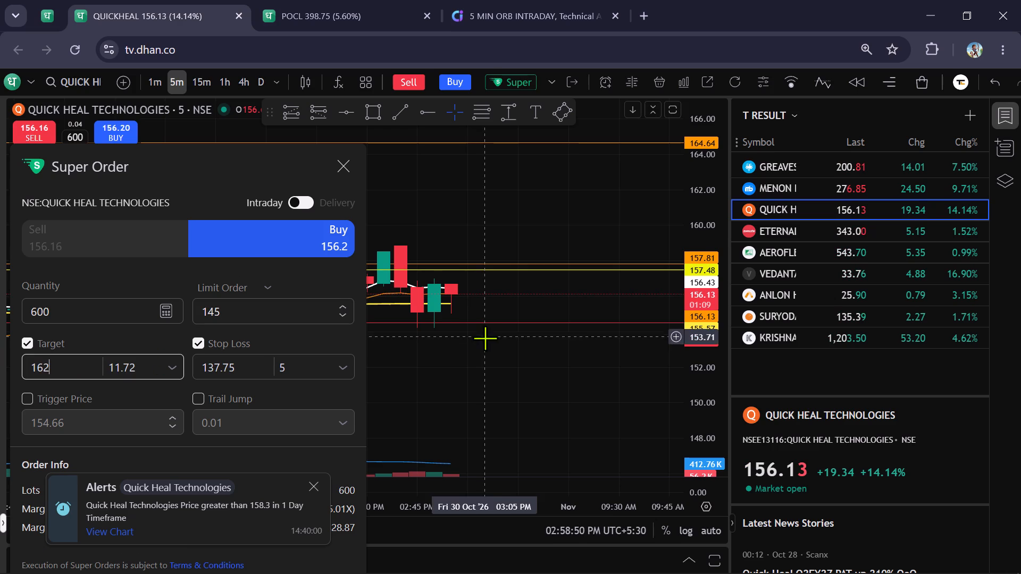
Compare the Quick Heal 1-minute and 5-minute charts with the order form kept open, glancing at the Pondy Oxides chart.
drag(498, 376, 582, 416)
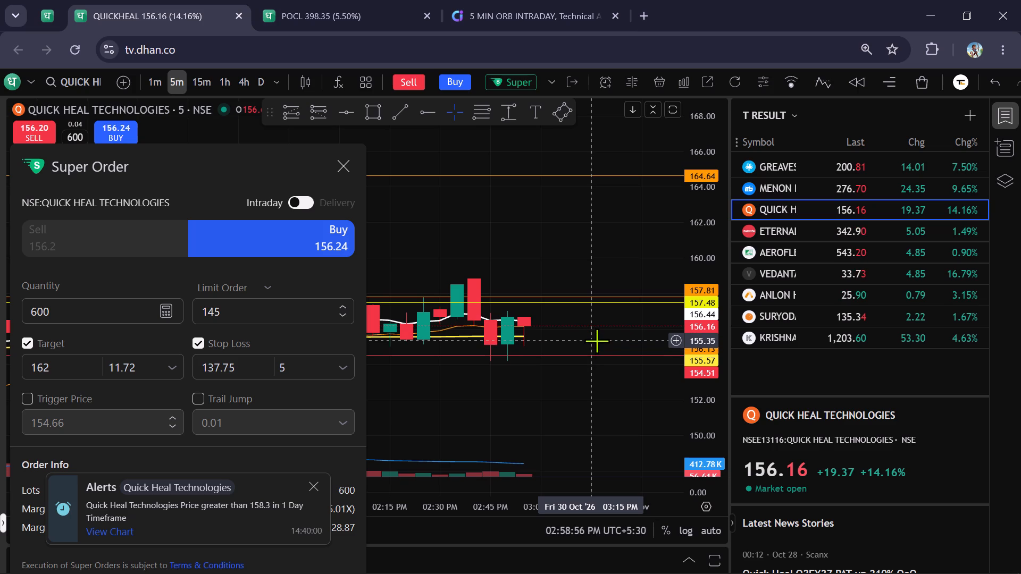
click(365, 12)
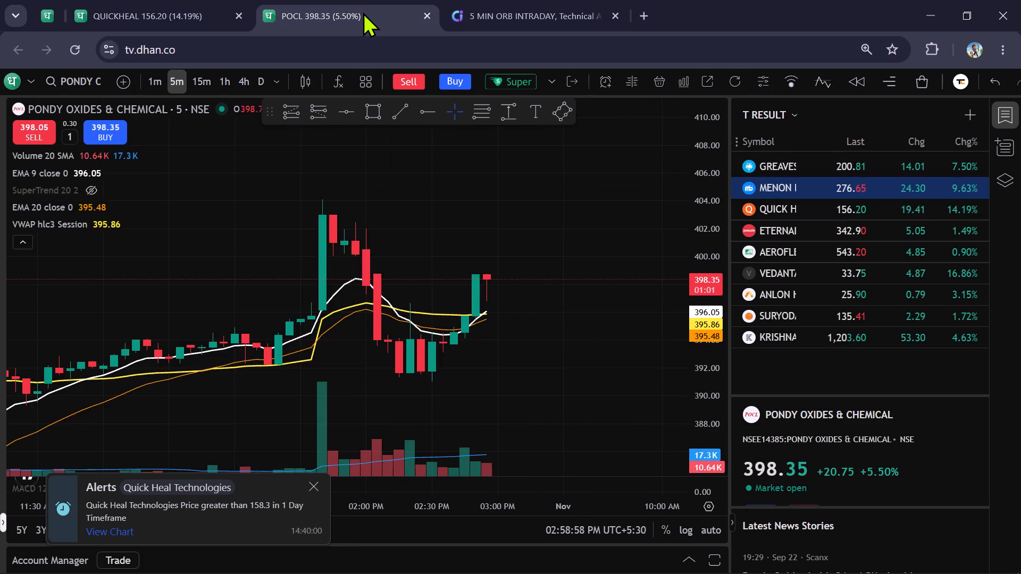
click(187, 0)
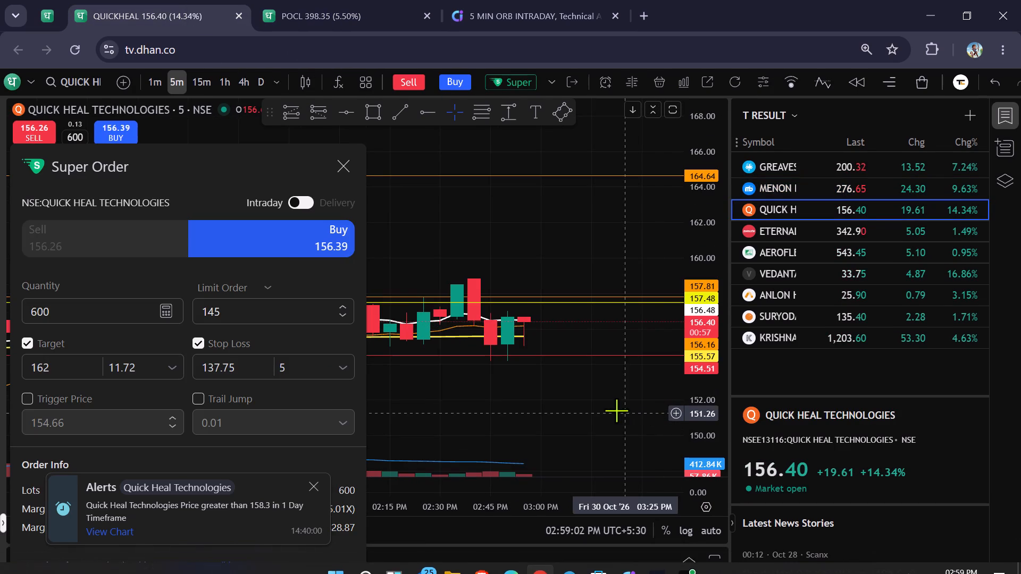
scroll(615, 410, up, 2)
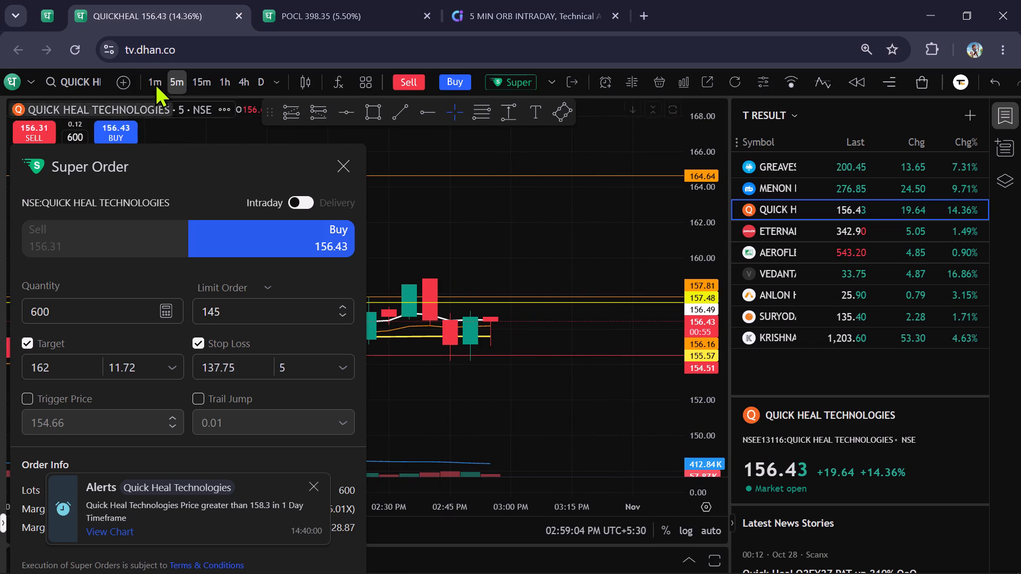
click(149, 73)
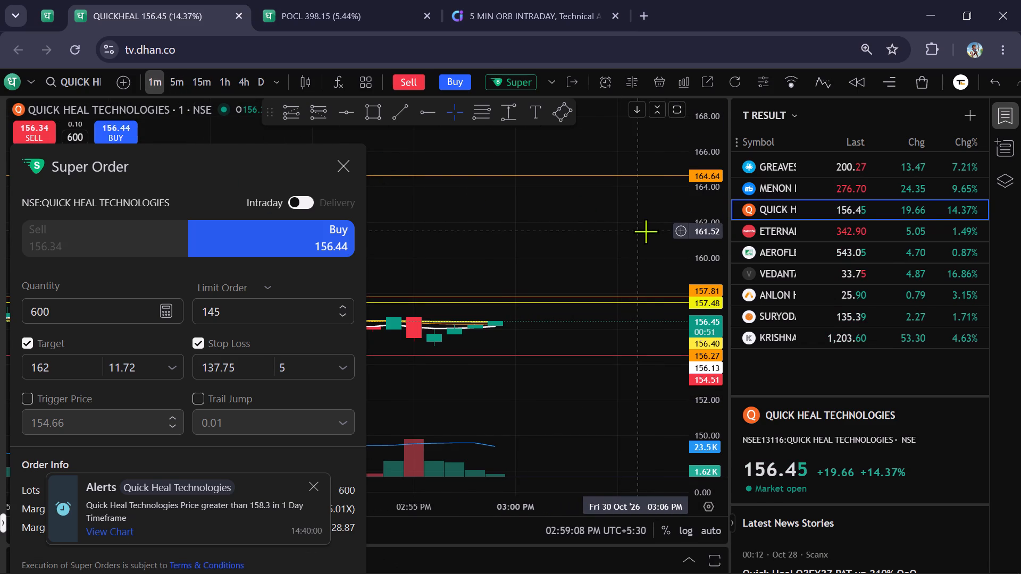
scroll(646, 231, down, 2)
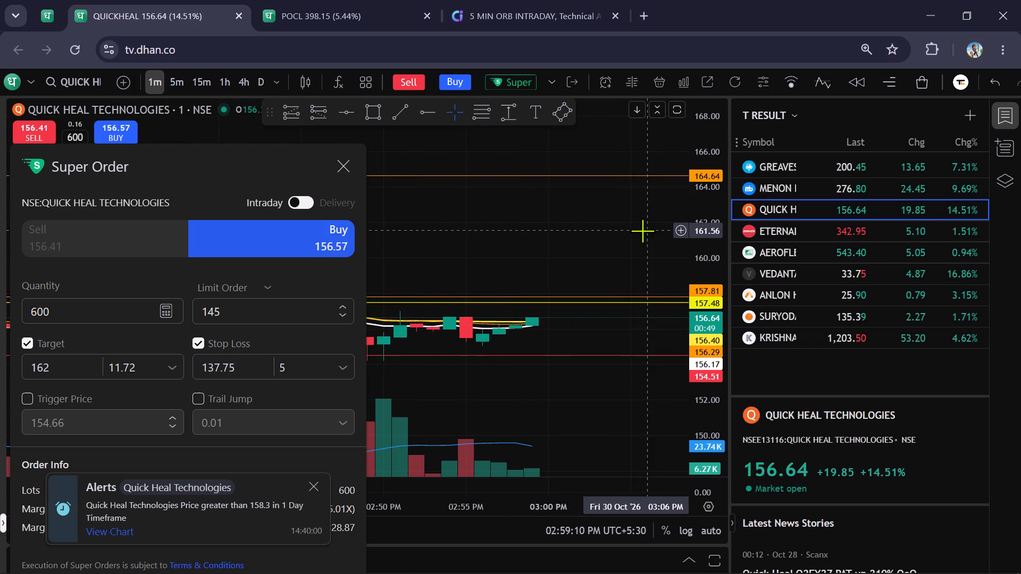
click(180, 79)
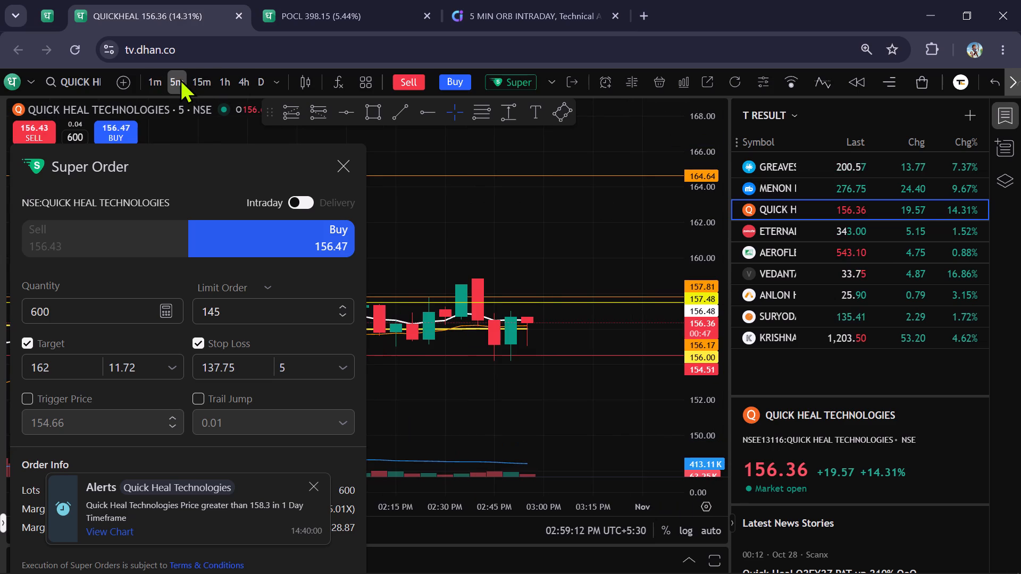
click(162, 84)
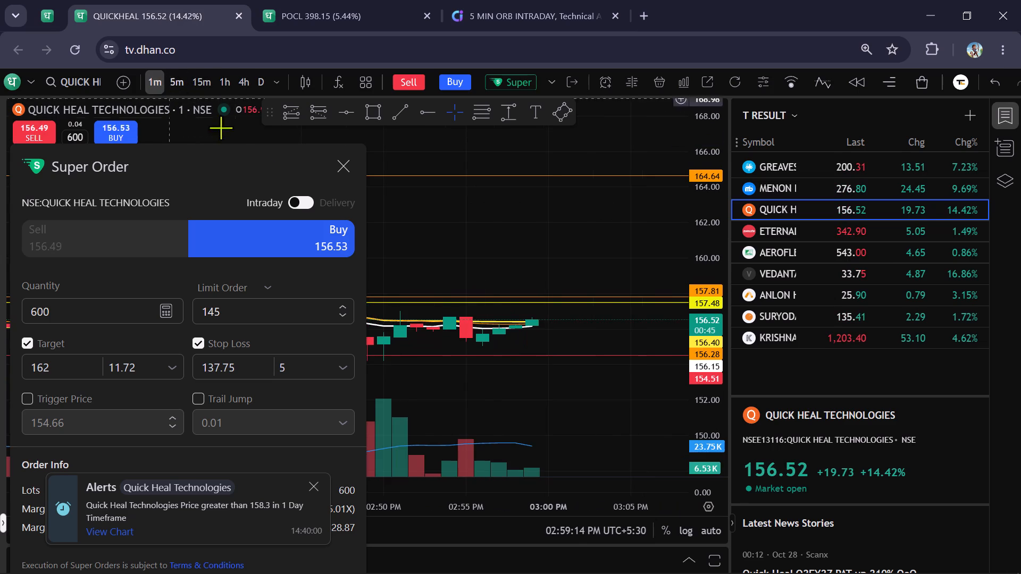
drag(226, 188, 227, 140)
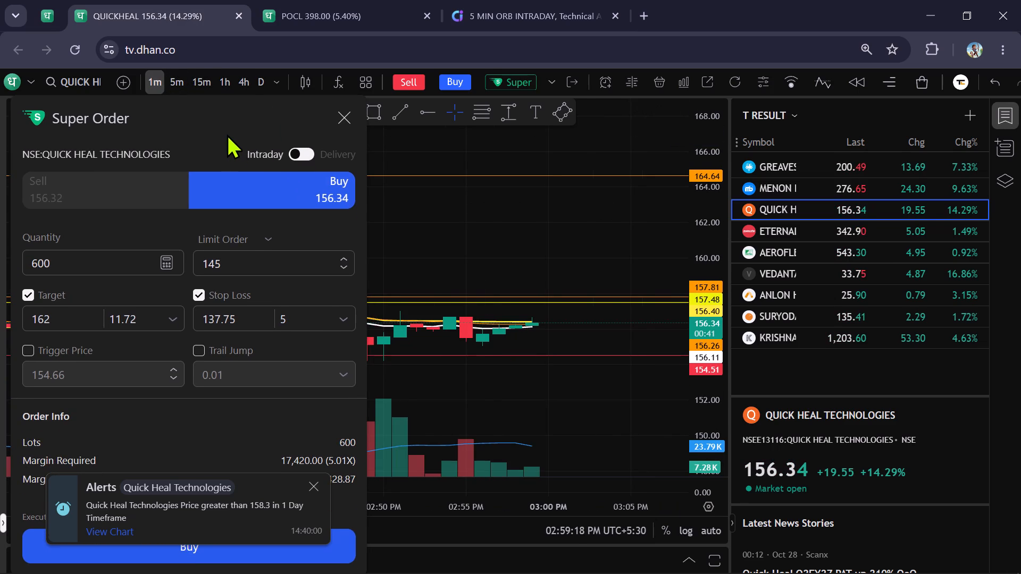
click(182, 80)
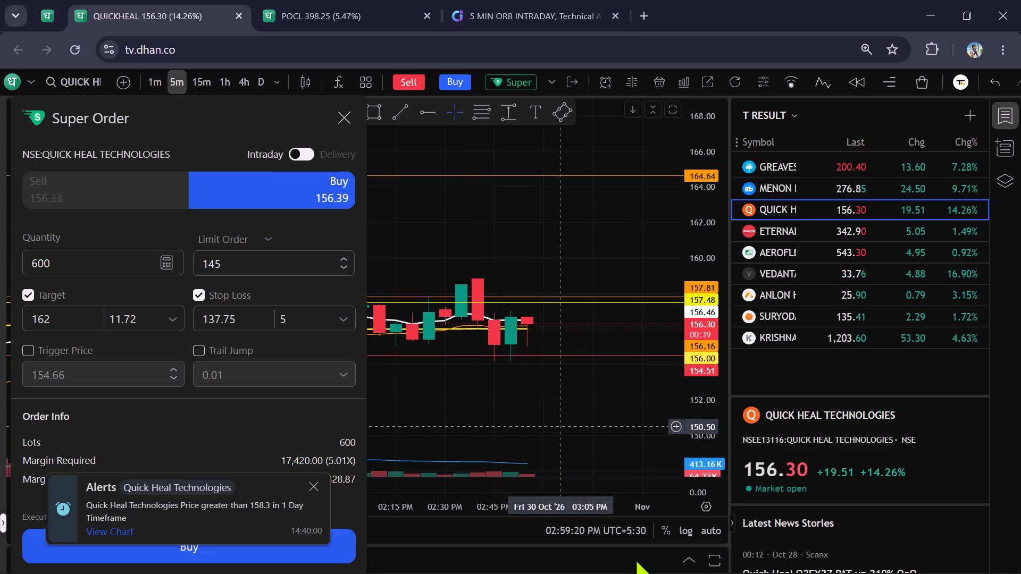
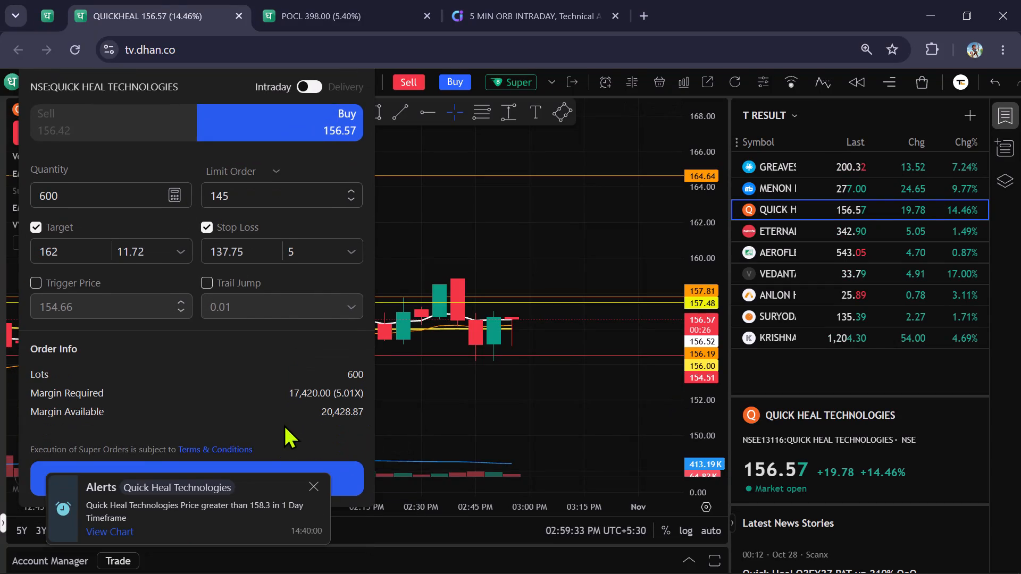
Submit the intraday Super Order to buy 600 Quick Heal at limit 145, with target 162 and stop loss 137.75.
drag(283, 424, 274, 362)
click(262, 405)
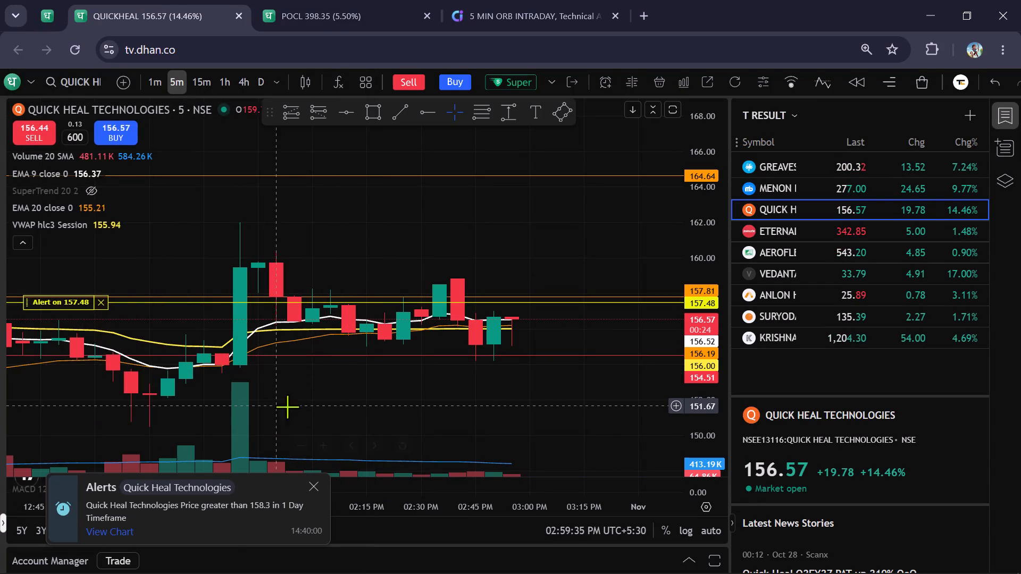
Delete the horizontal line at 157.81 from the Quick Heal chart.
scroll(684, 351, down, 4)
scroll(684, 351, up, 3)
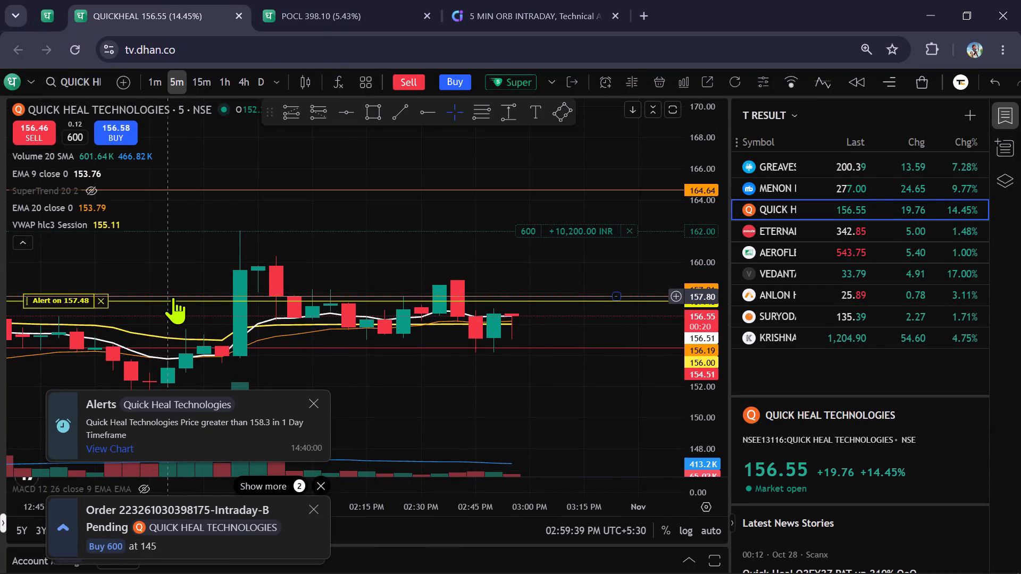
click(173, 297)
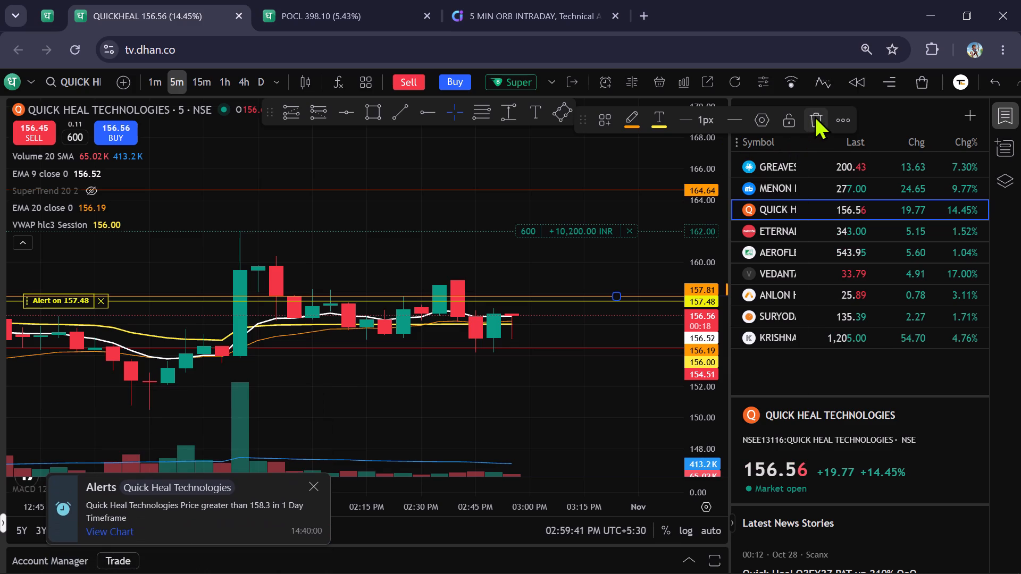
click(814, 115)
Compare the latest Quick Heal candles on the 5-minute and 1-minute charts with the Pondy Oxides 5-minute chart.
scroll(707, 359, up, 1)
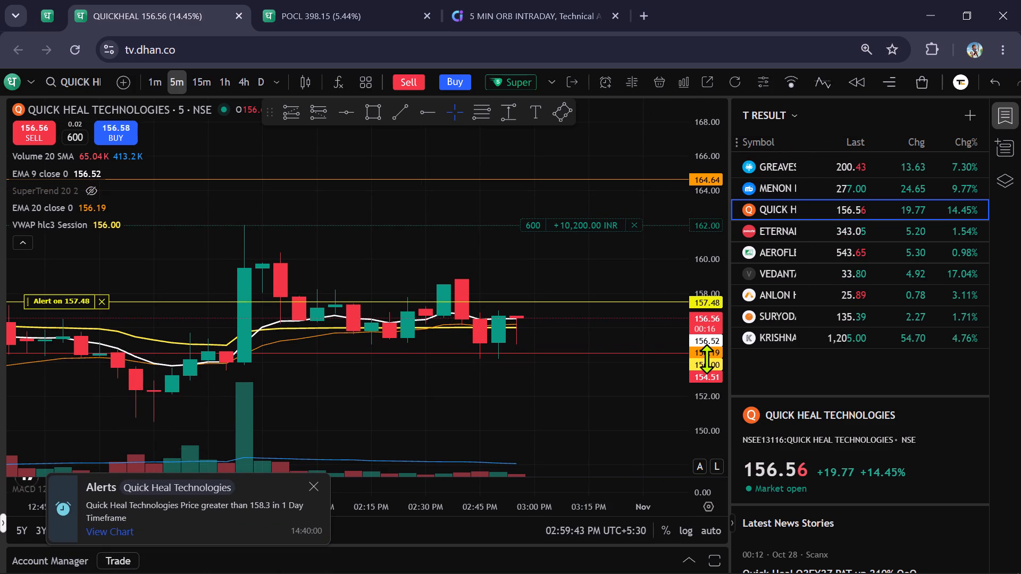
drag(600, 408, 563, 365)
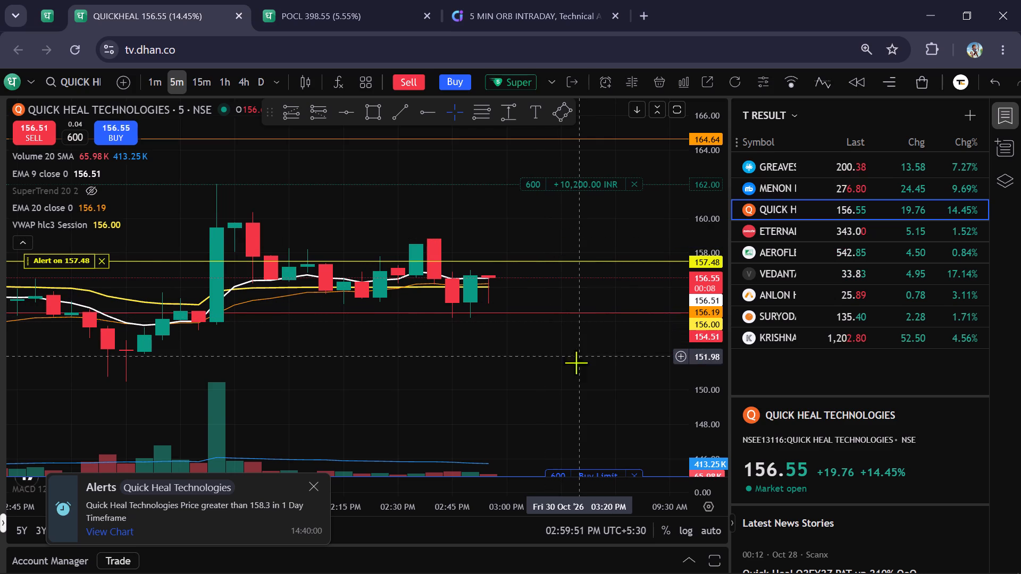
scroll(579, 369, up, 1)
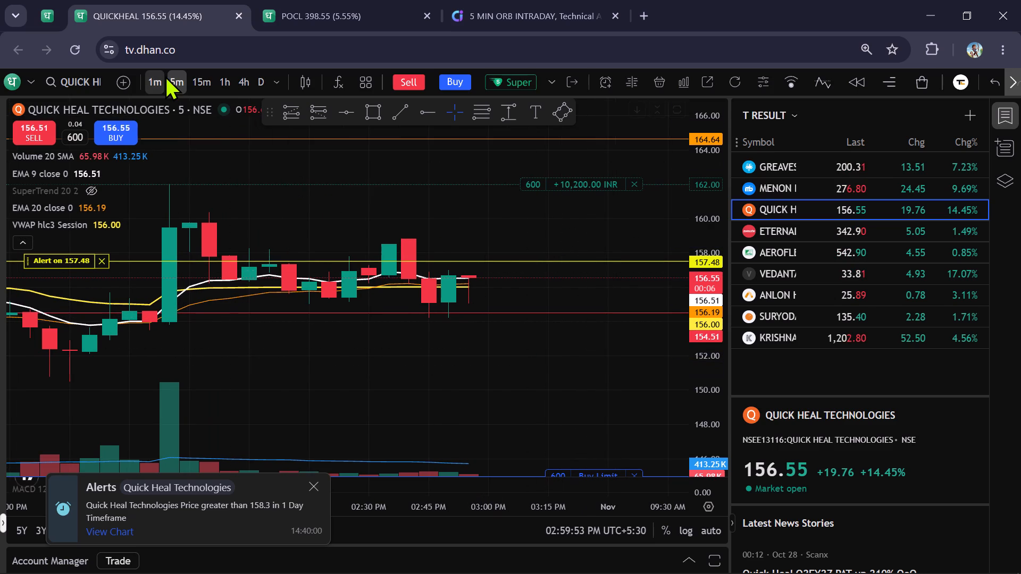
click(165, 75)
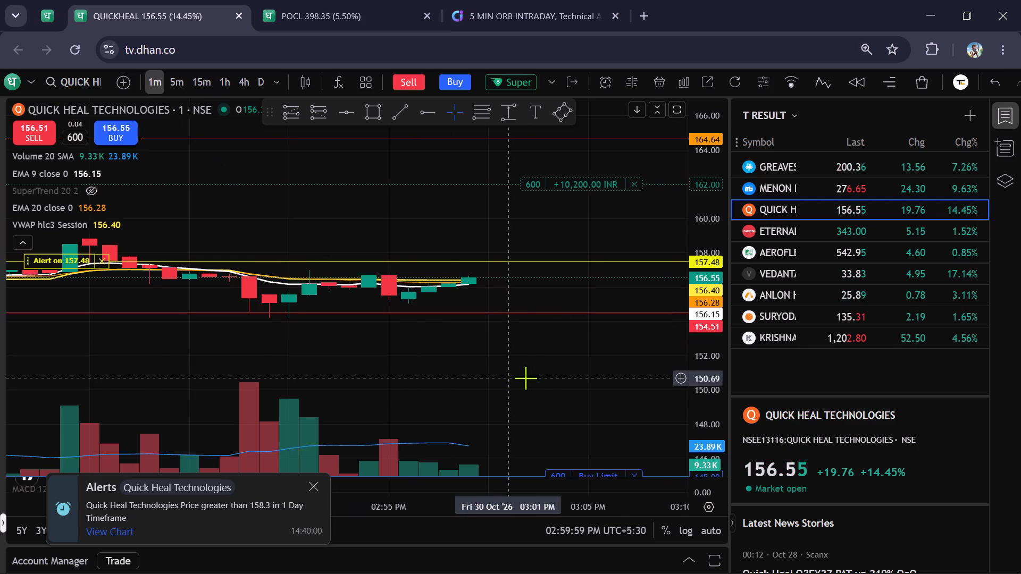
drag(560, 400, 556, 354)
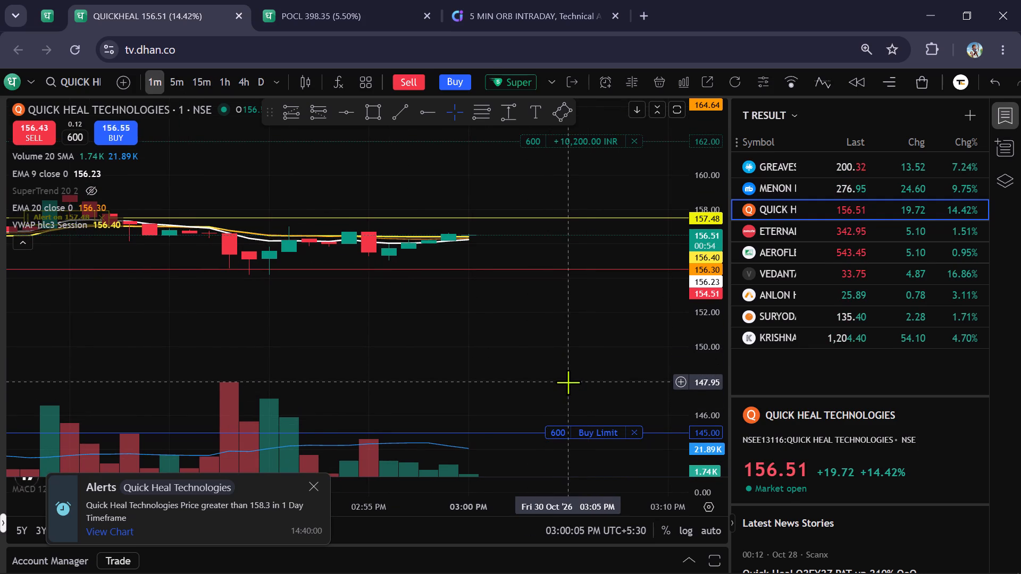
click(178, 80)
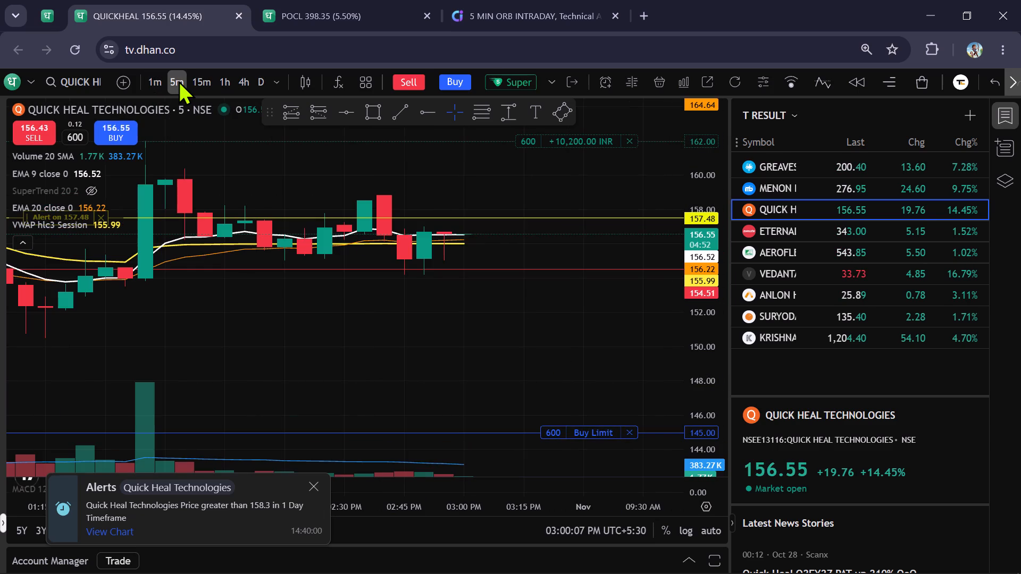
drag(538, 331, 493, 355)
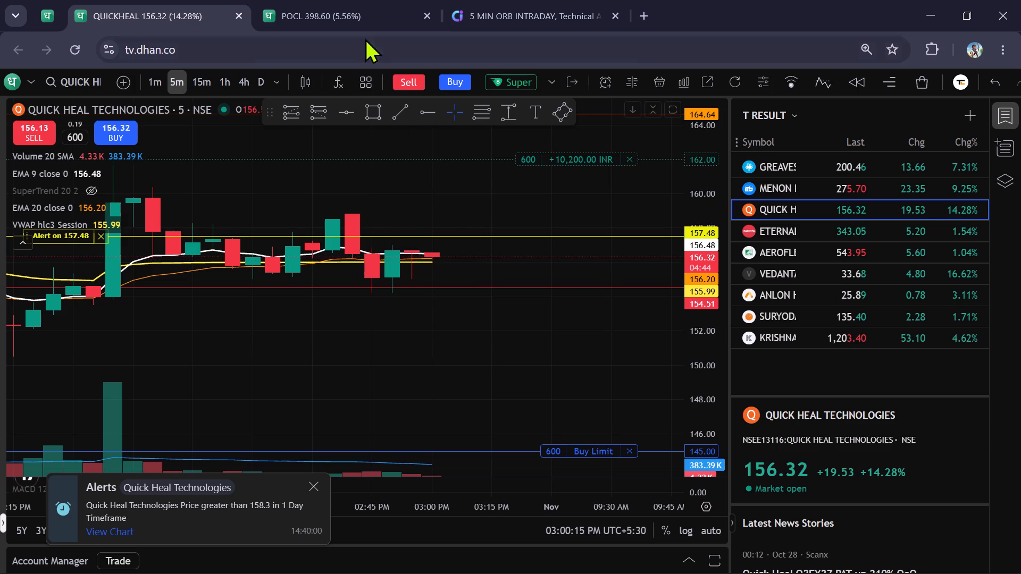
click(360, 16)
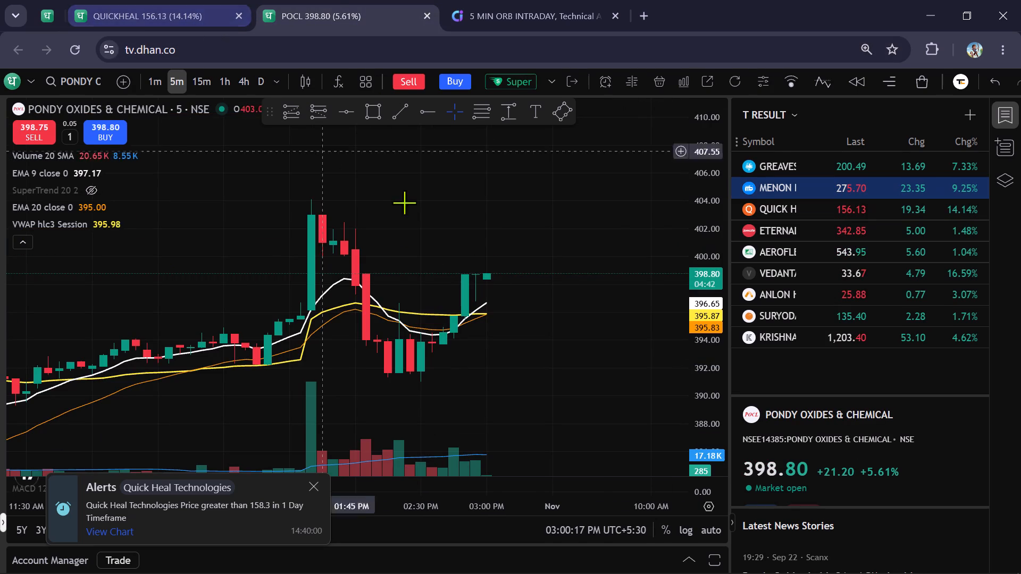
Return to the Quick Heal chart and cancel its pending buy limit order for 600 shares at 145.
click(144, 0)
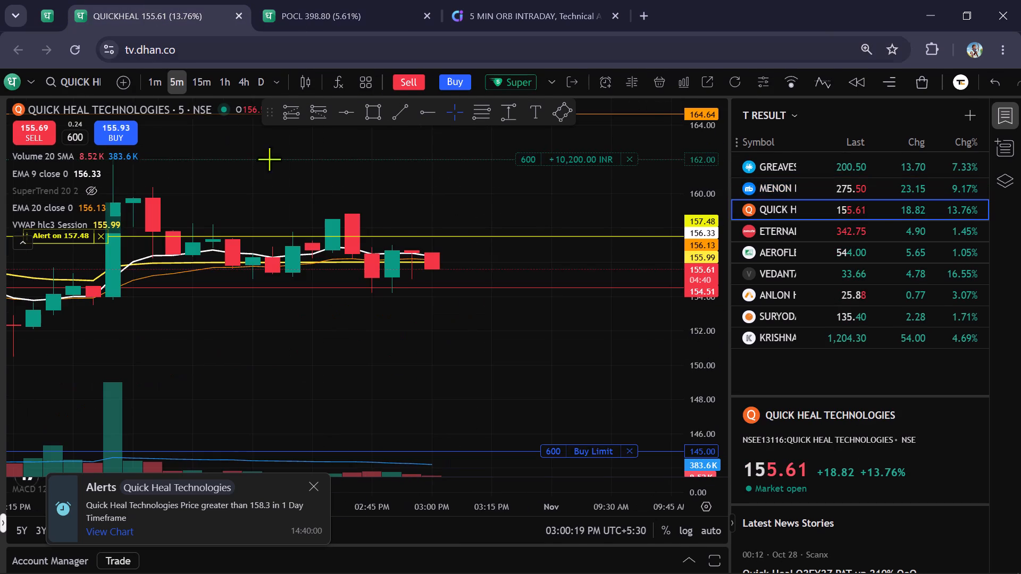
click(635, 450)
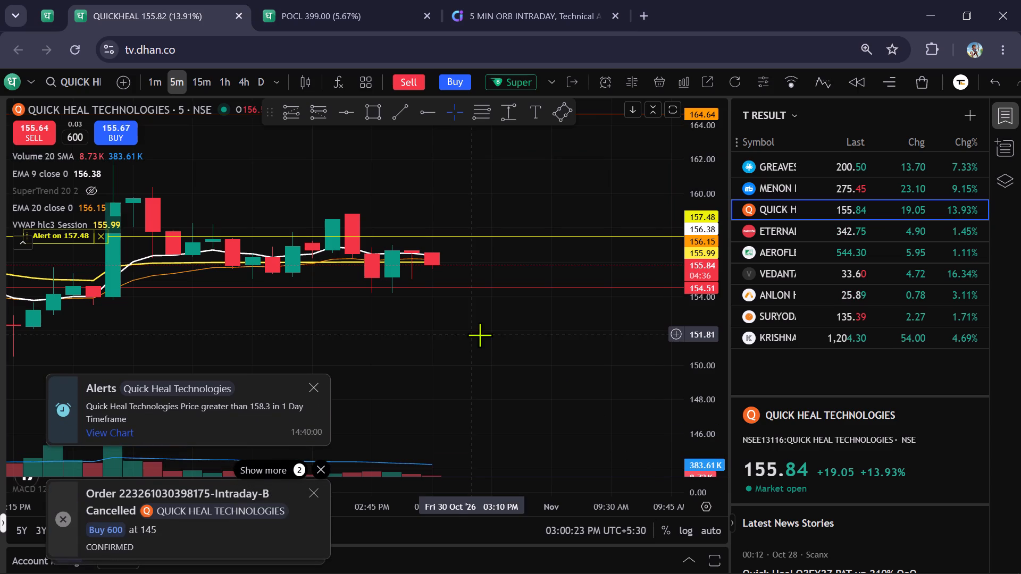
Switch to the 5 MIN ORB INTRADAY screener to check its list of stocks.
click(534, 0)
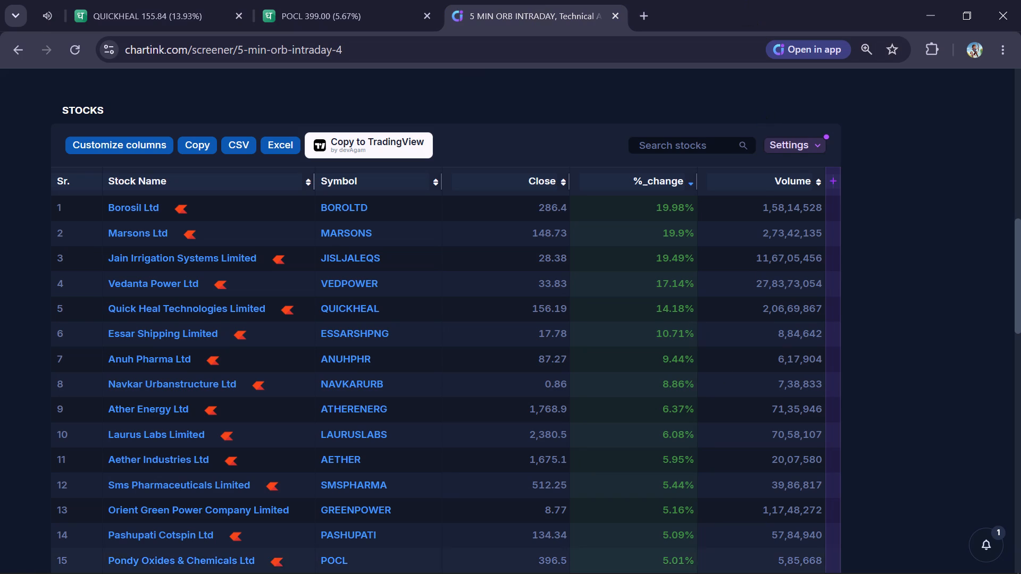